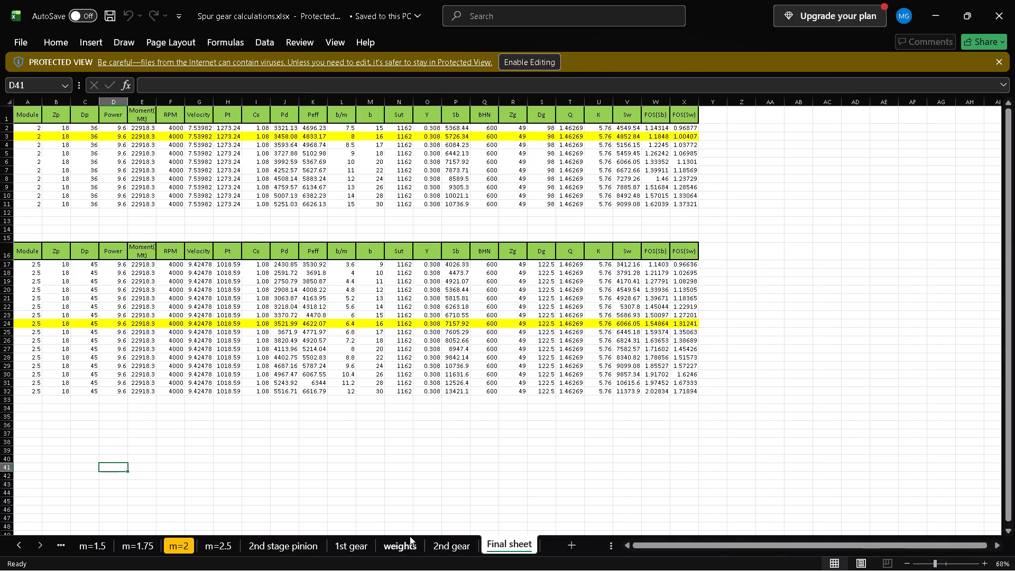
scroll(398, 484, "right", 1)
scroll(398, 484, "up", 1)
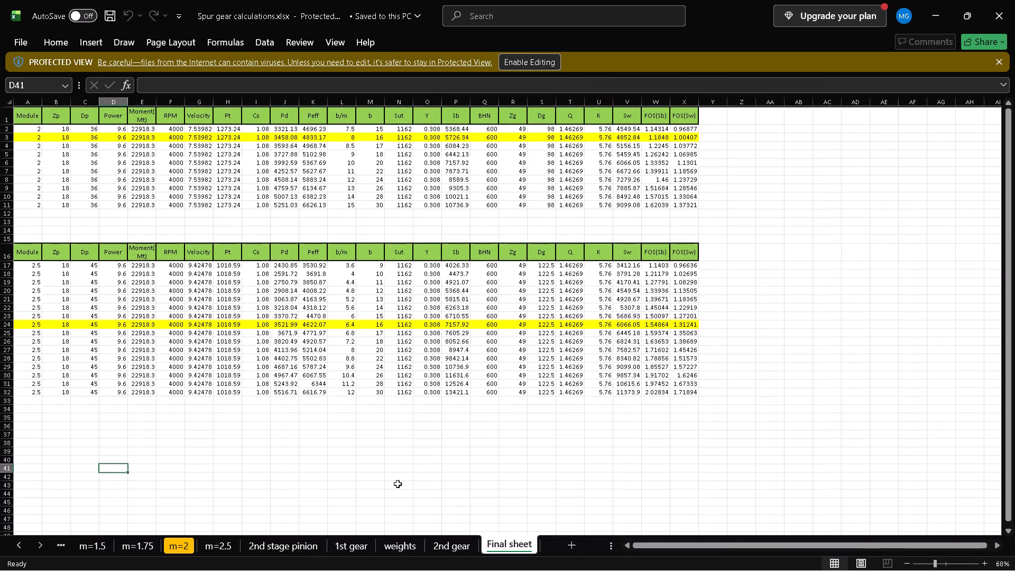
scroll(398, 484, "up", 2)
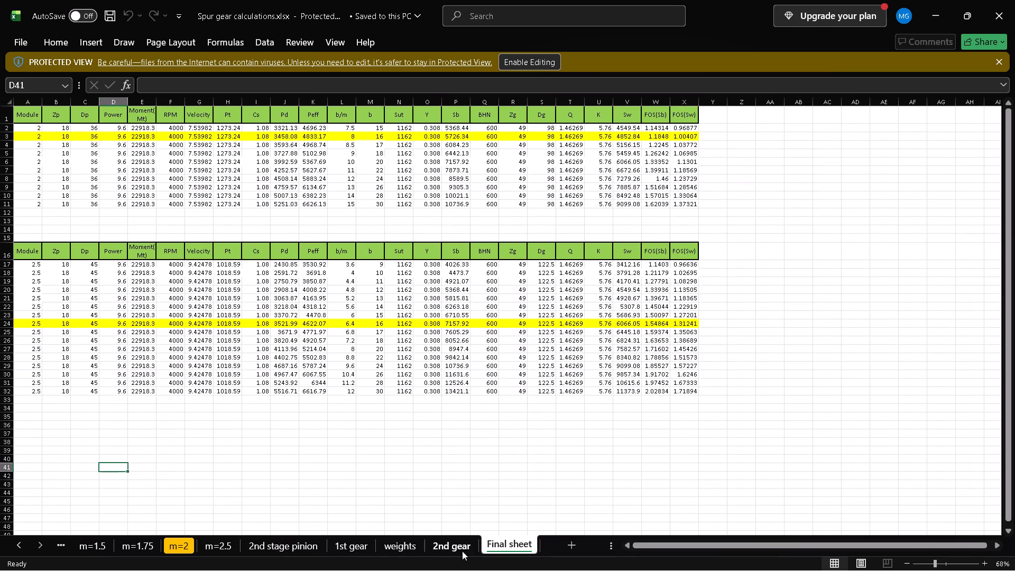
Take the spur gear calculations workbook out of Protected View so that its sheets can be edited.
right_click(510, 544)
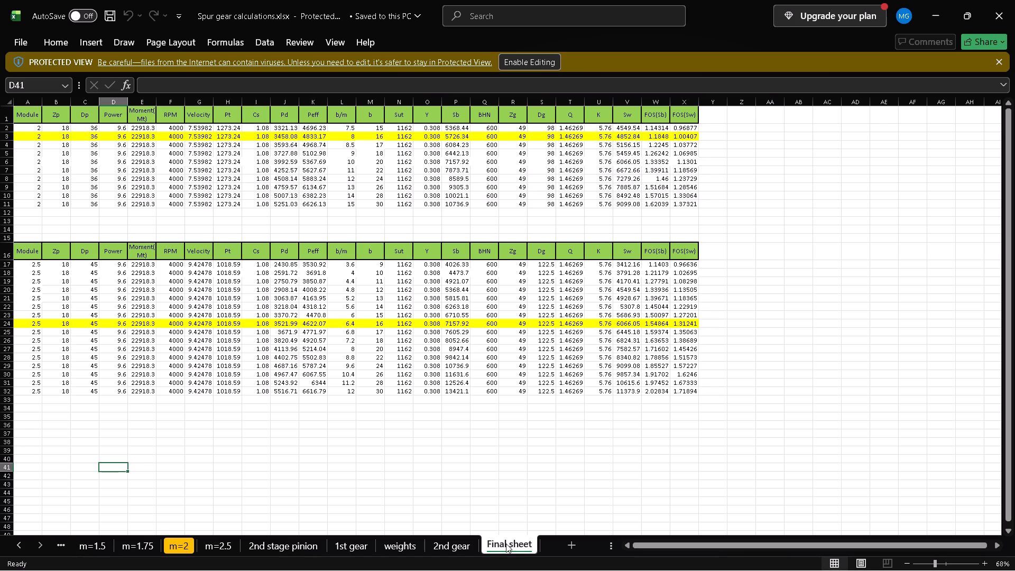
double_click(506, 544)
left_click(532, 56)
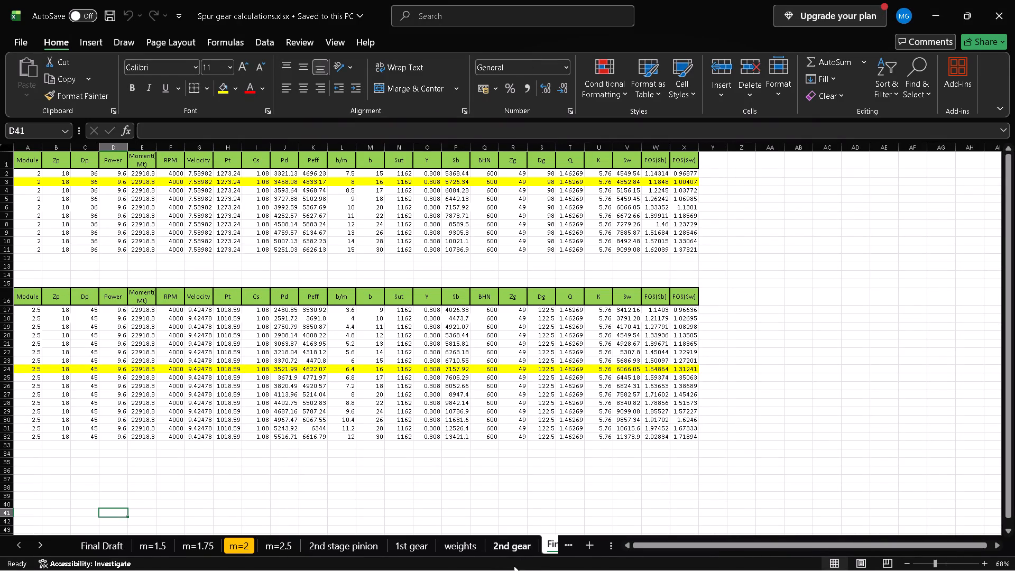
Bring the full name of the Final sheet into view among the workbook's sheets.
scroll(508, 549, "left", 2)
scroll(529, 549, "right", 1)
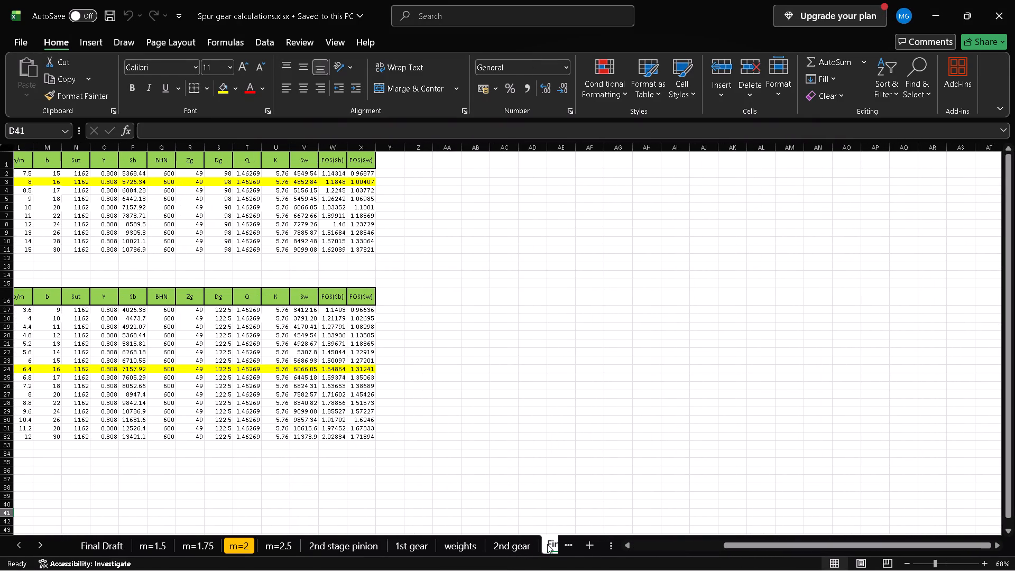
left_click(570, 544)
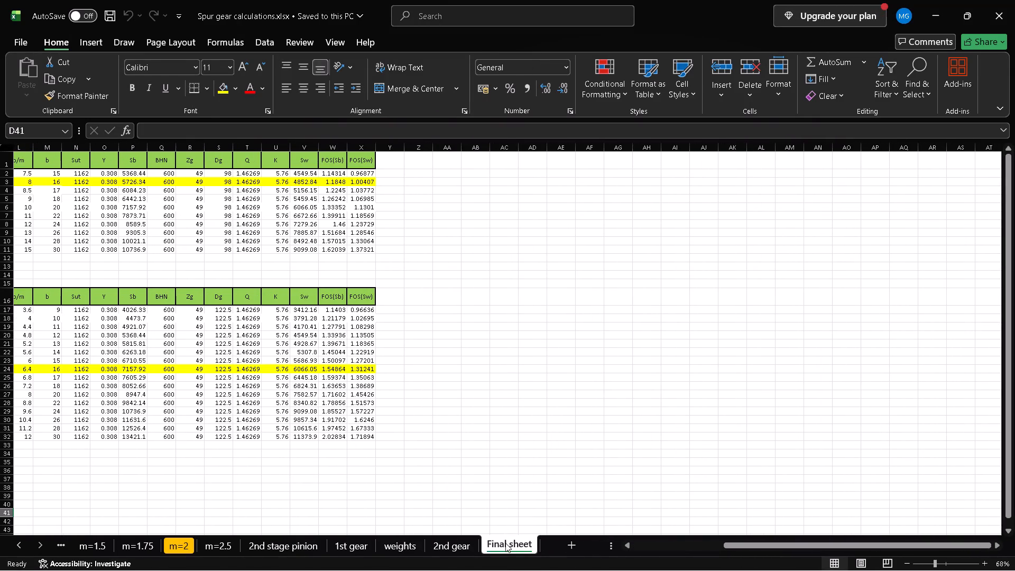
Rename the Final sheet worksheet as EN 36.
right_click(505, 543)
left_click(556, 400)
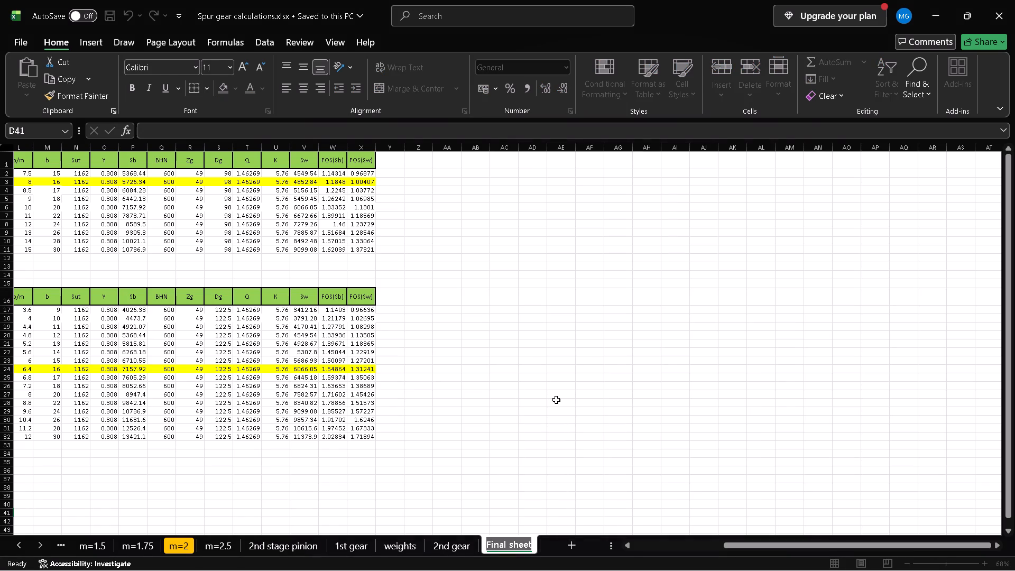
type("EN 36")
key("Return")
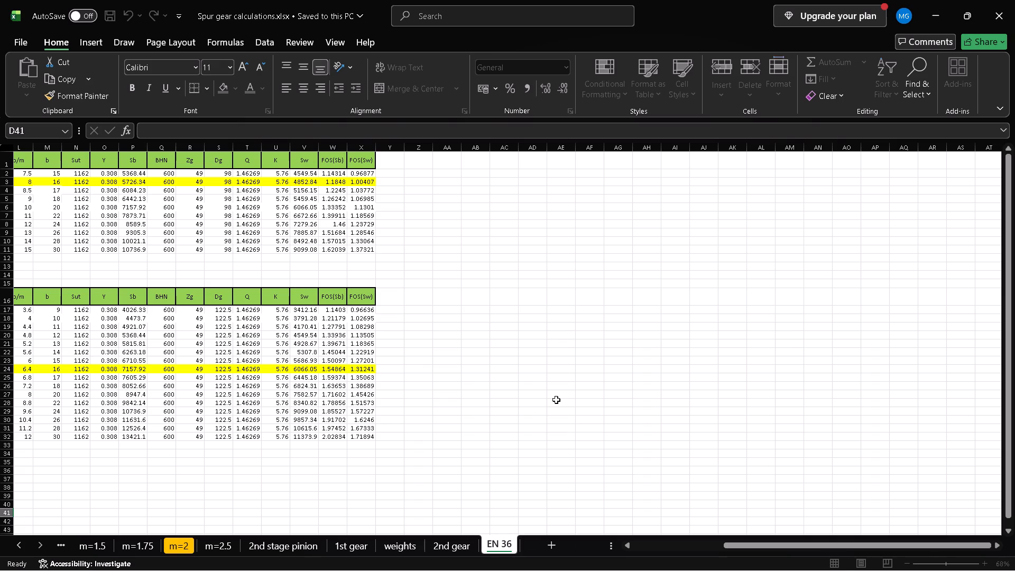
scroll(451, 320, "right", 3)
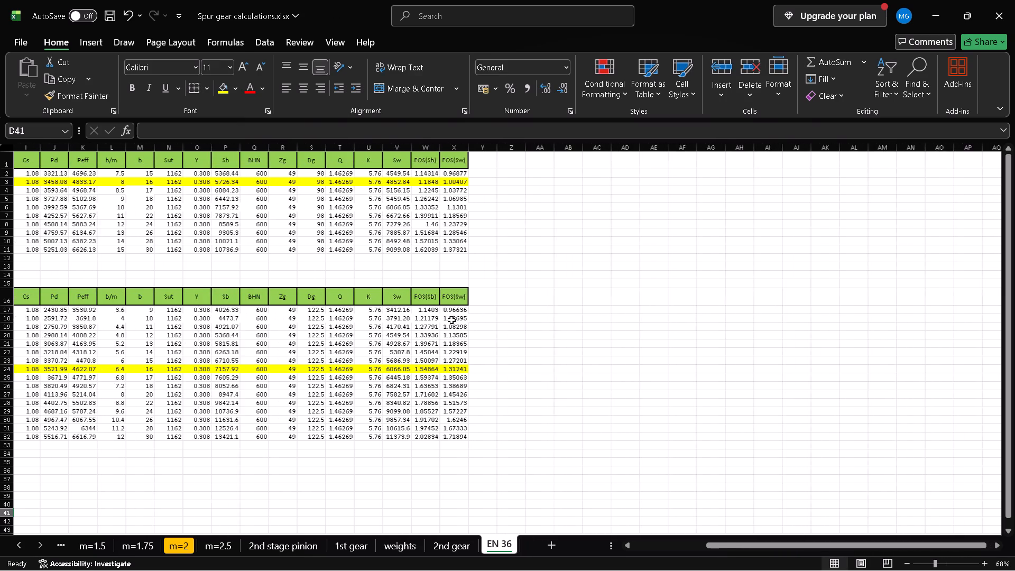
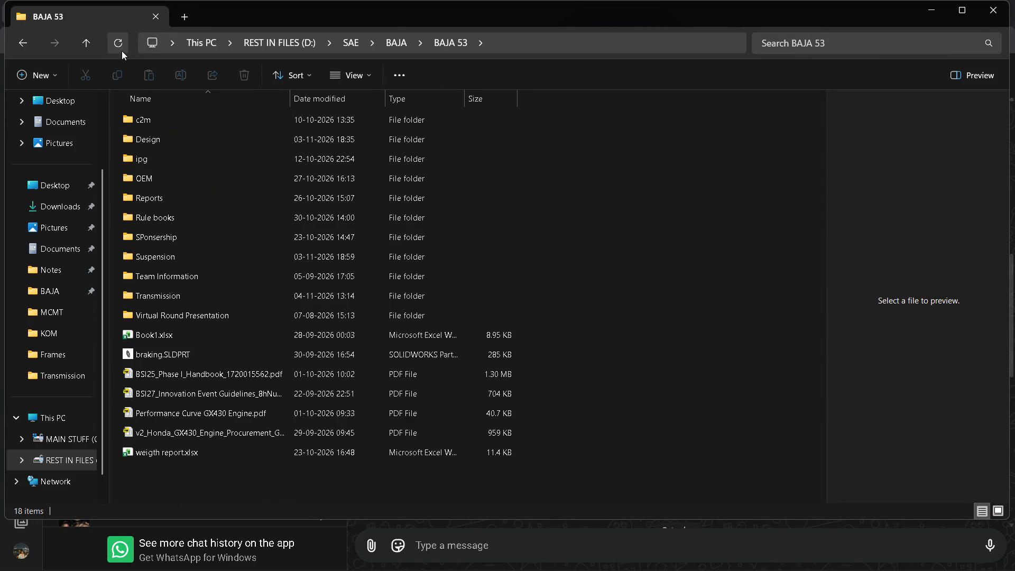
Go from the BAJA 53 folder to the 52 folder inside BAJA.52 in the BAJA directory.
left_click(25, 42)
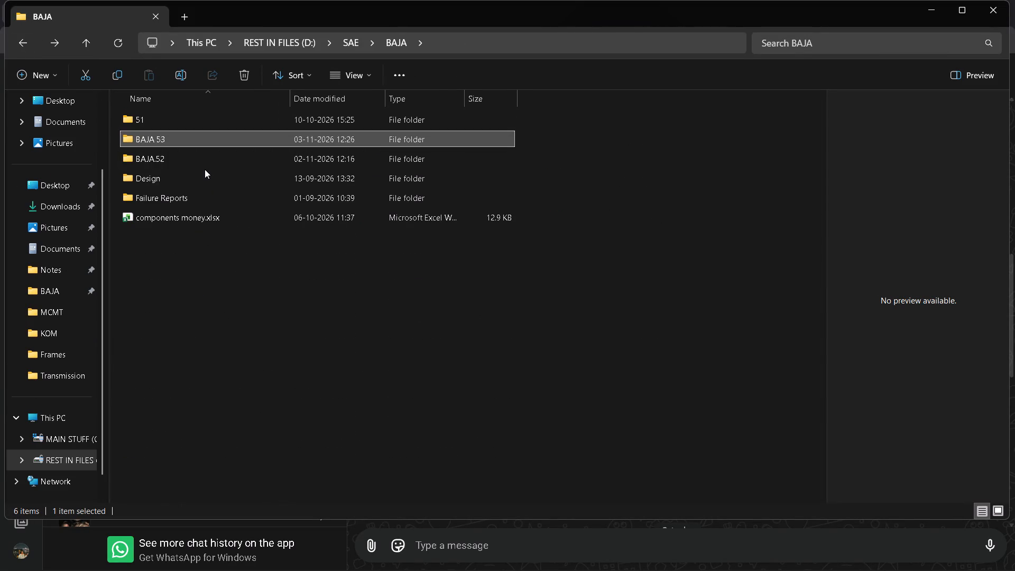
double_click(197, 156)
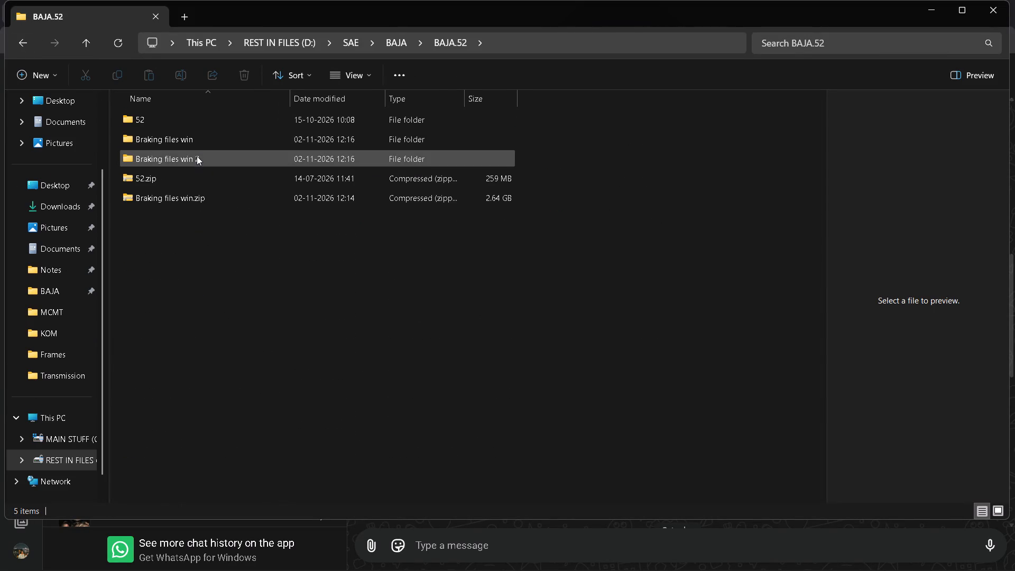
double_click(189, 122)
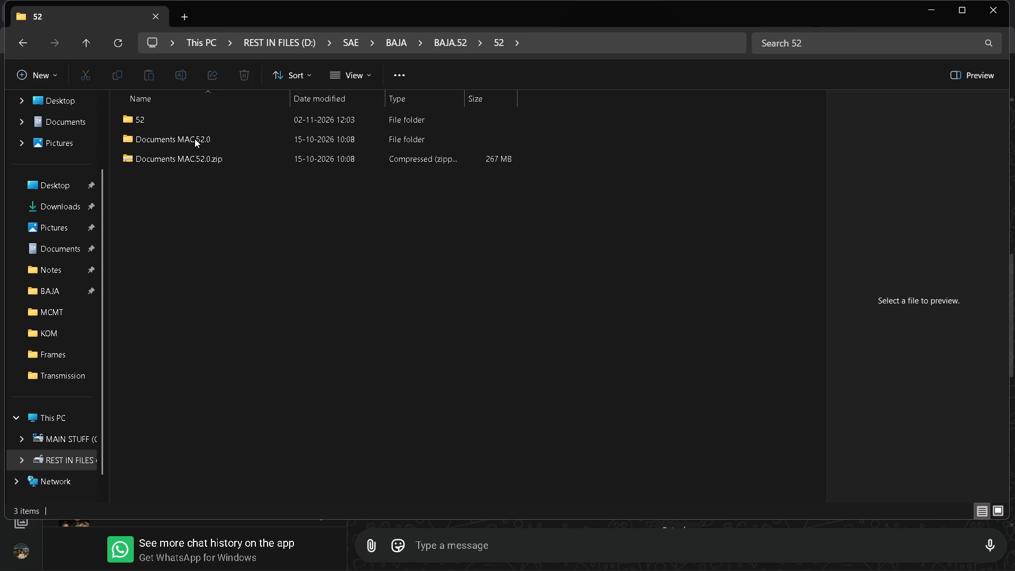
In File Explorer, go to the BAJA folder and look at the files in the Transmission folder inside BAJA 53.
double_click(23, 41)
left_click(23, 41)
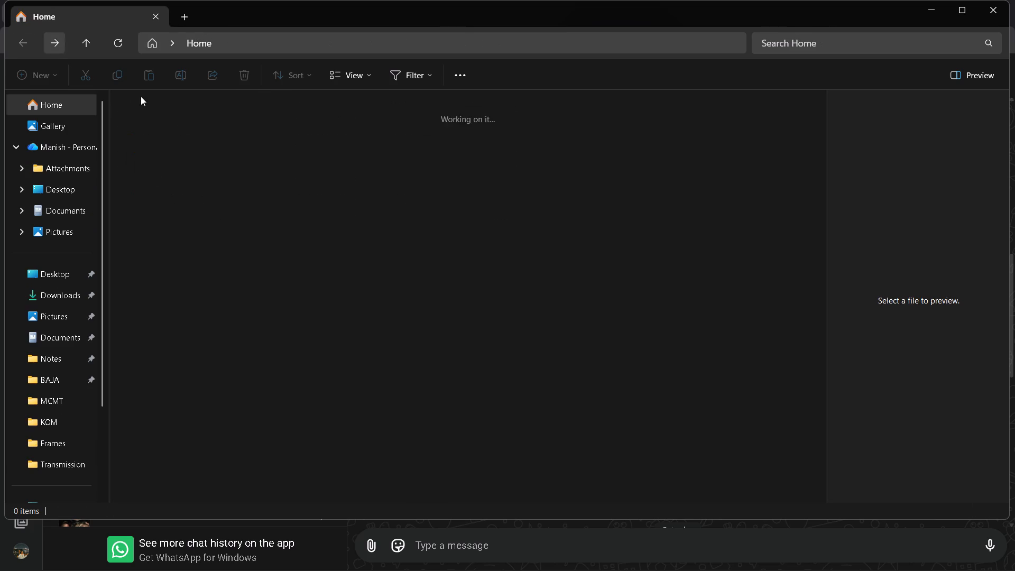
left_click(64, 379)
left_click(192, 139)
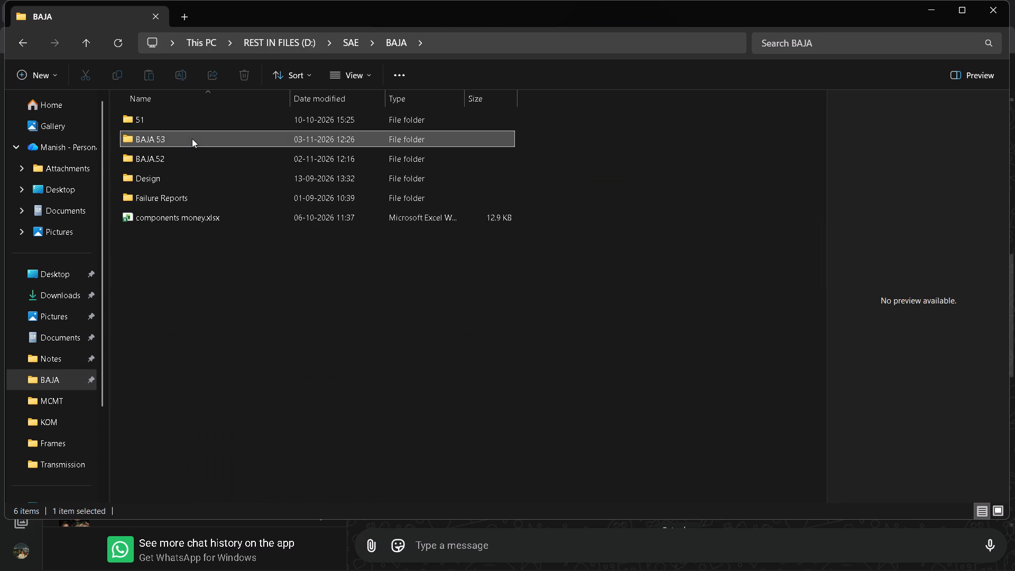
double_click(192, 139)
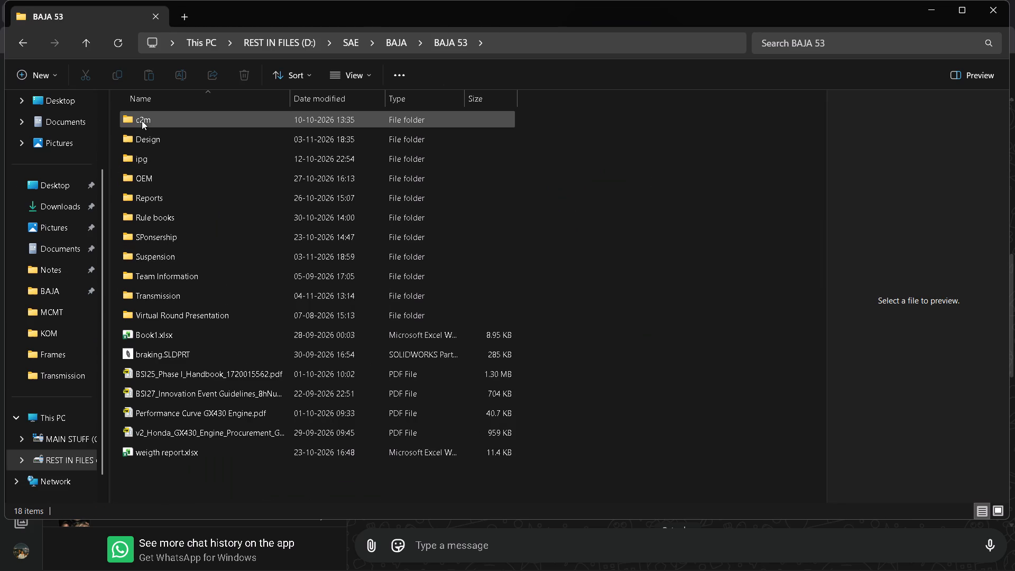
left_click(167, 289)
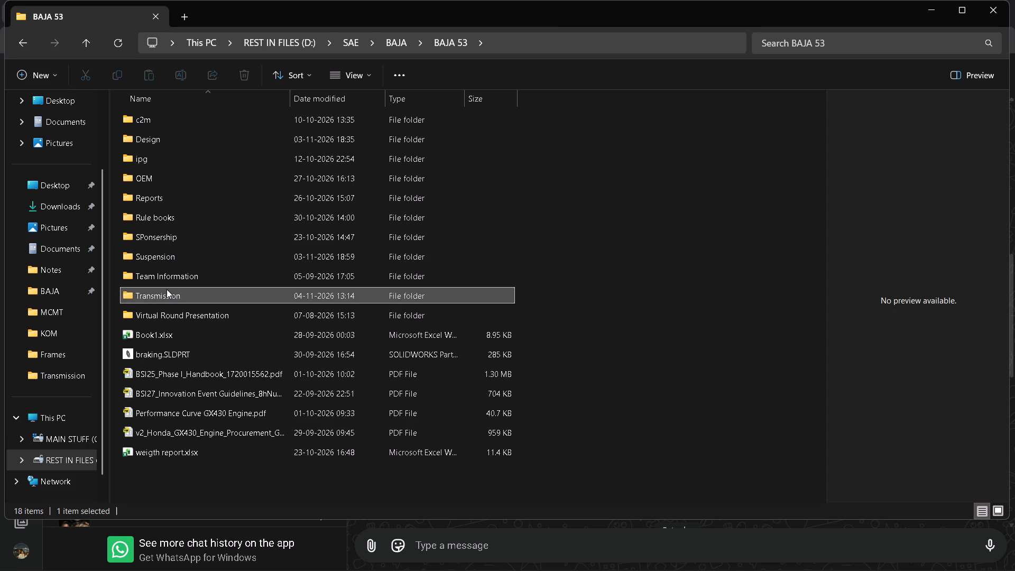
double_click(167, 289)
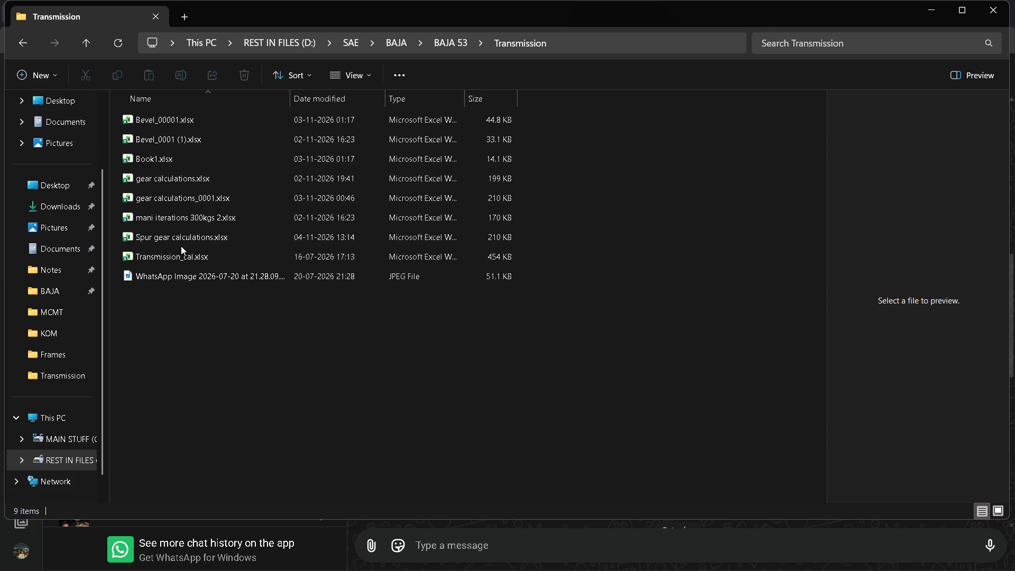
Go back to the BAJA folder and look through the TRANSMISSION folder of the 52.zip archive inside BAJA.52.
left_click(79, 287)
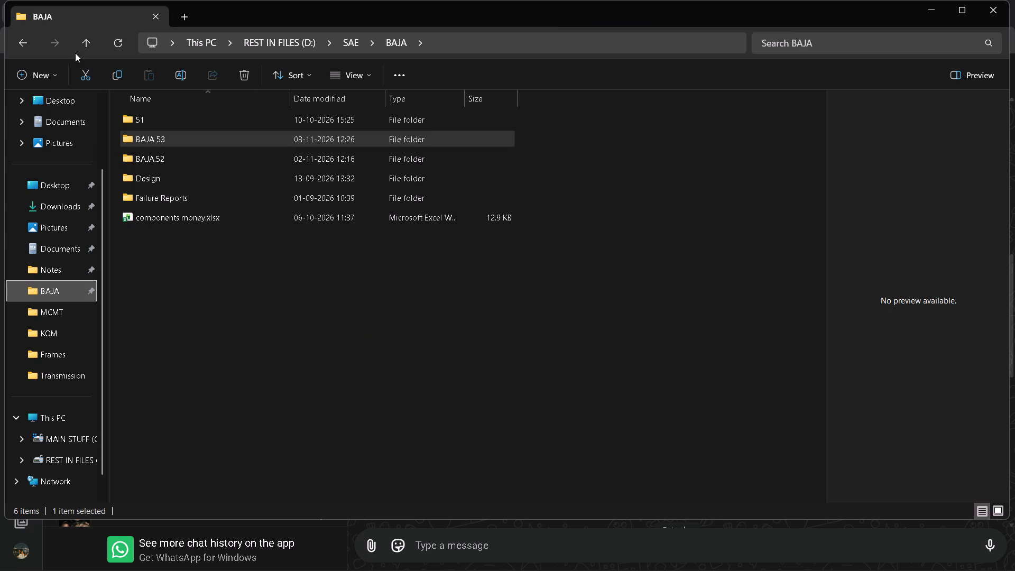
double_click(154, 154)
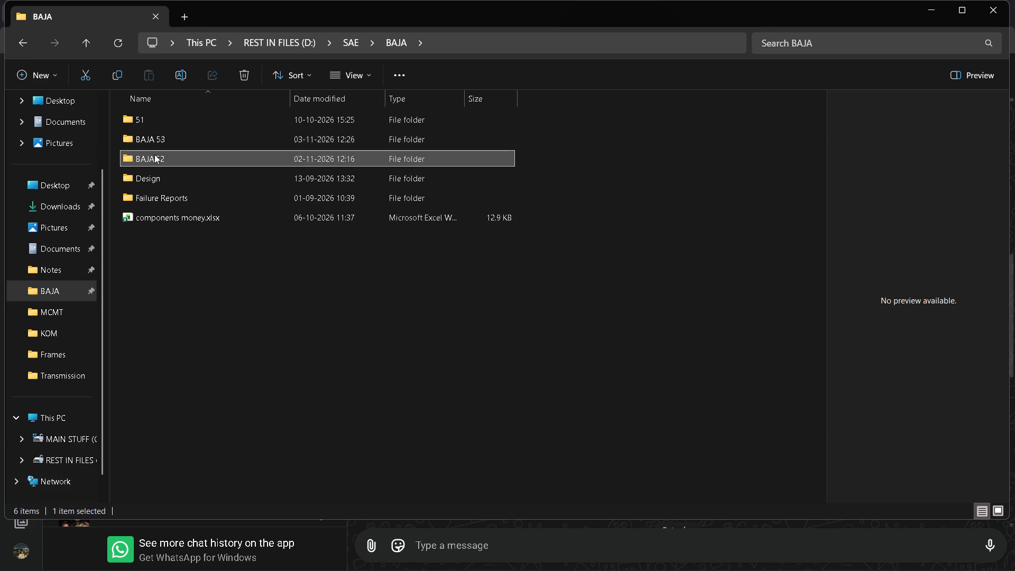
left_click(173, 178)
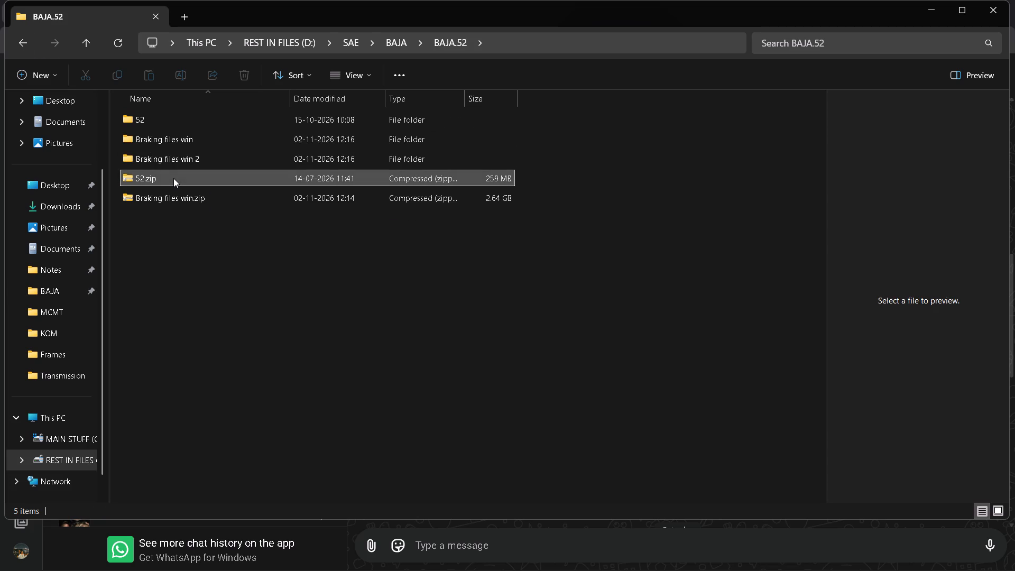
double_click(173, 178)
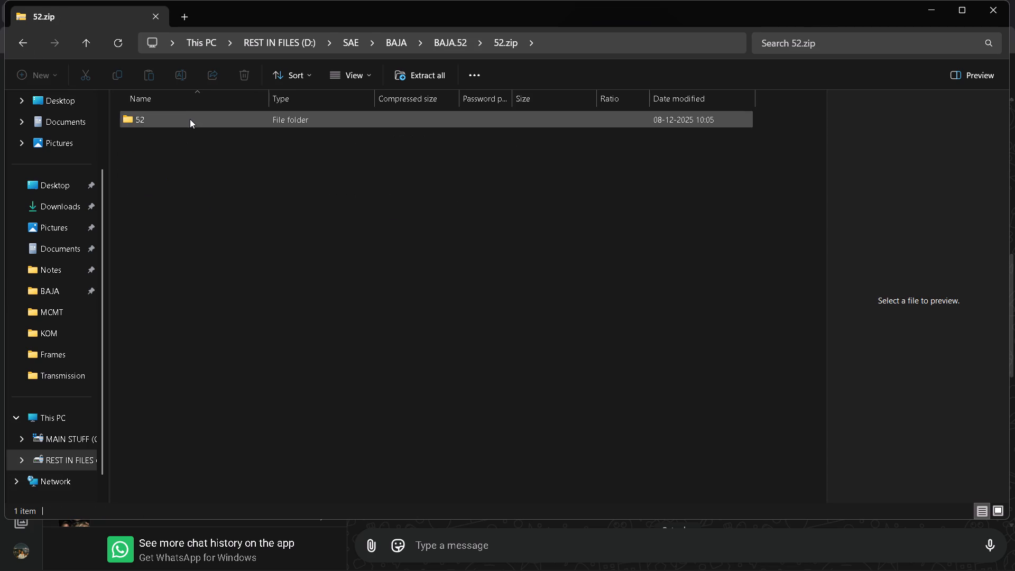
double_click(190, 119)
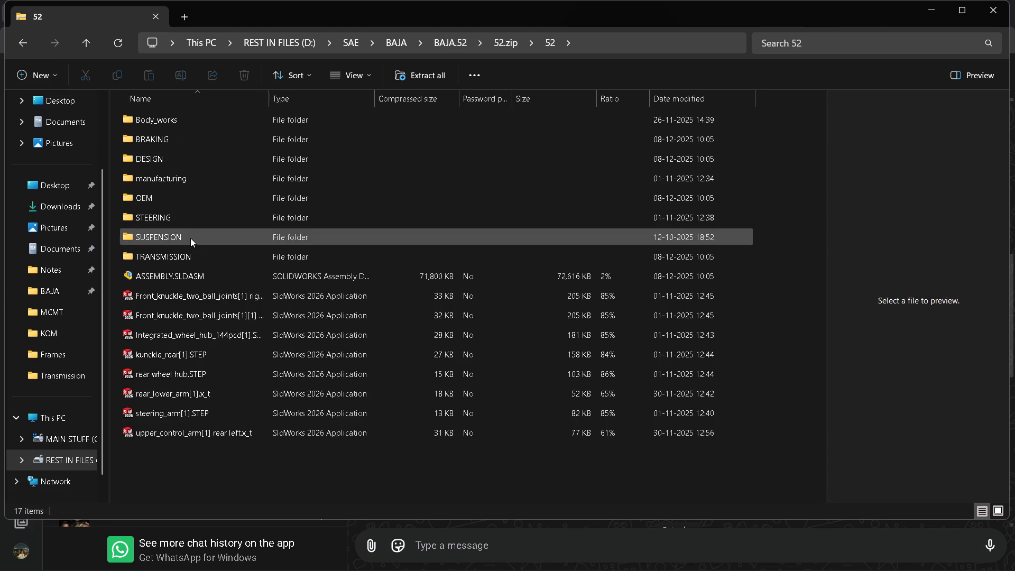
double_click(181, 251)
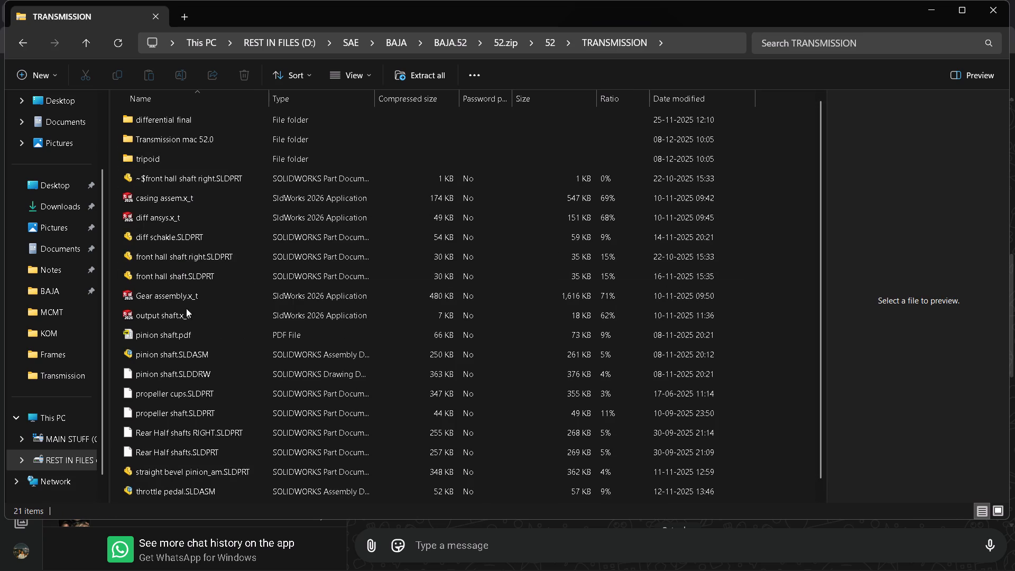
scroll(185, 321, "down", 2)
scroll(200, 483, "down", 1)
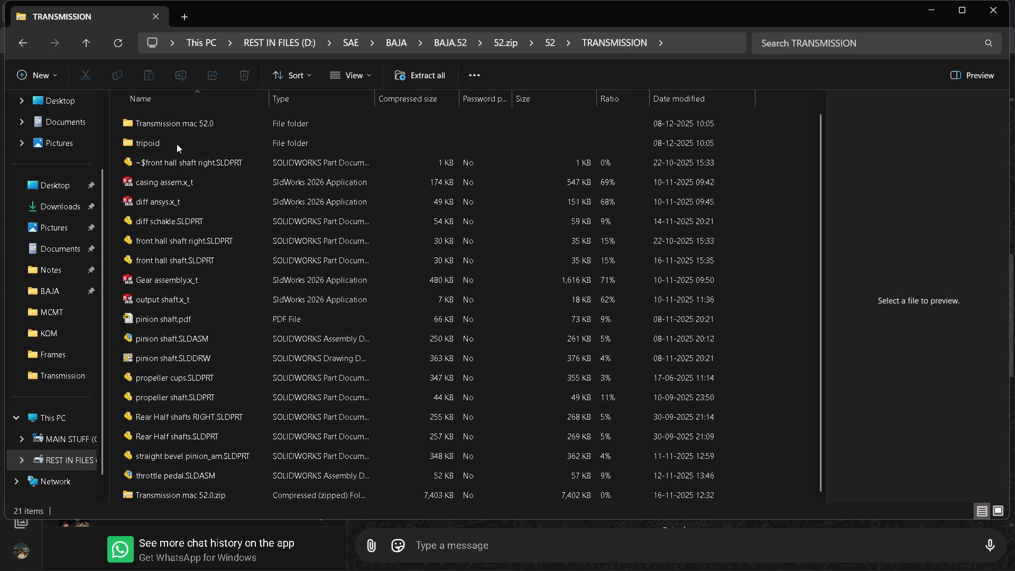
Check the archive's Transmission mac 52.0 subfolder and the rest of its TRANSMISSION files, then return to the BAJA.52 folder.
double_click(177, 127)
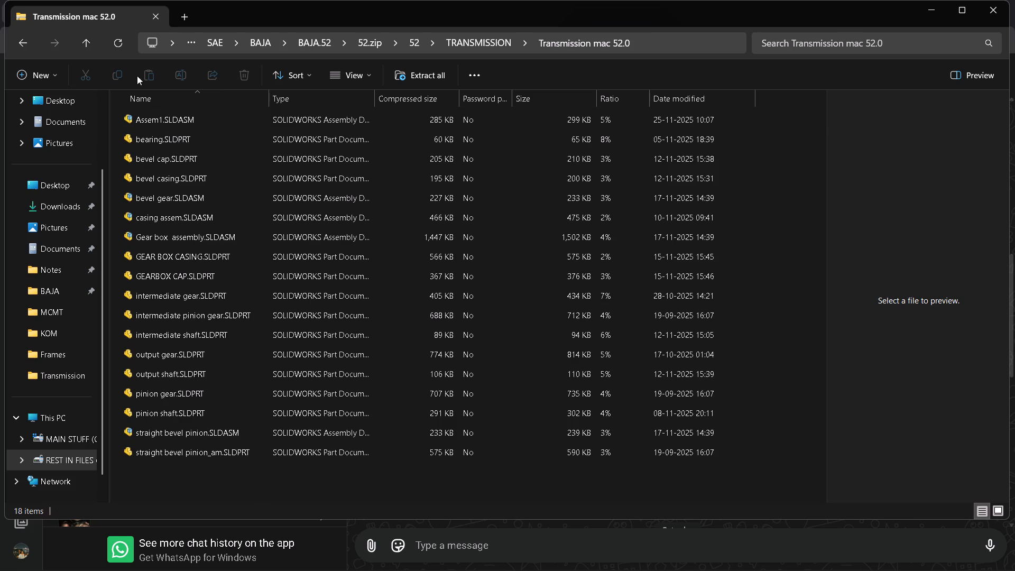
left_click(29, 40)
scroll(180, 287, "down", 1)
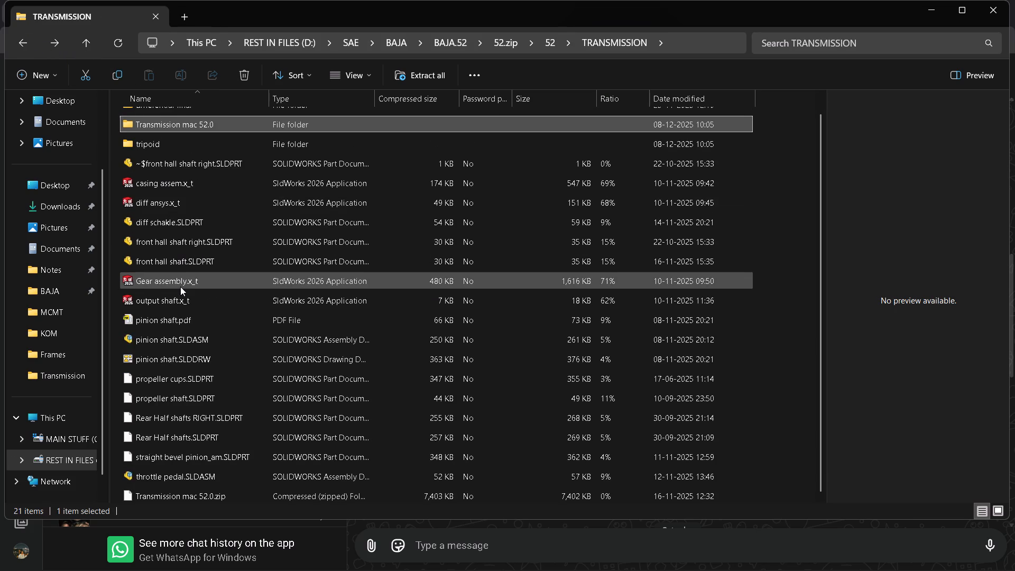
scroll(180, 287, "down", 1)
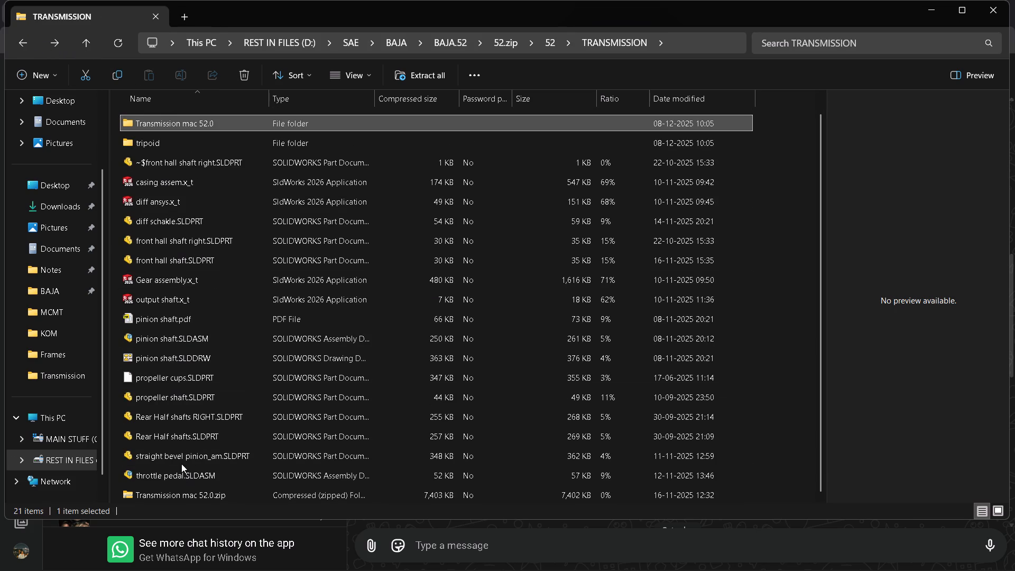
left_click(19, 38)
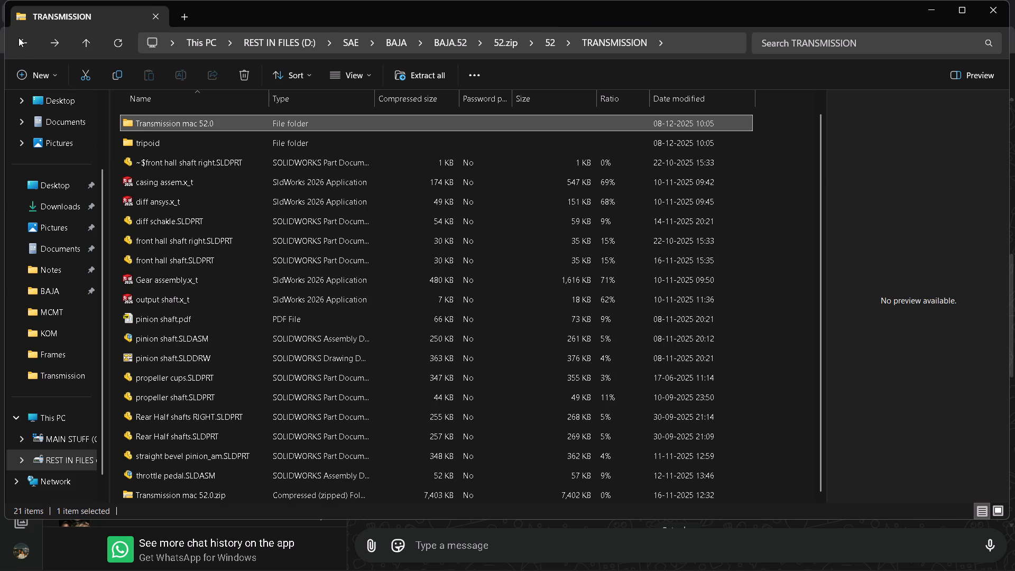
left_click(19, 38)
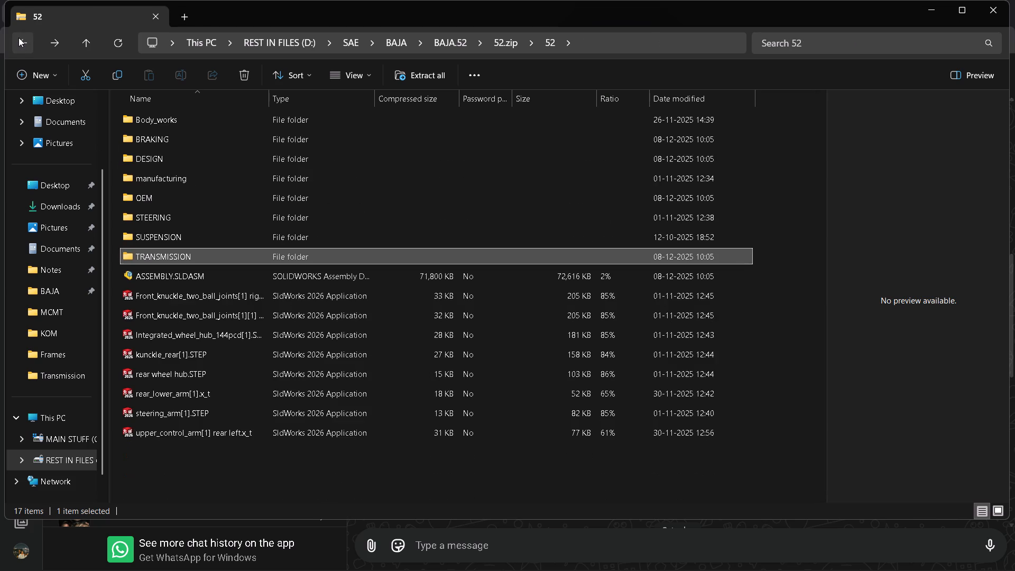
left_click(19, 38)
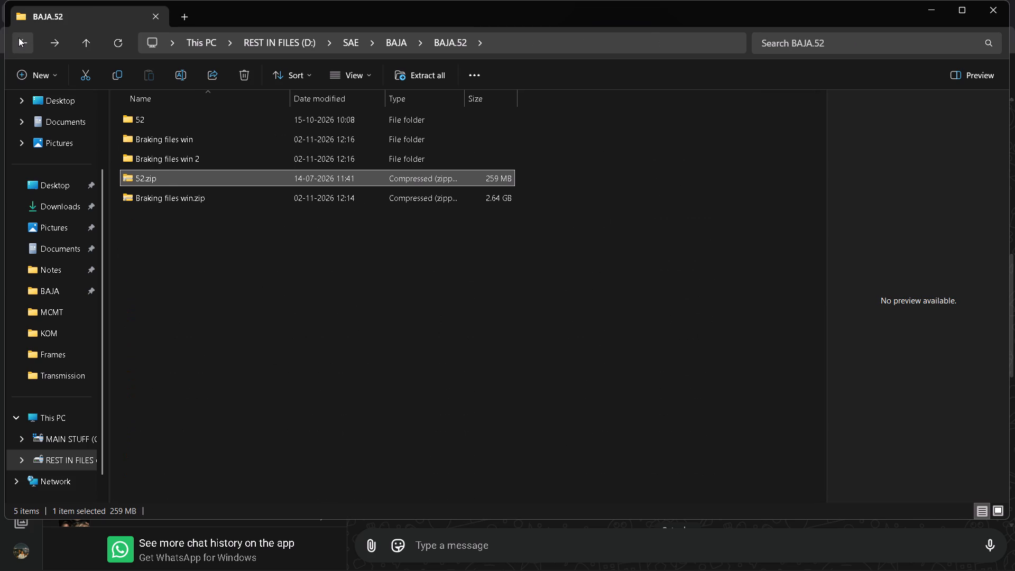
Look at the documents in the nested Documents MAC.52.0 folder inside the unzipped 52 folder, then return to that 52 folder.
double_click(159, 119)
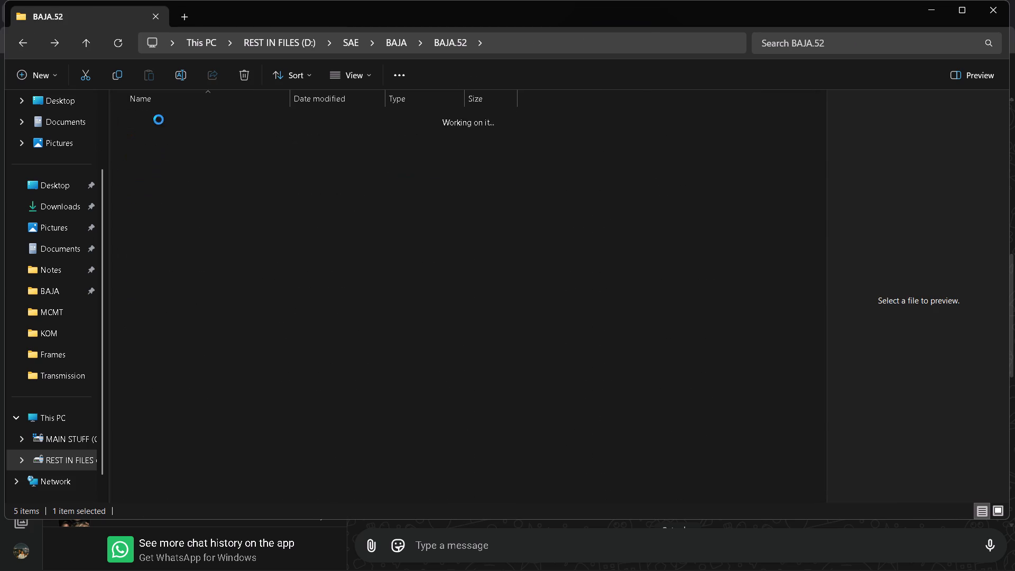
double_click(166, 136)
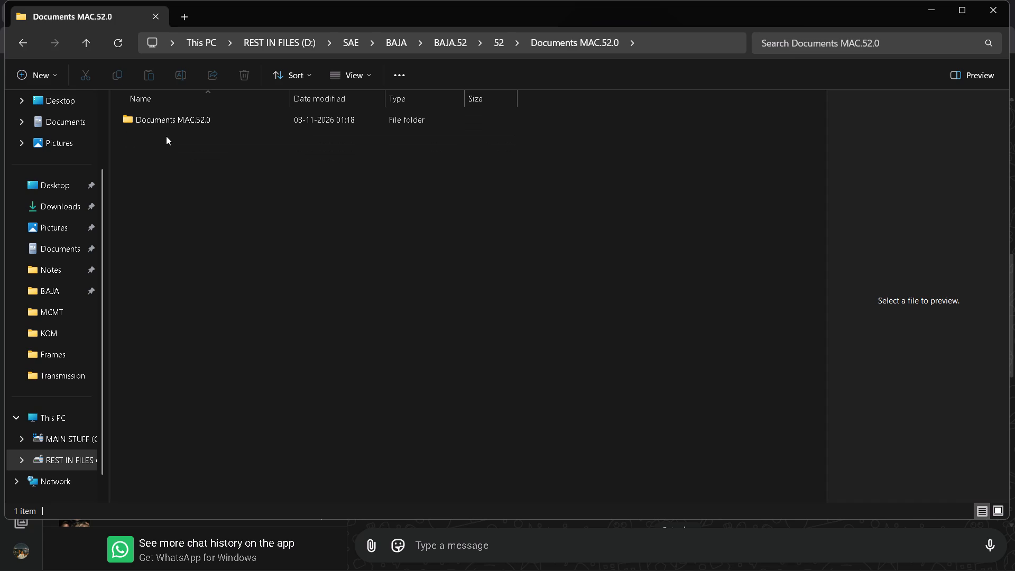
double_click(160, 117)
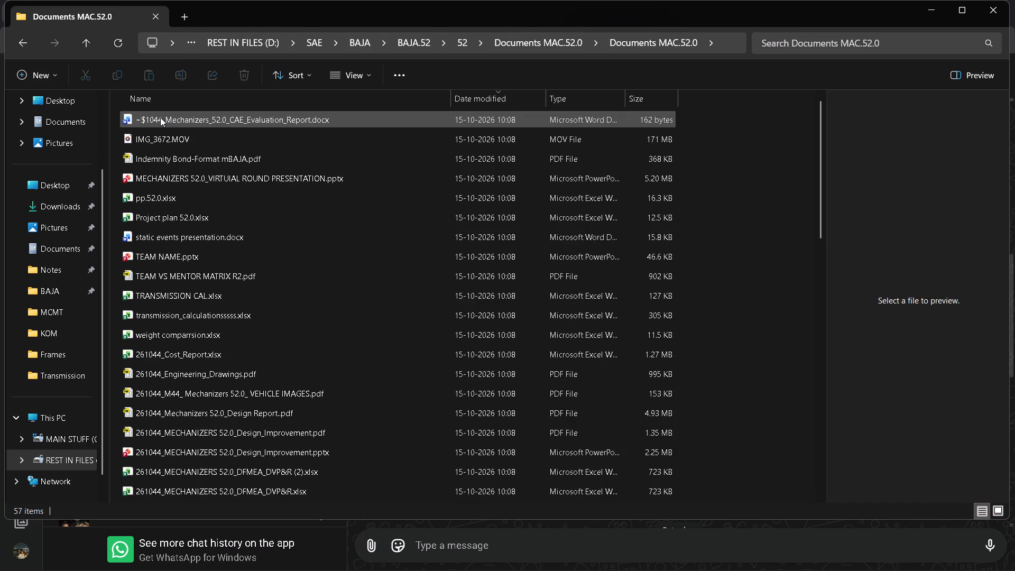
double_click(26, 40)
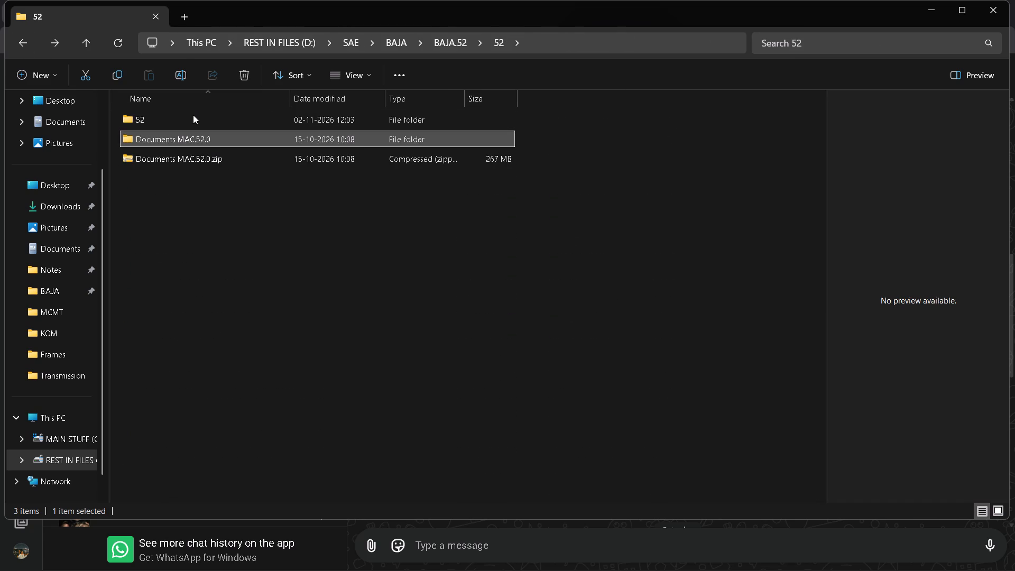
Look through the TRANSMISSION folder in the inner 52 folder, then return to the main BAJA folder.
double_click(193, 117)
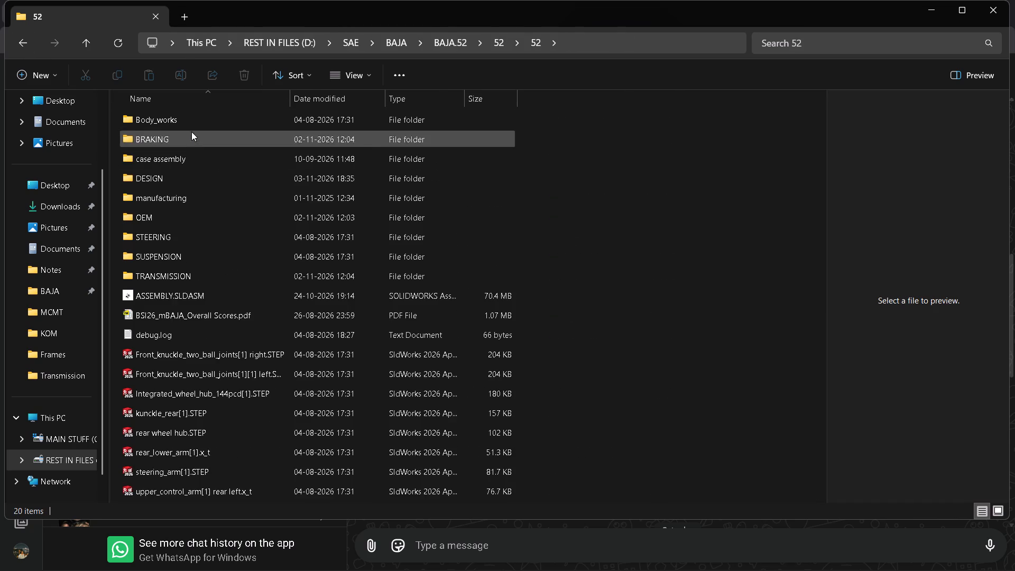
double_click(185, 278)
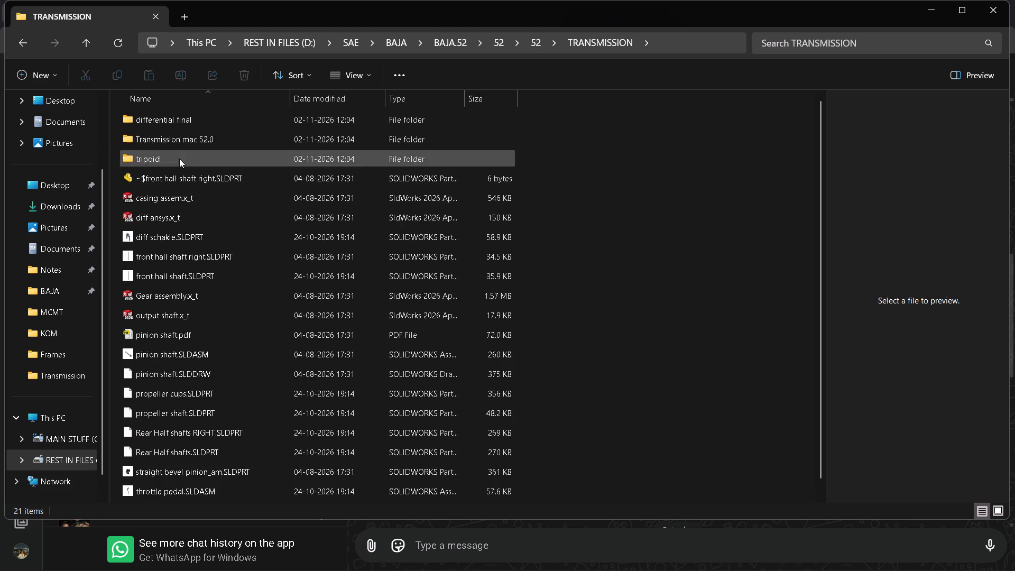
scroll(182, 314, "down", 1)
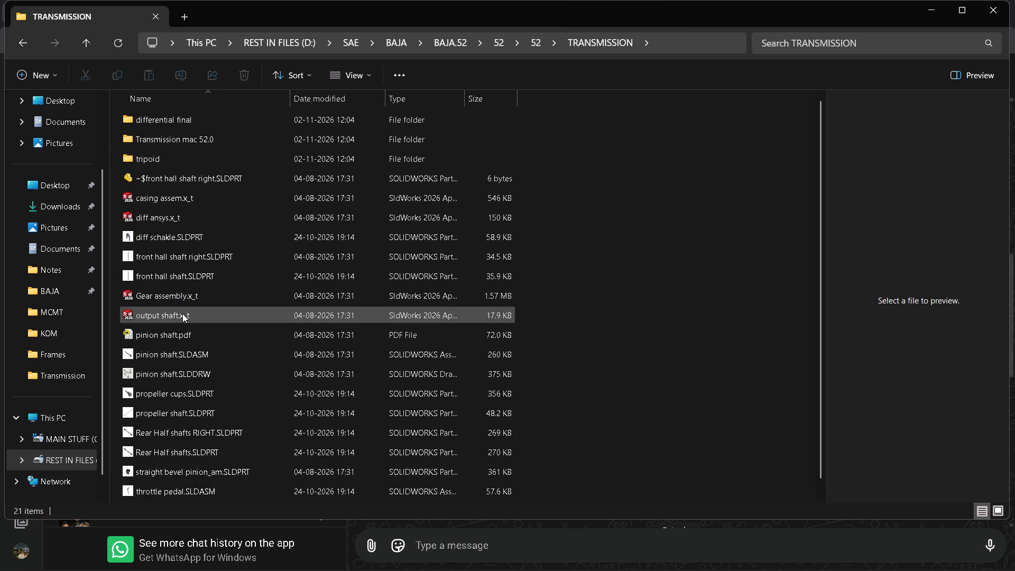
scroll(182, 314, "down", 1)
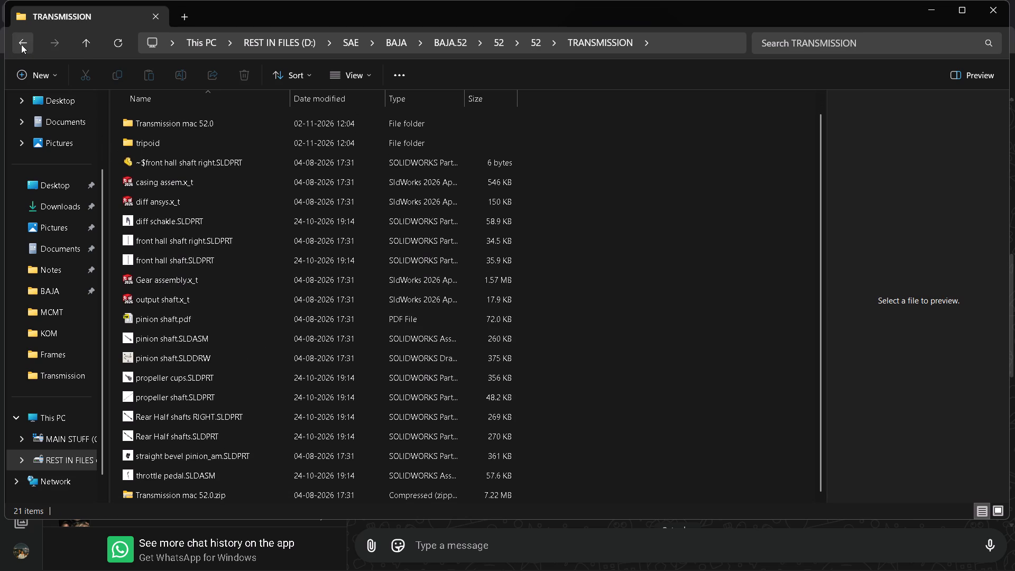
triple_click(21, 44)
left_click(21, 44)
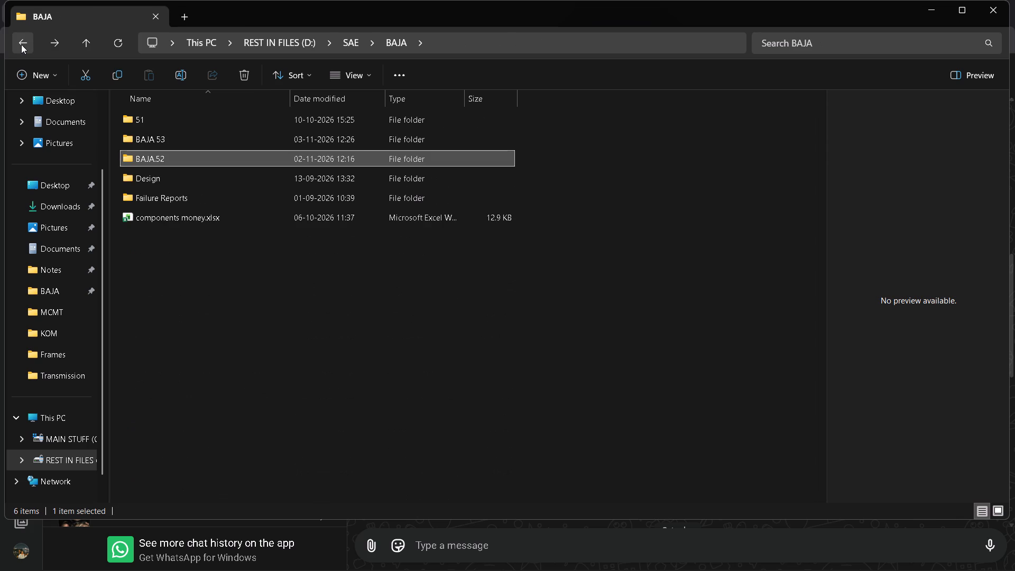
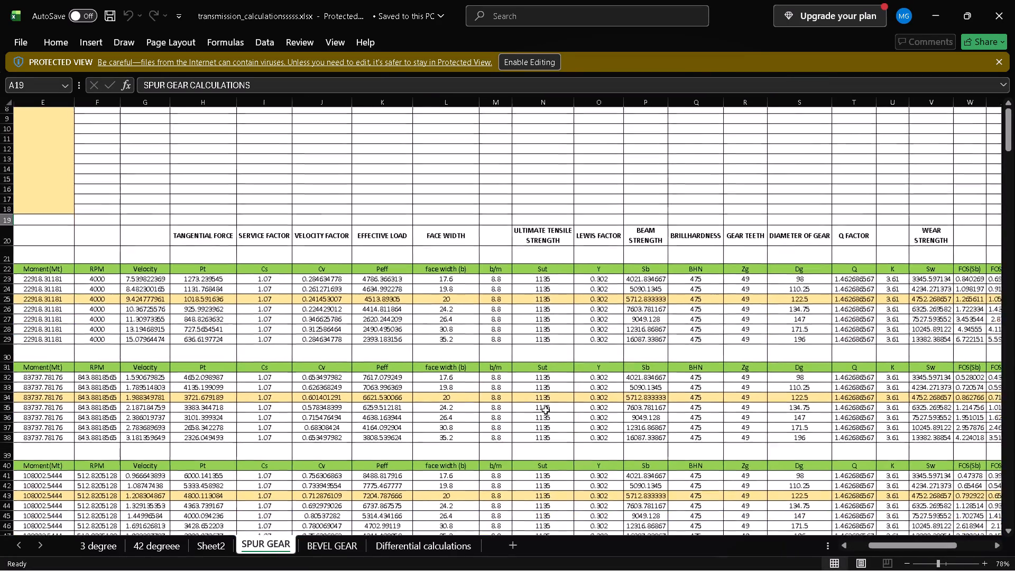
Examine the SPUR GEAR sheet of the transmission calculations workbook, covering the gear parameters and the load, strength and FOS columns of its calculation tables.
scroll(546, 410, "down", 1)
scroll(546, 410, "left", 1)
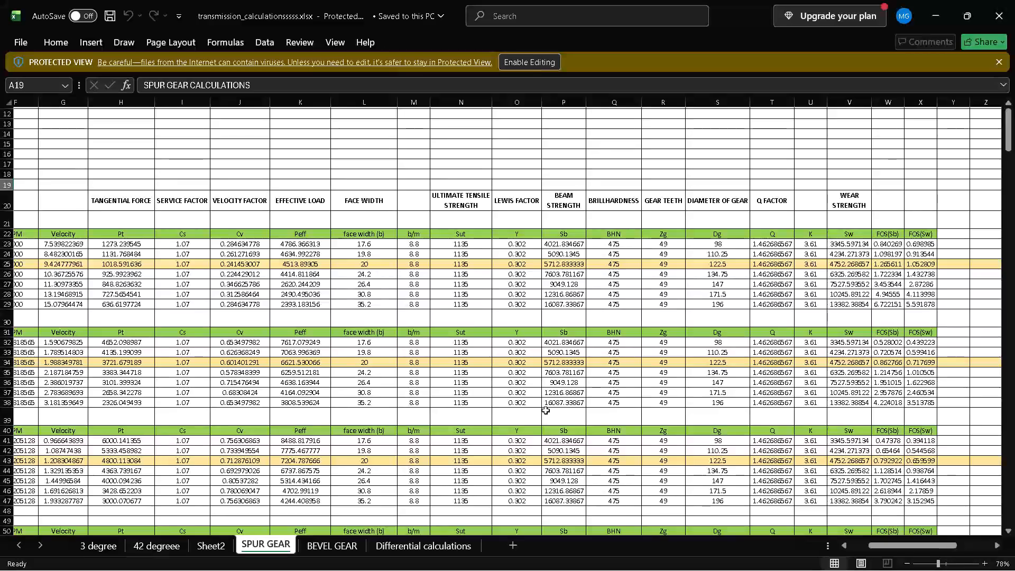
scroll(562, 381, "right", 1)
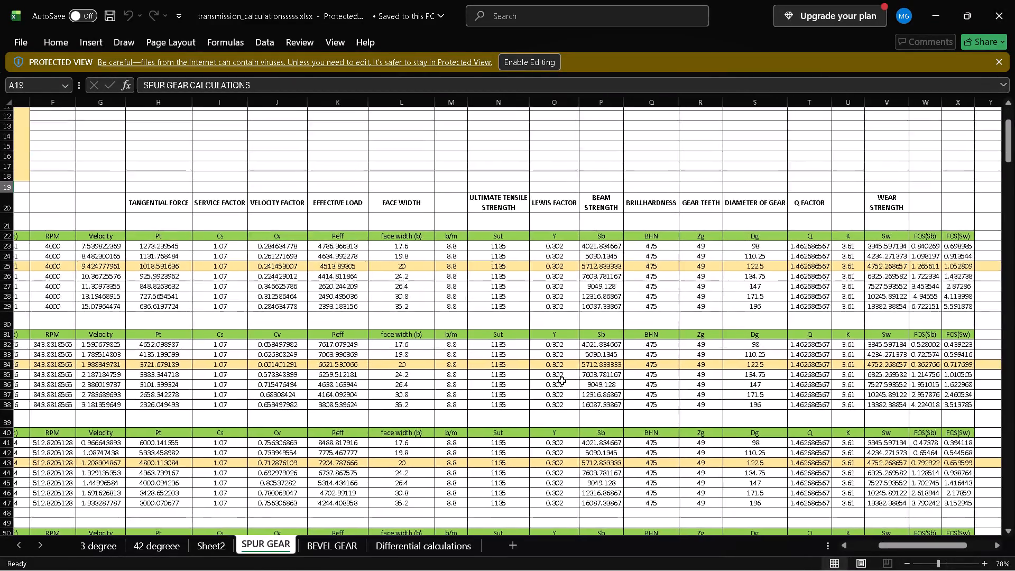
scroll(562, 381, "right", 1)
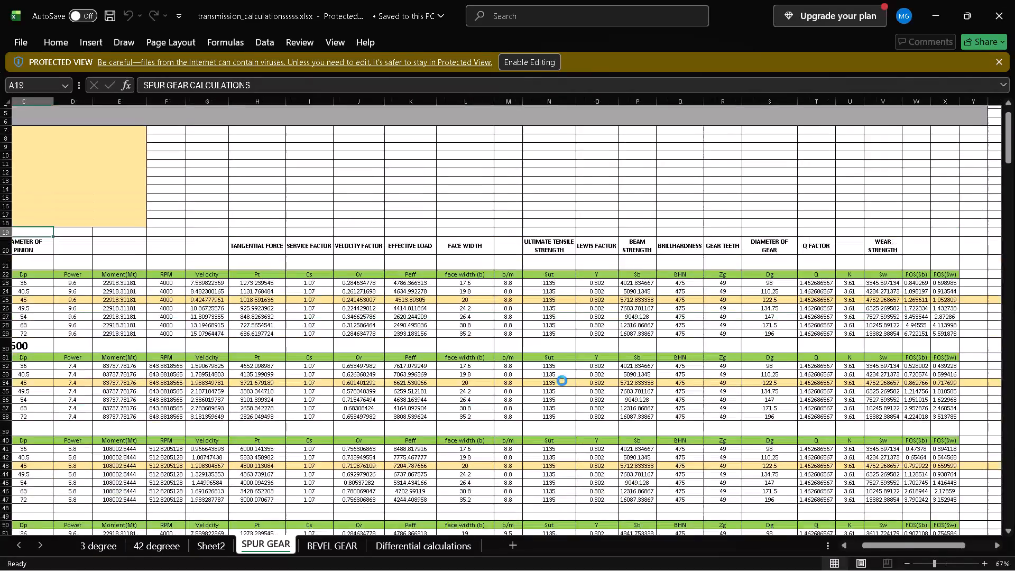
scroll(562, 381, "right", 3)
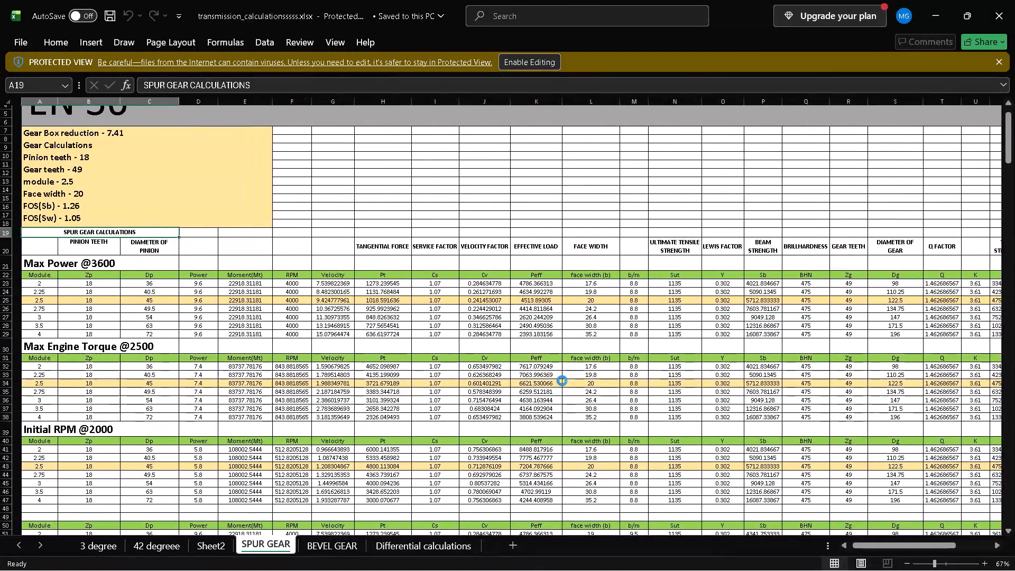
scroll(562, 381, "right", 1)
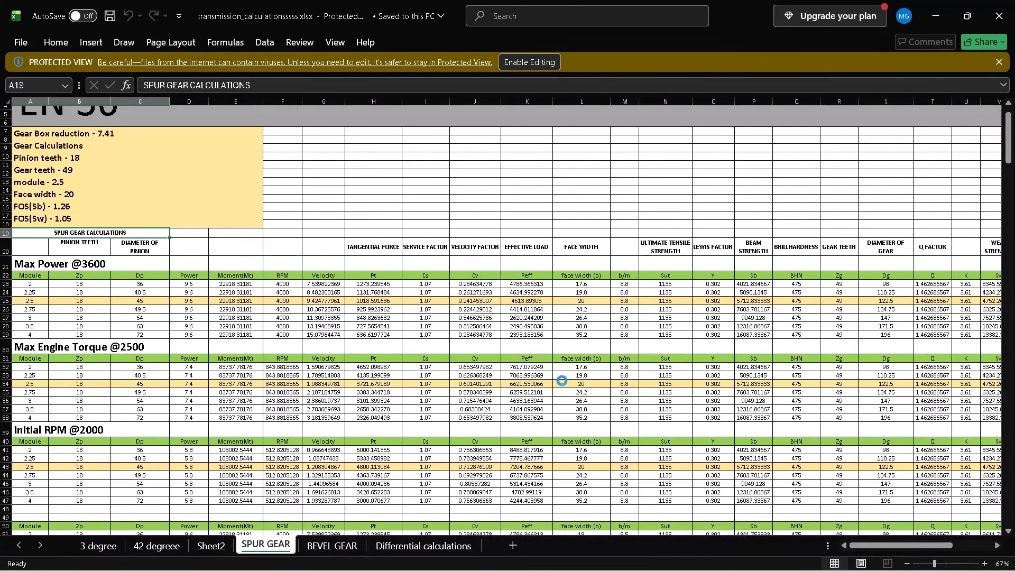
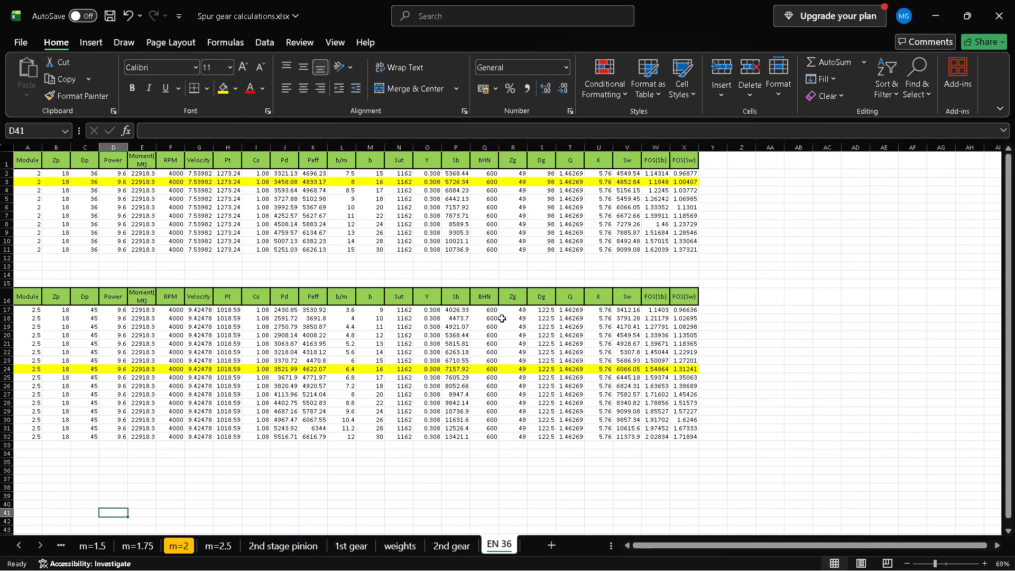
Insert a blank row directly below the header of the first table on the EN 36 sheet.
left_click(457, 314)
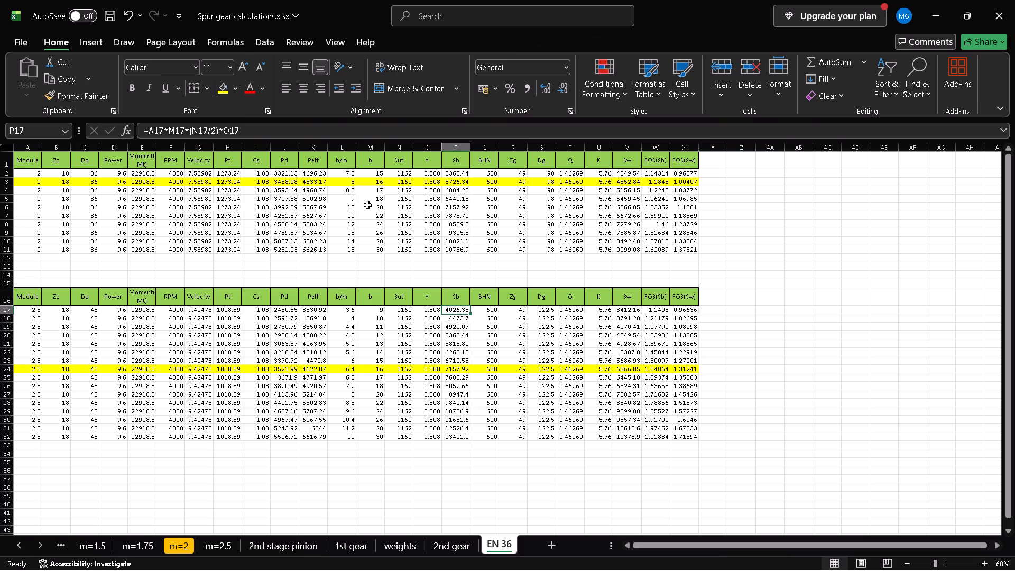
left_click(11, 172)
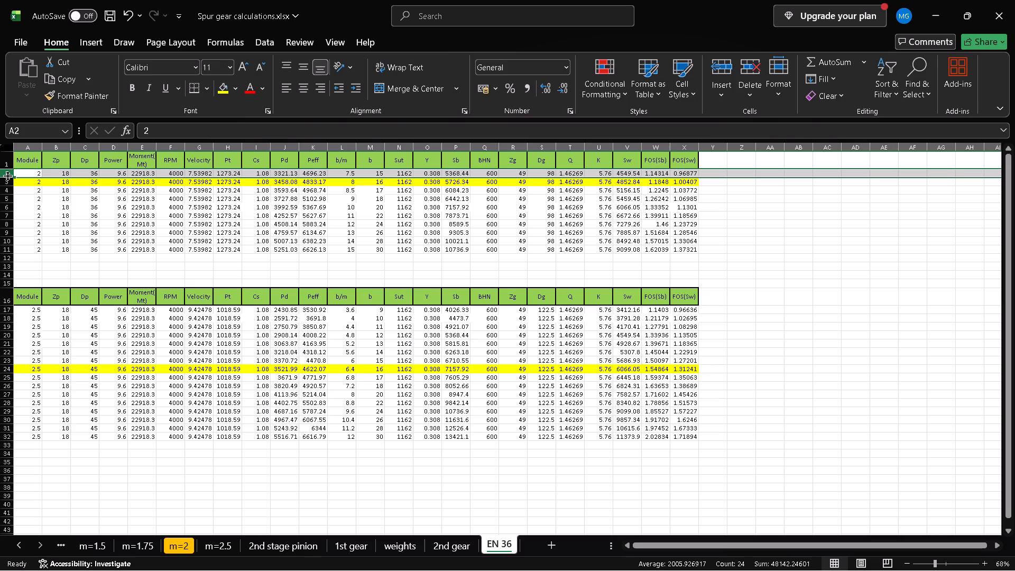
left_click(715, 63)
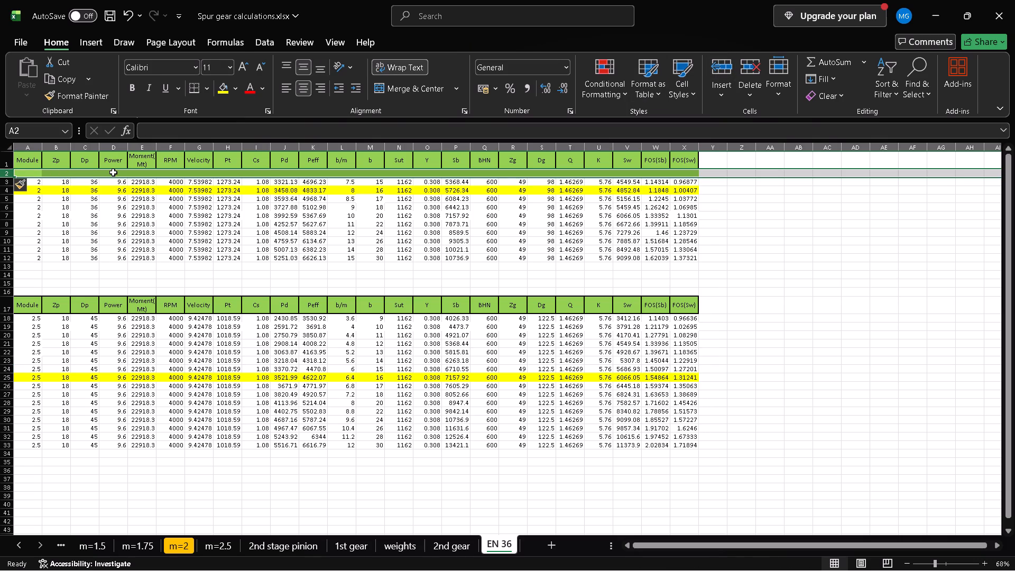
Remove the green fill from the blank row 2 beneath the first table's header.
key("BackSpace")
key("ctrl+z")
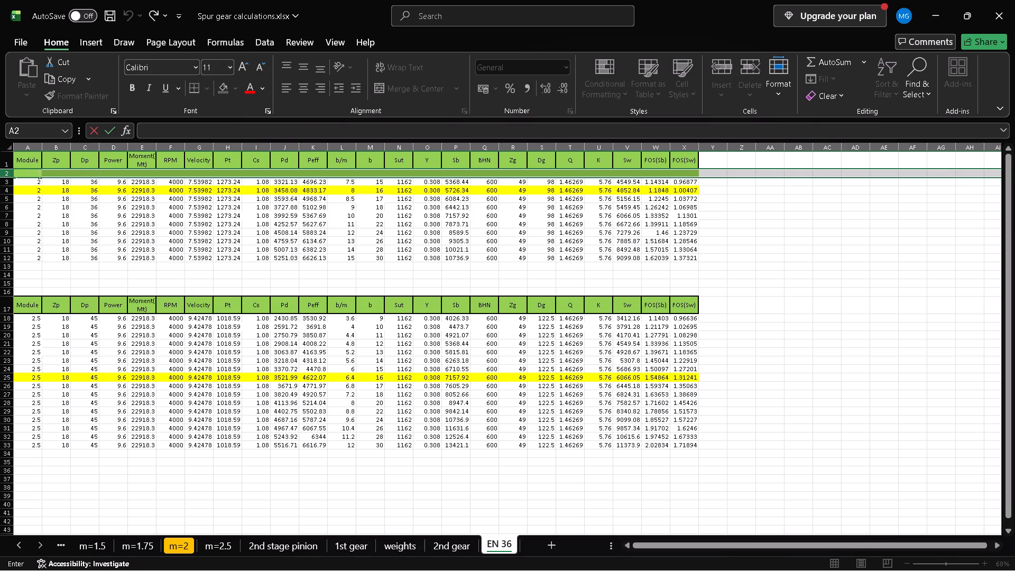
left_click(10, 173)
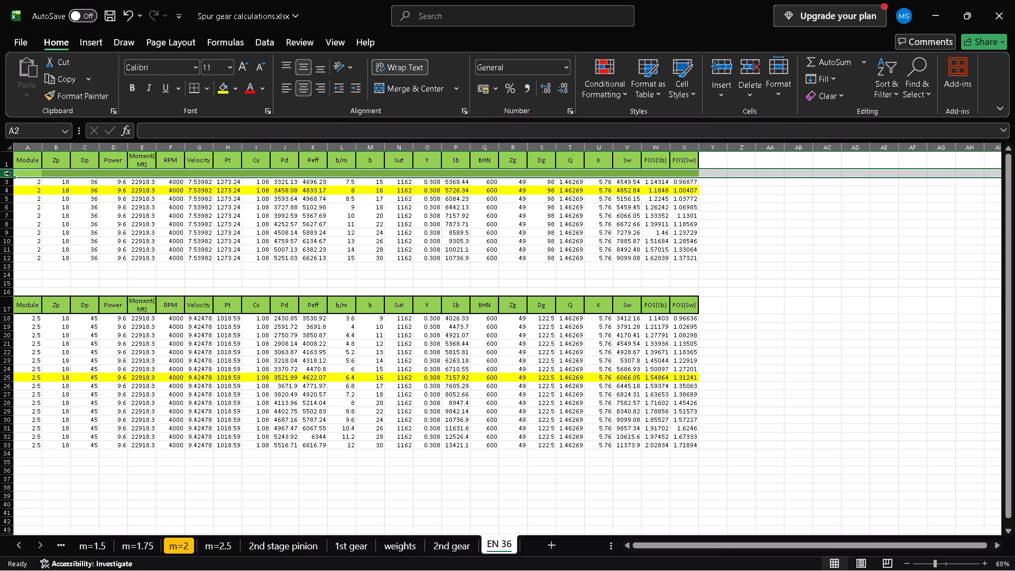
key("BackSpace")
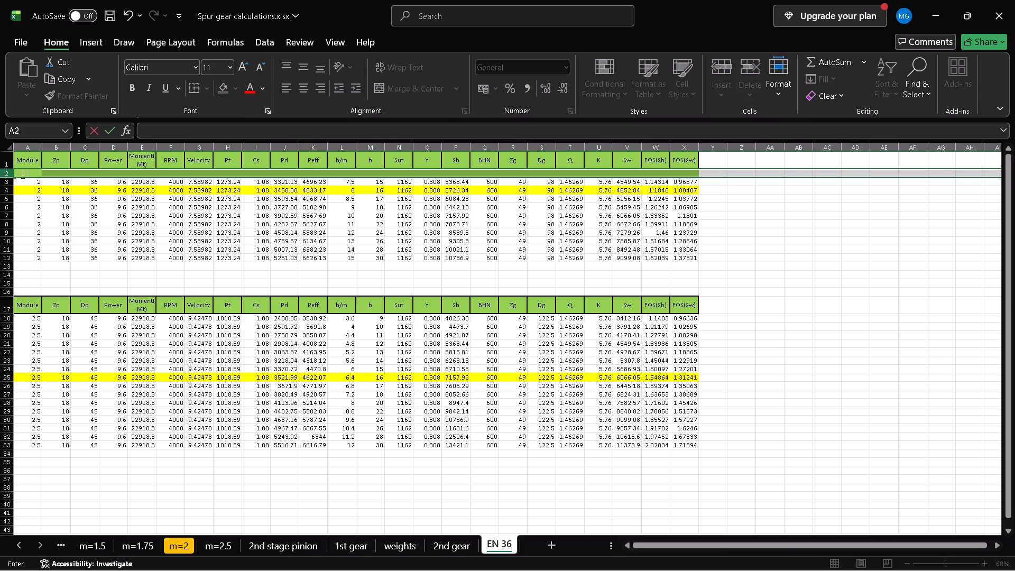
left_click(7, 179)
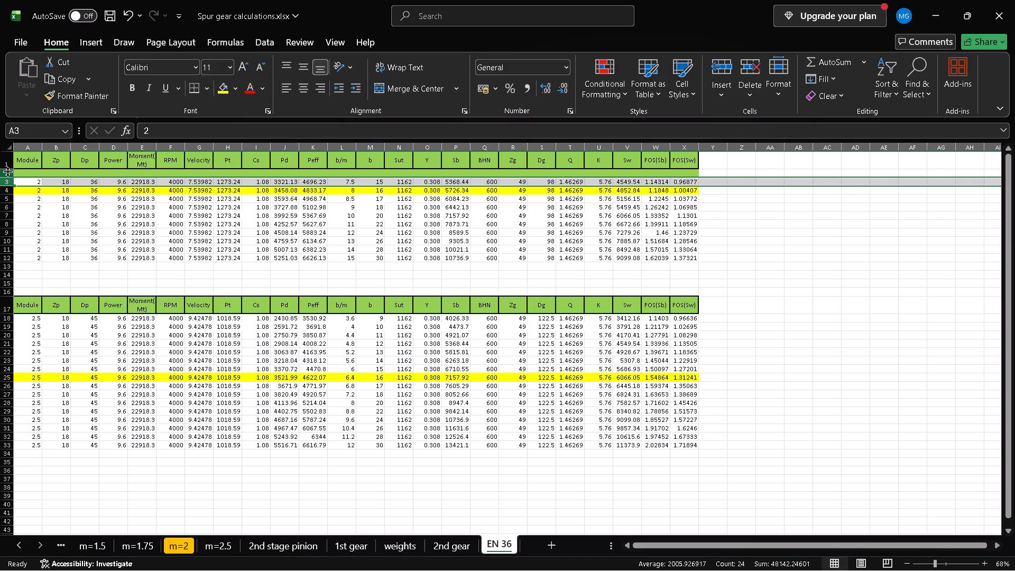
left_click(7, 171)
left_click(7, 174)
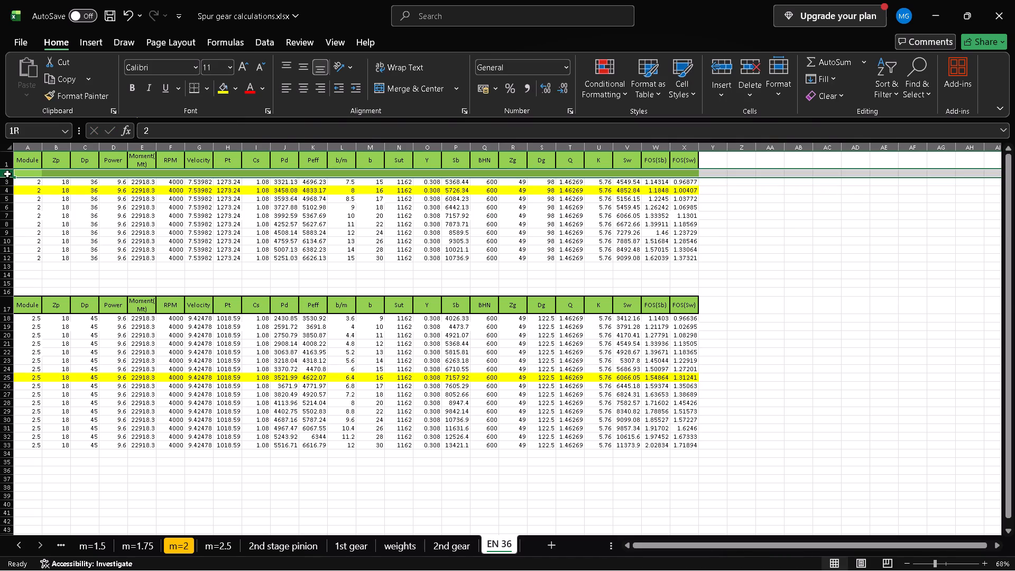
left_click(235, 88)
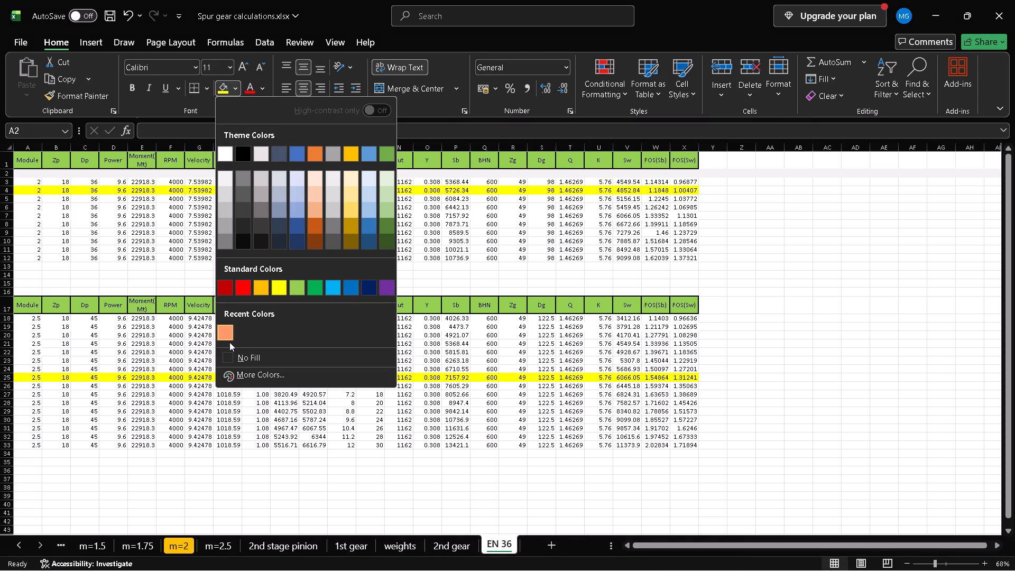
left_click(228, 355)
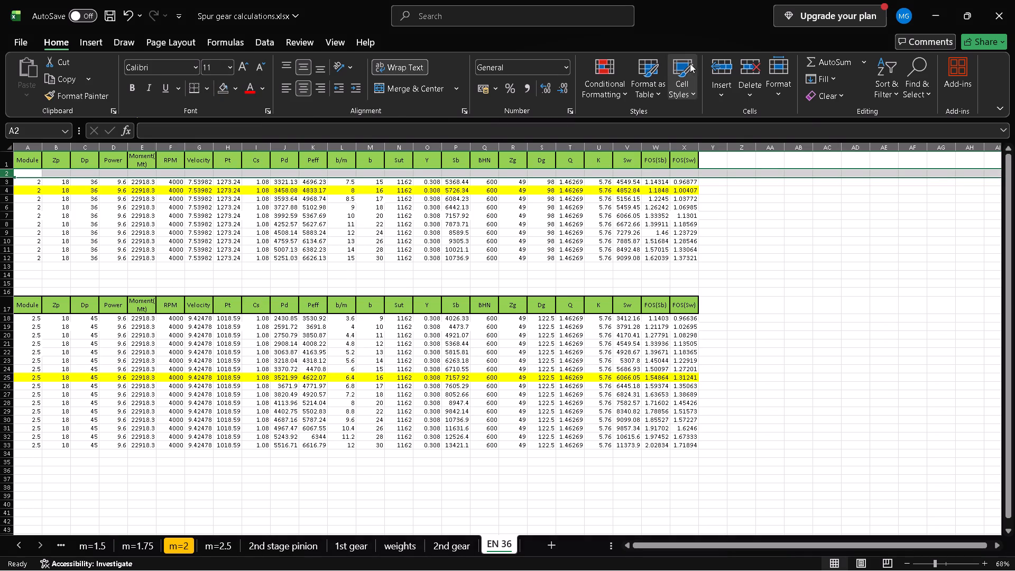
Insert one more blank row at row 2, directly below the first table's header.
left_click(720, 70)
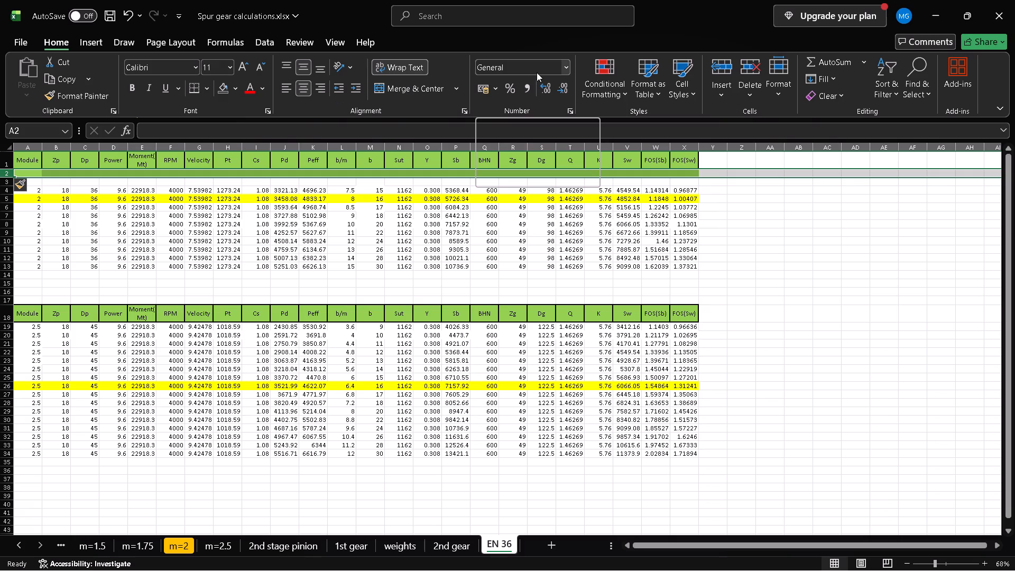
scroll(497, 209, "up", 1)
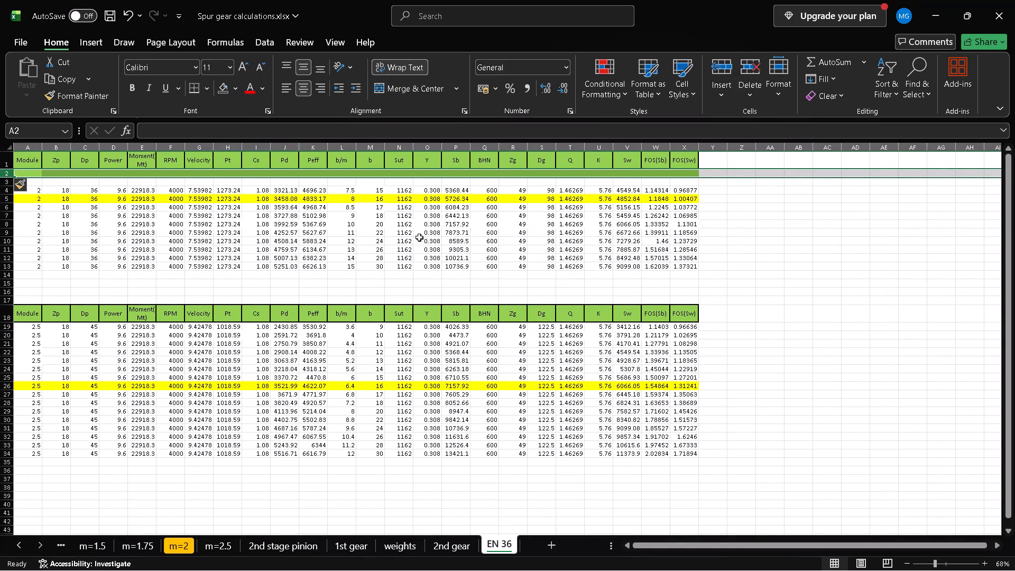
Set the module to 2.5 in A4 and fill it down through all rows of the first table.
left_click(39, 190)
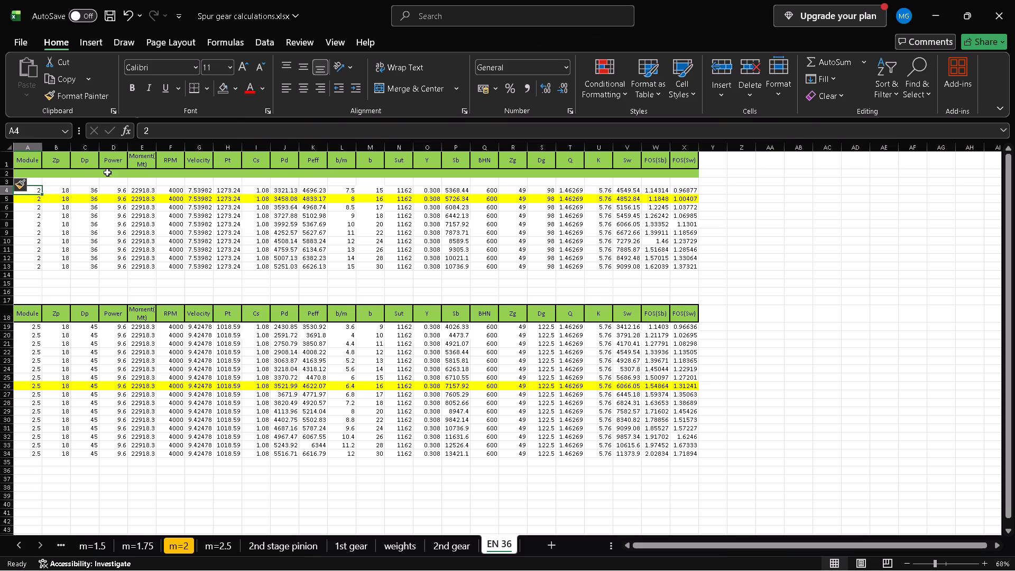
type(".5")
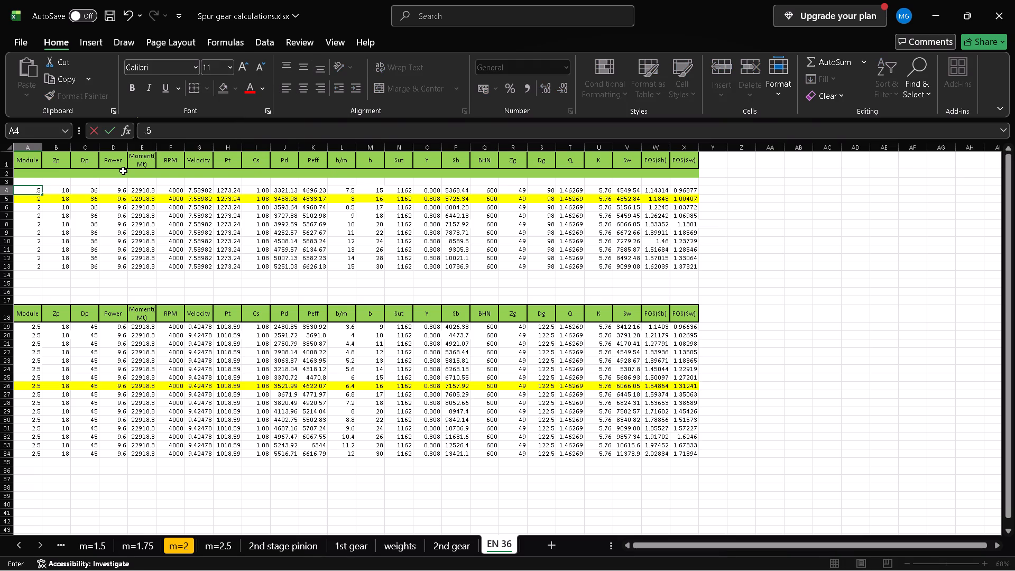
key("BackSpace")
key("BackSpace")
type("2.5")
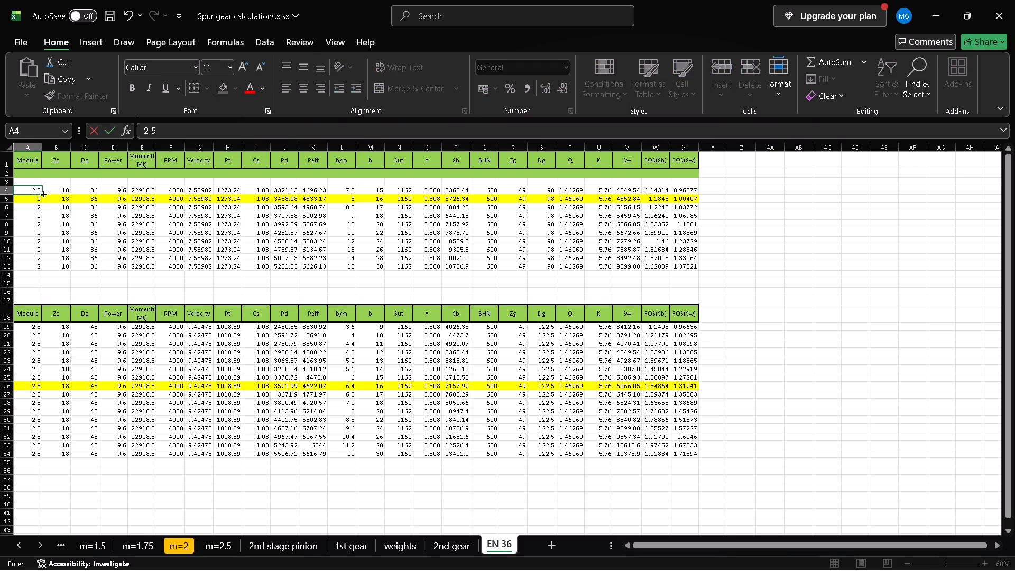
double_click(42, 194)
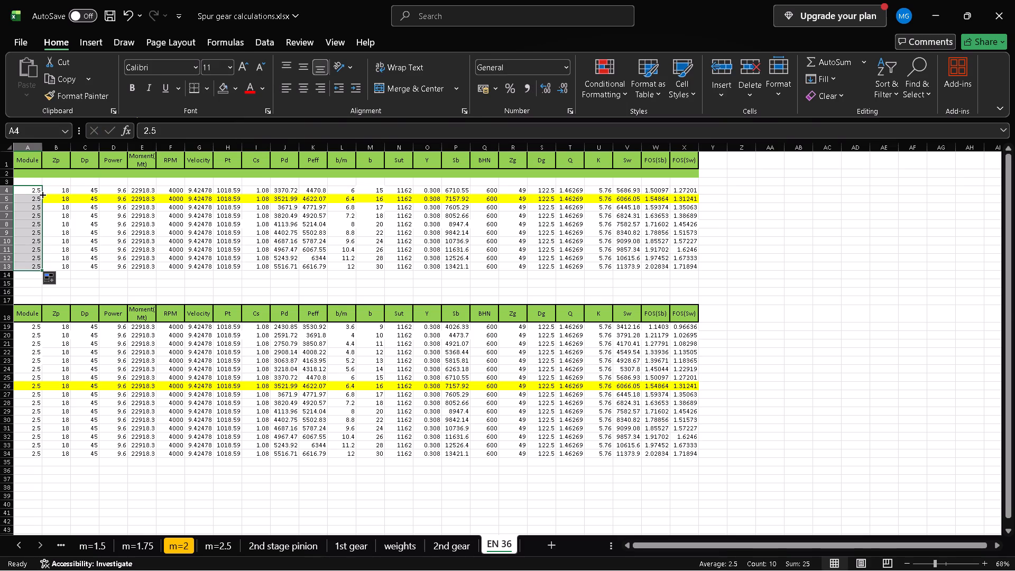
left_click(36, 175)
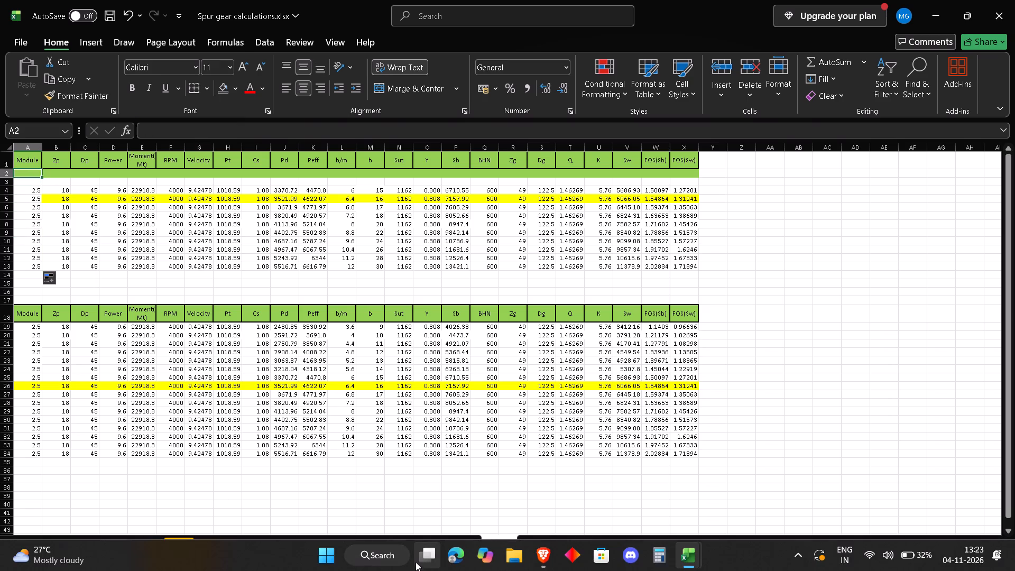
Find and launch SOLIDWORKS Design 2026.
left_click(386, 553)
key("s")
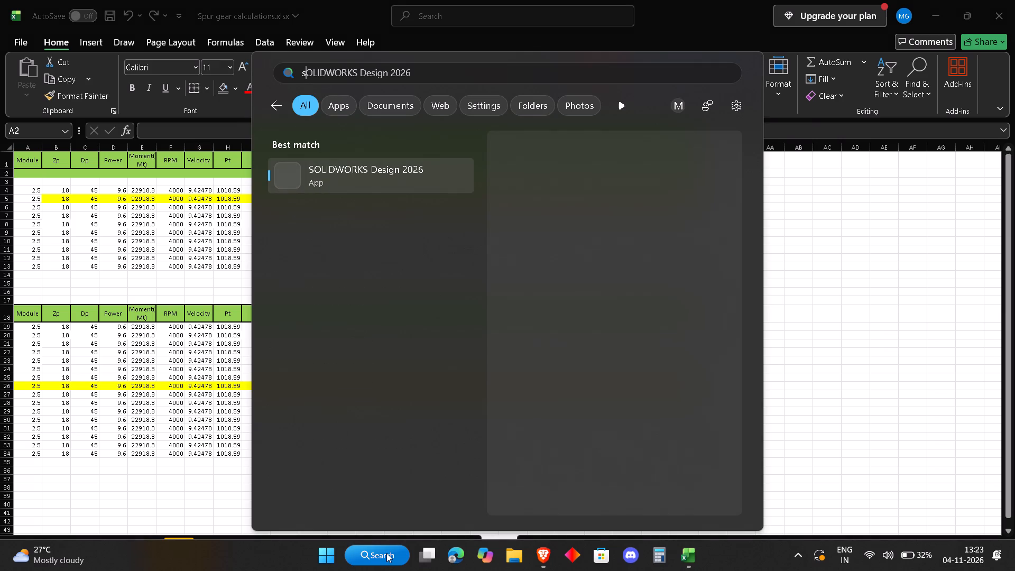
left_click(552, 271)
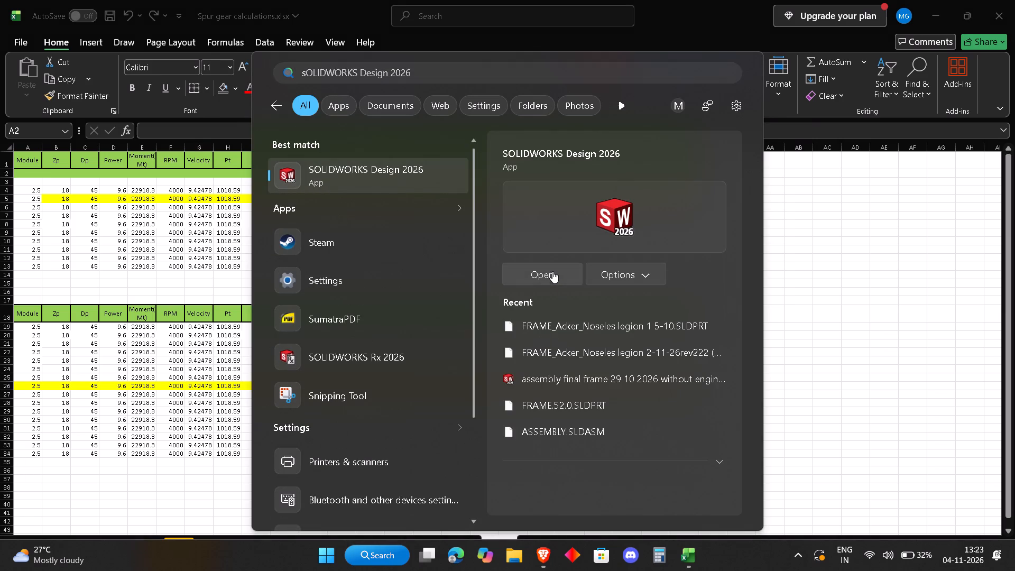
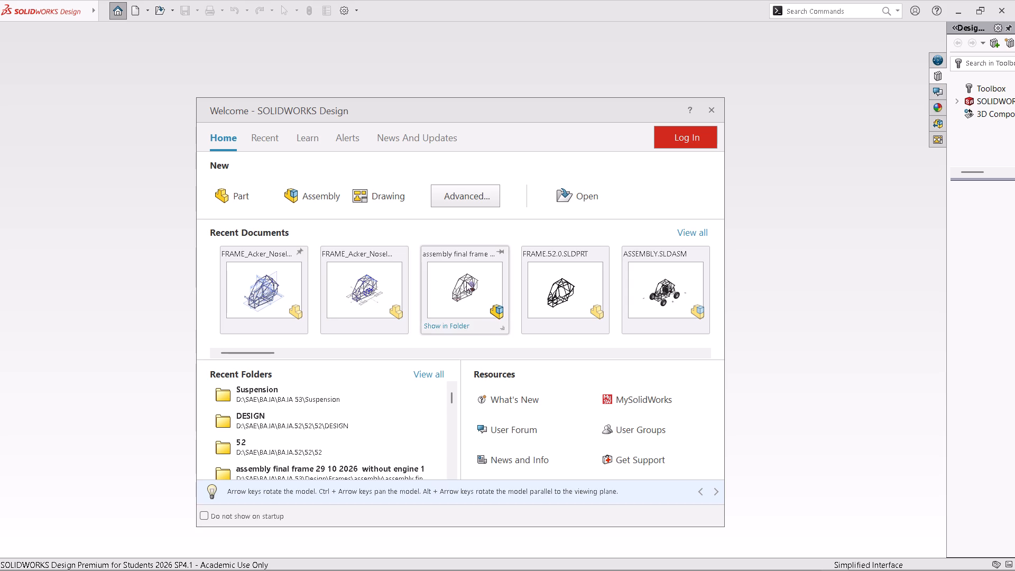
Open the part FRAME_Acker_Noseles legion 2-11-26rev222 (1).SLDPRT from the Suspension folder of BAJA 53.
left_click(685, 236)
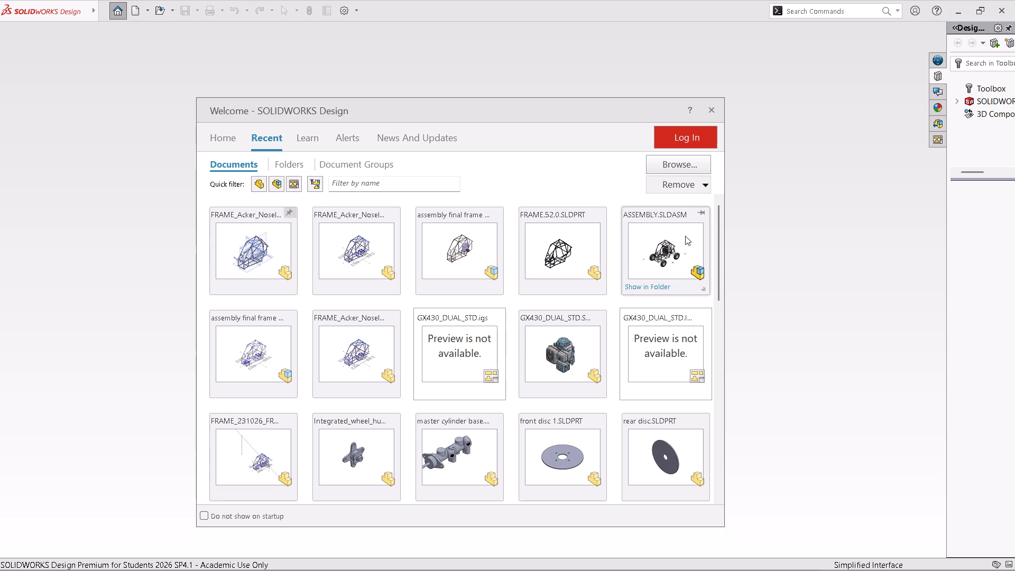
left_click(674, 165)
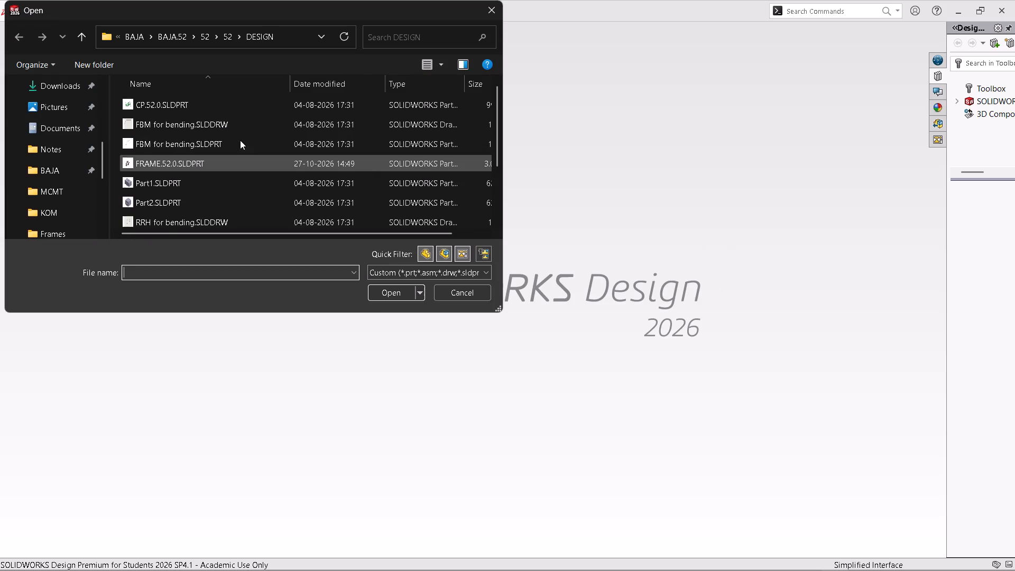
left_click(173, 31)
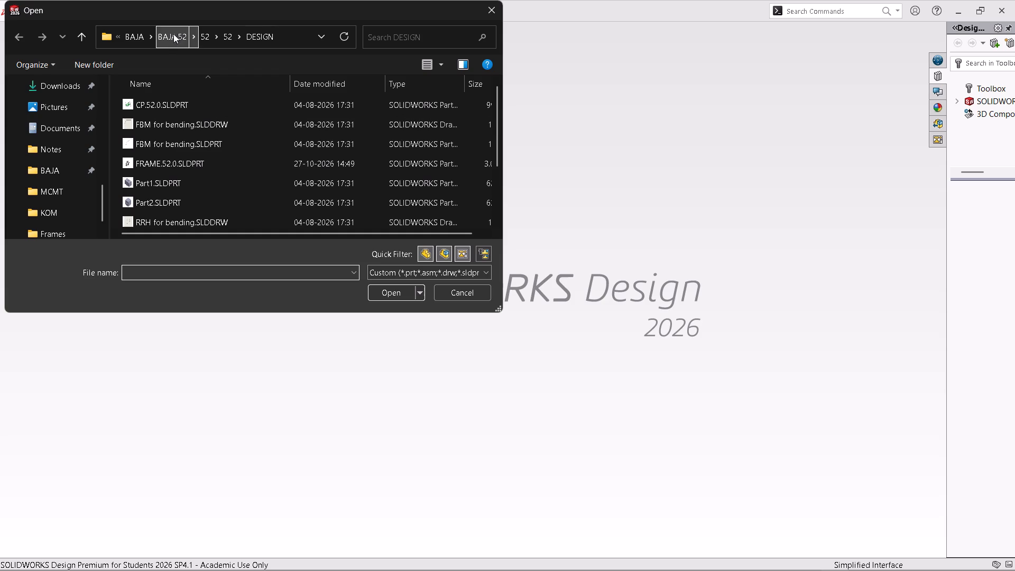
left_click(157, 36)
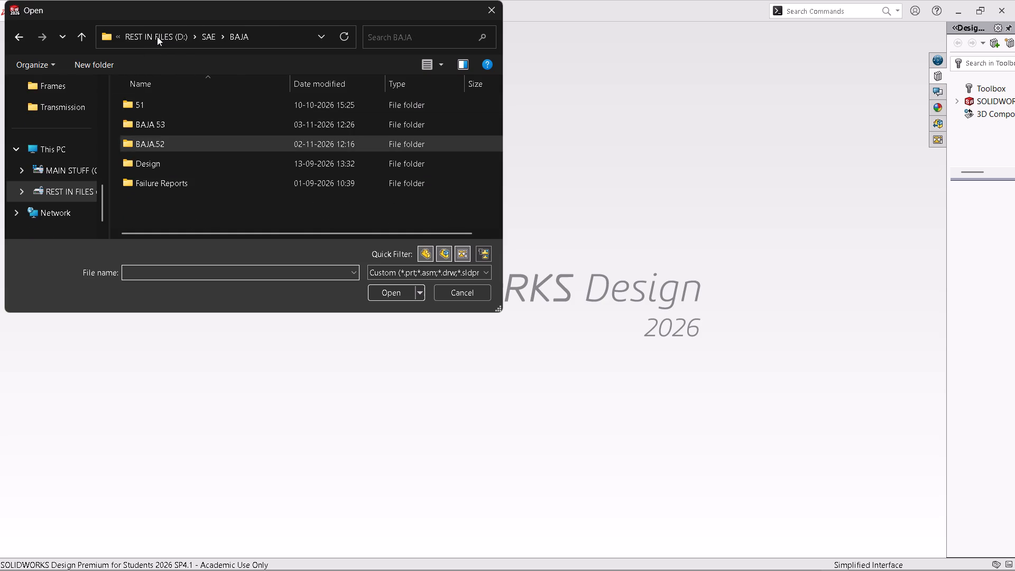
double_click(177, 126)
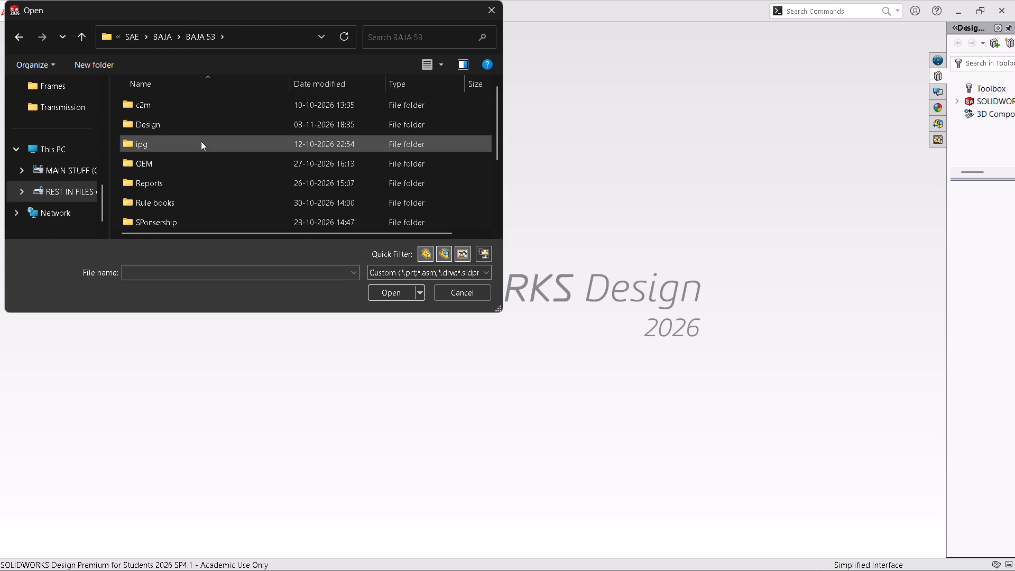
scroll(206, 182, "down", 1)
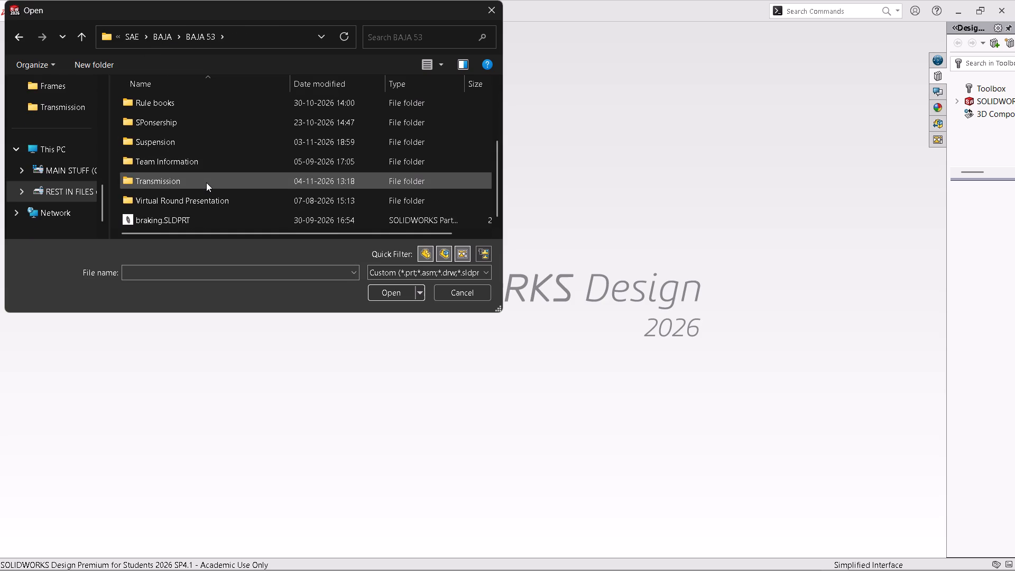
double_click(207, 146)
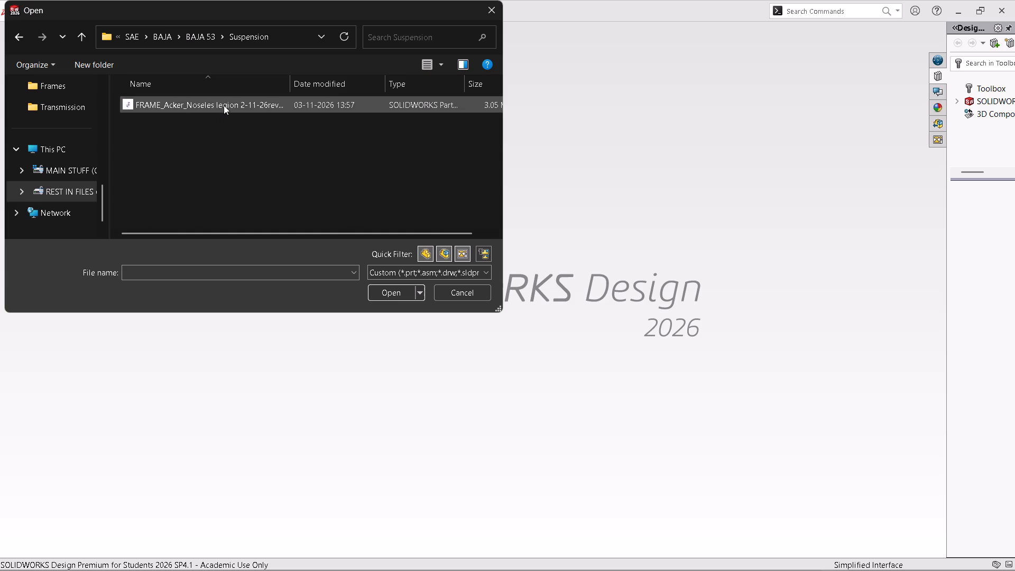
double_click(224, 105)
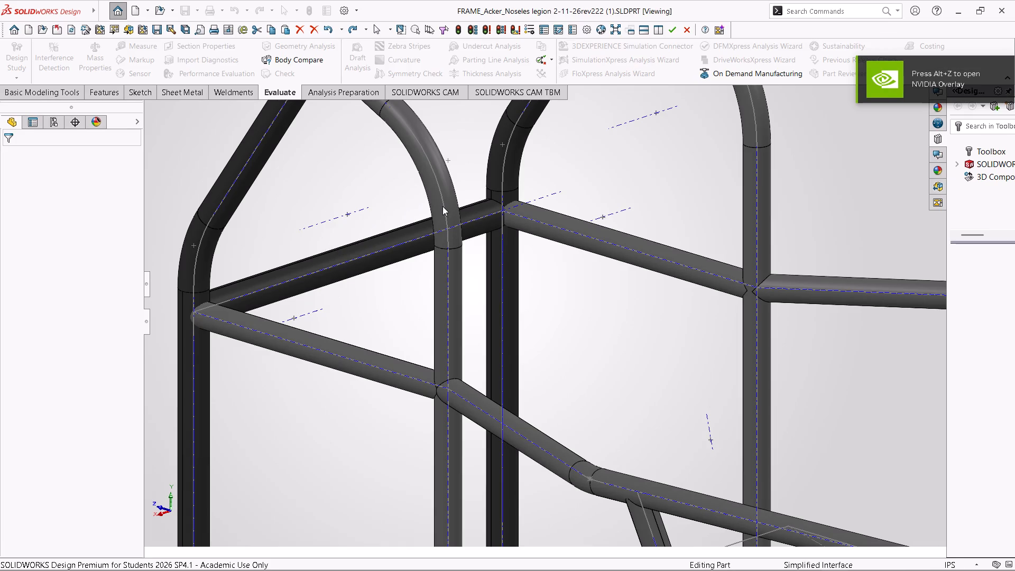
scroll(326, 183, "down", 1)
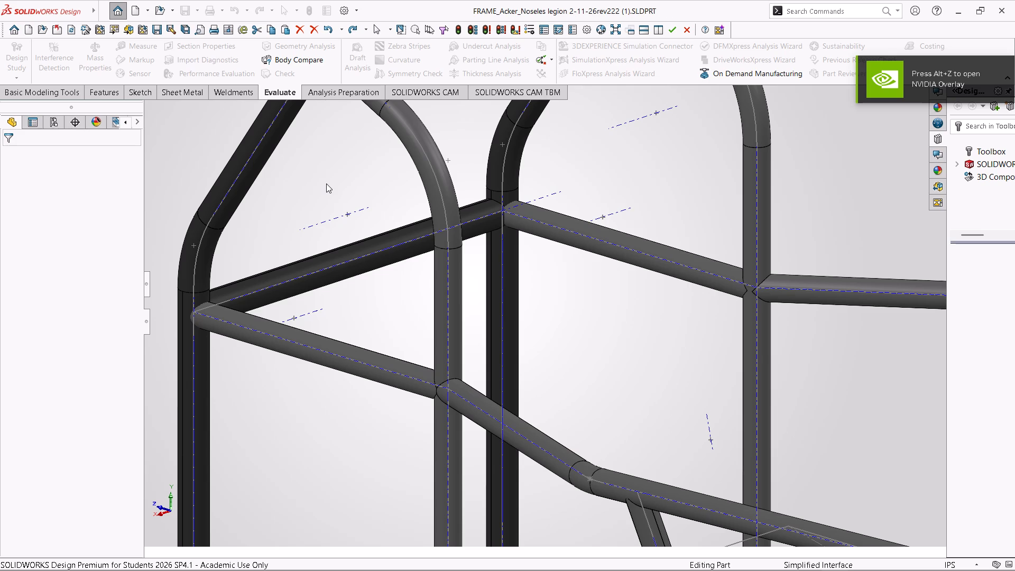
scroll(326, 183, "down", 1)
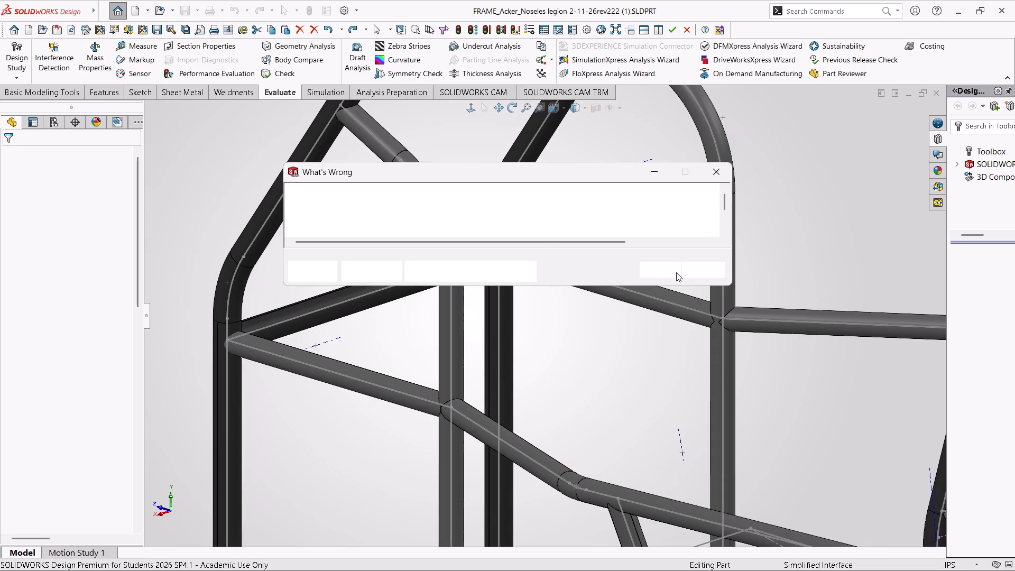
scroll(676, 272, "right", 1)
left_click(676, 272)
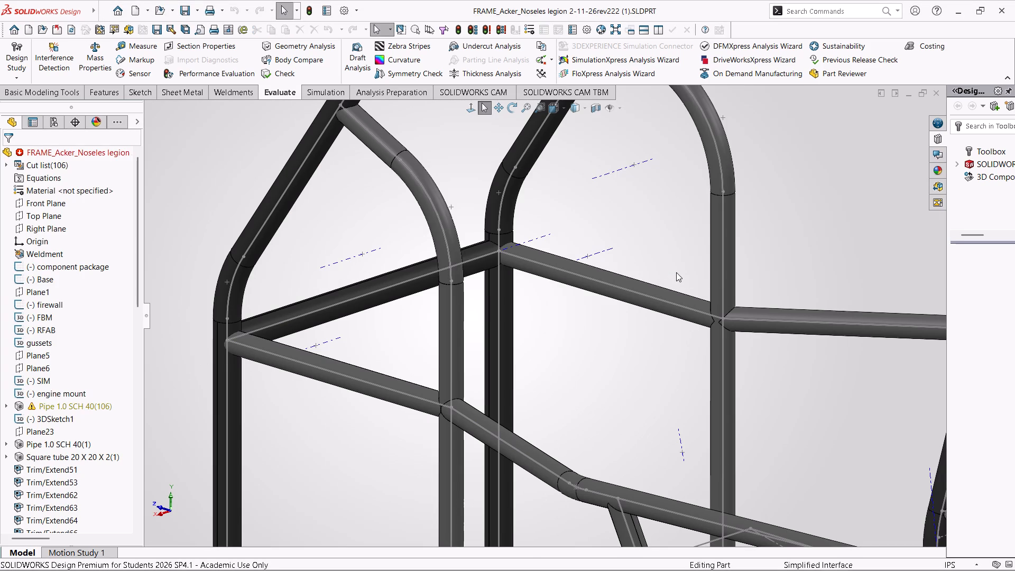
left_click(1007, 0)
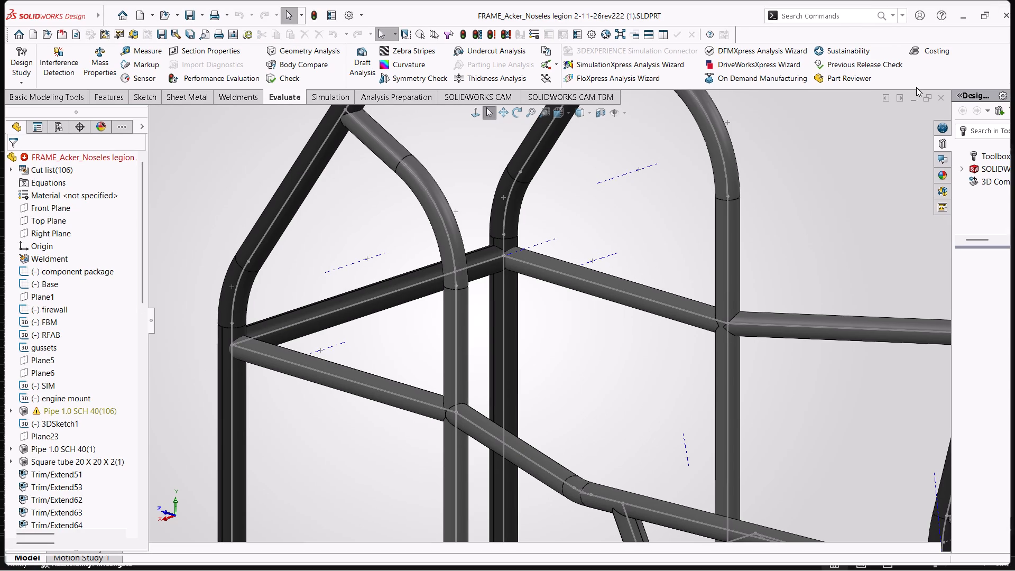
Open the REar SUSpension 3D sketch of the frame for editing and examine its lines up close.
scroll(770, 260, "up", 6)
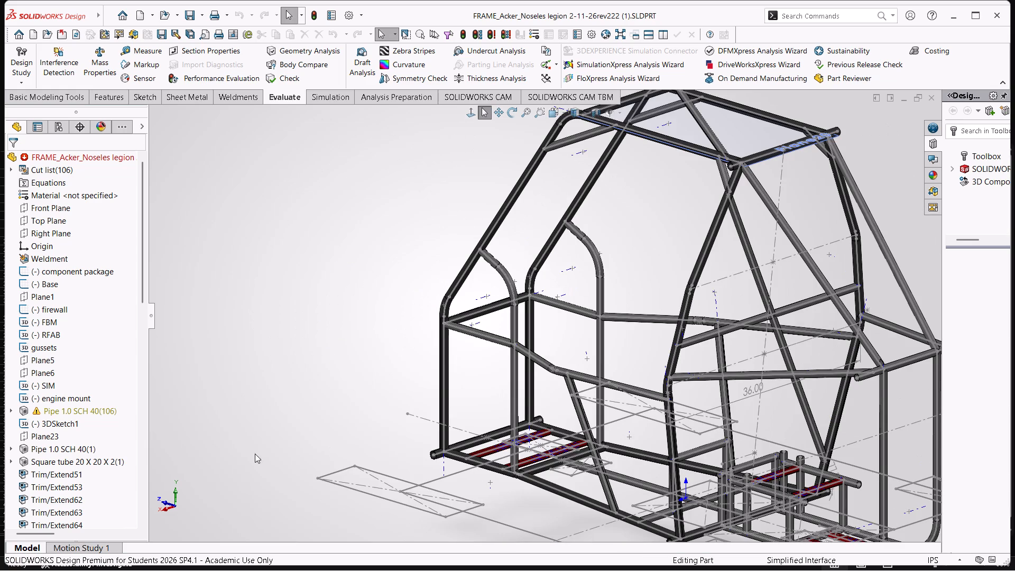
scroll(63, 406, "down", 15)
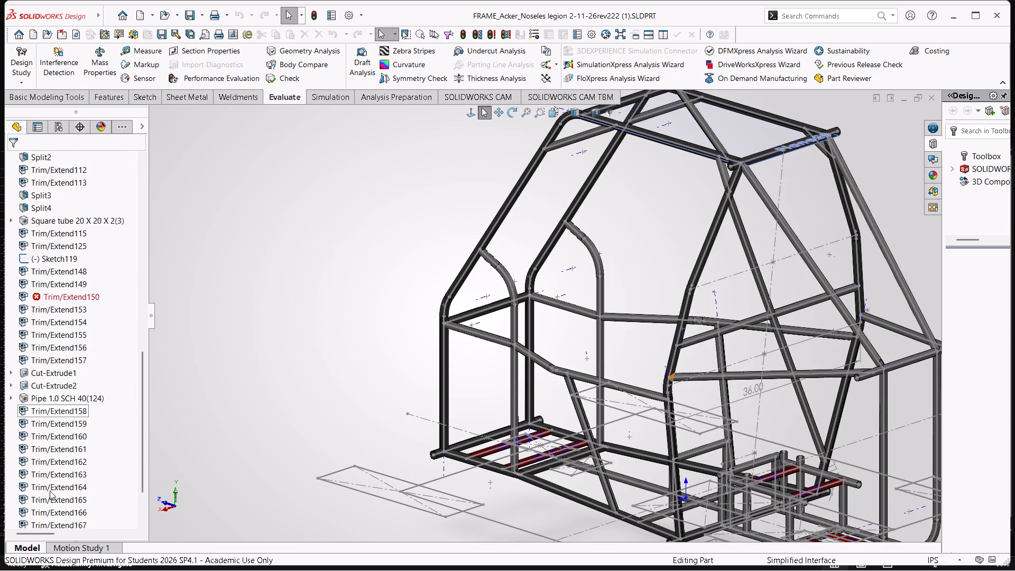
scroll(50, 491, "down", 6)
left_click(63, 511)
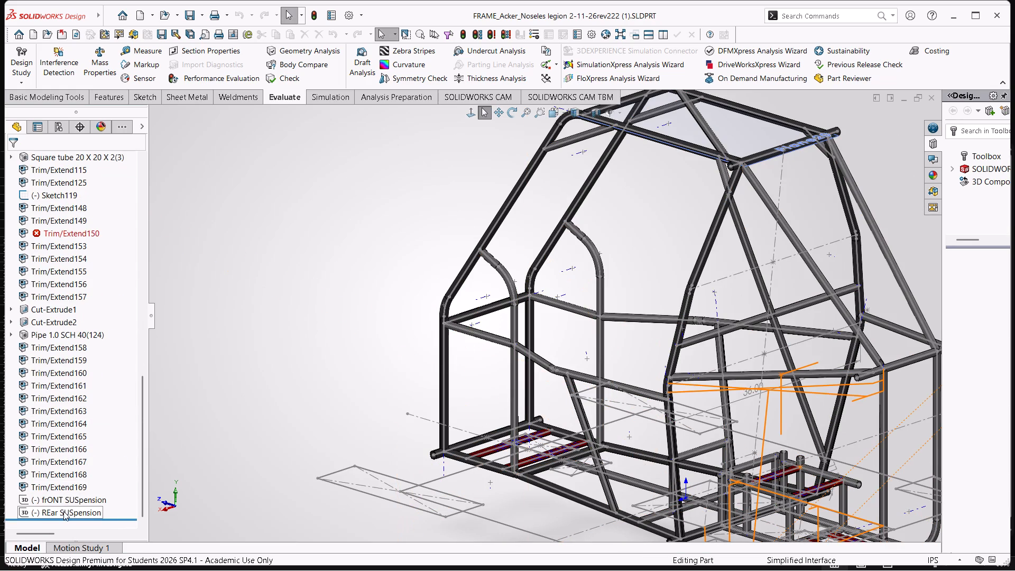
left_click(77, 480)
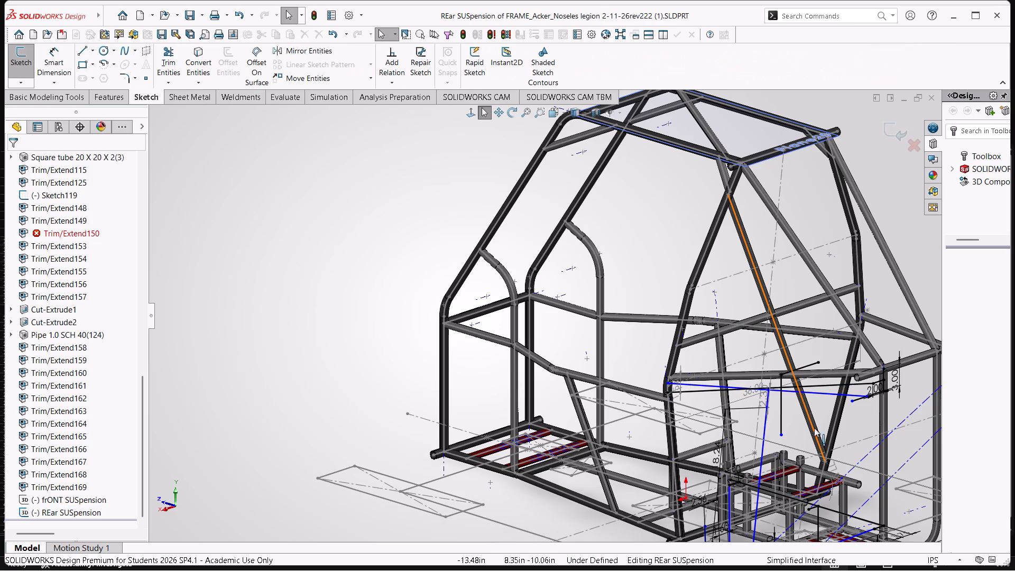
scroll(767, 370, "down", 8)
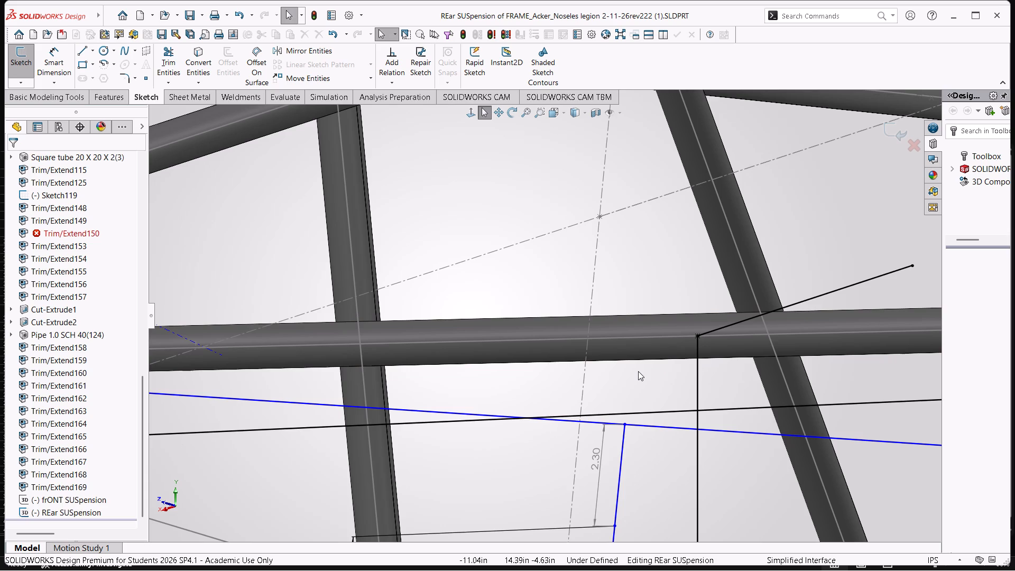
Switch back to the spur gear calculations workbook in Excel.
left_click(956, 22)
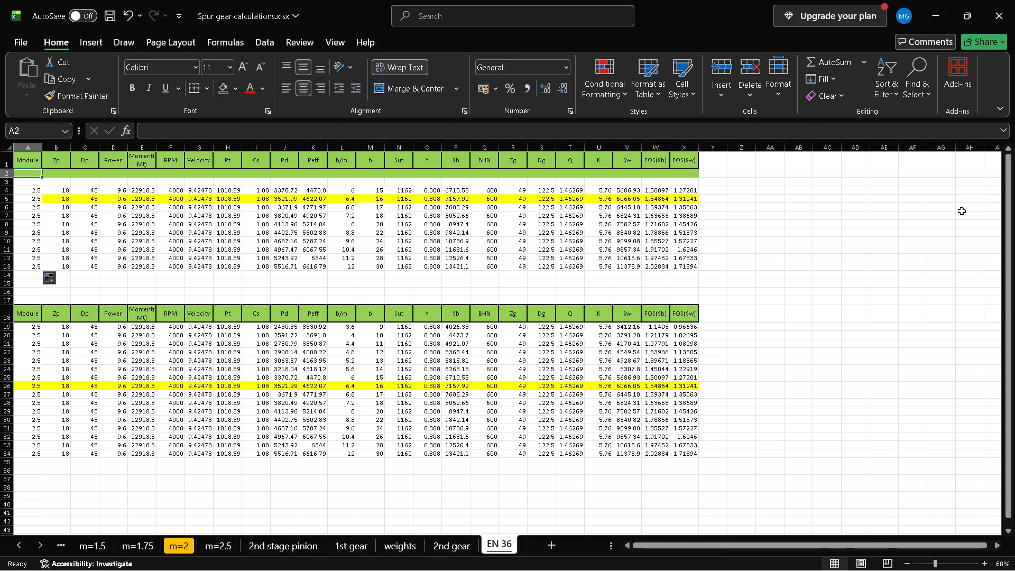
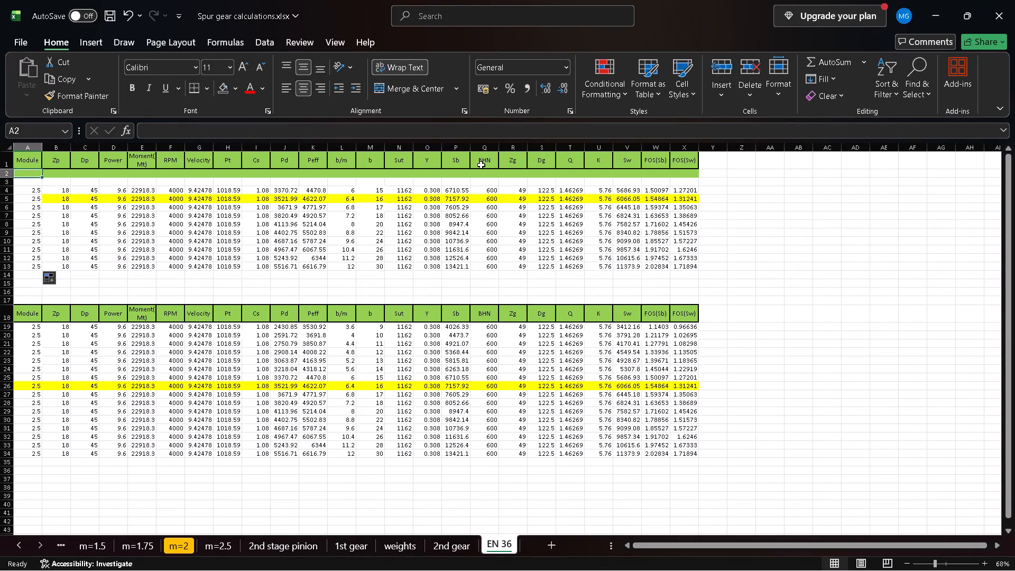
Set Zp to 49 for every row of the lower table on the EN 36 sheet.
left_click(58, 324)
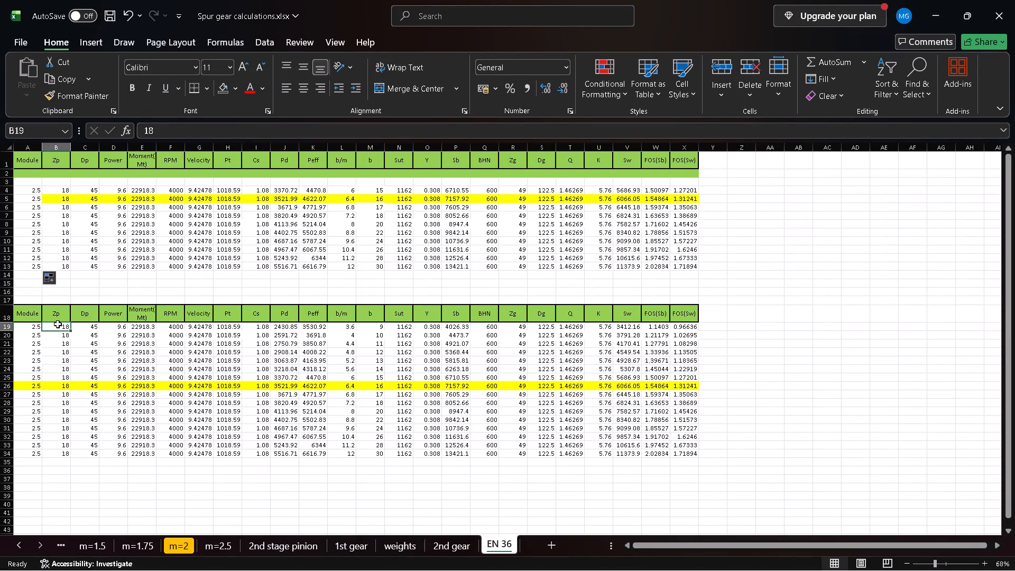
type("49")
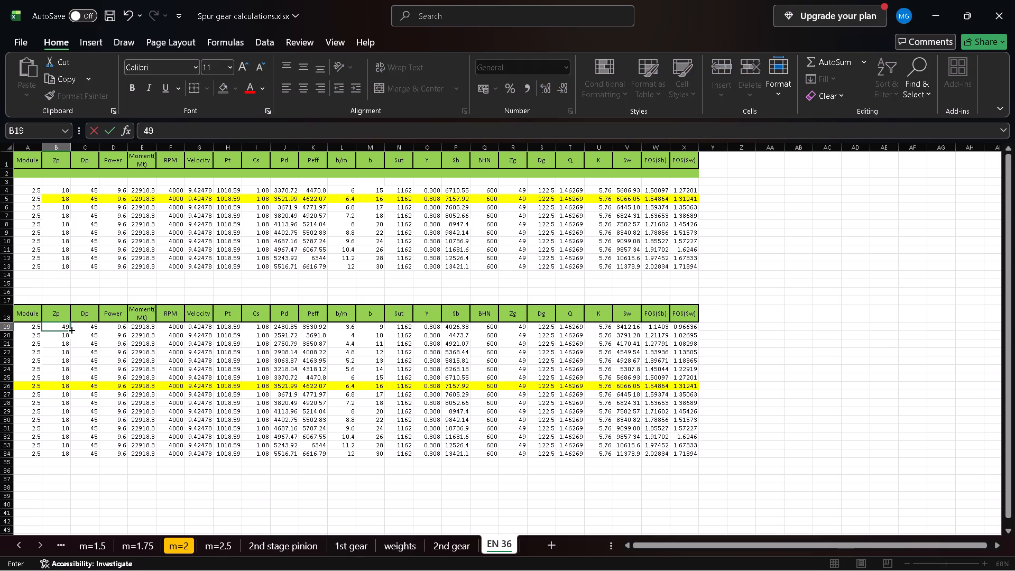
double_click(71, 329)
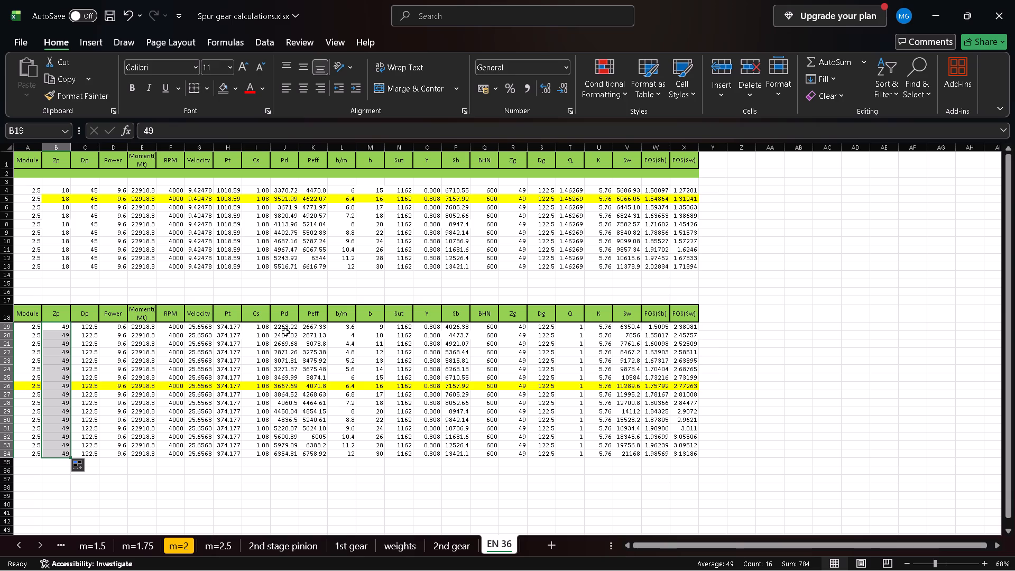
scroll(142, 548, "right", 2)
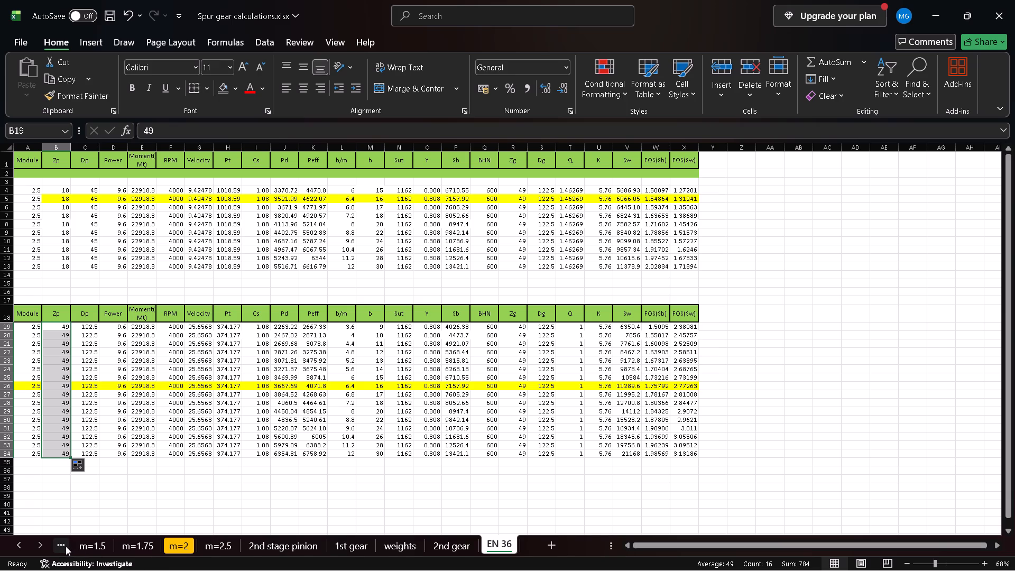
Check the Peff and Cv formulas on the Final Draft sheet and relabel the upper EN 36 table's Pd header as Cv.
left_click(66, 546)
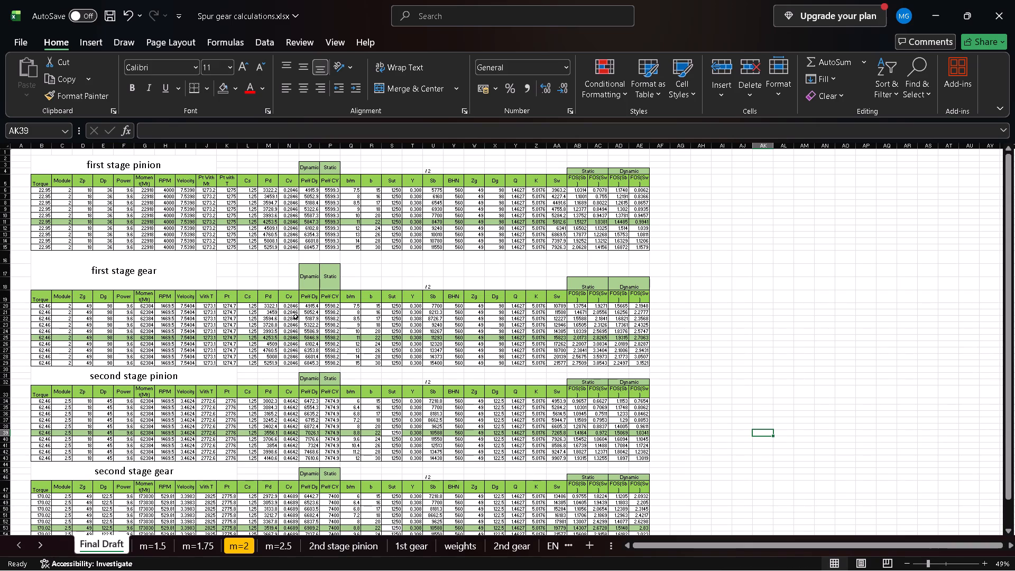
left_click(327, 194)
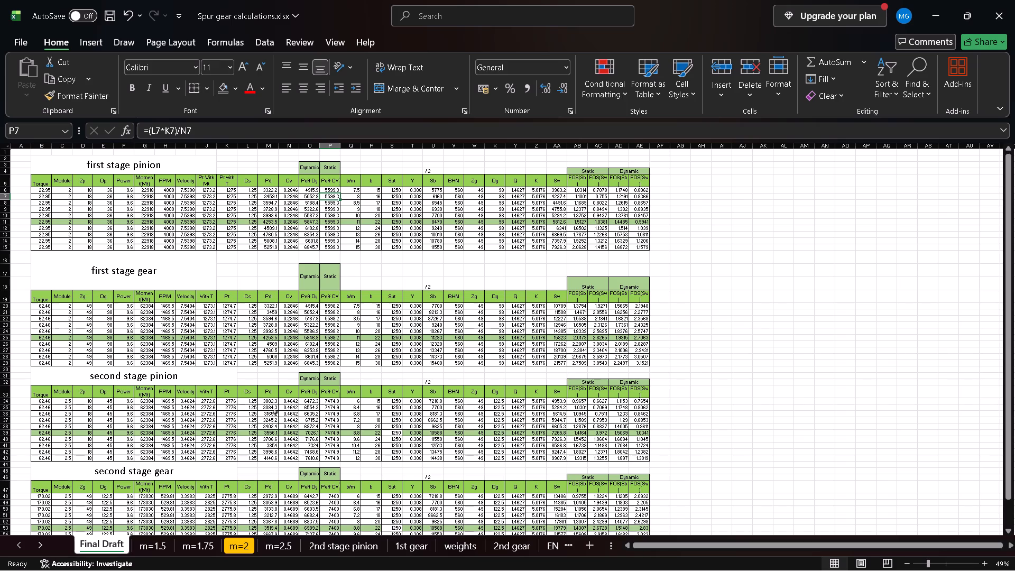
left_click(298, 411)
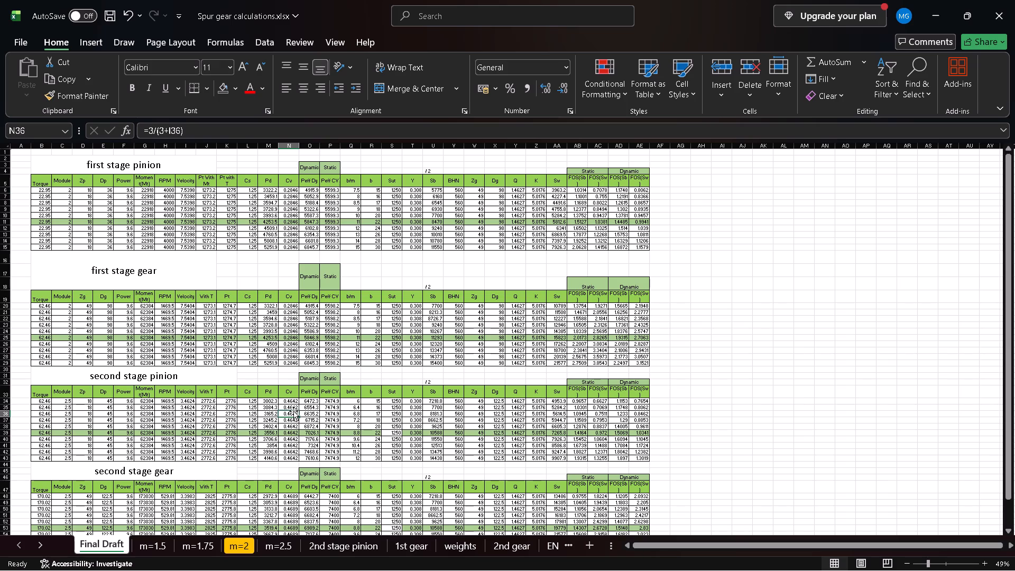
left_click(293, 408)
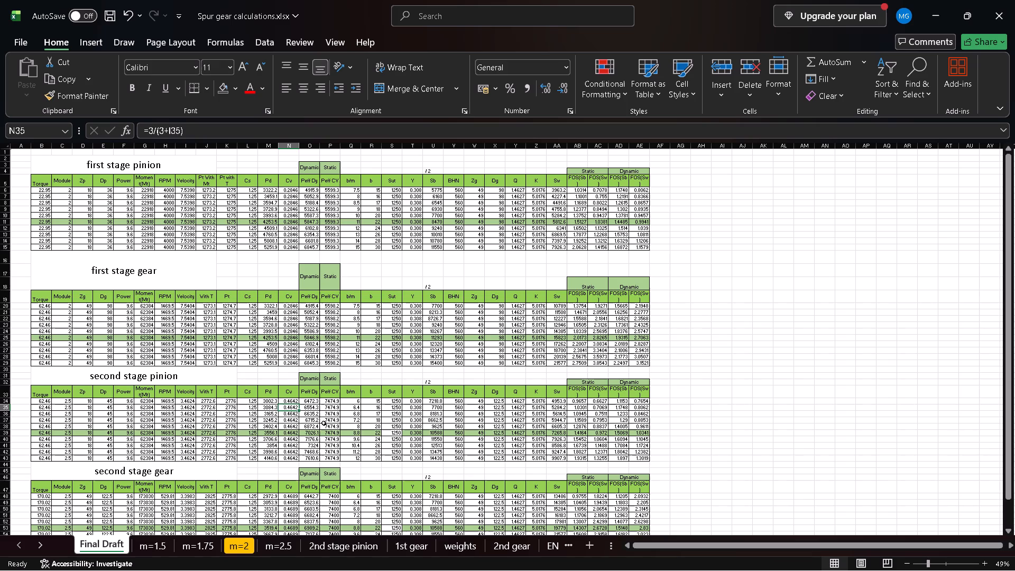
left_click(552, 548)
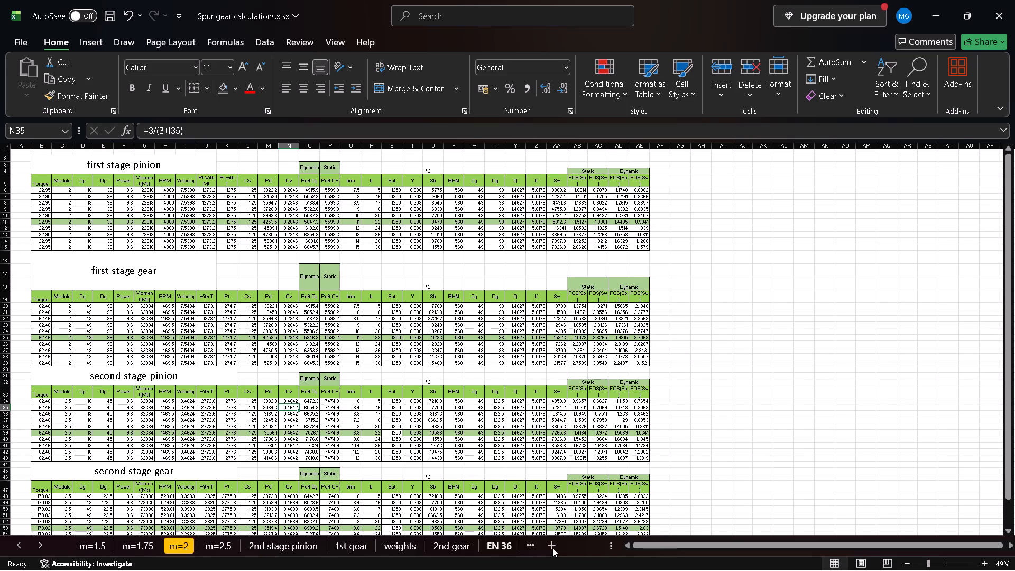
left_click(284, 161)
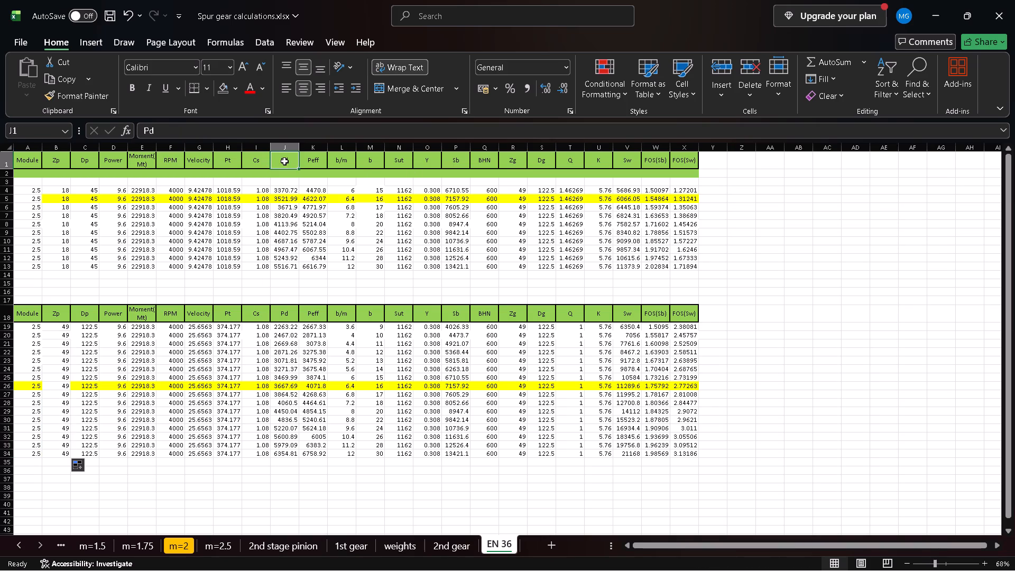
key("c")
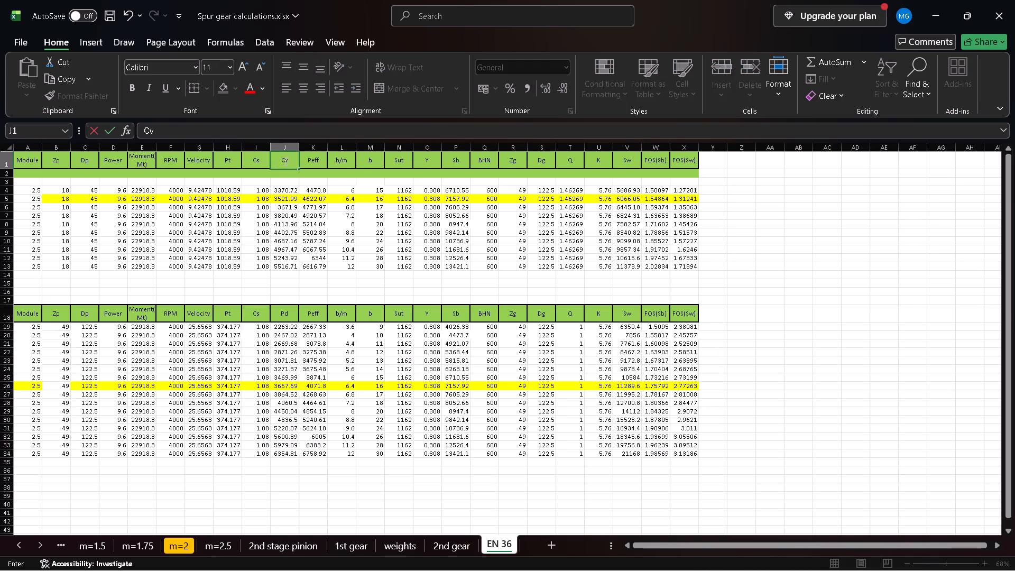
left_click(196, 194)
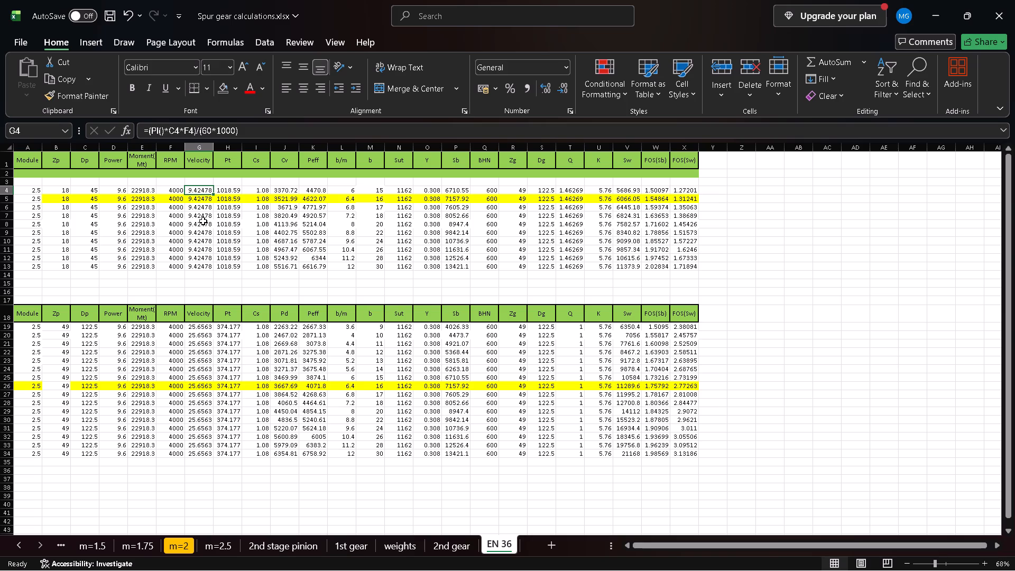
Examine the Velocity and Pt formulas in the upper EN 36 table and review the stage tables on the Final Draft sheet.
left_click(179, 213)
left_click(194, 214)
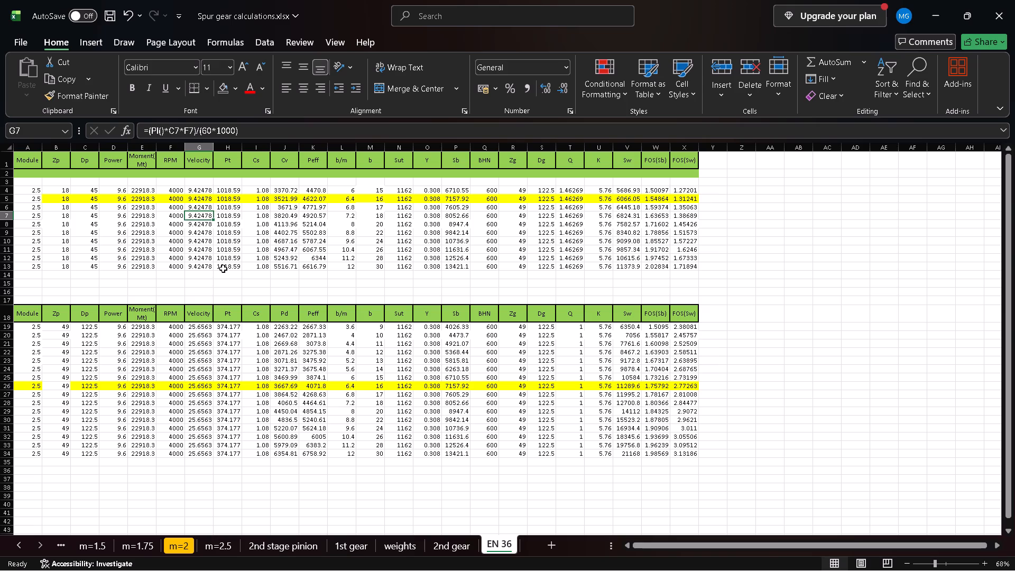
left_click(233, 184)
left_click(230, 192)
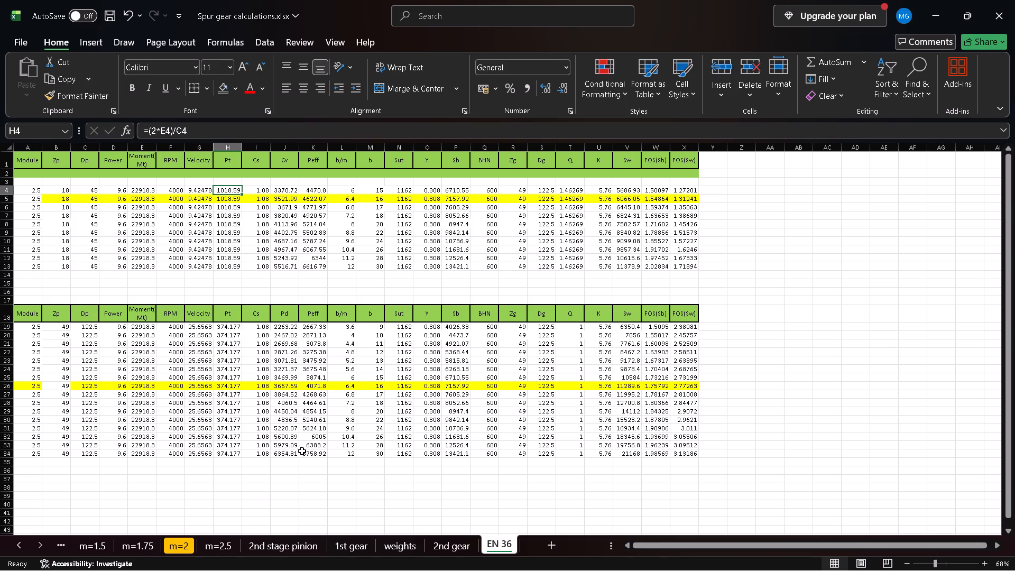
left_click(64, 546)
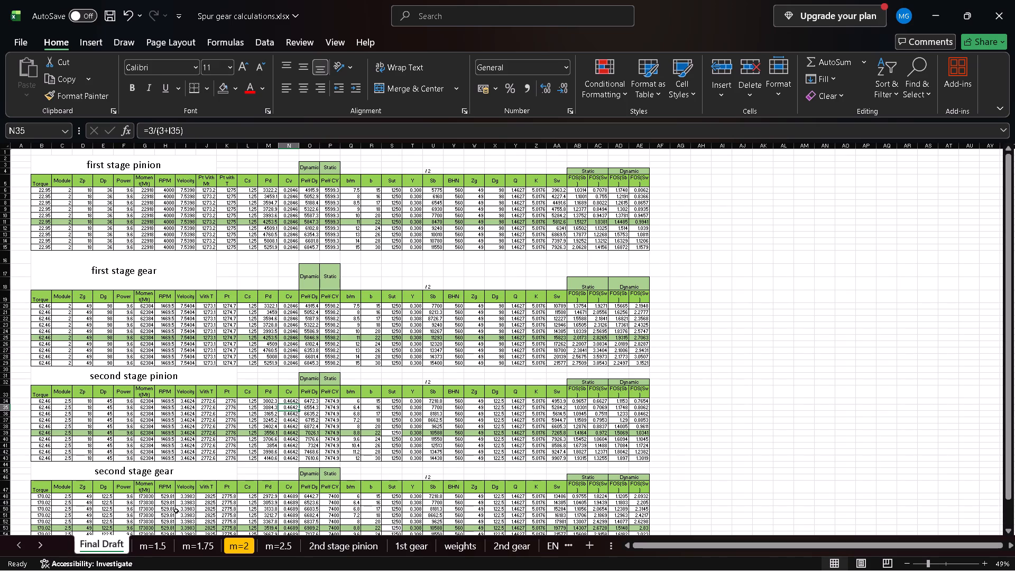
left_click(233, 552)
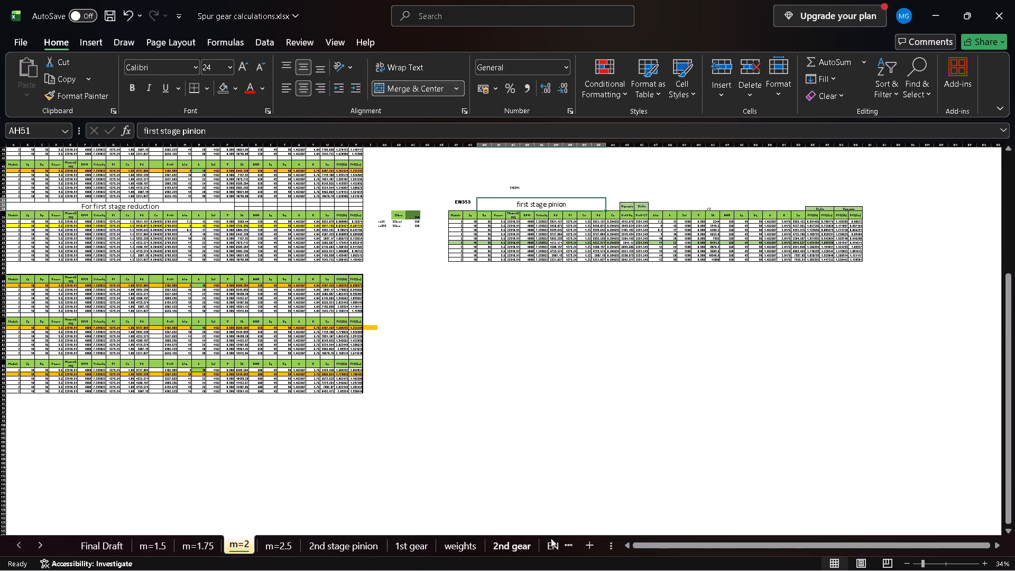
left_click(546, 549)
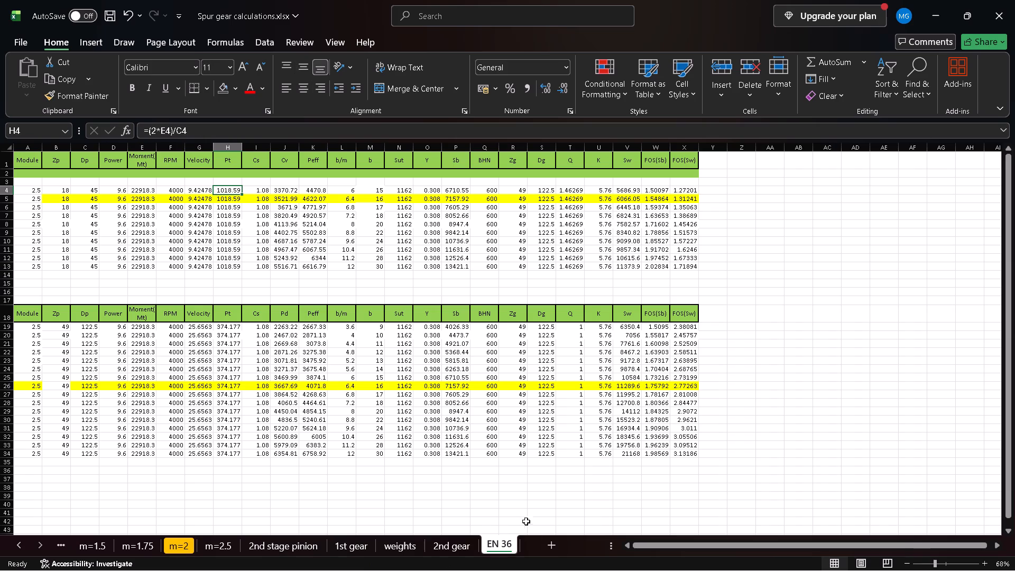
left_click(167, 541)
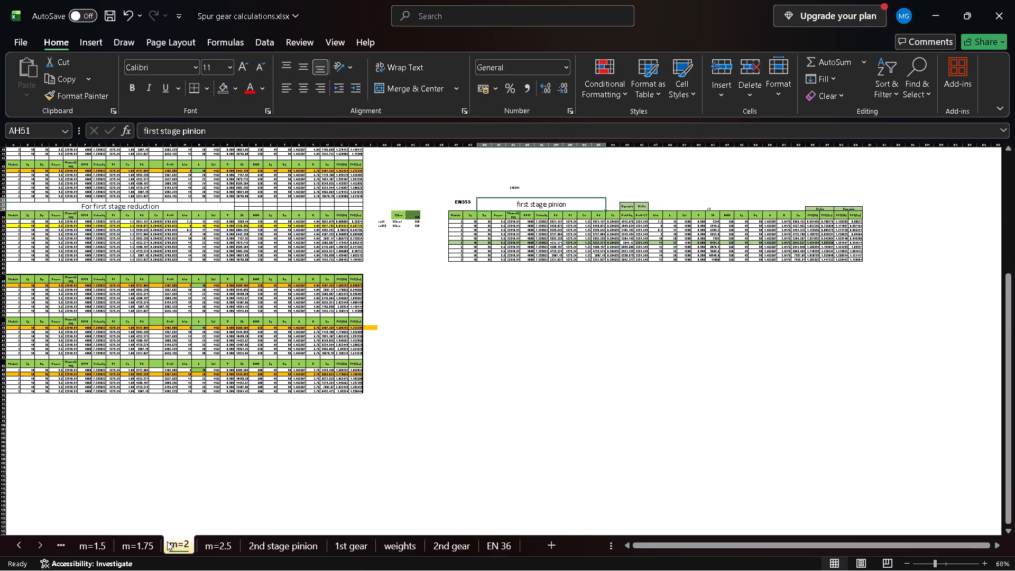
left_click(60, 542)
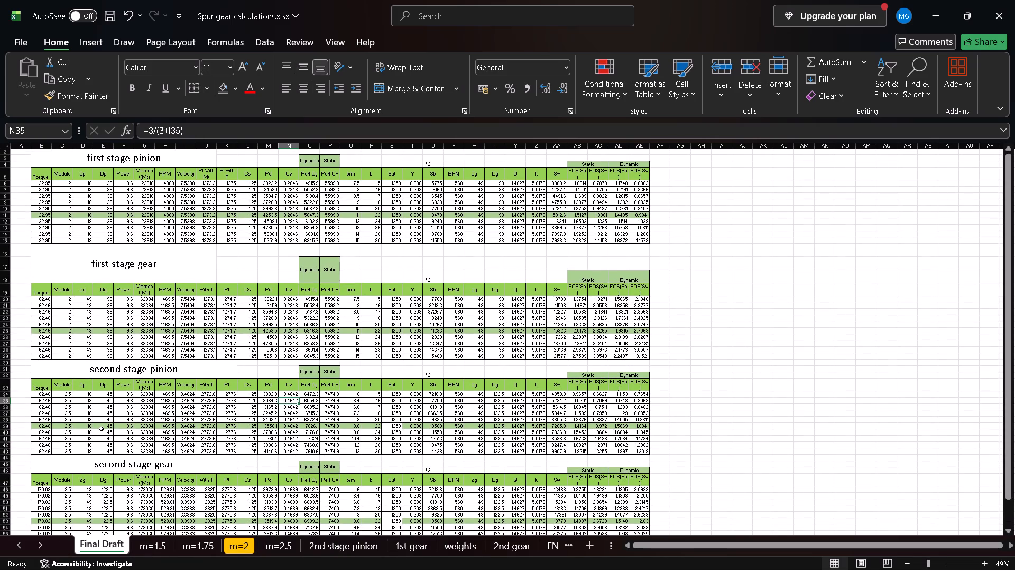
scroll(100, 428, "down", 1)
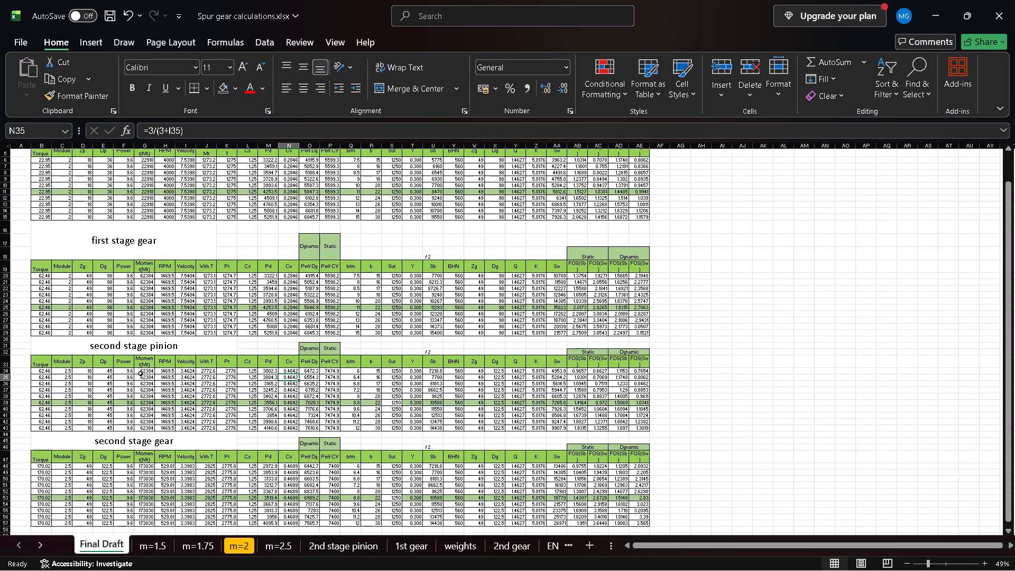
scroll(140, 373, "up", 1)
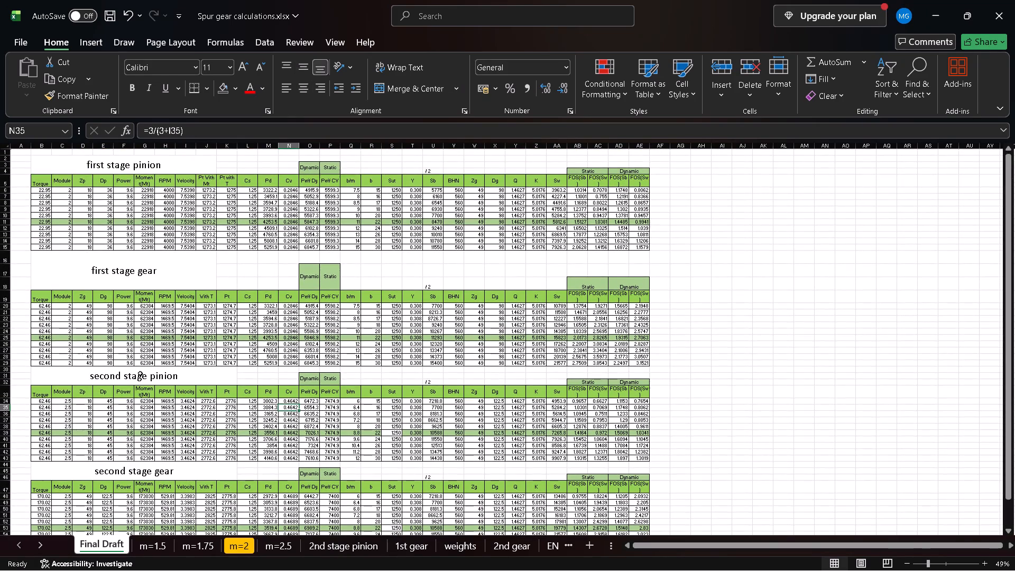
scroll(140, 373, "down", 2)
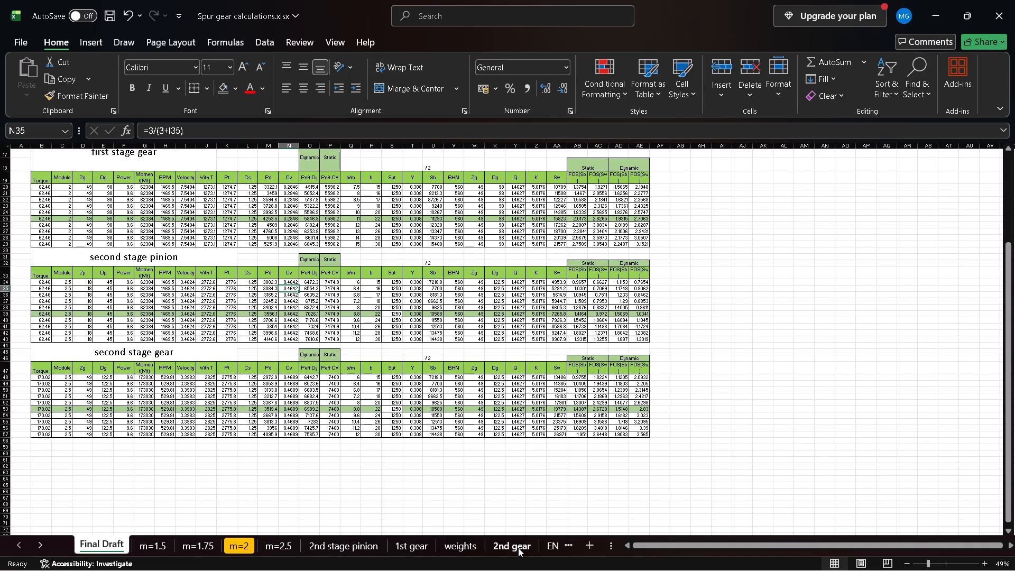
Examine the Pt formulas row by row in the upper table of the EN 36 sheet, rows 4 to 13.
left_click(547, 549)
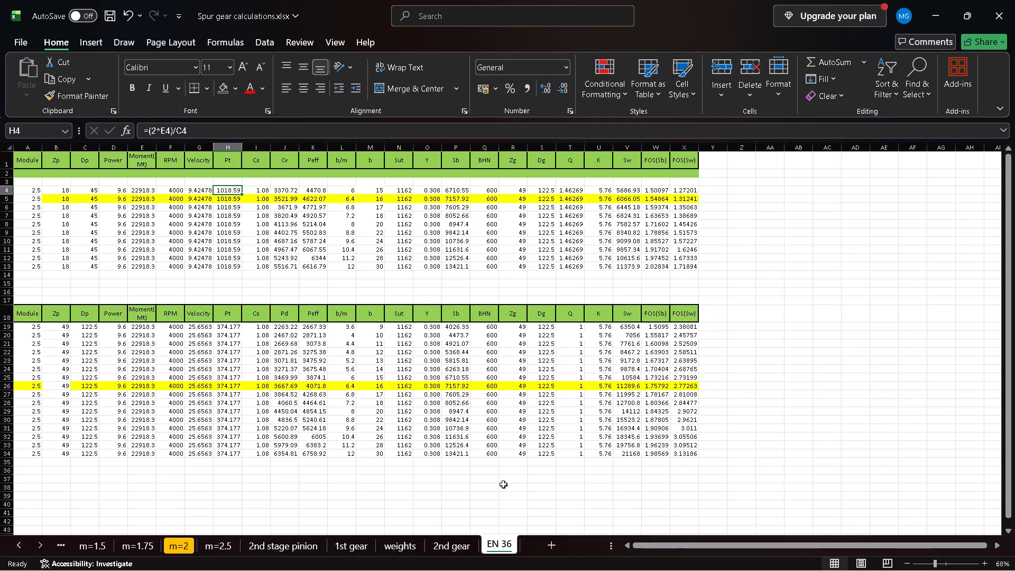
left_click(226, 202)
left_click(226, 206)
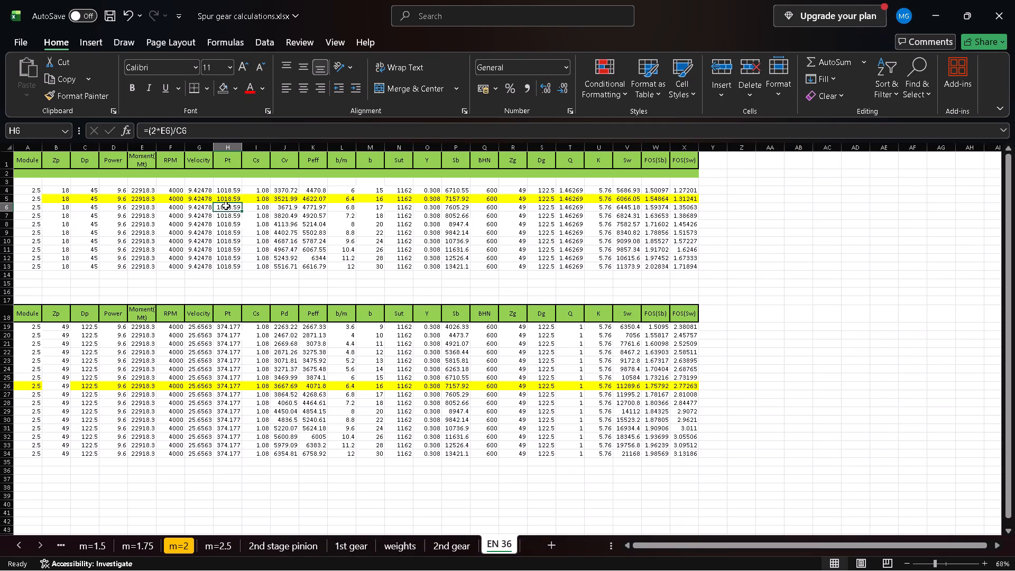
left_click(225, 217)
left_click(224, 226)
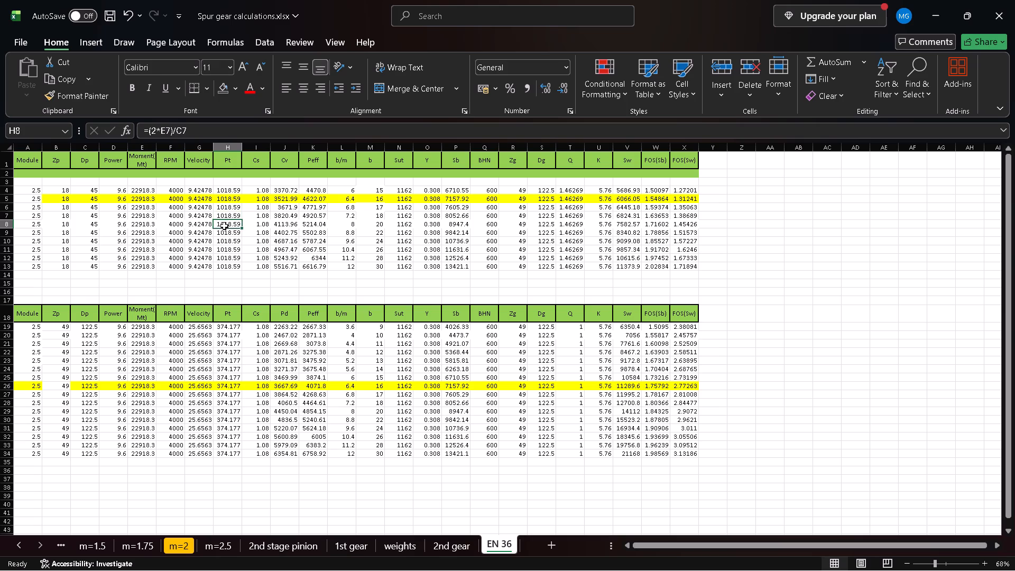
left_click(224, 235)
left_click(226, 241)
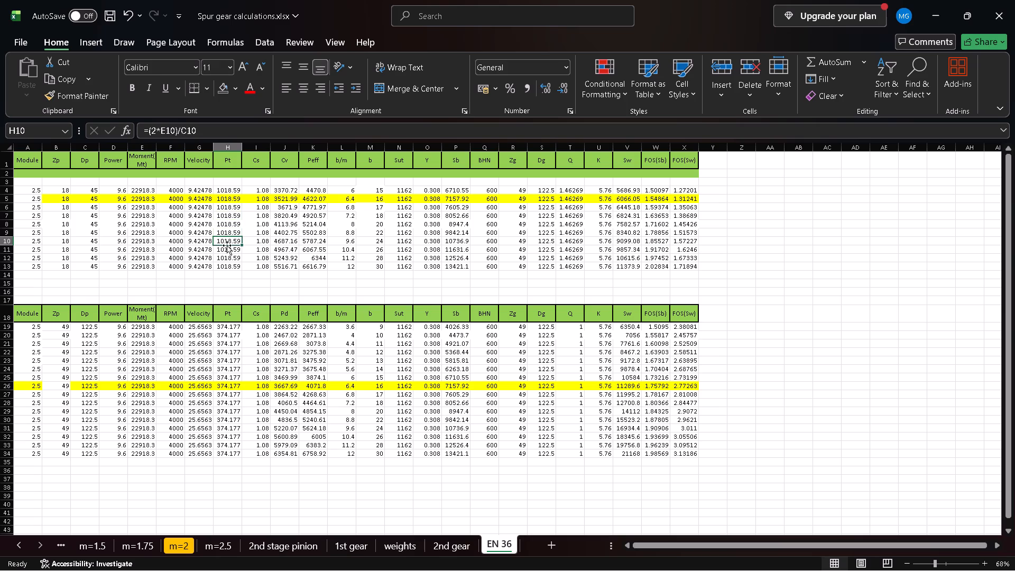
left_click(227, 250)
left_click(228, 260)
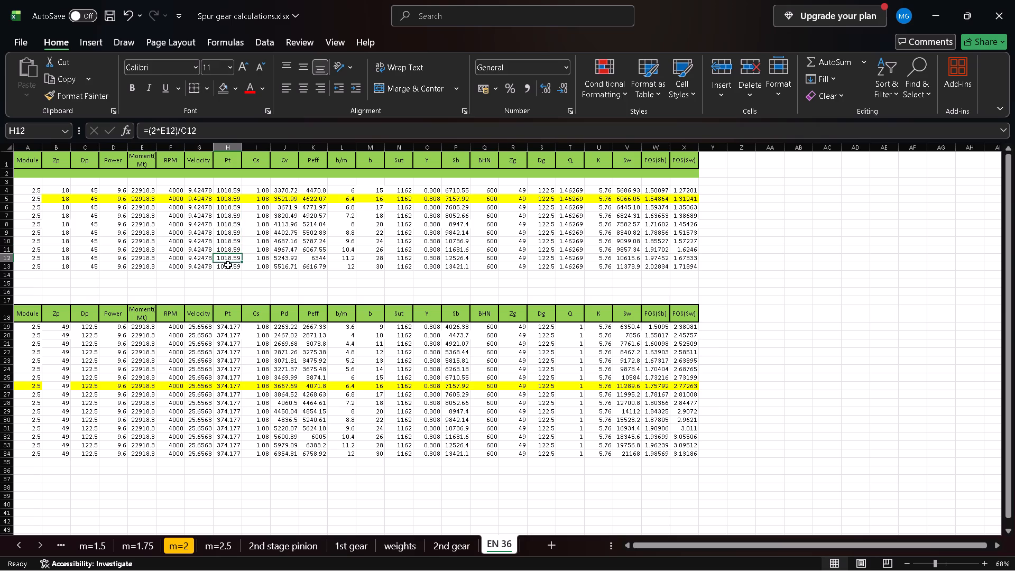
left_click(228, 266)
left_click(228, 257)
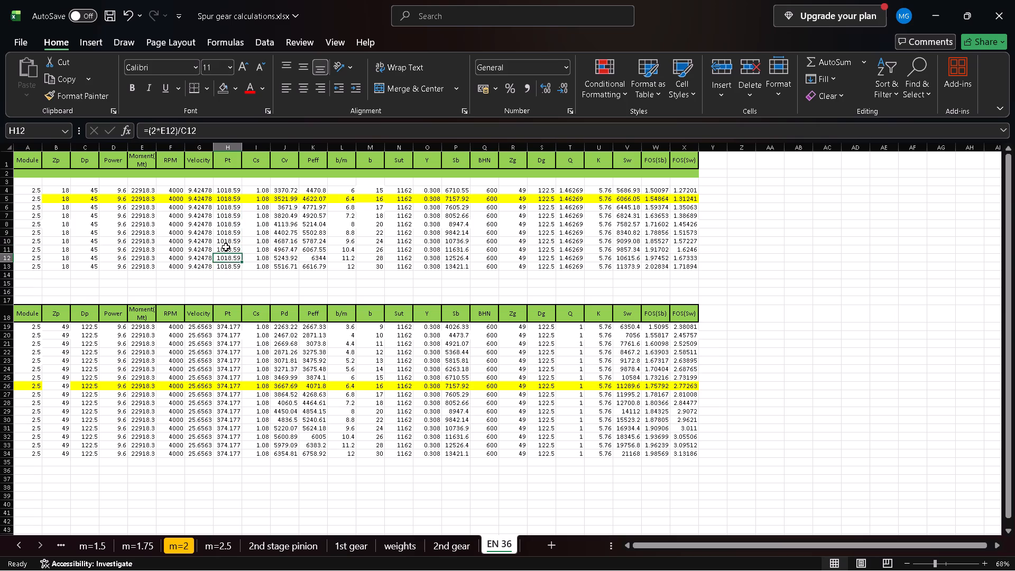
left_click(226, 247)
left_click(226, 242)
left_click(226, 232)
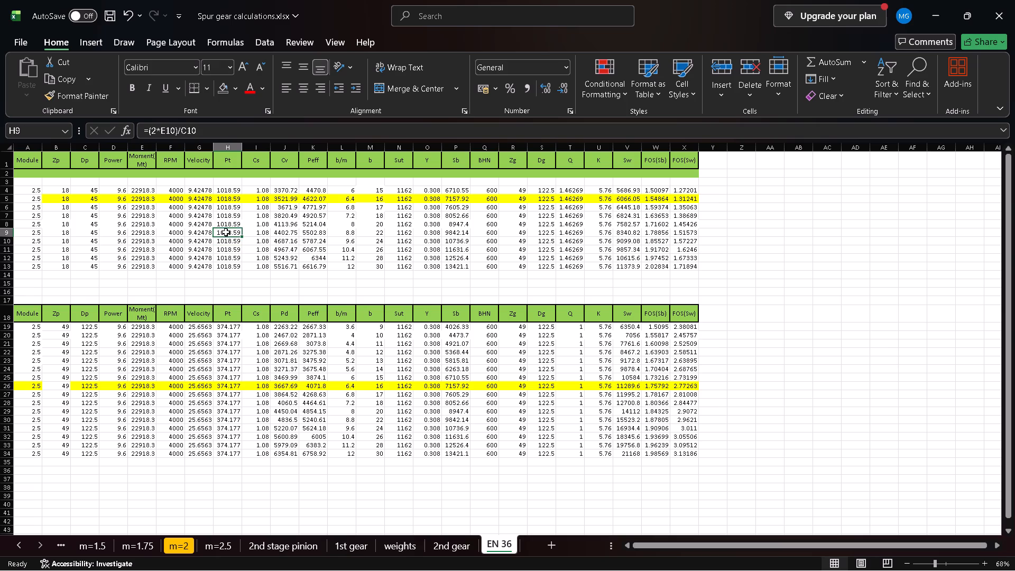
left_click(226, 221)
left_click(227, 216)
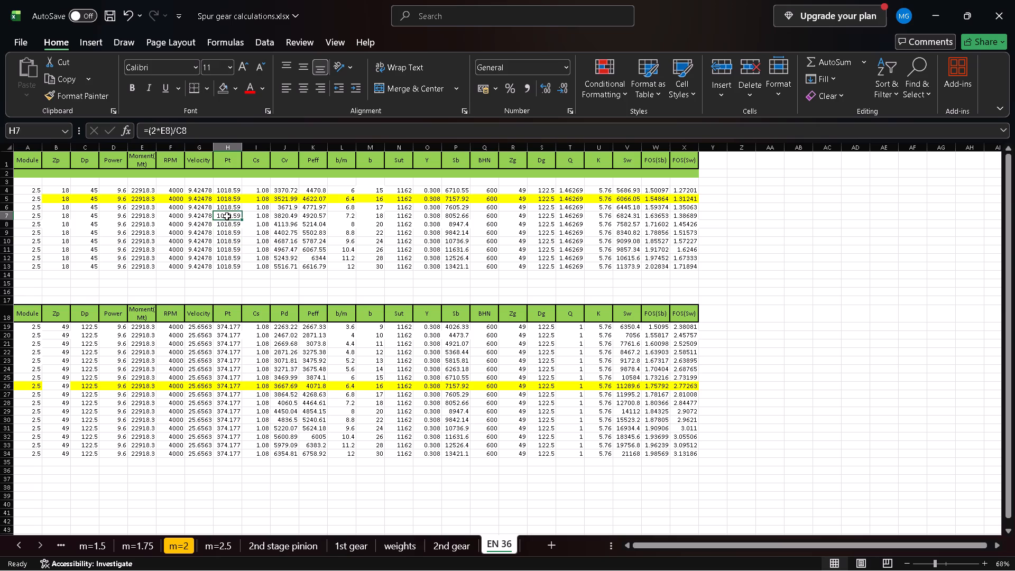
left_click(227, 207)
left_click(227, 201)
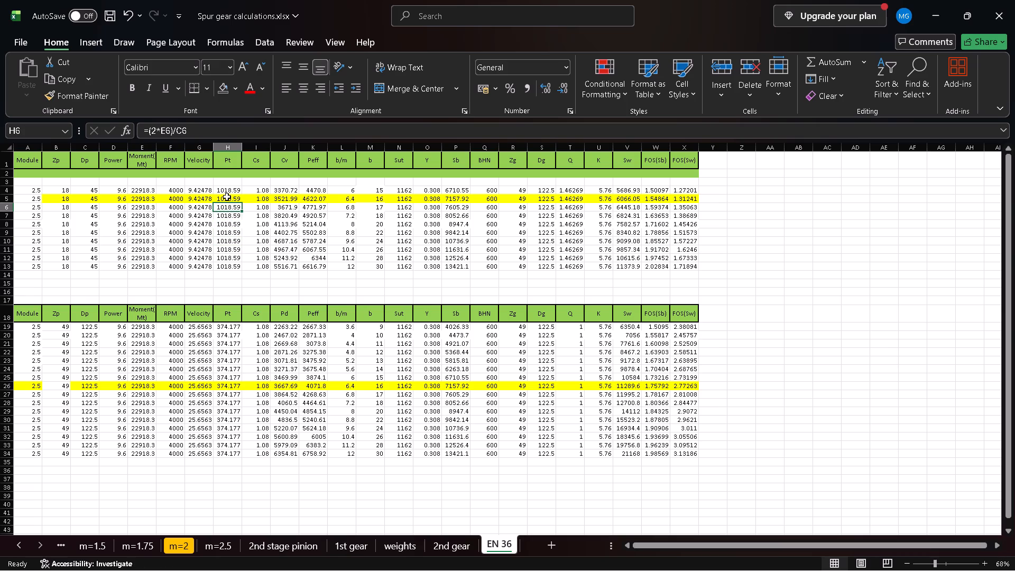
left_click(227, 196)
left_click(227, 191)
Clear the green fill from the empty row 2 beneath the upper table's header.
left_click(44, 177)
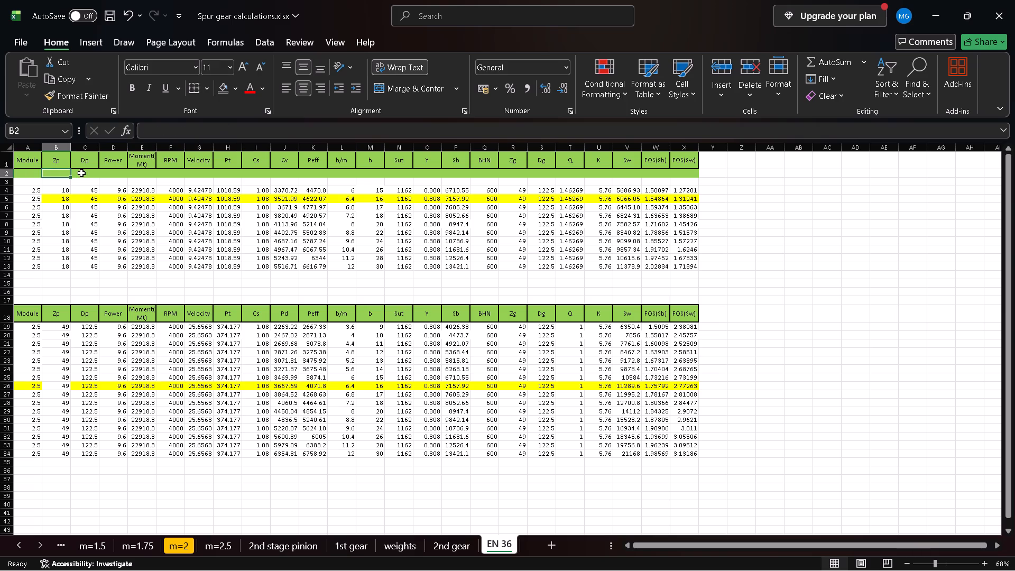
left_click(3, 174)
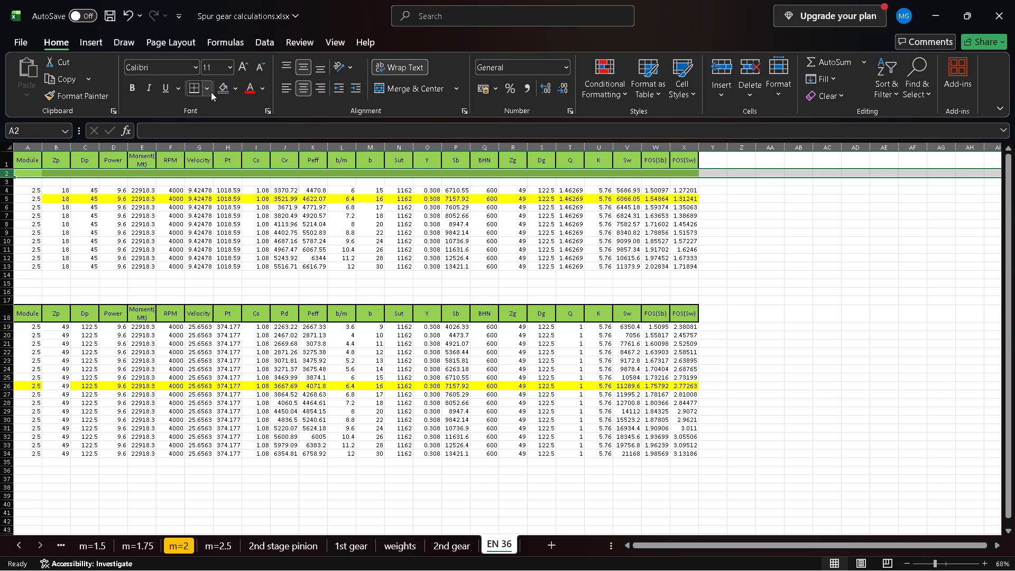
left_click(220, 88)
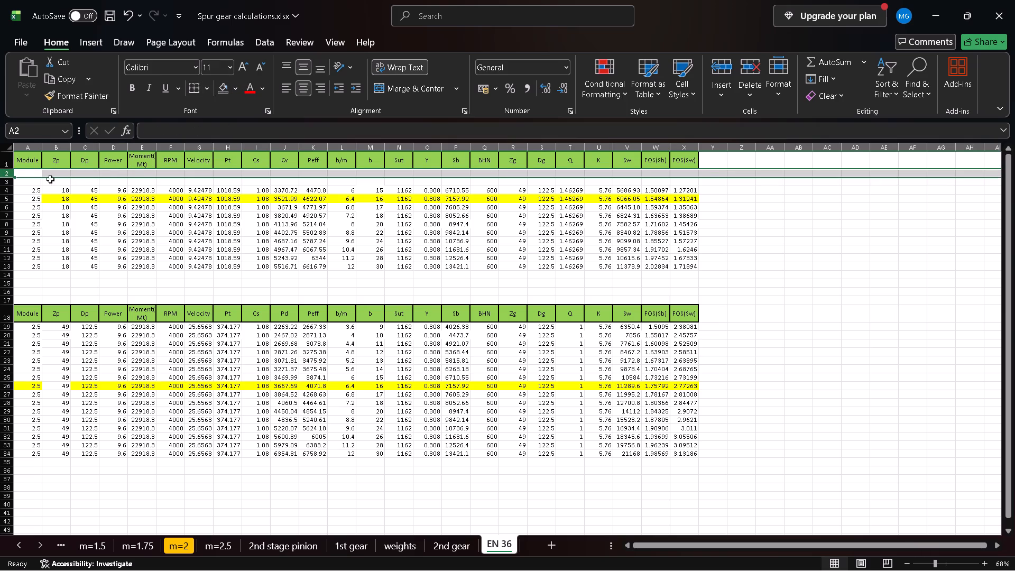
Insert three empty rows at row 3, above the data rows of the upper EN 36 table.
left_click(22, 183)
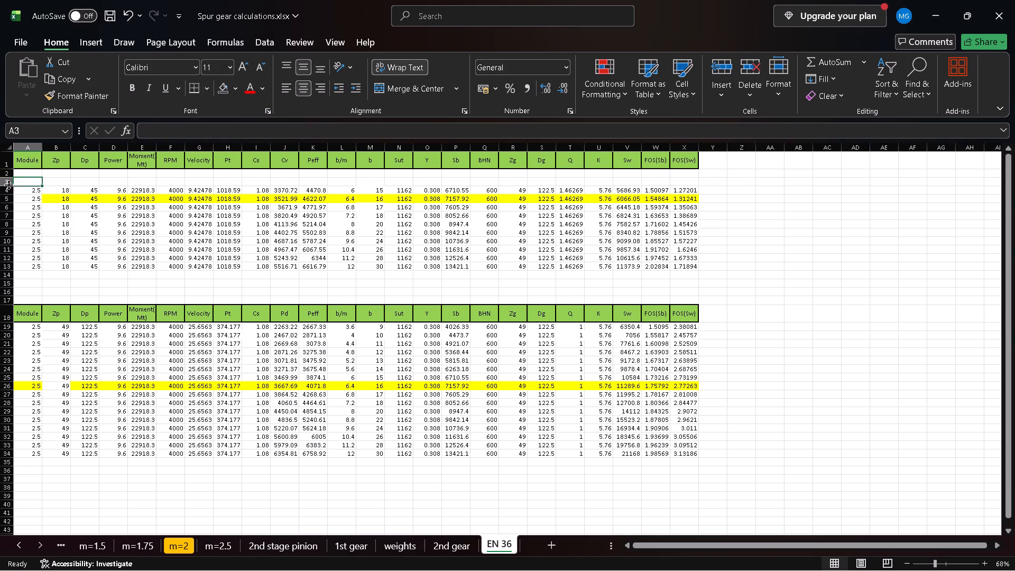
left_click(8, 185)
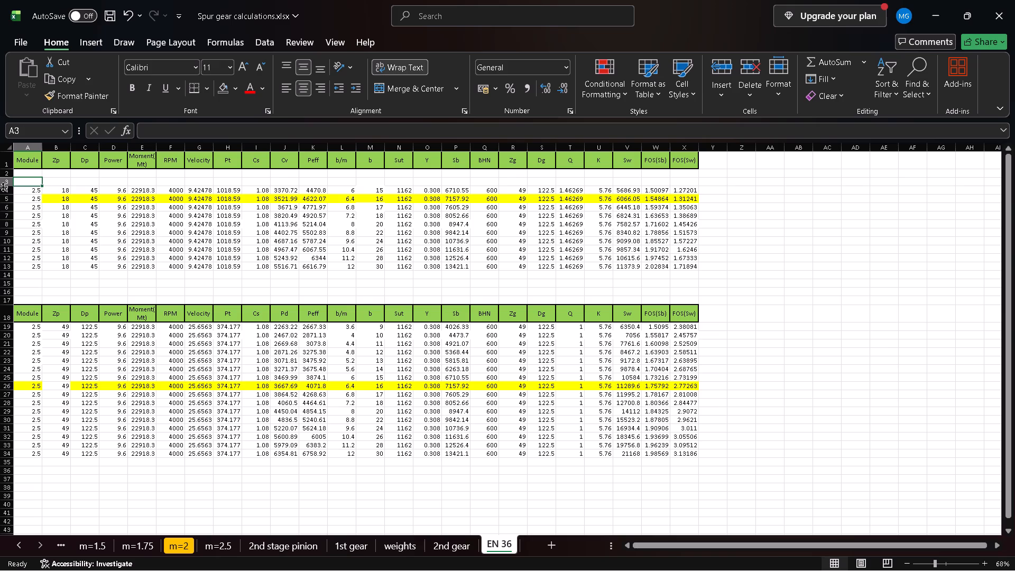
double_click(6, 183)
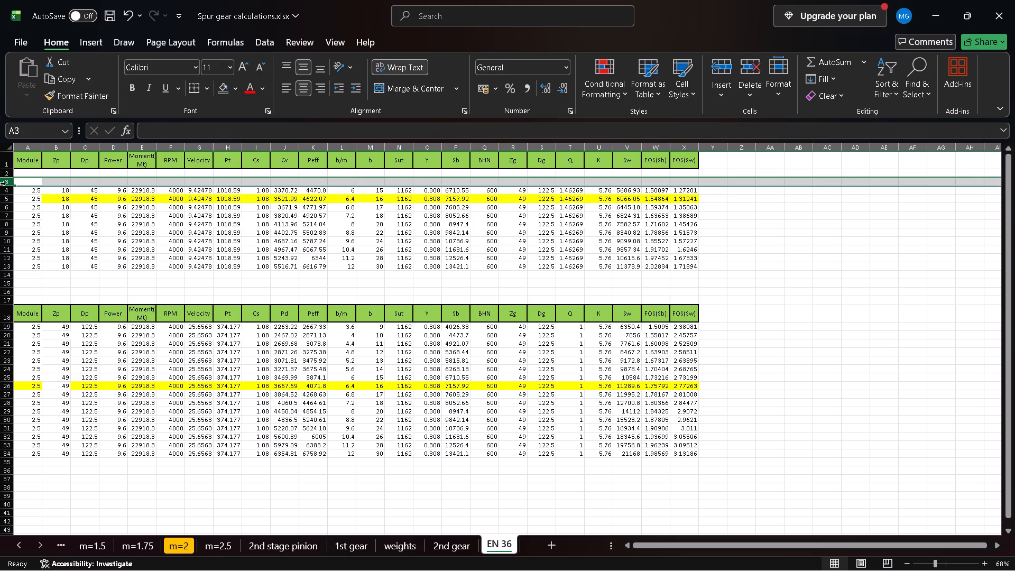
left_click(729, 66)
double_click(729, 66)
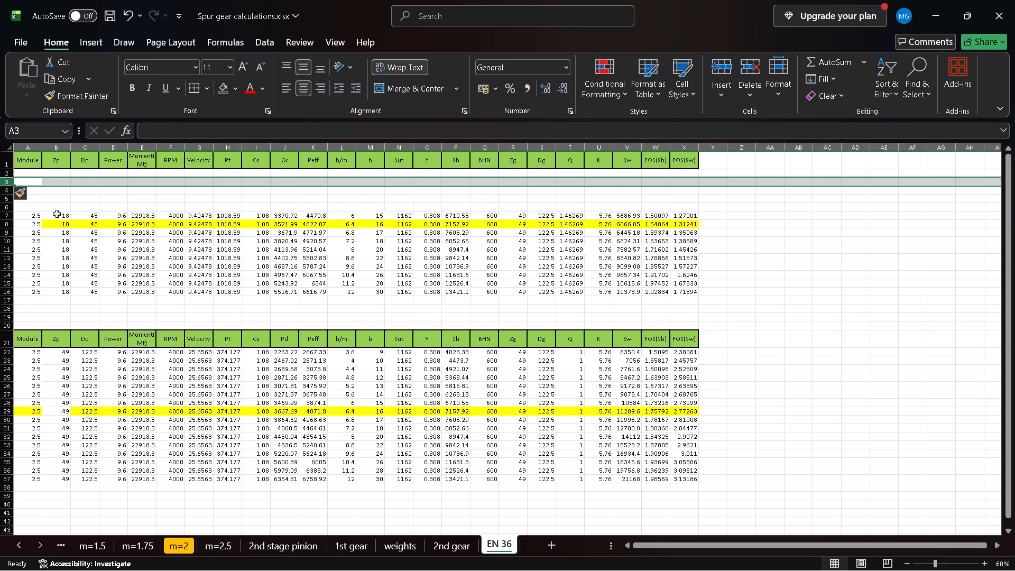
Fill the Module column of the upper table with 2.5 in the empty rows 2 to 6.
left_click(40, 219)
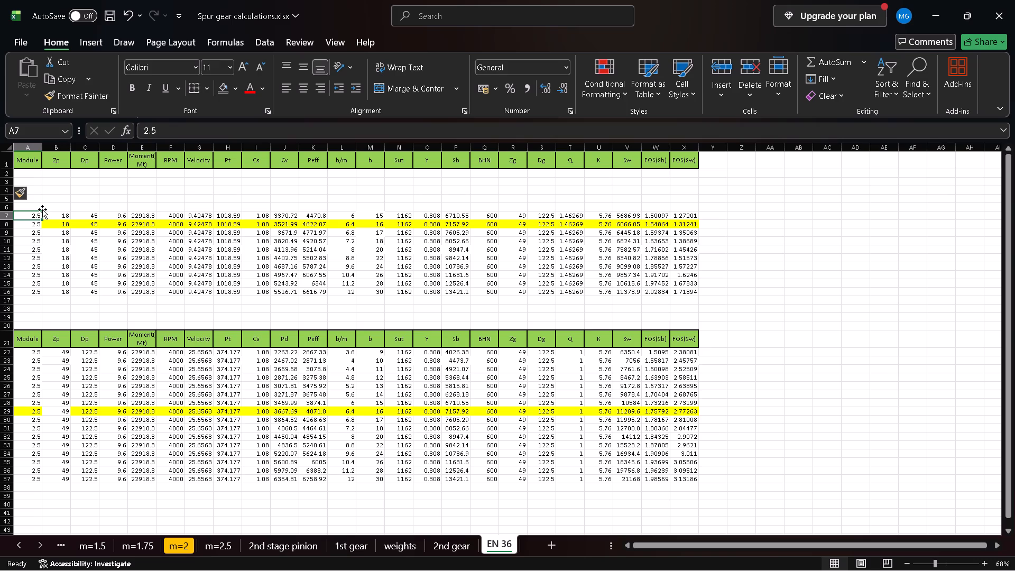
left_click_drag(41, 218, 41, 208)
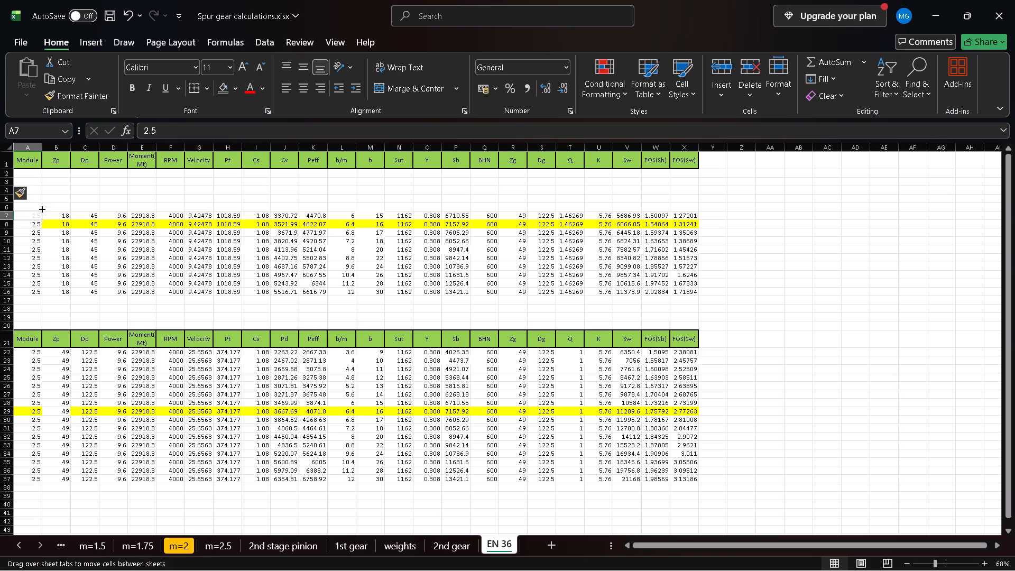
left_click_drag(41, 208, 36, 172)
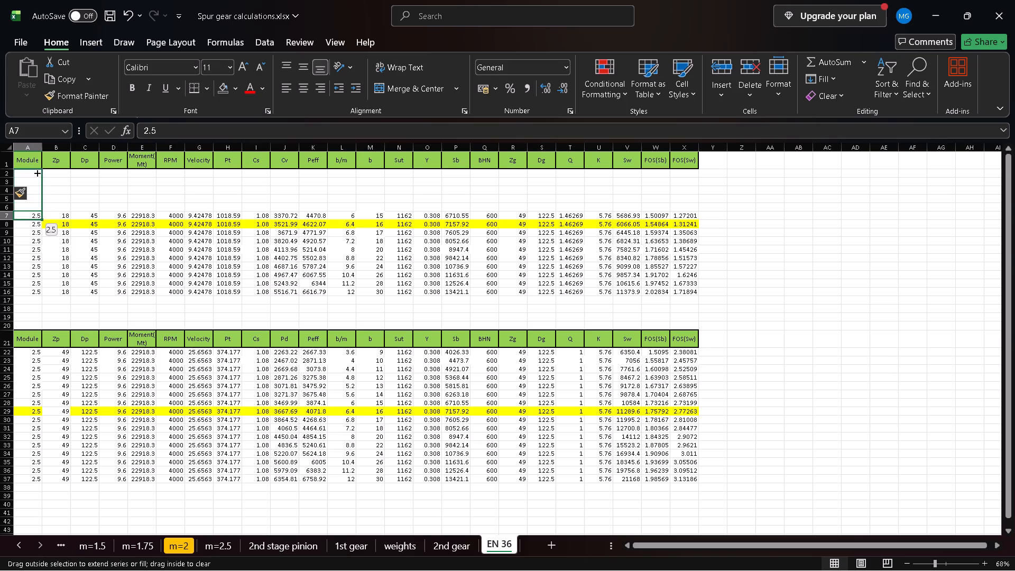
left_click_drag(36, 172, 36, 173)
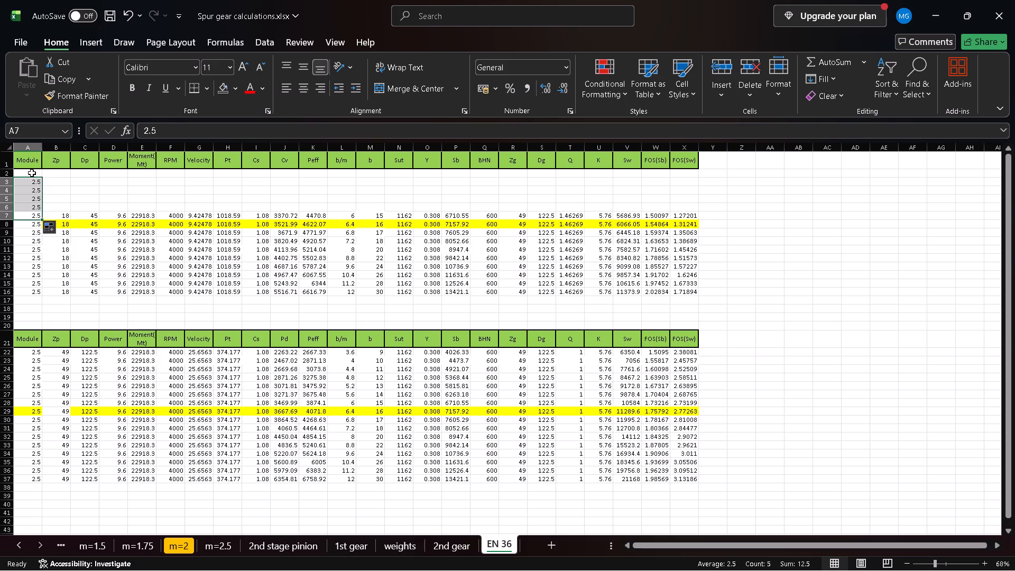
left_click(32, 172)
type("2.5")
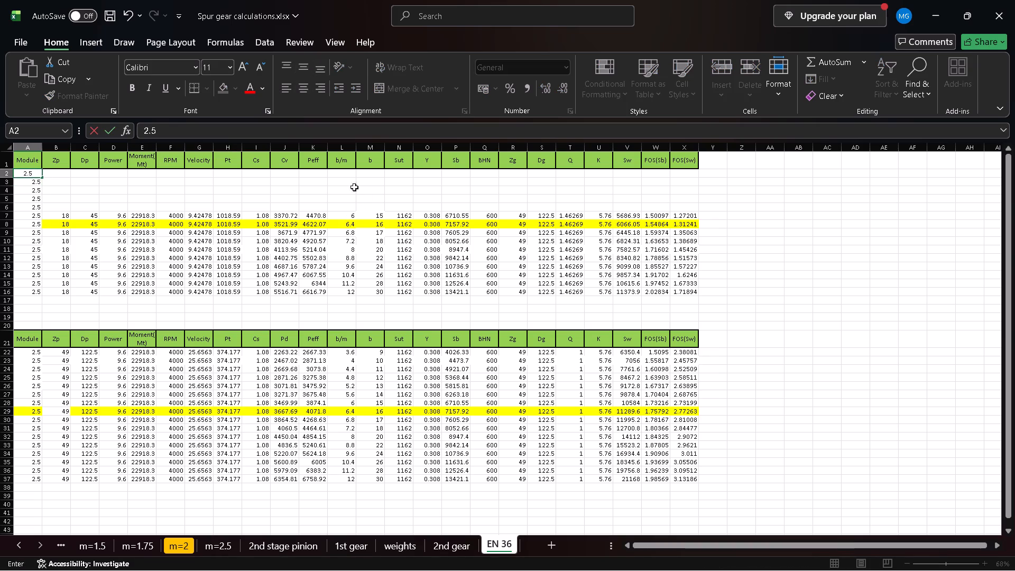
left_click(377, 207)
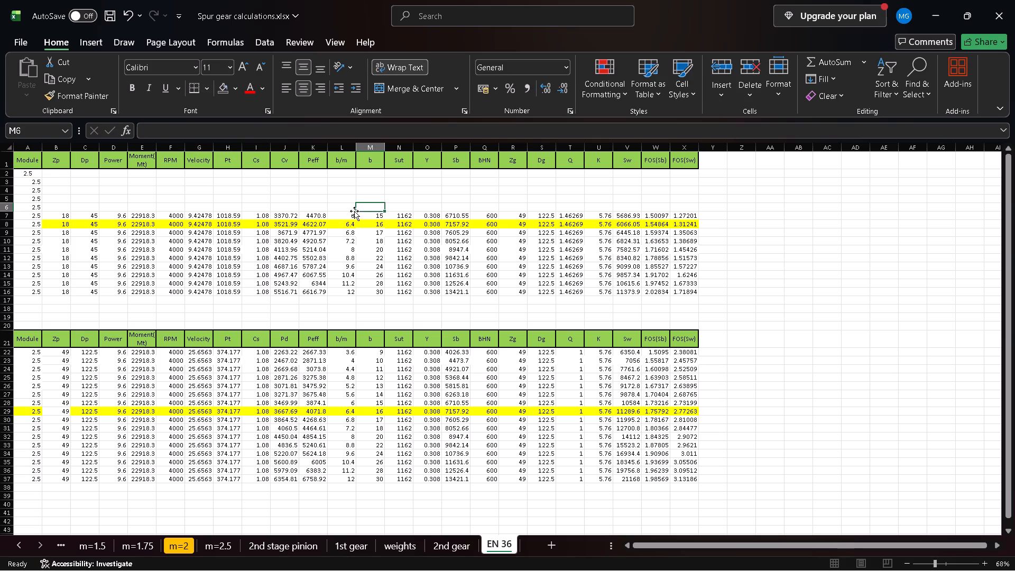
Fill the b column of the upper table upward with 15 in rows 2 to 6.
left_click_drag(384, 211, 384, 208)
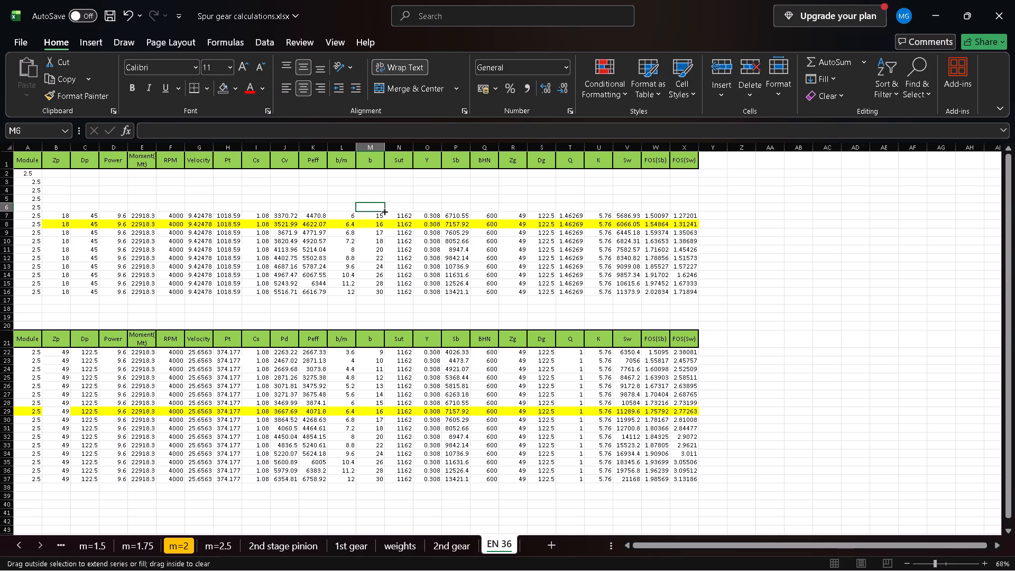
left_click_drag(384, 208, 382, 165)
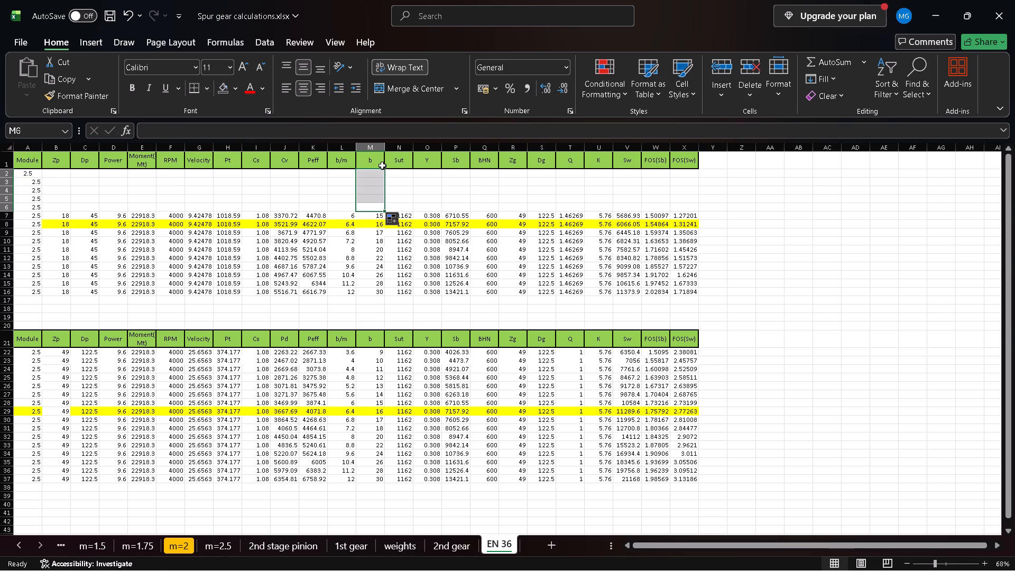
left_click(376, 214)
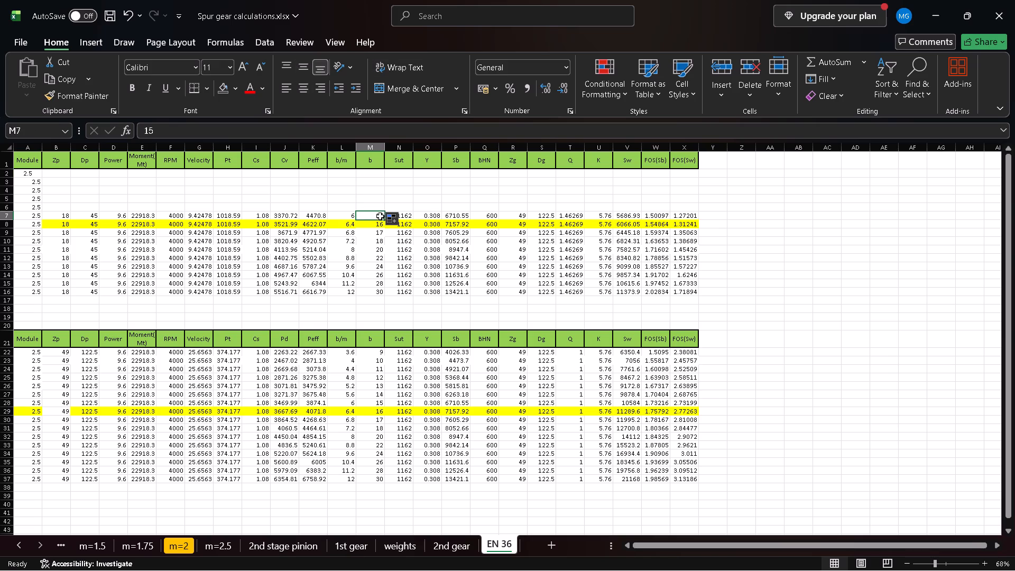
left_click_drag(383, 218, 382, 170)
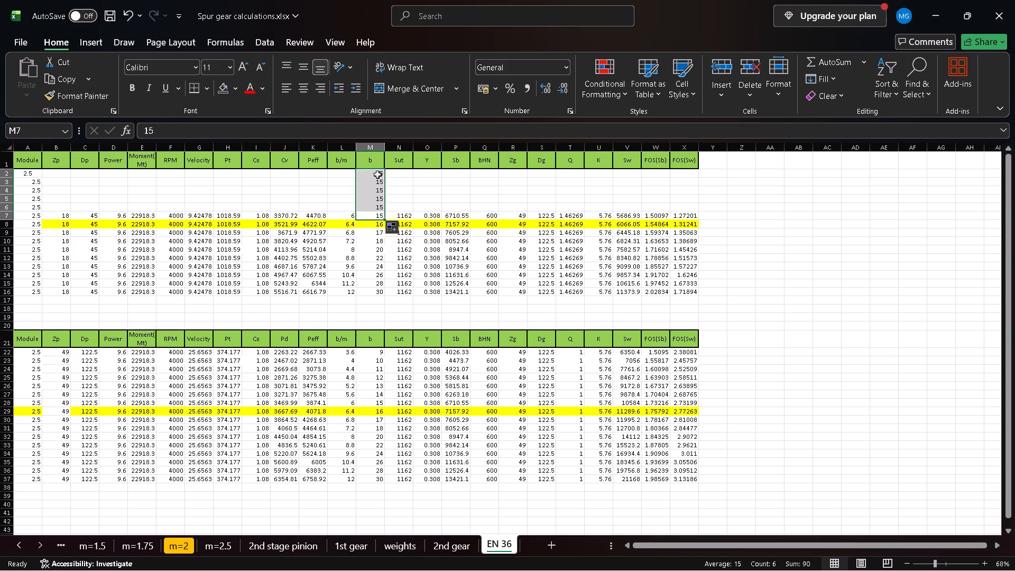
Enter b values 10, 11, 12, 13 and 14 in rows 2 to 6 of the upper table.
left_click(377, 174)
type("13")
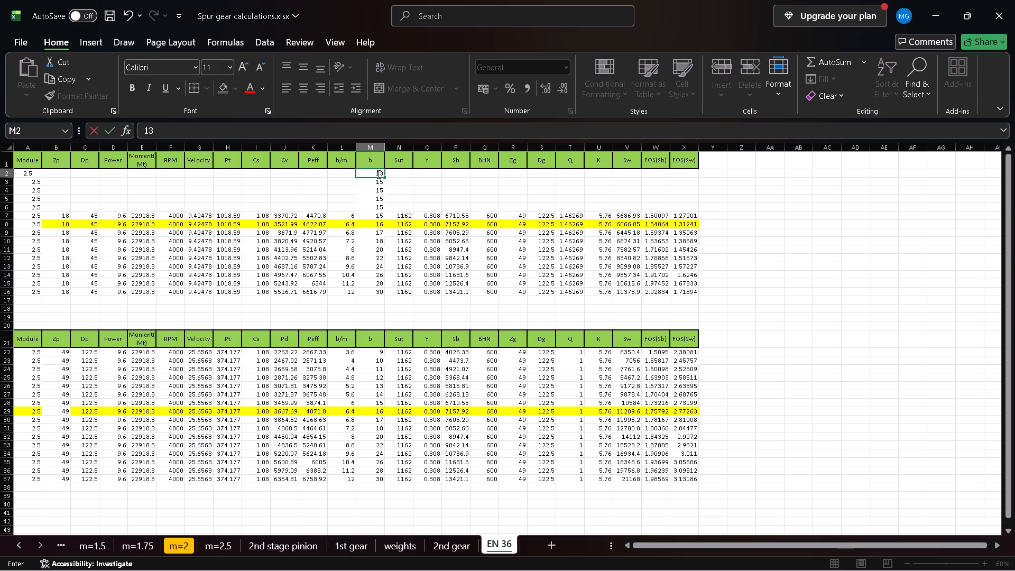
key("BackSpace")
key("BackSpace")
type("10")
key("Return")
type("11")
key("Return")
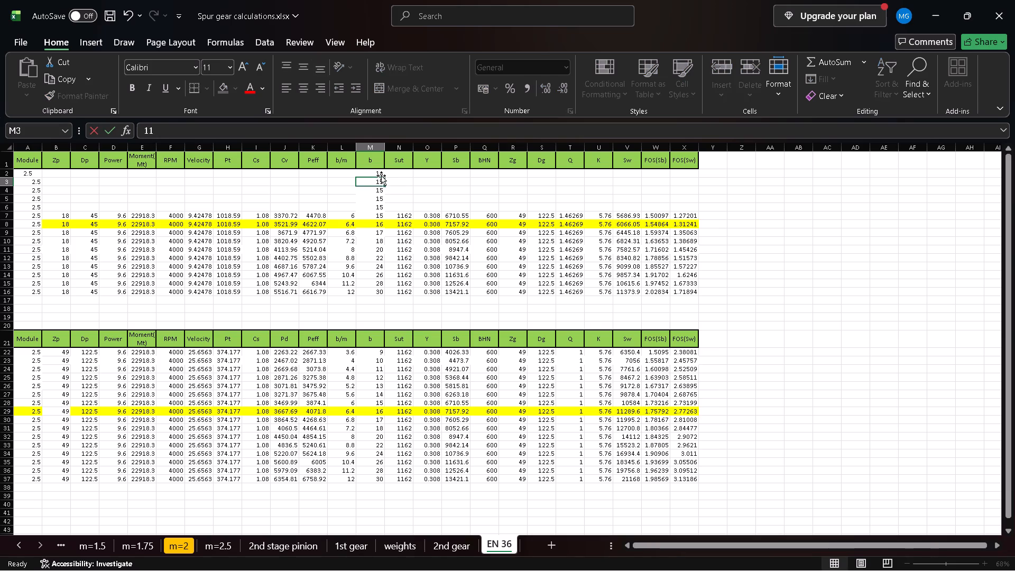
type("12")
key("Return")
type("13")
key("Return")
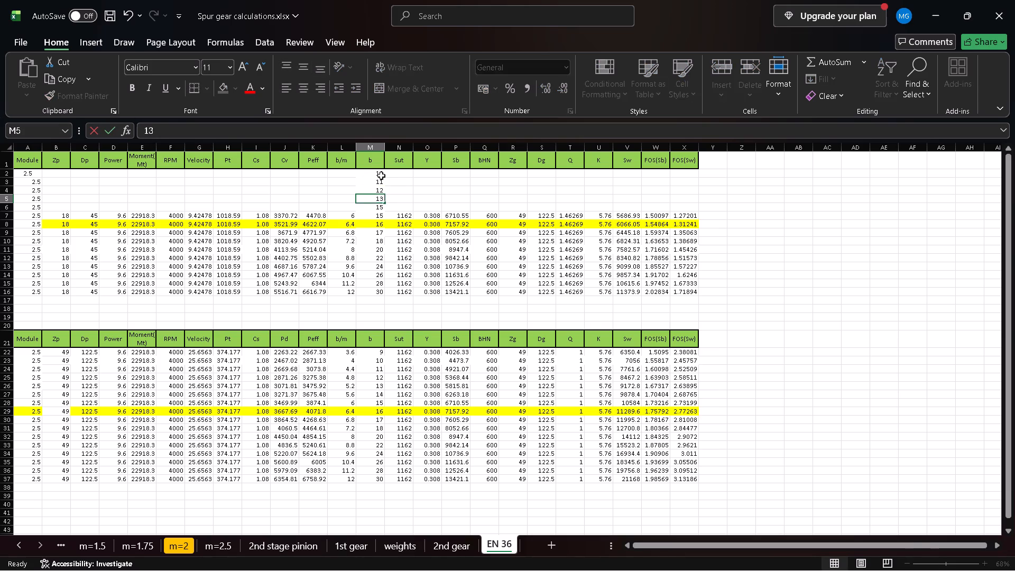
type("14")
key("Return")
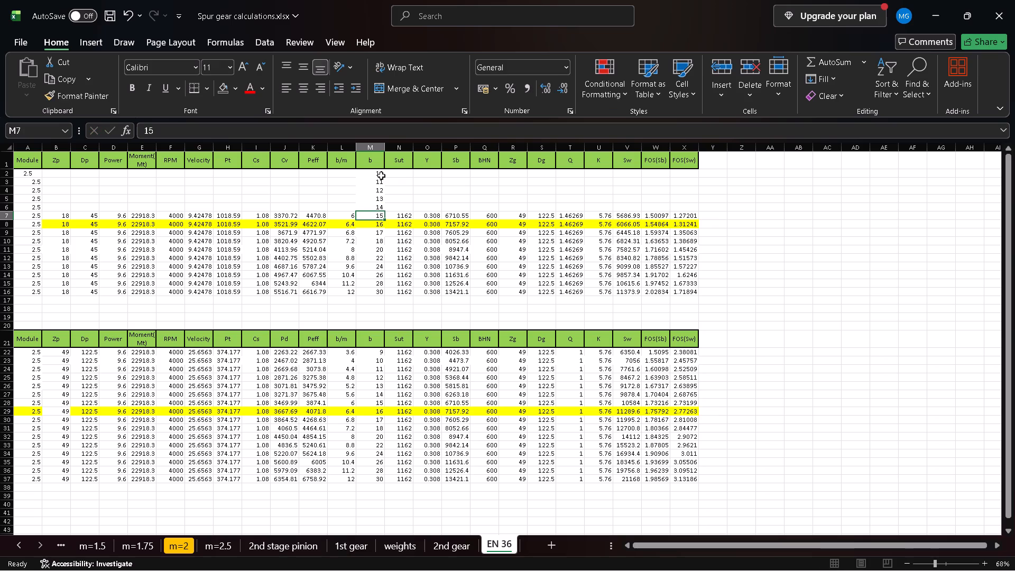
Fill the Sut value 1162 upward into rows 2 to 6 of the upper table.
left_click(408, 214)
left_click_drag(413, 219, 413, 210)
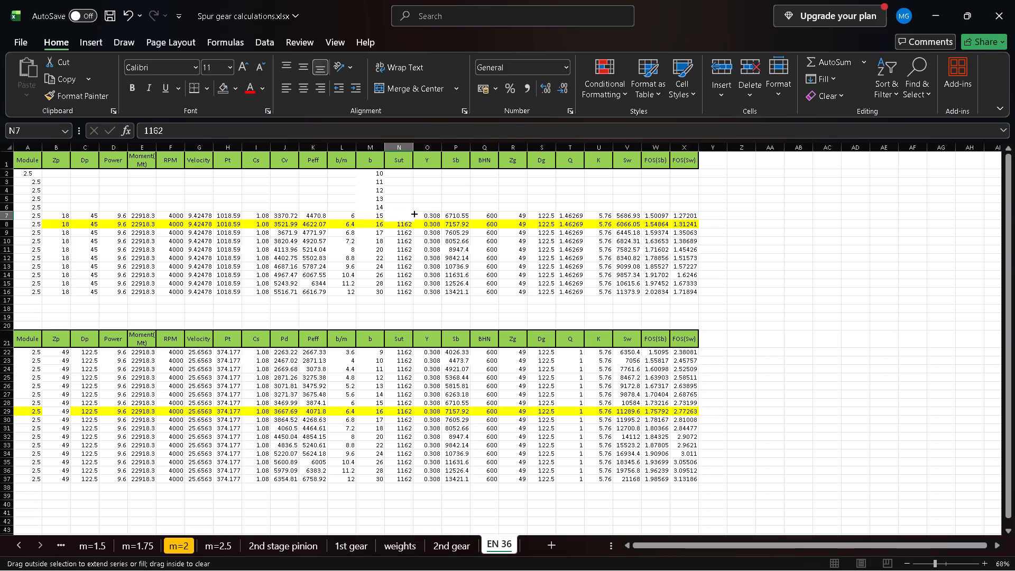
left_click_drag(413, 210, 411, 170)
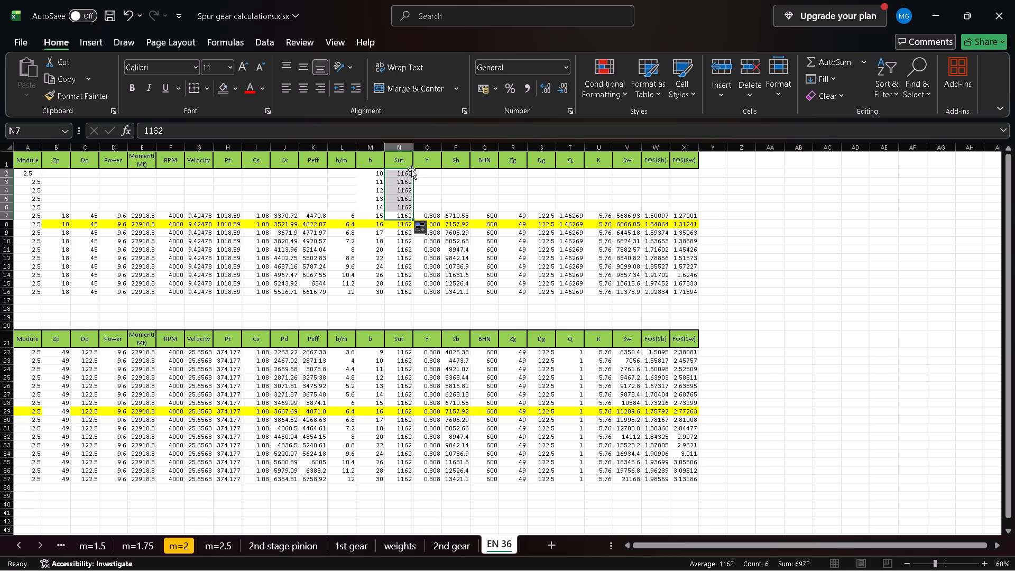
Copy the b/m formula into rows 2 to 6 of the upper table and remove the copied yellow fill.
left_click(348, 222)
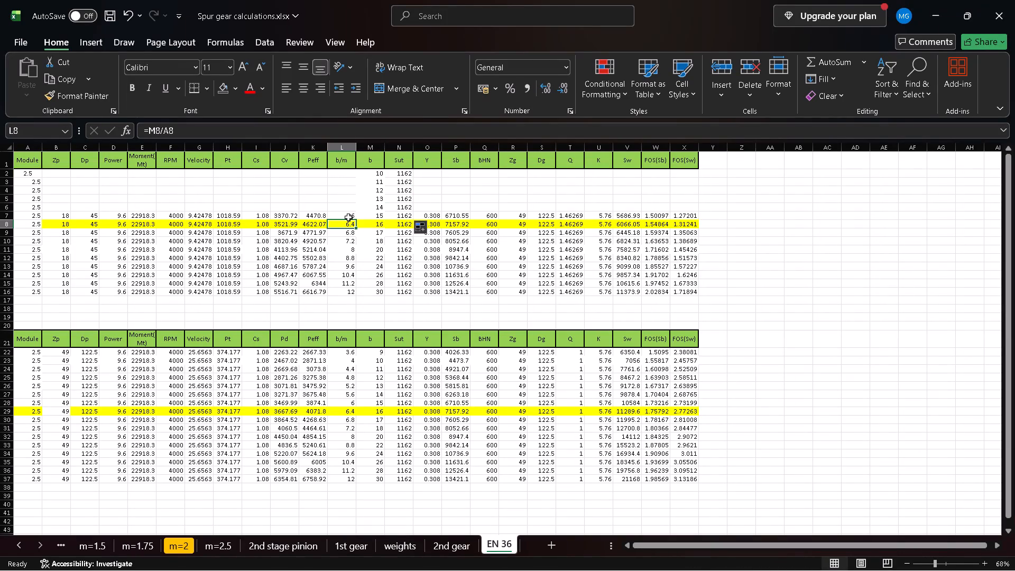
key("ctrl+c")
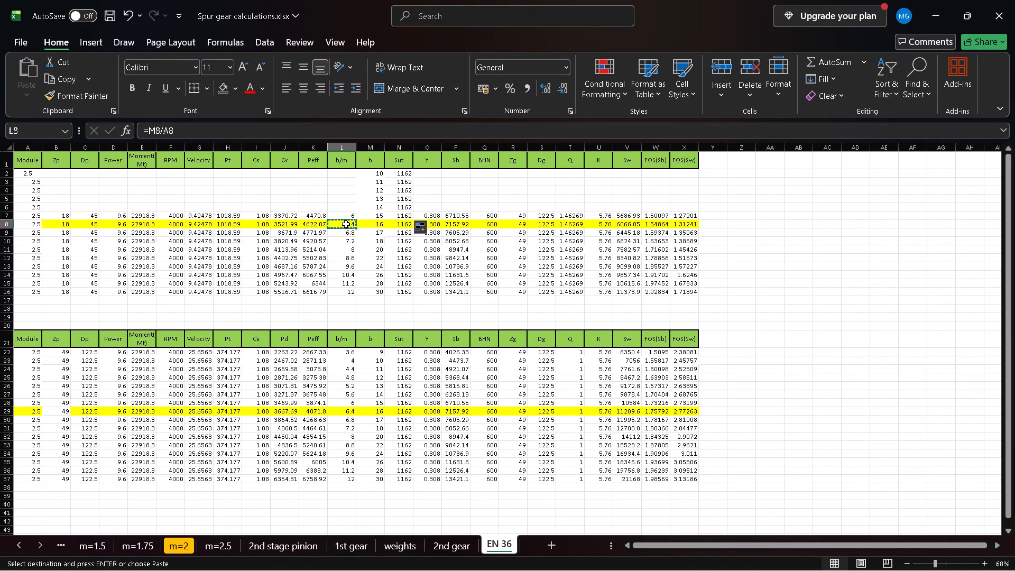
left_click(344, 172)
key("ctrl+v")
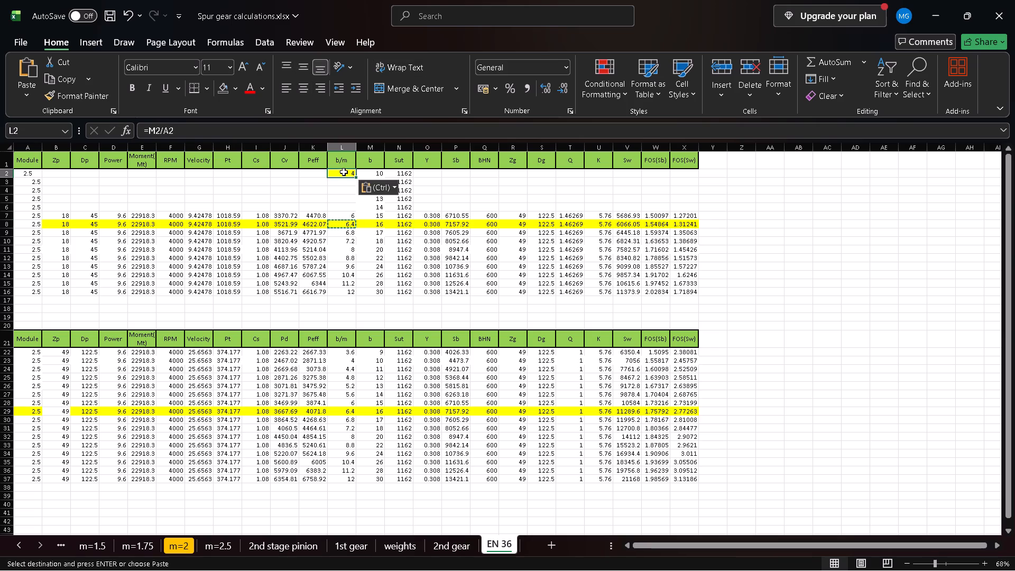
left_click_drag(355, 177, 353, 200)
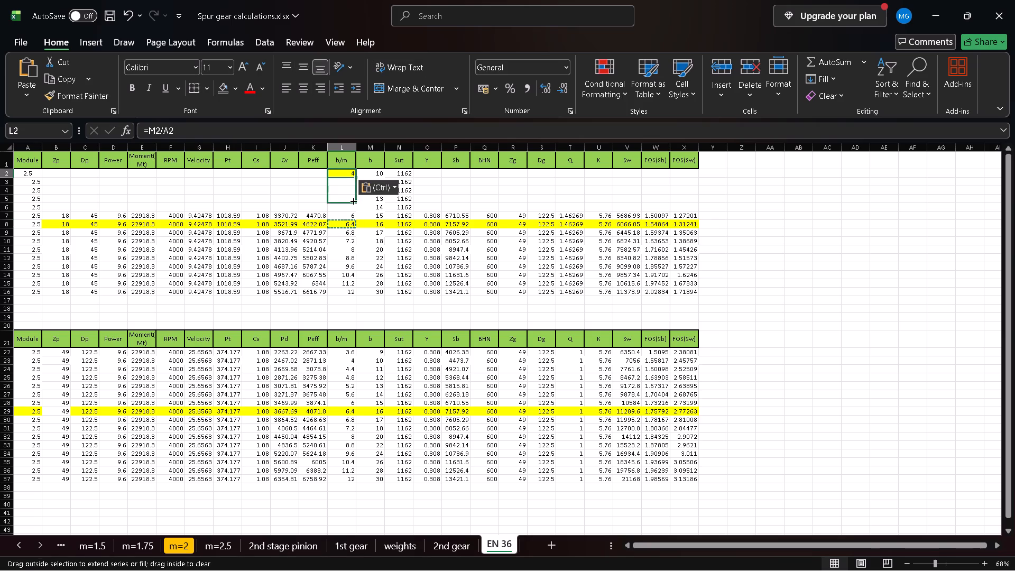
left_click_drag(353, 200, 354, 209)
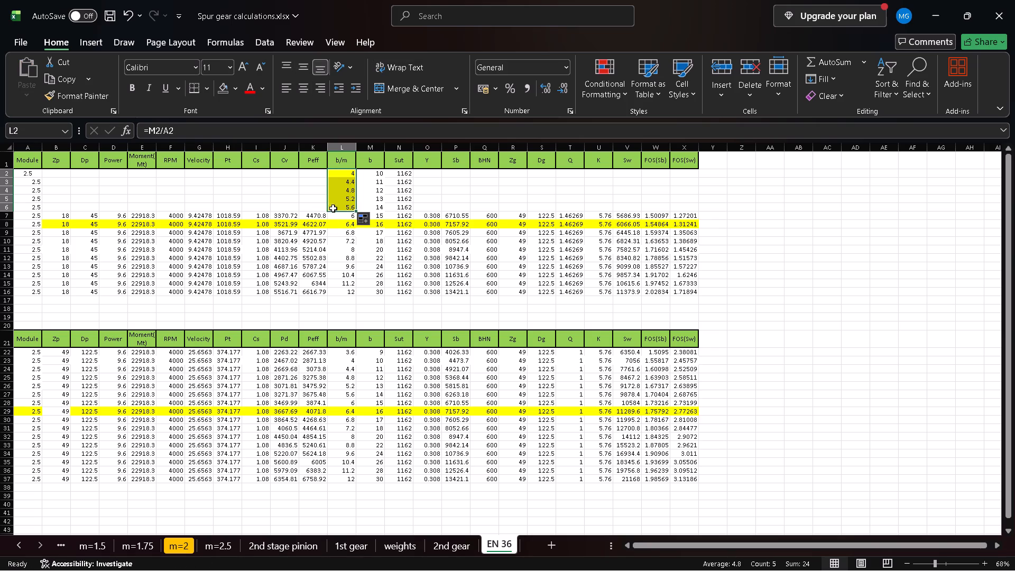
left_click(222, 87)
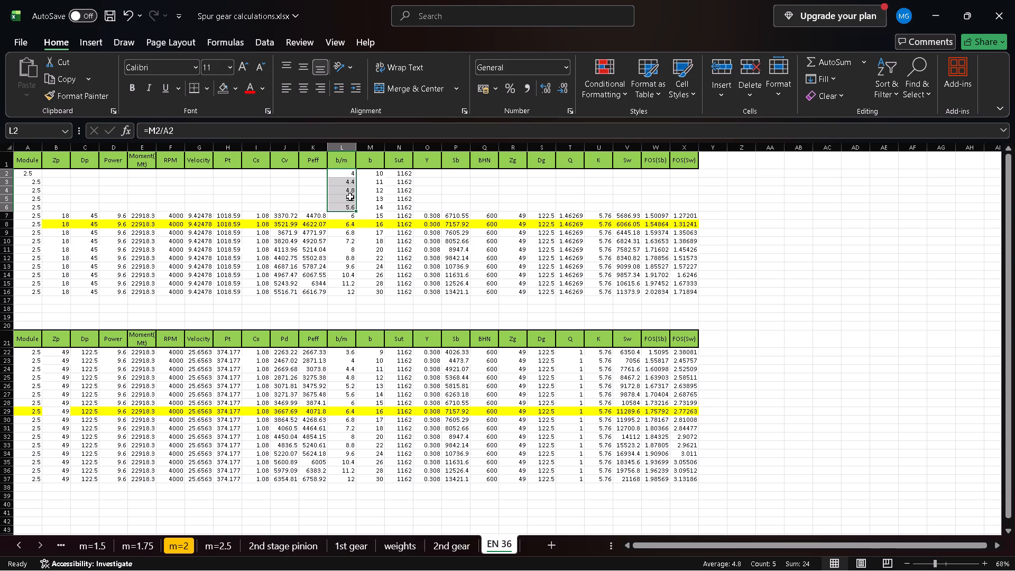
left_click(365, 193)
left_click(291, 188)
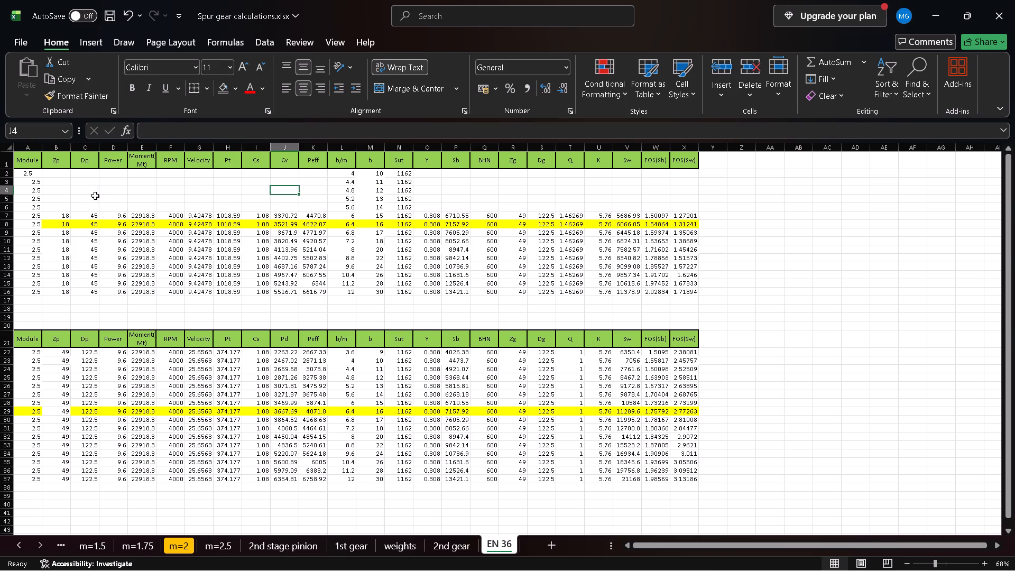
Copy the Zp value 18 into rows 2 to 6 of the upper table.
left_click(52, 172)
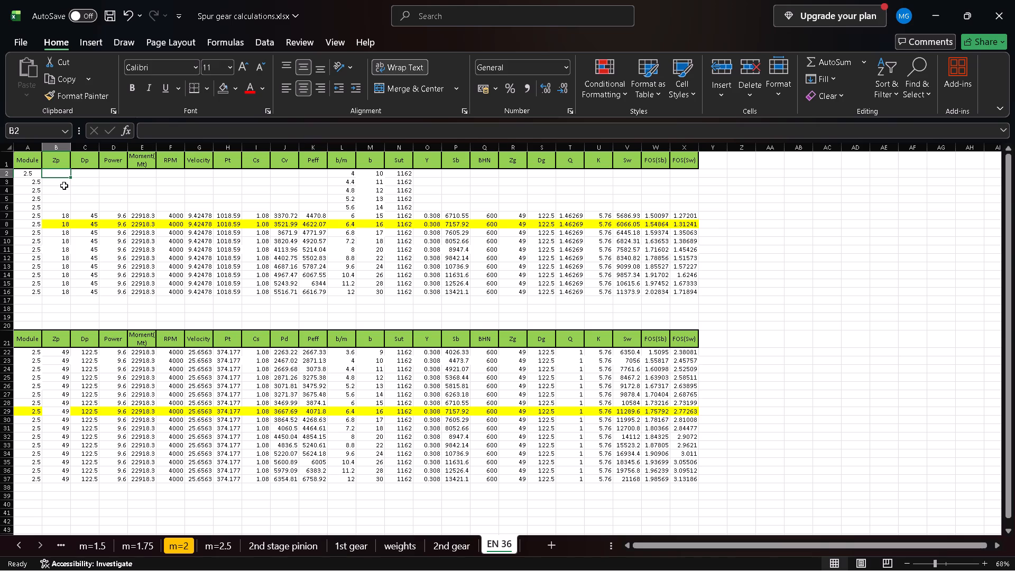
left_click(69, 218)
key("ctrl+c")
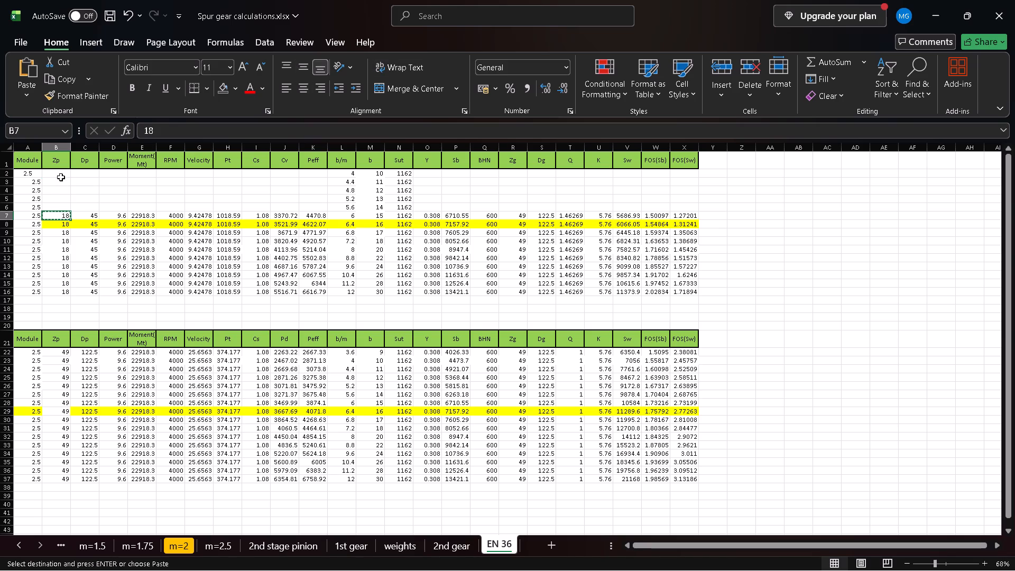
left_click(62, 173)
key("ctrl+v")
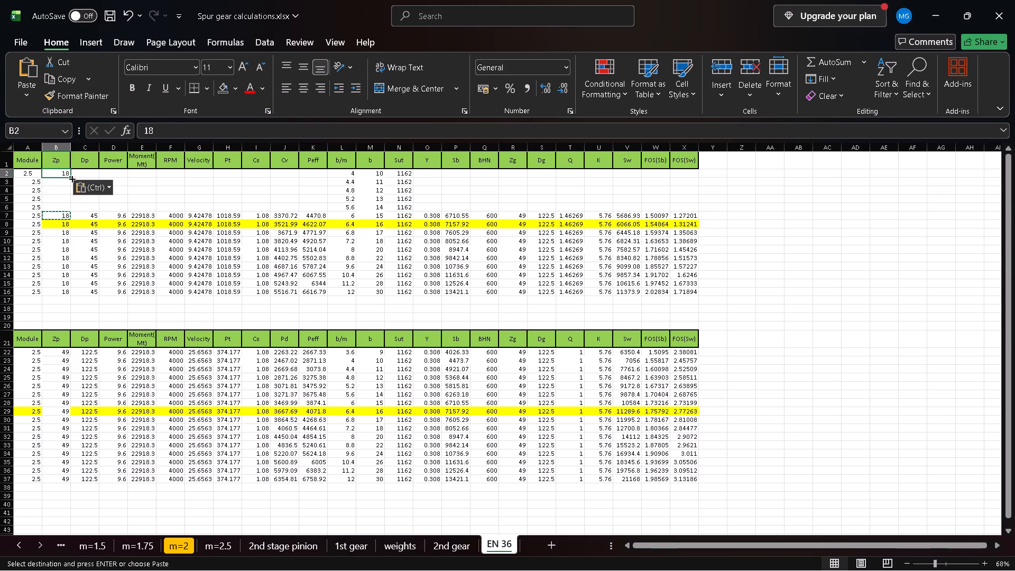
double_click(71, 176)
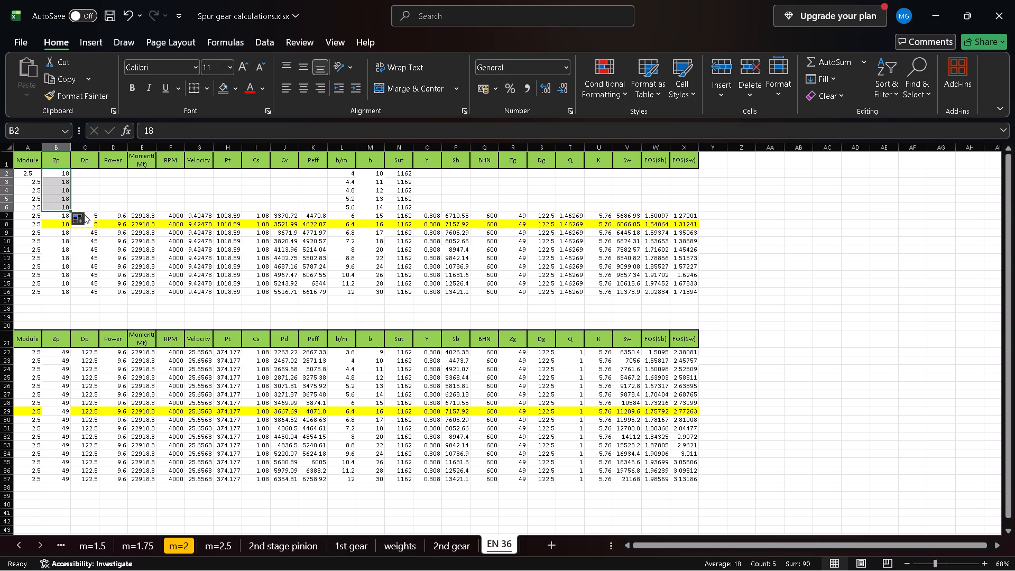
Copy the Dp formula (Module times Zp) into rows 2 to 6 of the upper table.
left_click(86, 215)
left_click(97, 215)
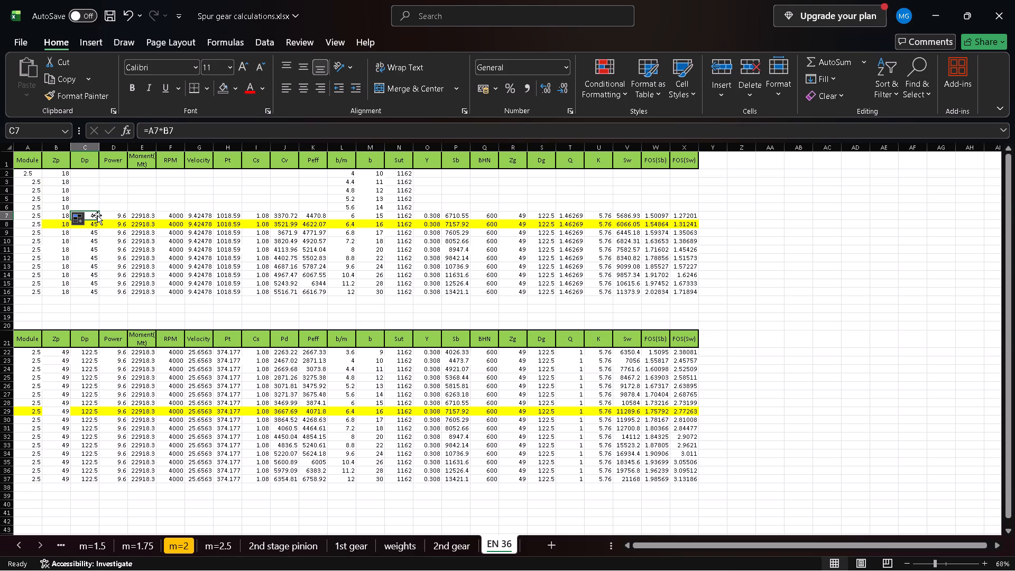
key("ctrl+c")
left_click(93, 174)
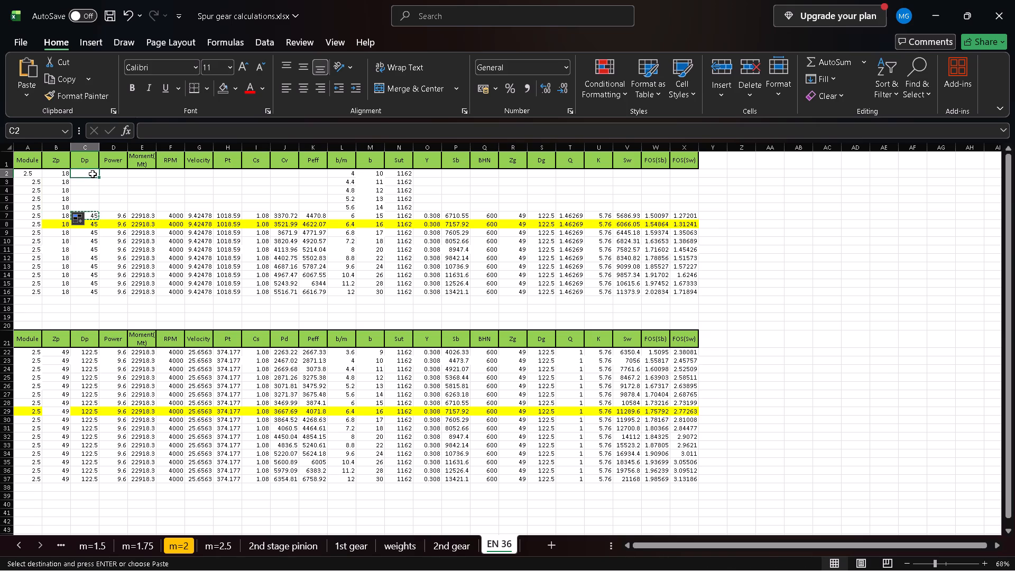
key("ctrl+v")
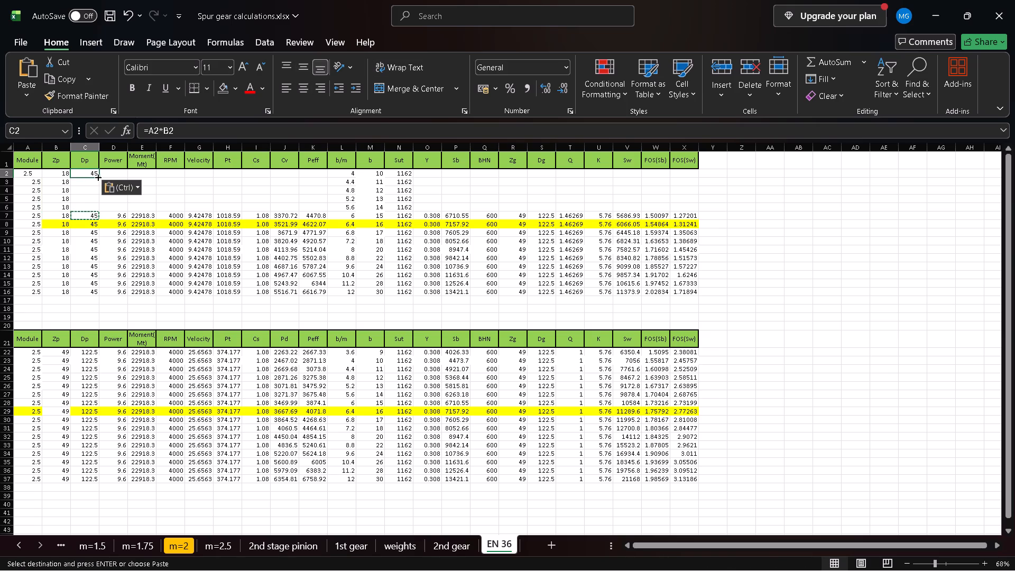
double_click(97, 177)
Copy the Power value 9.6 into rows 2 to 6 of the upper table.
left_click(117, 237)
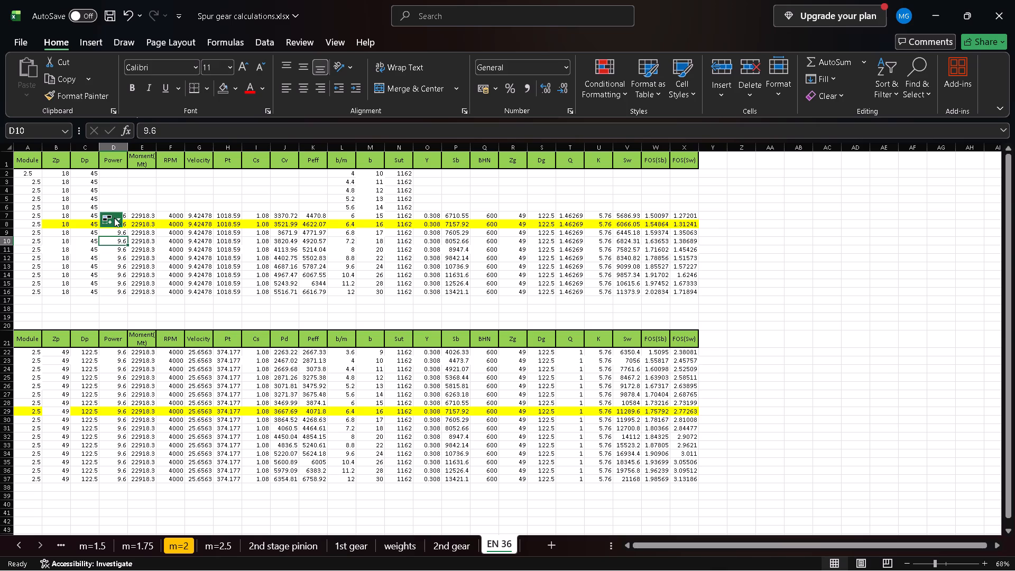
key("ctrl+c")
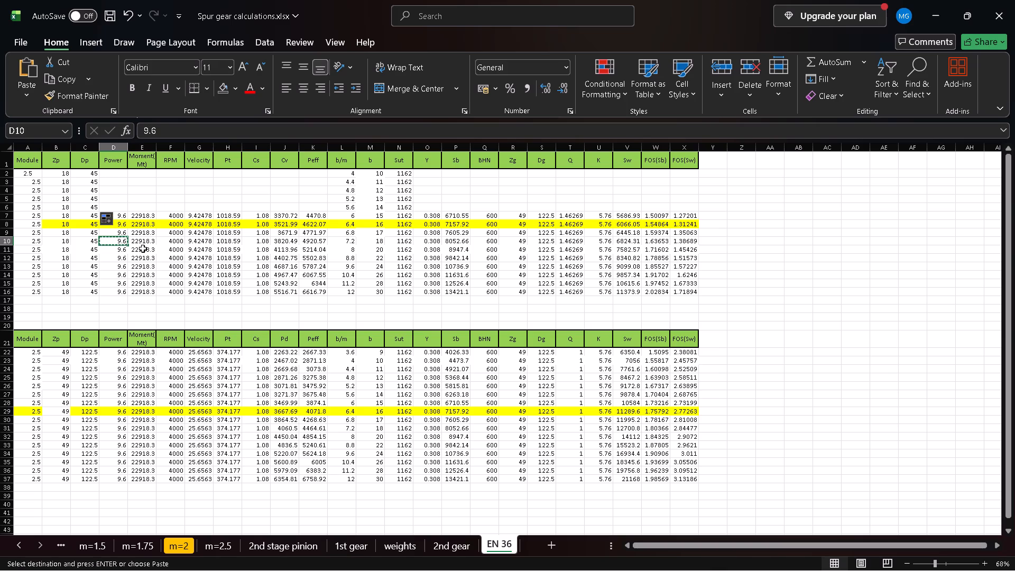
left_click(122, 172)
key("ctrl+v")
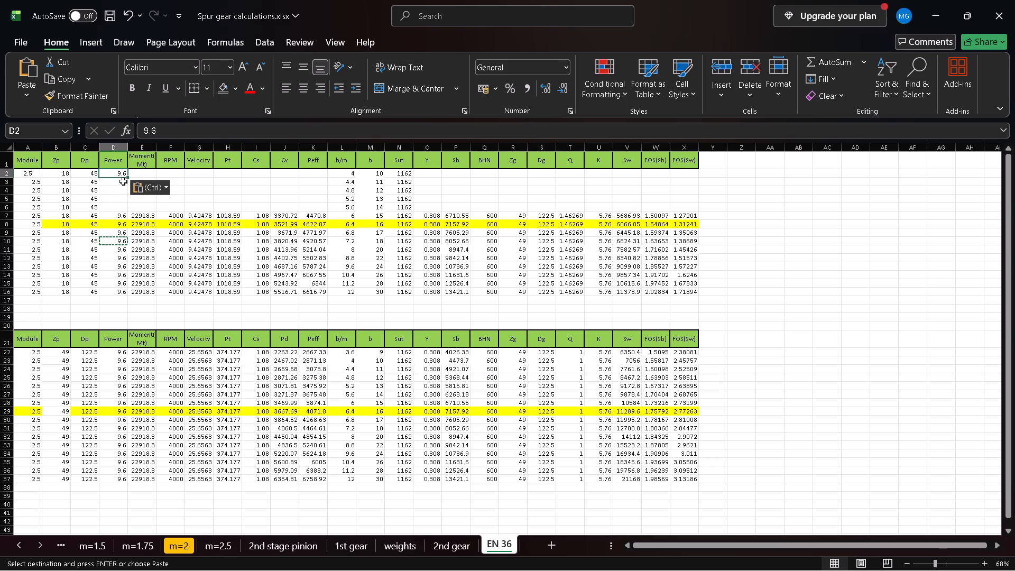
double_click(127, 177)
Copy the Moment (Mt) formula and the RPM value 4000 it depends on into rows 2 to 6 of the upper table.
left_click(143, 243)
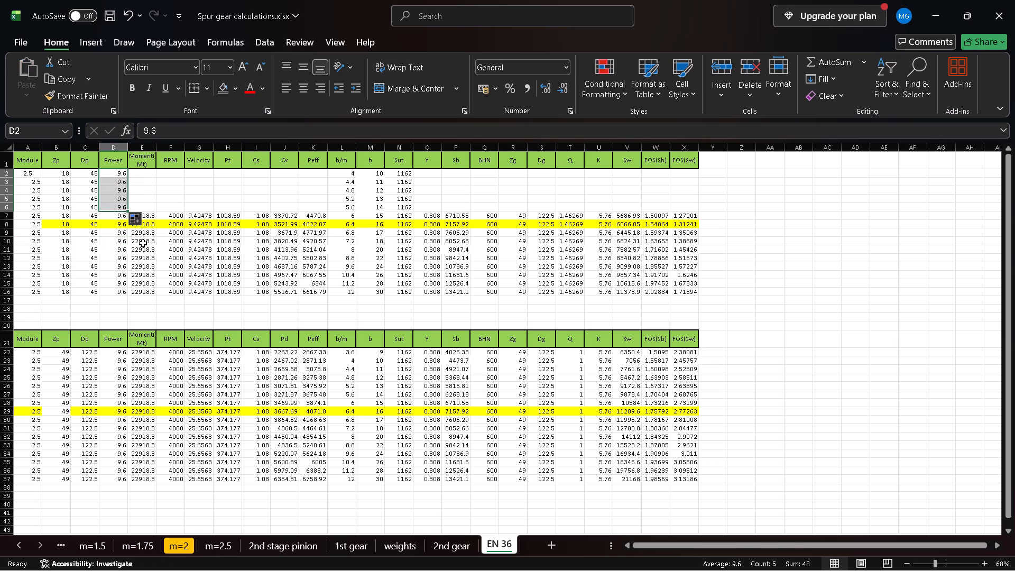
key("ctrl+c")
left_click(142, 171)
key("ctrl+v")
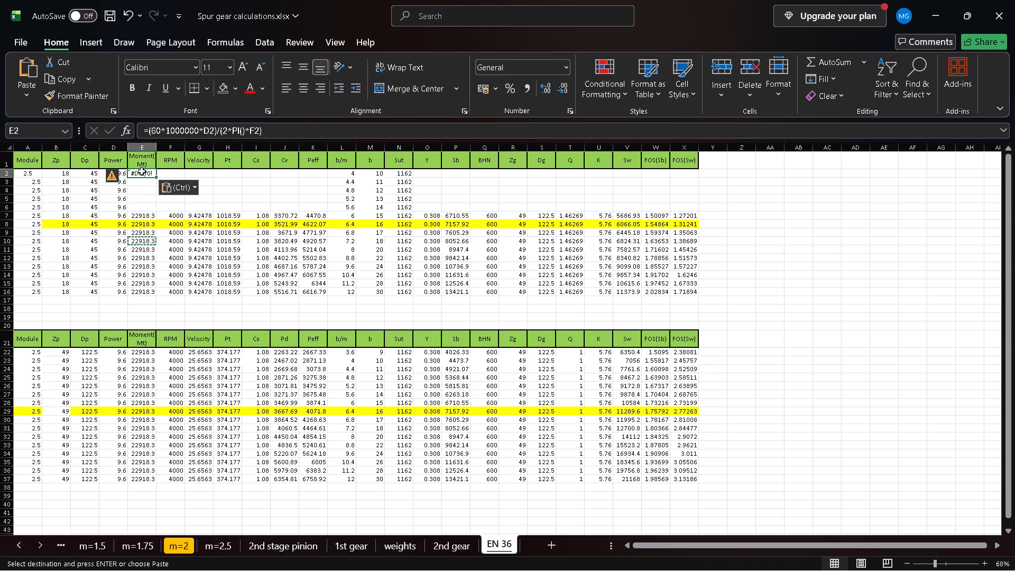
left_click(170, 236)
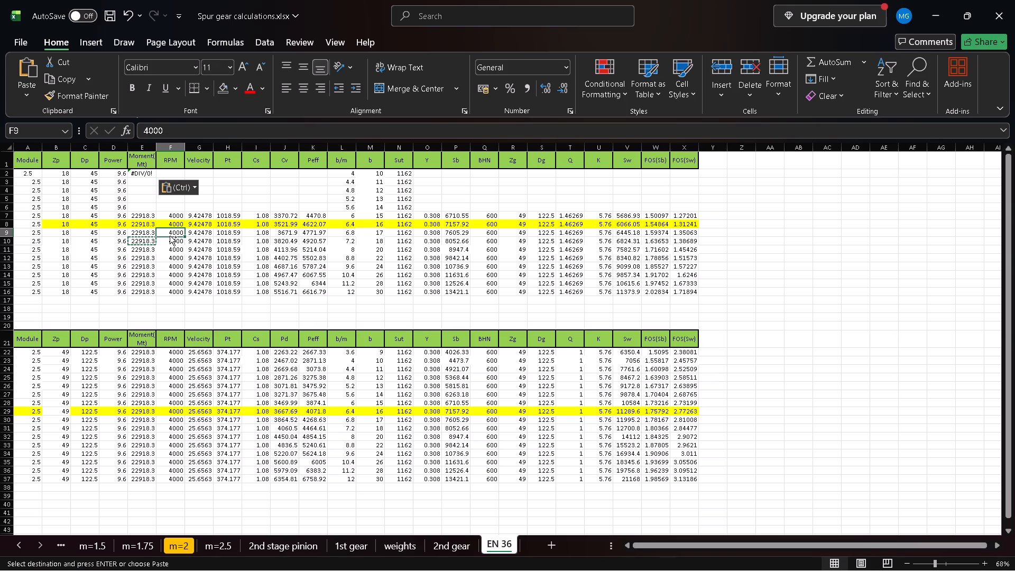
key("ctrl+c")
left_click(169, 174)
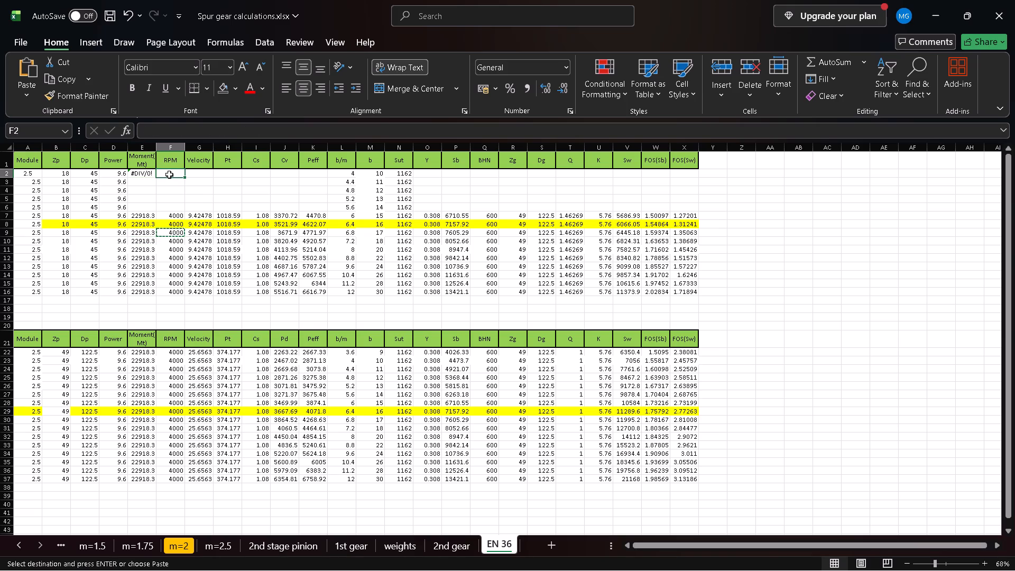
key("ctrl+v")
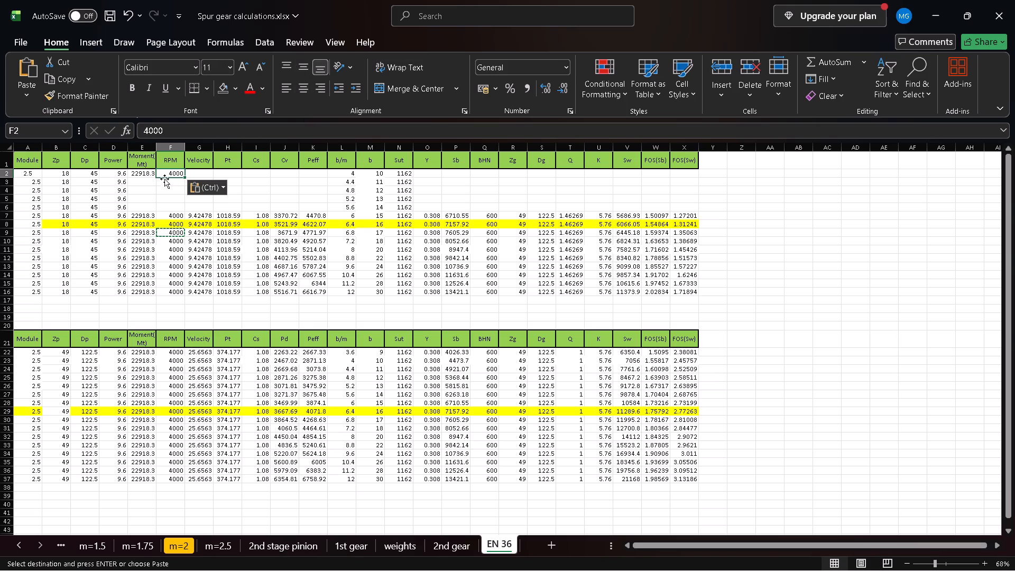
left_click(149, 174)
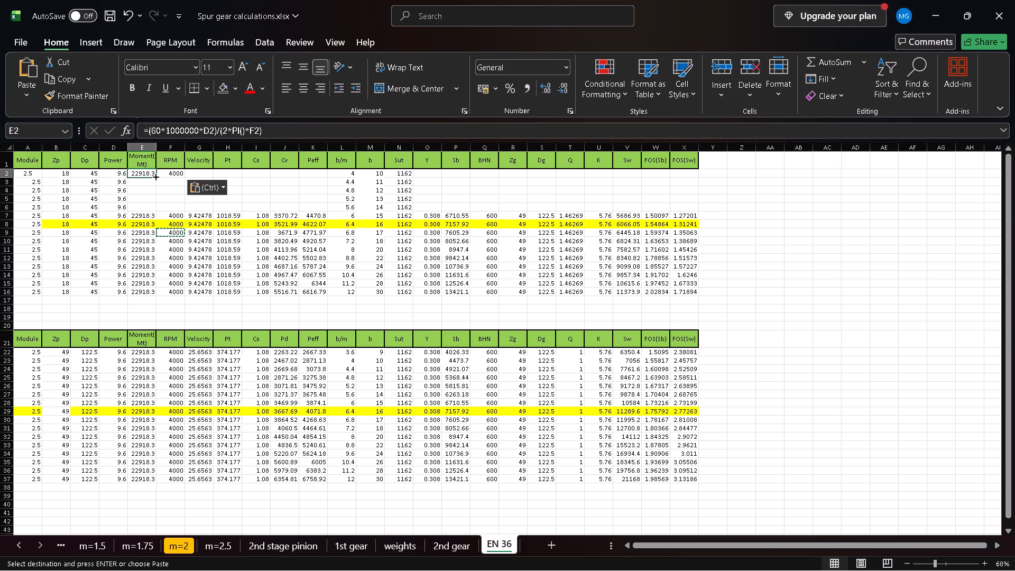
double_click(155, 176)
left_click_drag(174, 175, 182, 177)
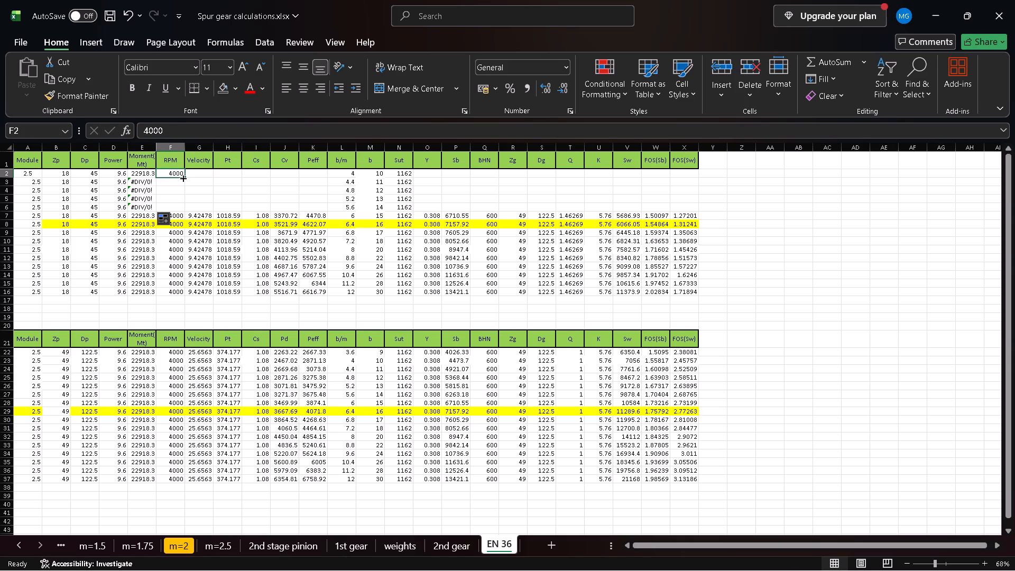
double_click(184, 177)
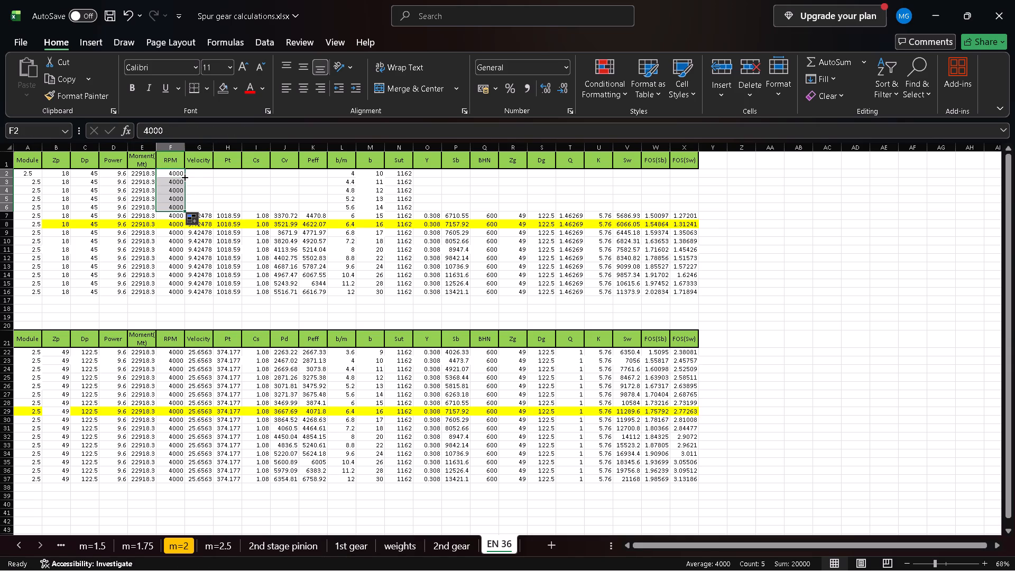
Copy the Velocity formula from an existing row into rows 2 to 6 of the upper table.
left_click(204, 260)
key("ctrl+c")
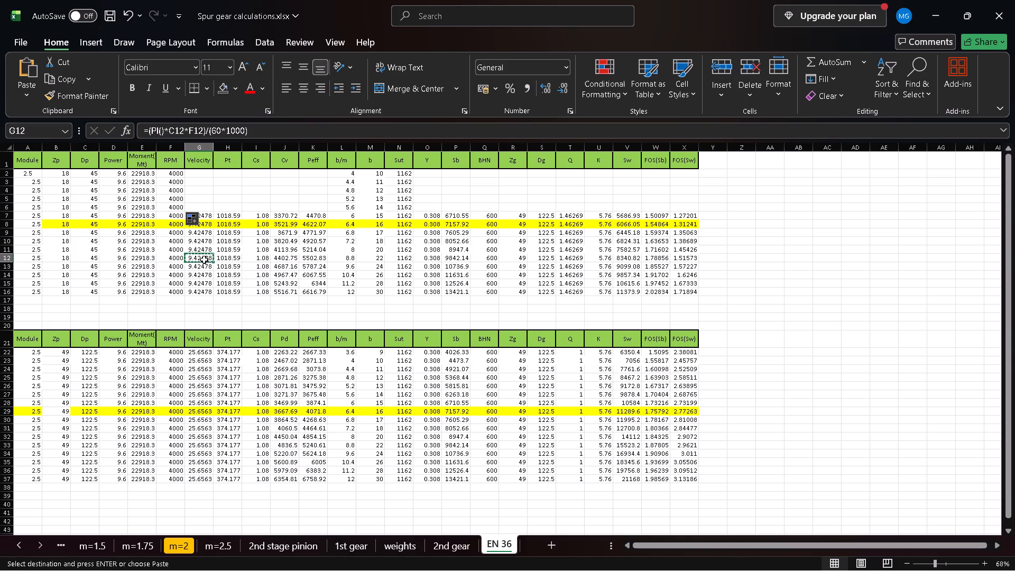
left_click(202, 174)
key("ctrl+v")
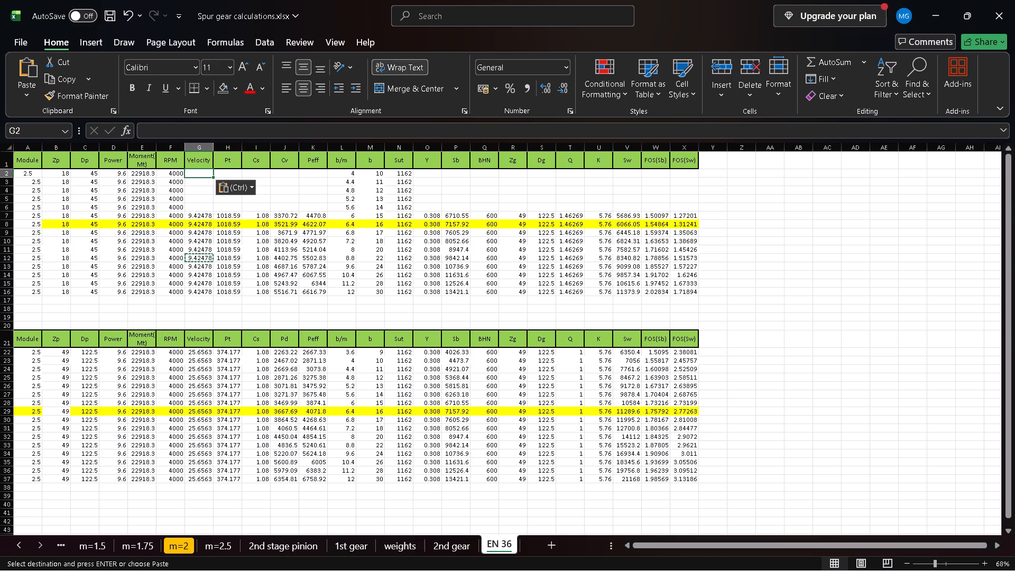
double_click(212, 177)
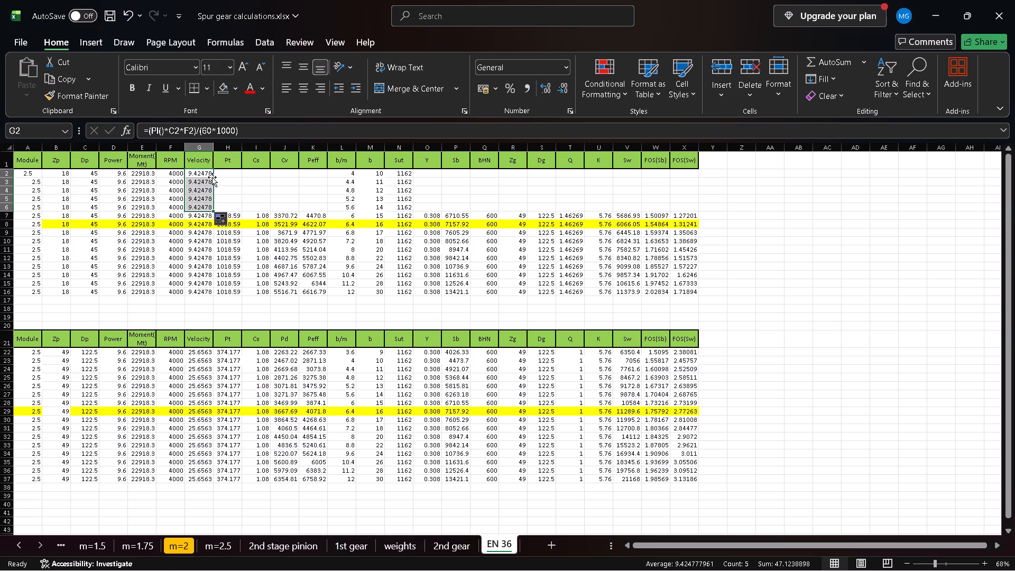
Copy the Pt formula from an existing row into rows 2 to 6 of the upper table.
left_click(223, 239)
key("ctrl+c")
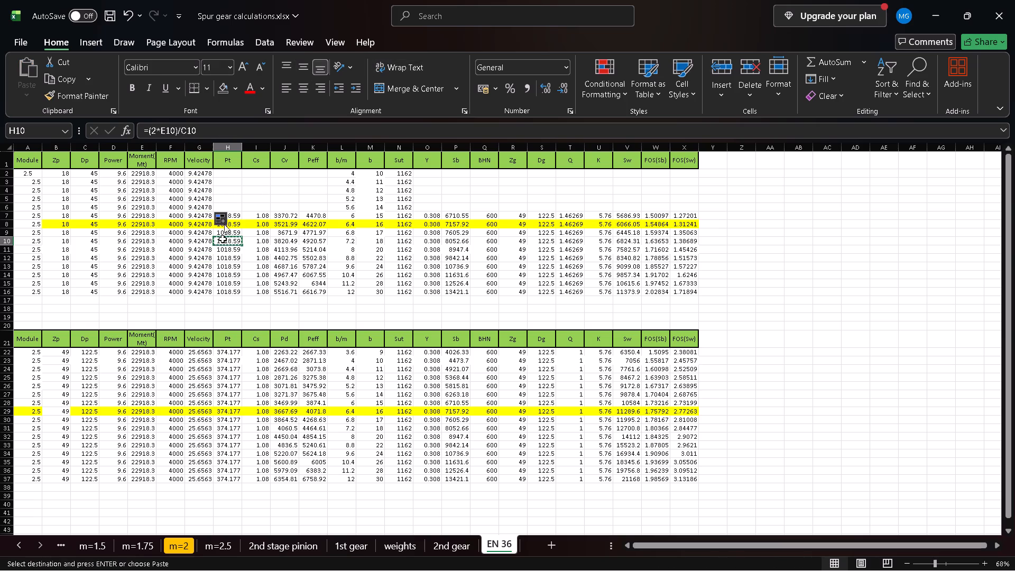
left_click(227, 172)
key("ctrl+v")
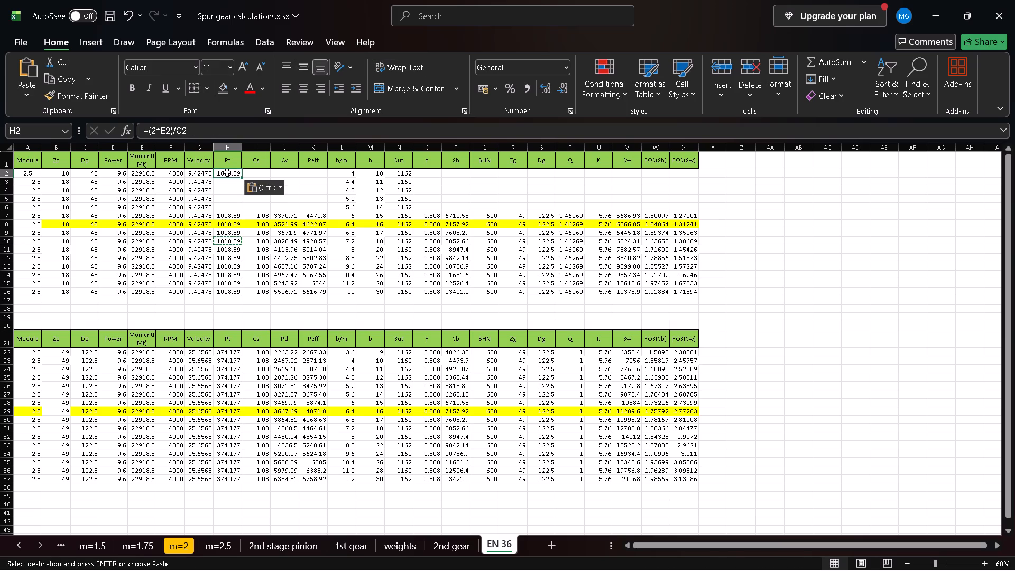
double_click(241, 176)
Copy the Cs value 1.08 into rows 2 to 6 of the upper table.
left_click(252, 266)
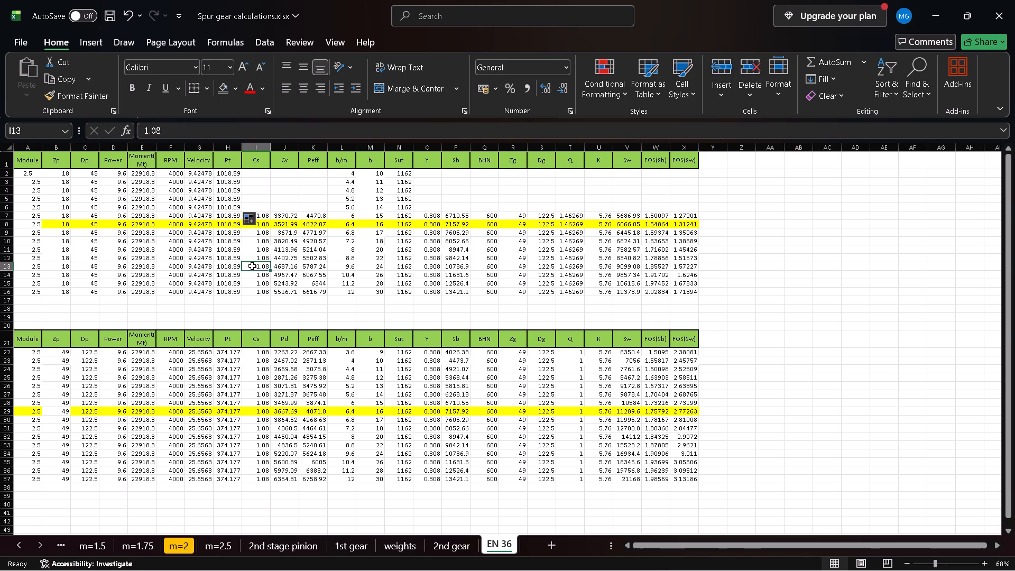
key("ctrl+c")
left_click(261, 170)
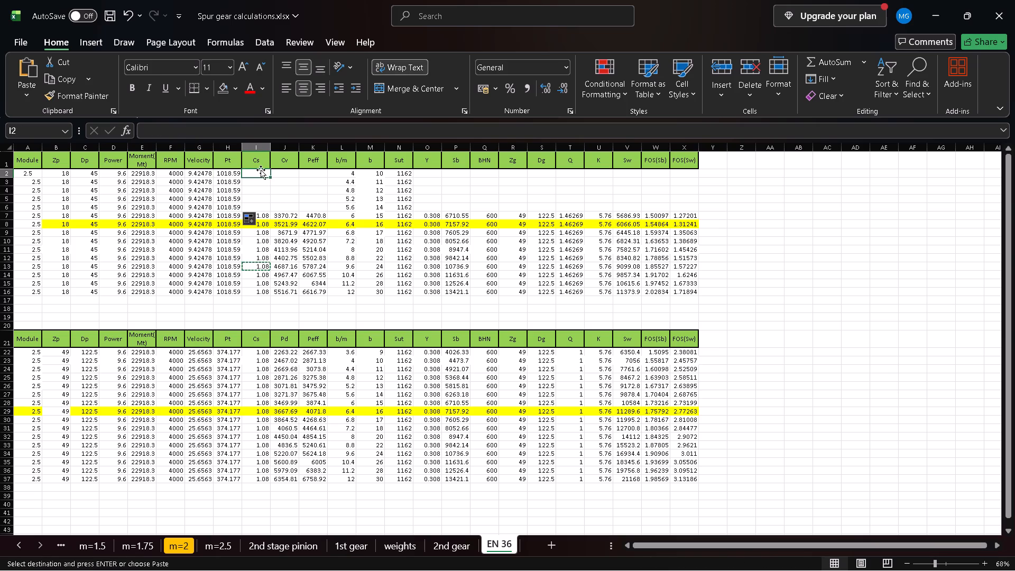
key("ctrl+v")
double_click(269, 178)
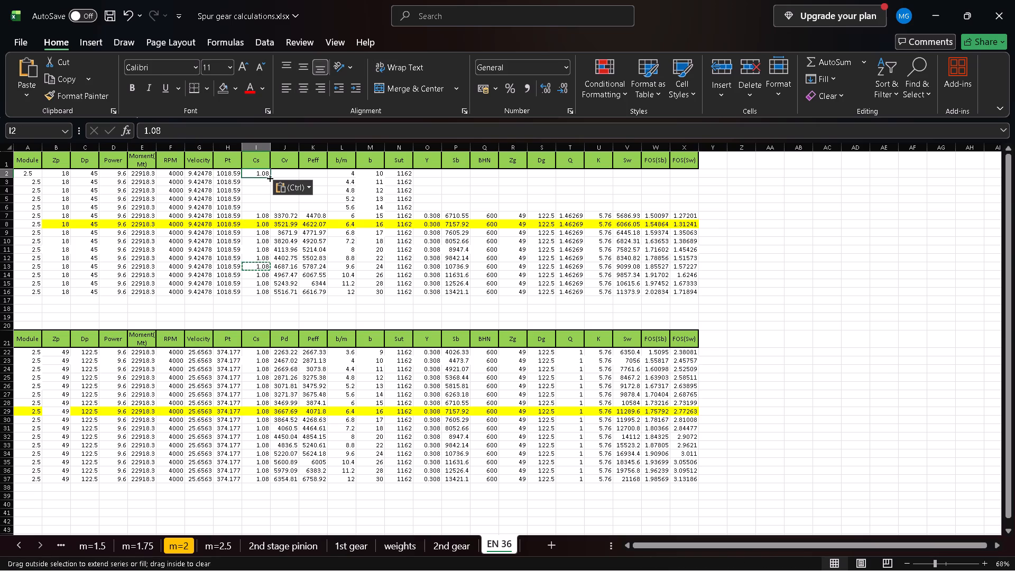
Copy the Cv formula from an existing row into rows 2 to 6 of the upper table.
left_click(278, 260)
key("ctrl+c")
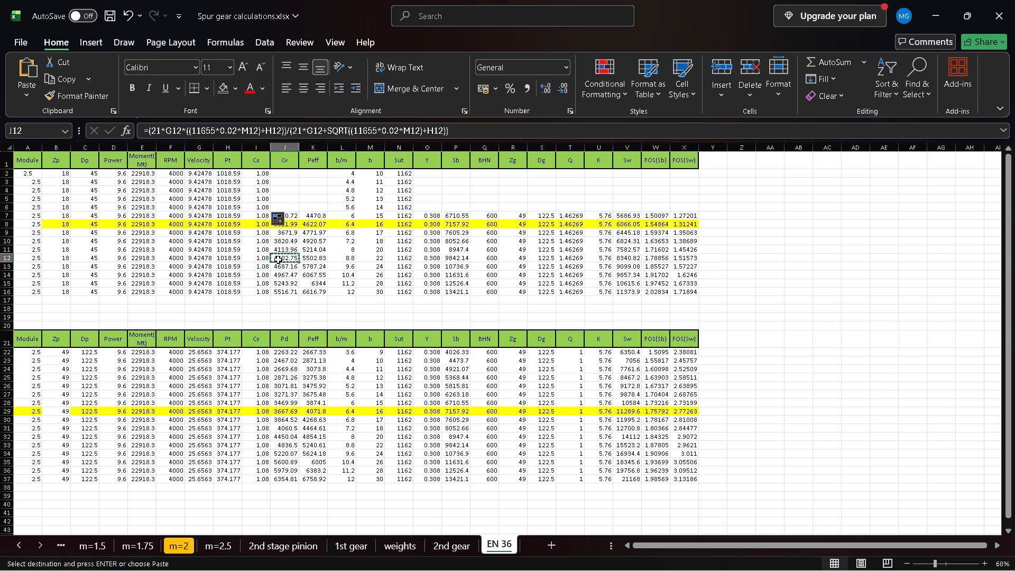
left_click(281, 174)
key("ctrl+v")
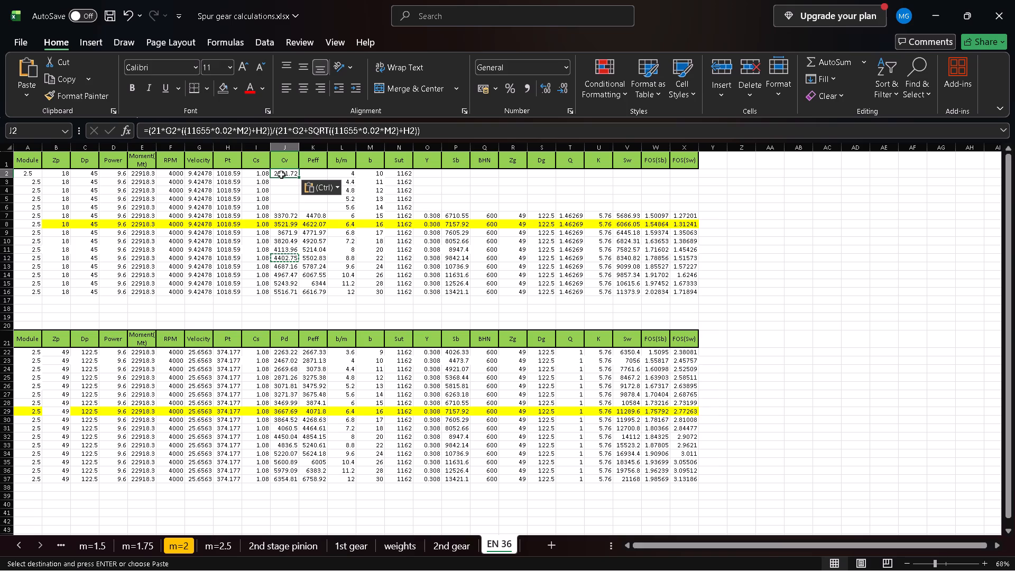
double_click(299, 176)
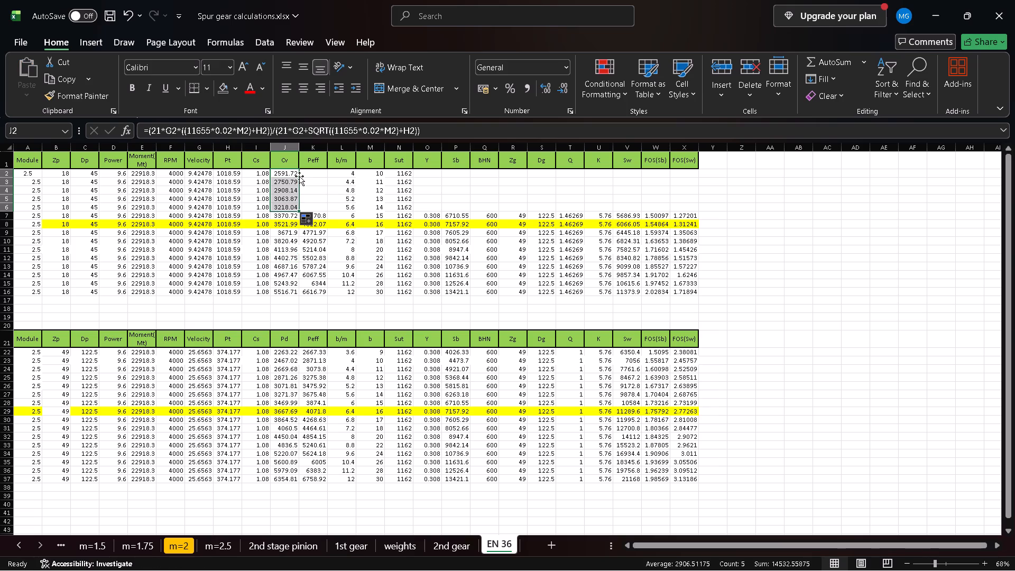
Copy the Peff formula from an existing row into rows 2 to 6 of the upper table.
left_click(309, 242)
key("ctrl+c")
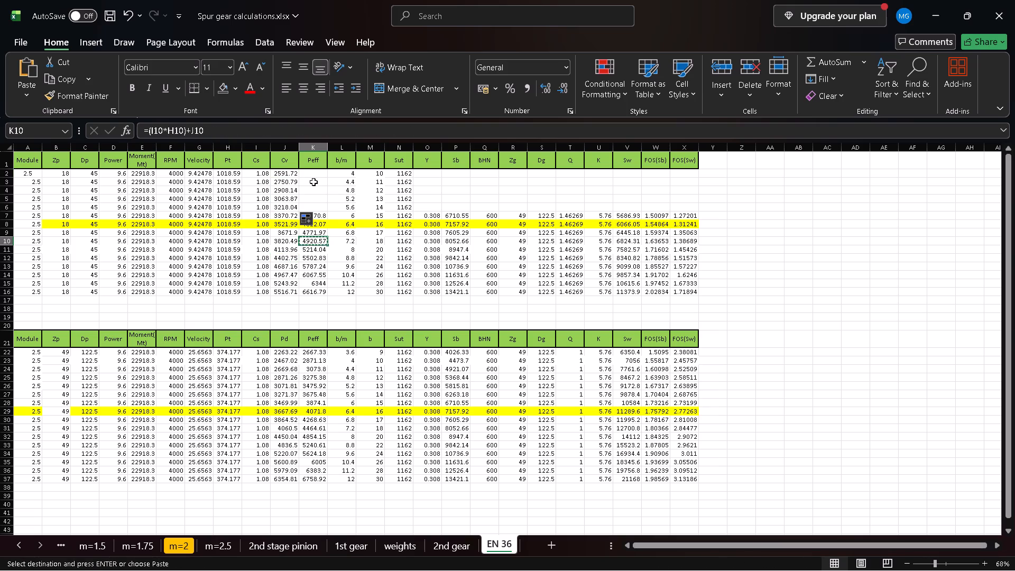
left_click(314, 173)
key("ctrl+v")
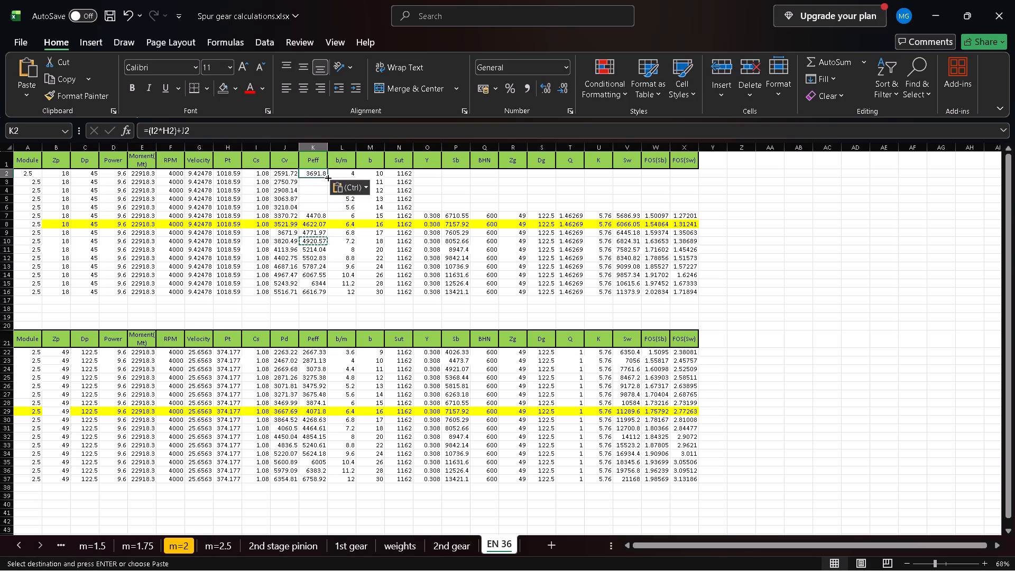
double_click(327, 177)
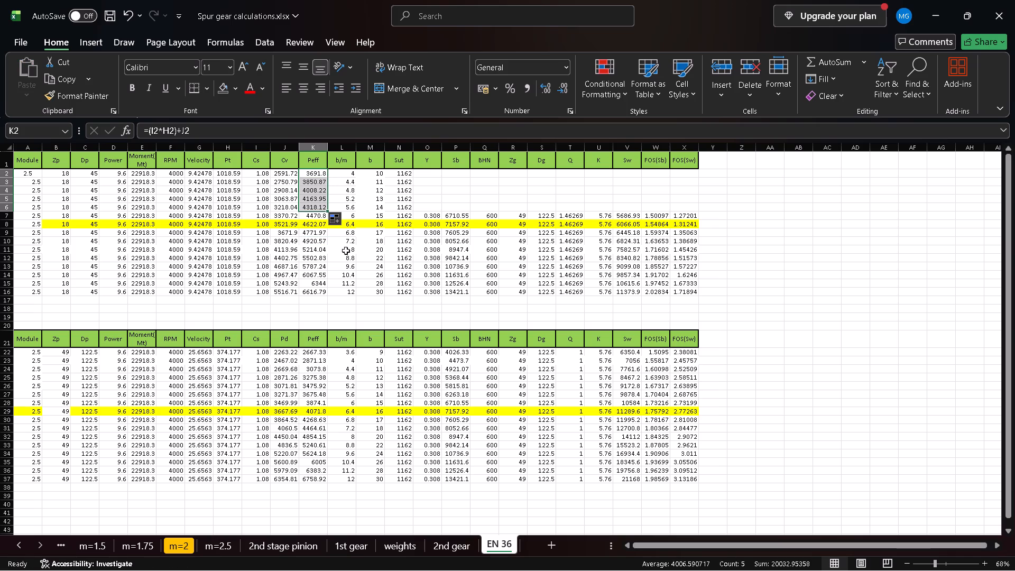
Copy the Y value 0.308 into rows 2 to 6 of the upper table.
left_click(423, 243)
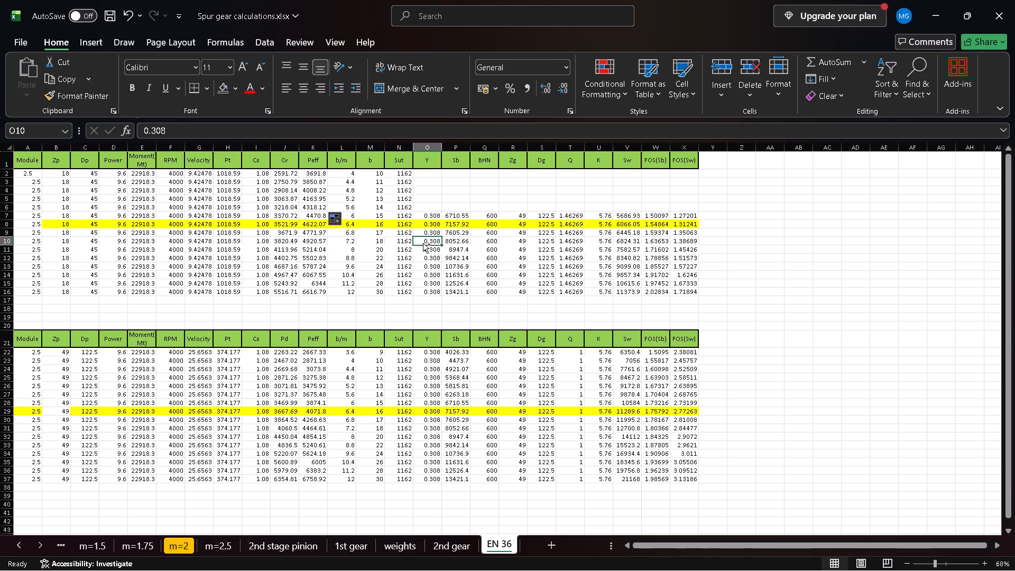
key("ctrl+c")
left_click(430, 171, "ctrl")
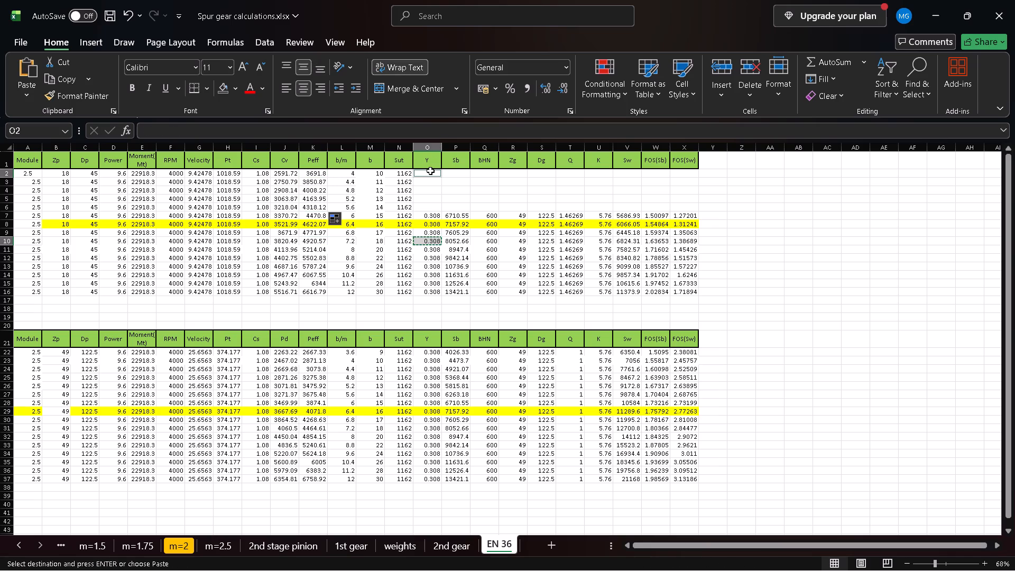
key("ctrl+v")
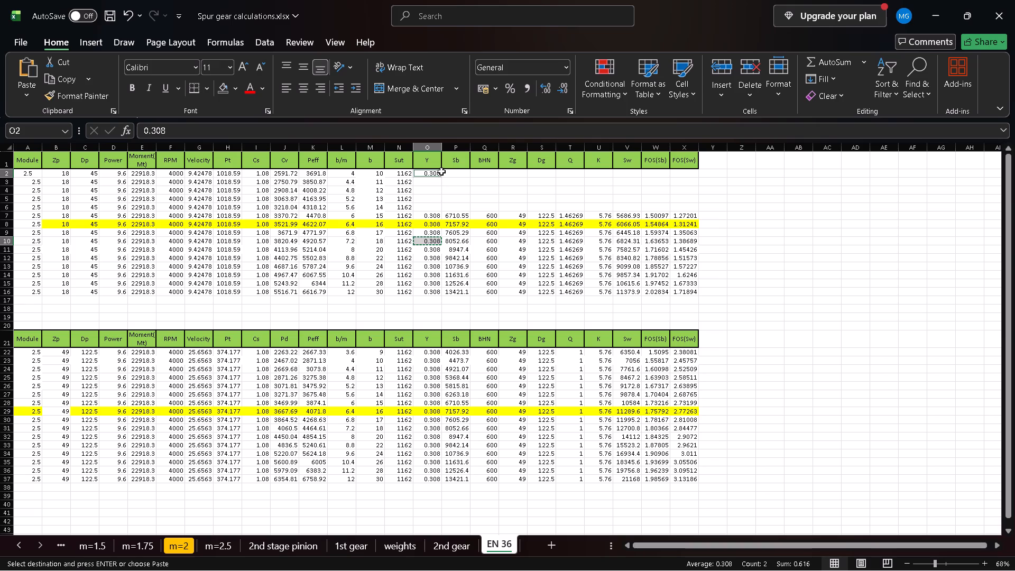
left_click(433, 173)
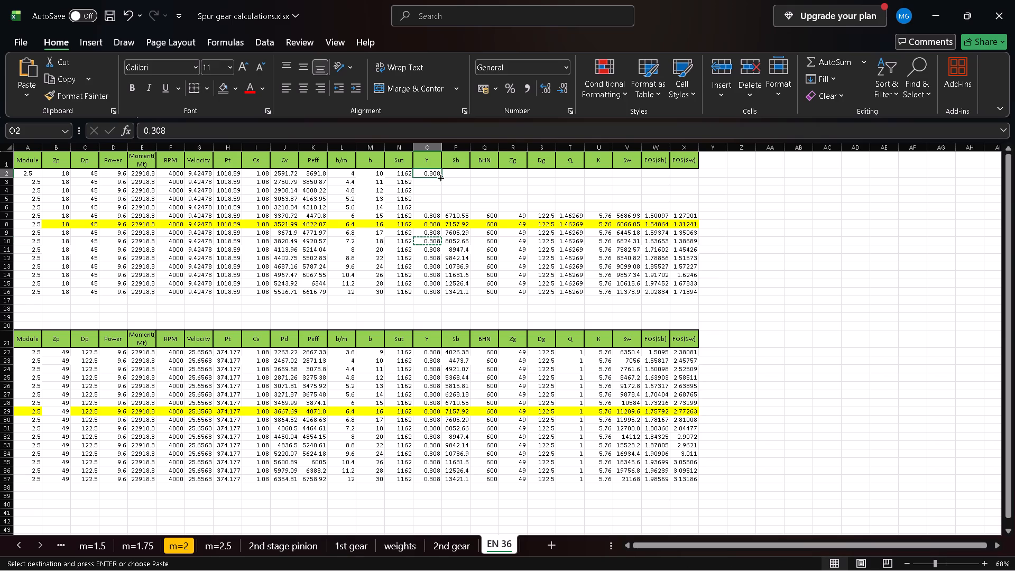
double_click(440, 176)
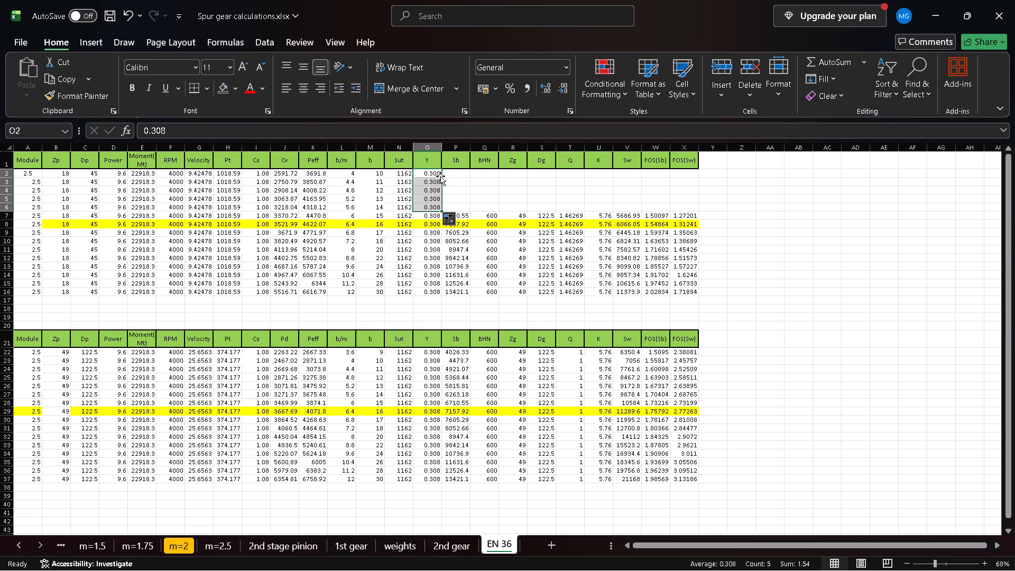
Copy the Sb formula from an existing row into rows 2 to 6 of the upper table.
left_click(456, 259)
key("ctrl+c")
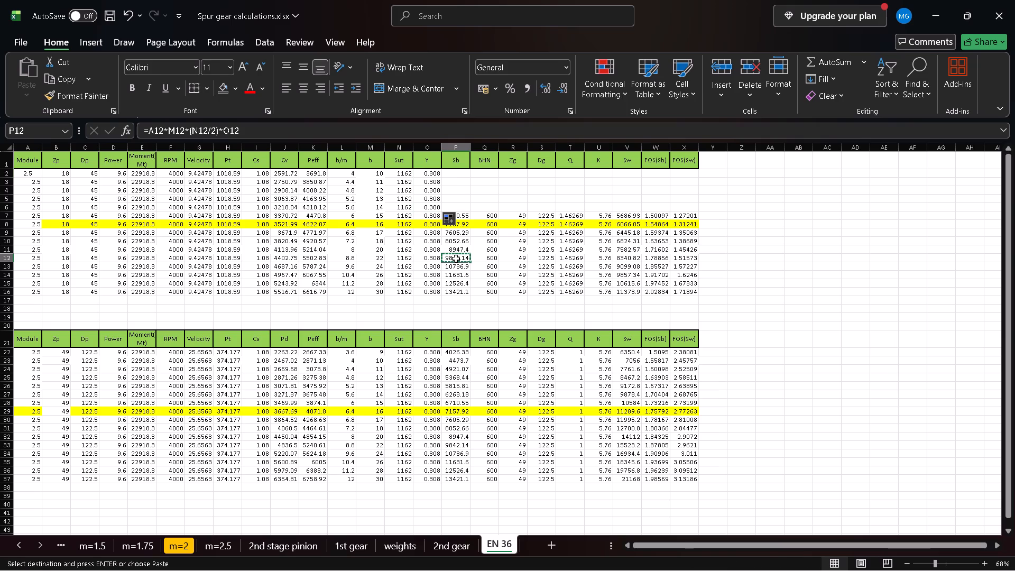
left_click(456, 177)
key("ctrl+v")
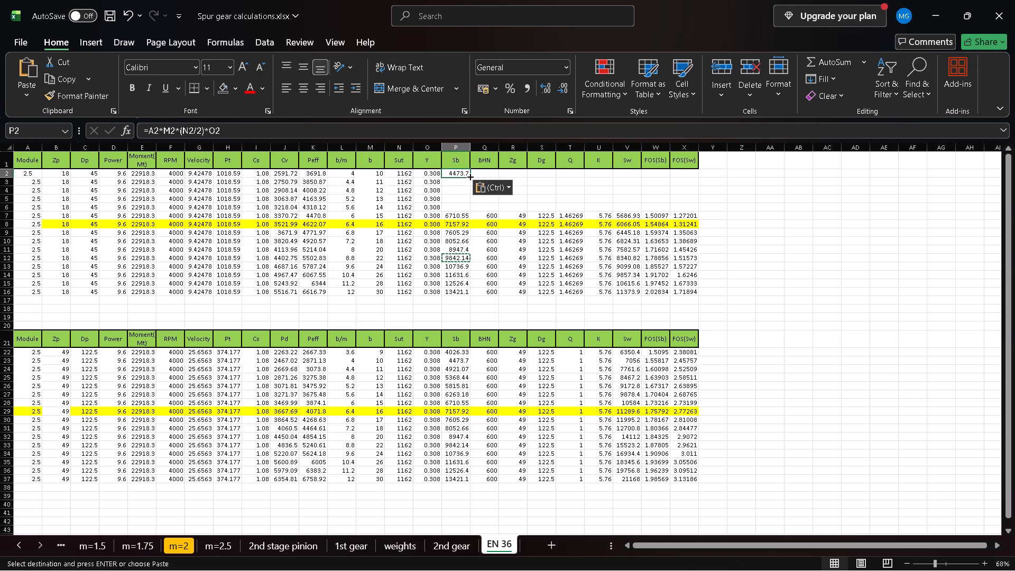
double_click(469, 176)
Copy the BHN value 600 into rows 2 to 6 of the upper table.
left_click(488, 251)
key("ctrl+c")
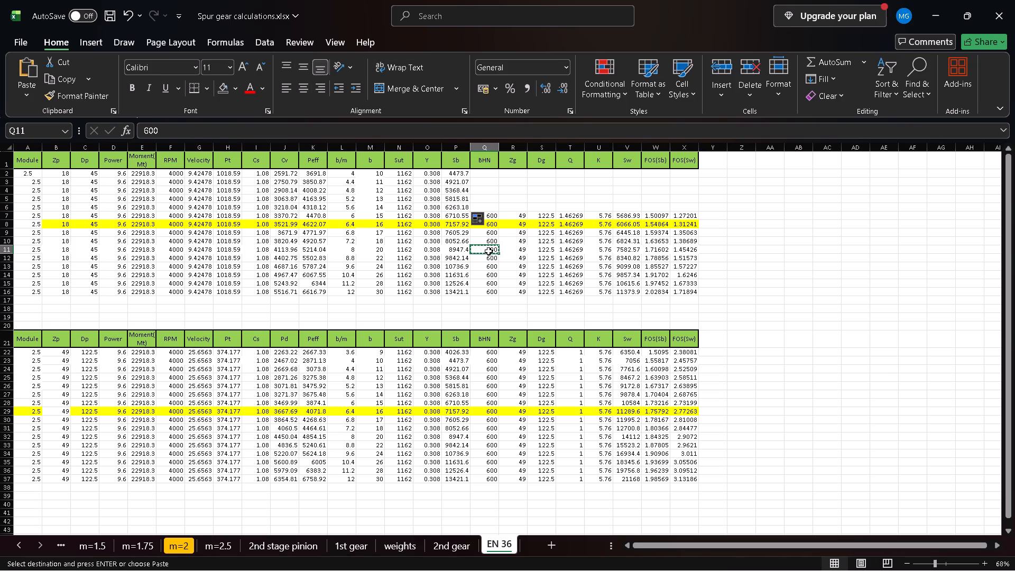
left_click(485, 173)
key("ctrl+v")
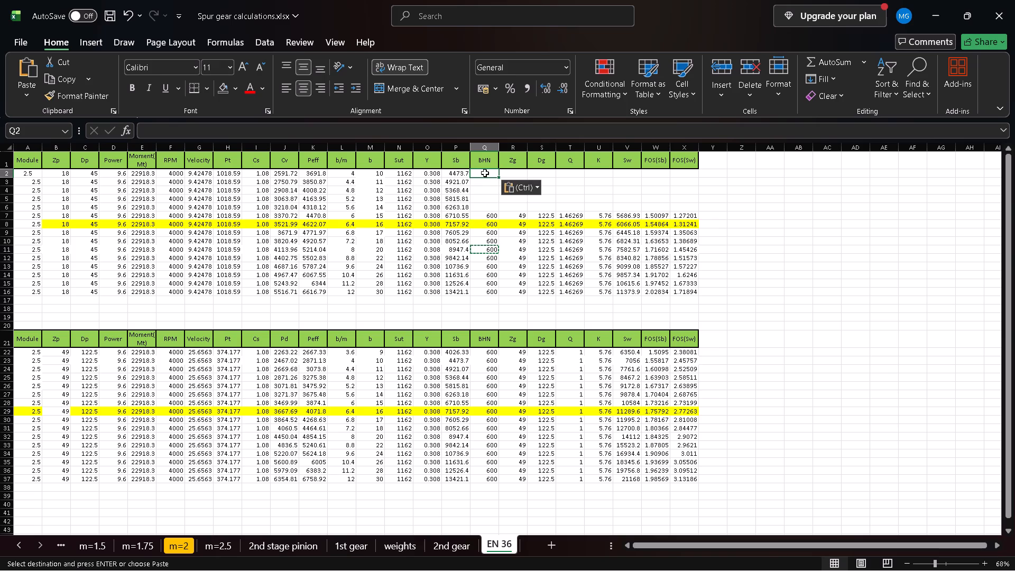
left_click(499, 176)
left_click_drag(499, 176, 521, 250)
Copy the Zg value 49 into rows 2 to 6 of the upper table.
left_click(521, 250)
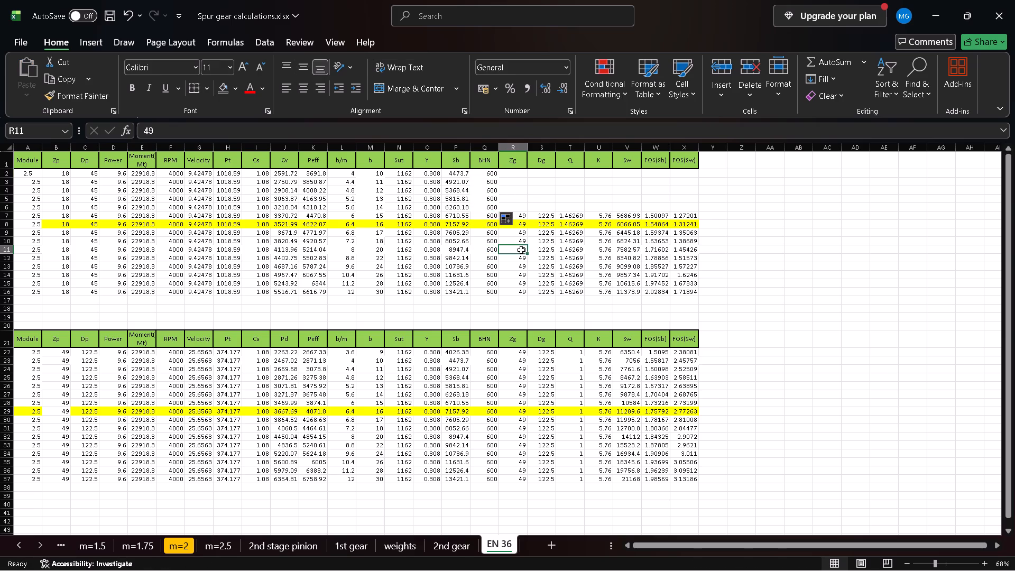
key("ctrl+c")
left_click(514, 176)
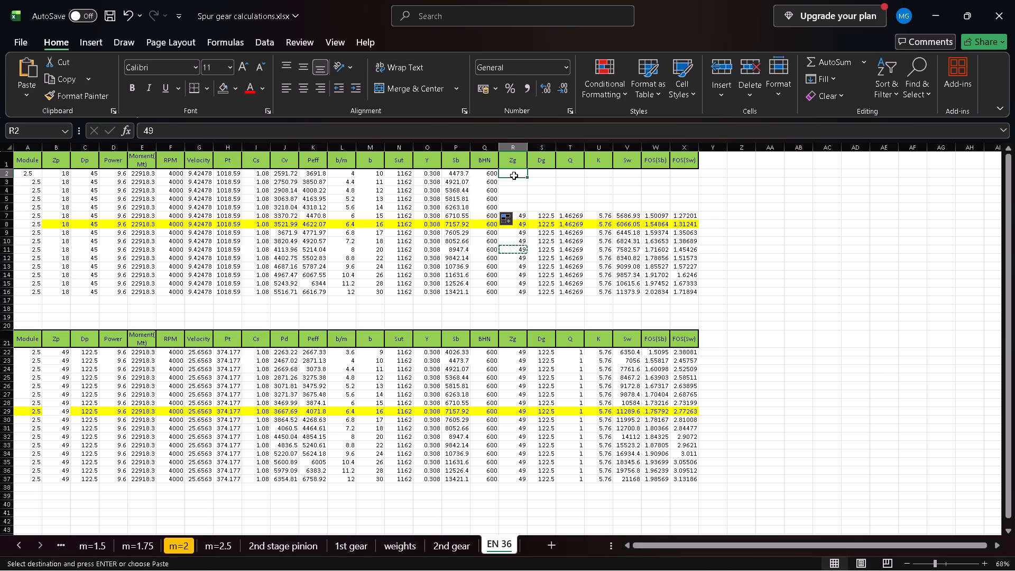
key("ctrl+v")
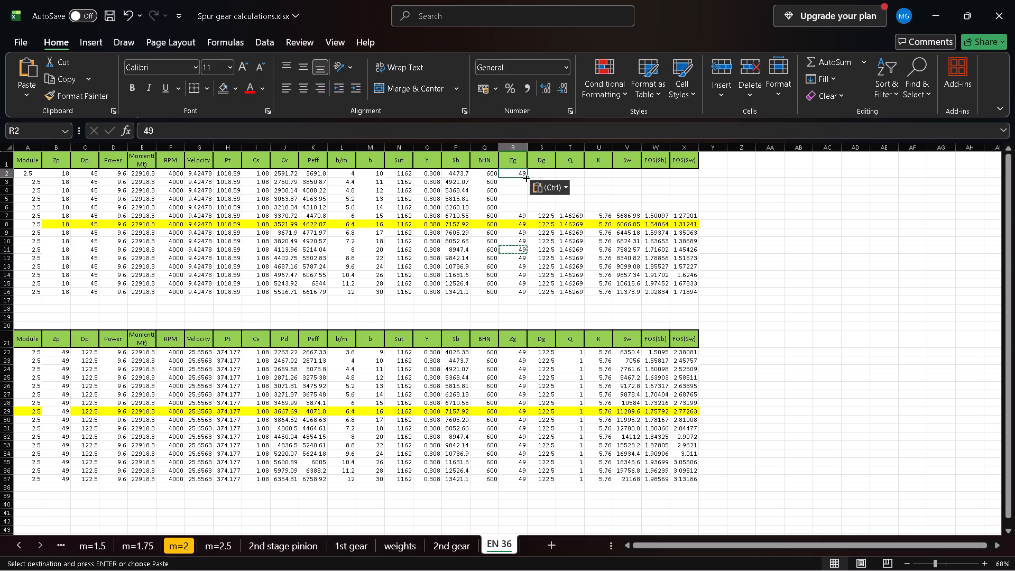
double_click(525, 178)
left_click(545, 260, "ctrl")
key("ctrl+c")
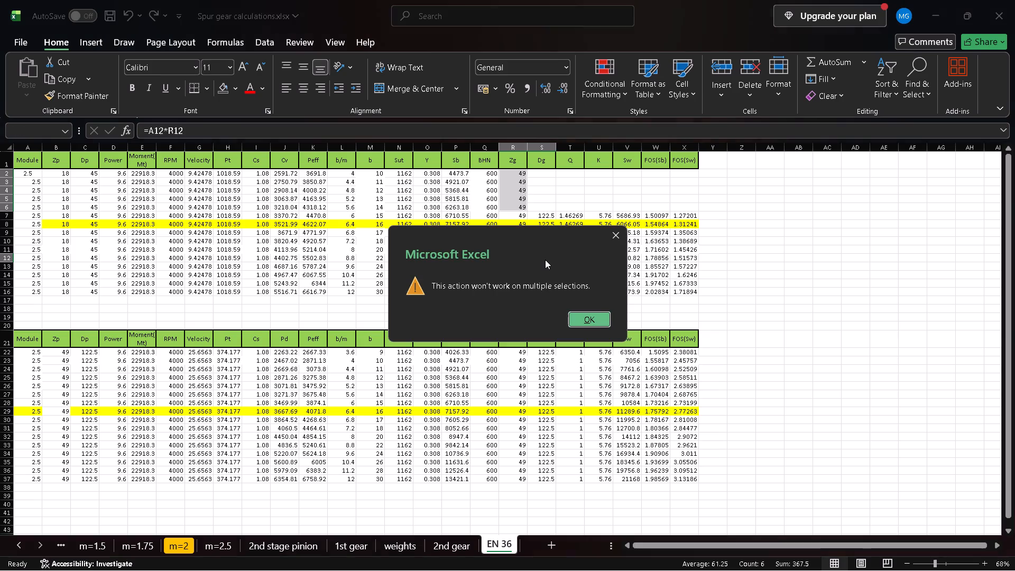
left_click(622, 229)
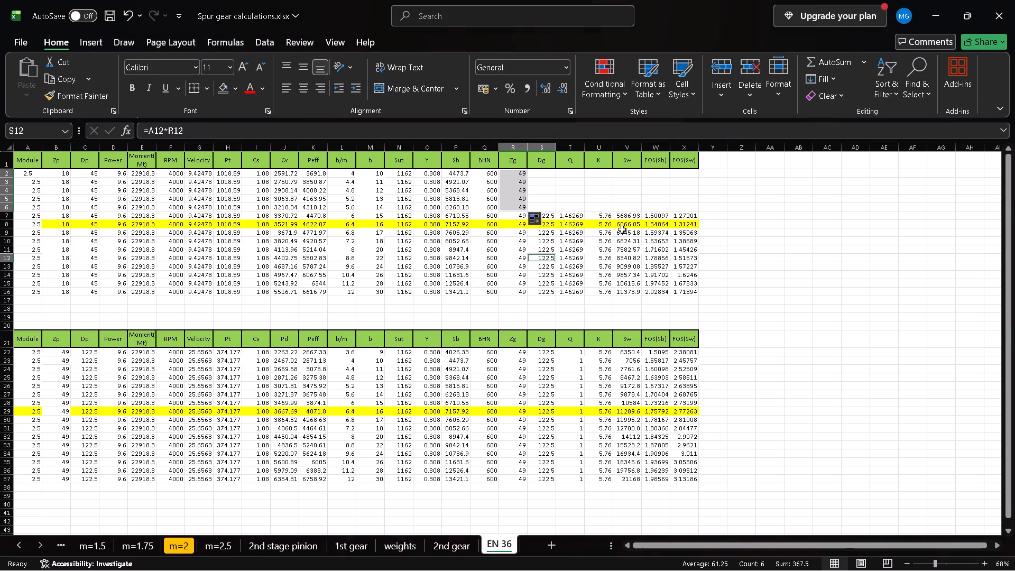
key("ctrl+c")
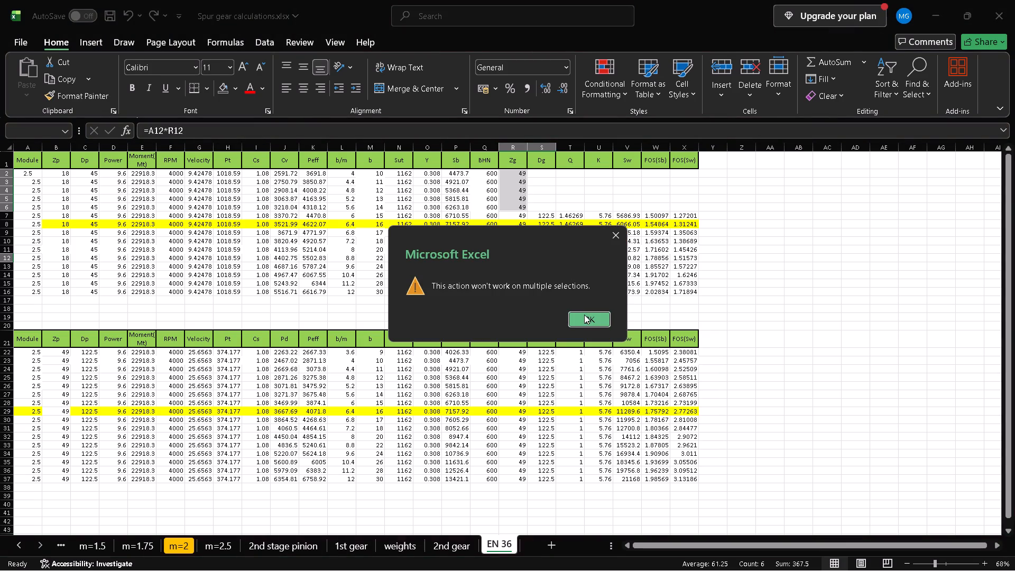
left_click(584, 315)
Copy the Dg formula from an existing row into rows 2 to 6 of the upper table.
left_click(549, 250)
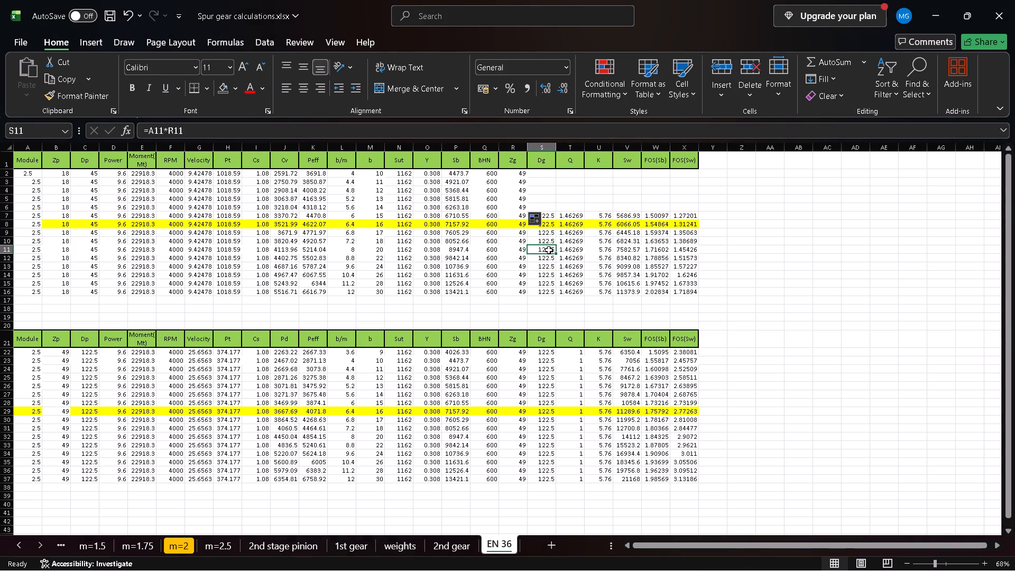
key("ctrl+c")
left_click(545, 176)
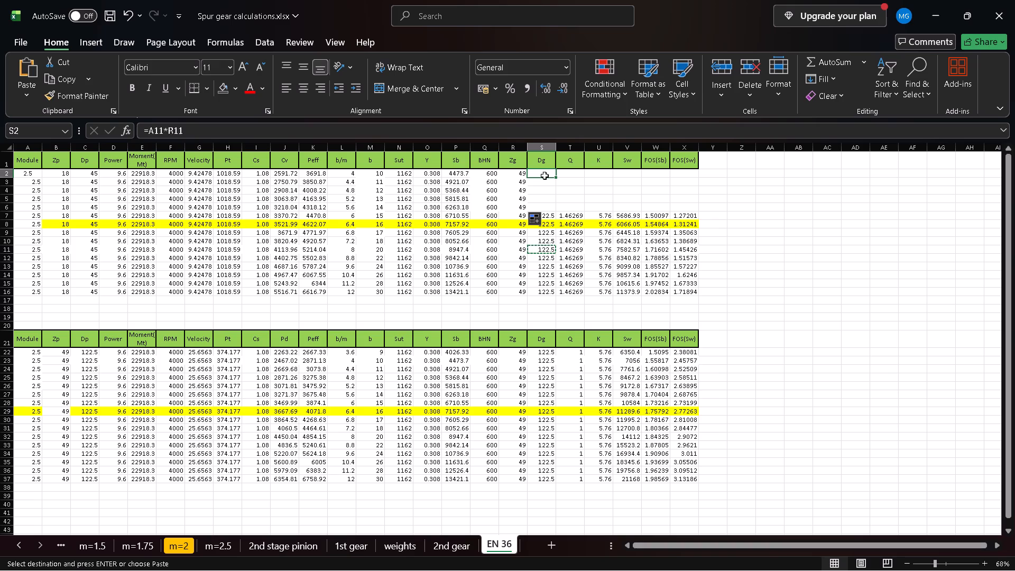
key("ctrl+v")
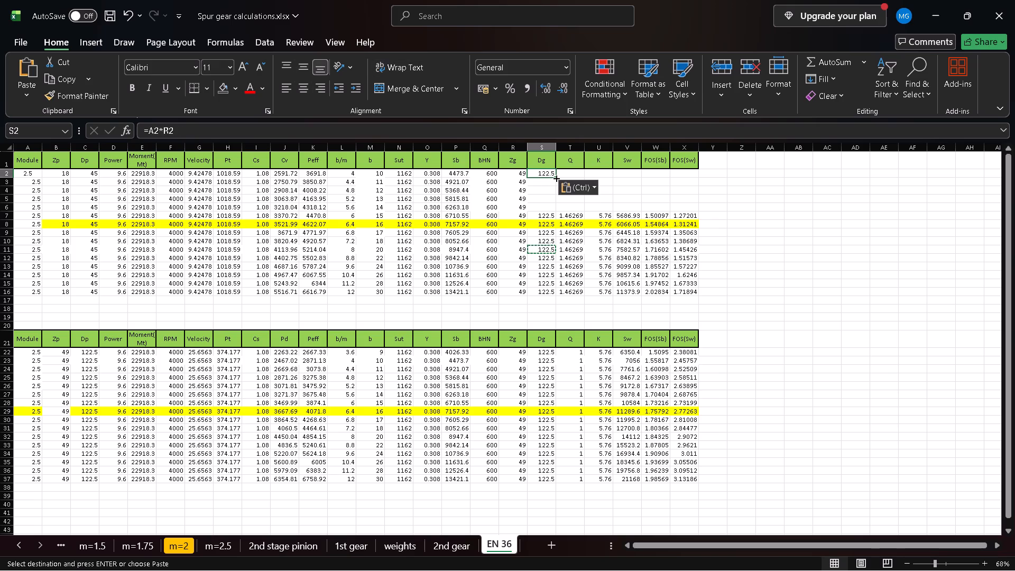
double_click(556, 178)
Copy the Q formula from an existing row into rows 2 to 6 of the upper table.
left_click(573, 247)
key("ctrl+c")
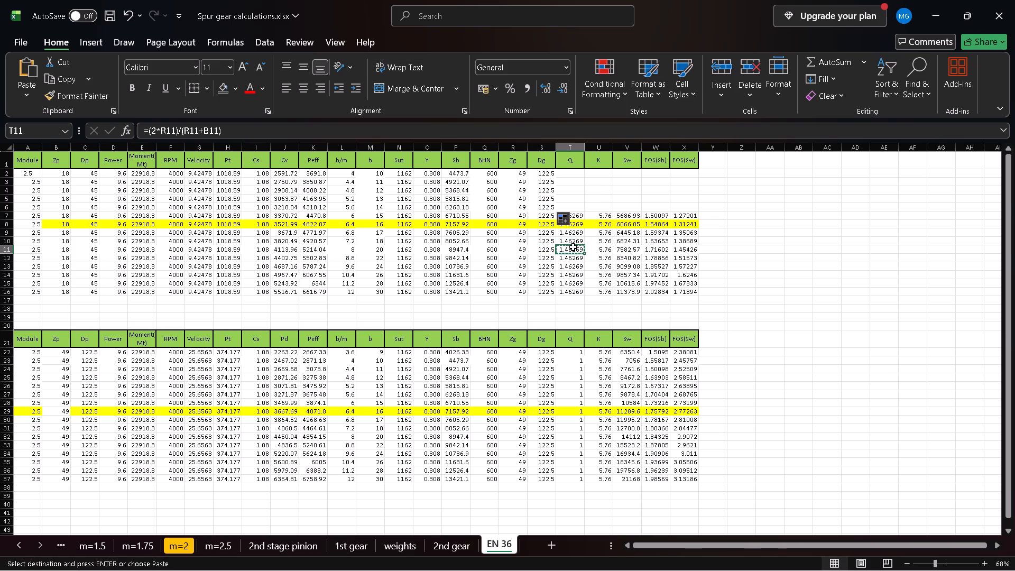
left_click(570, 173)
key("ctrl+v")
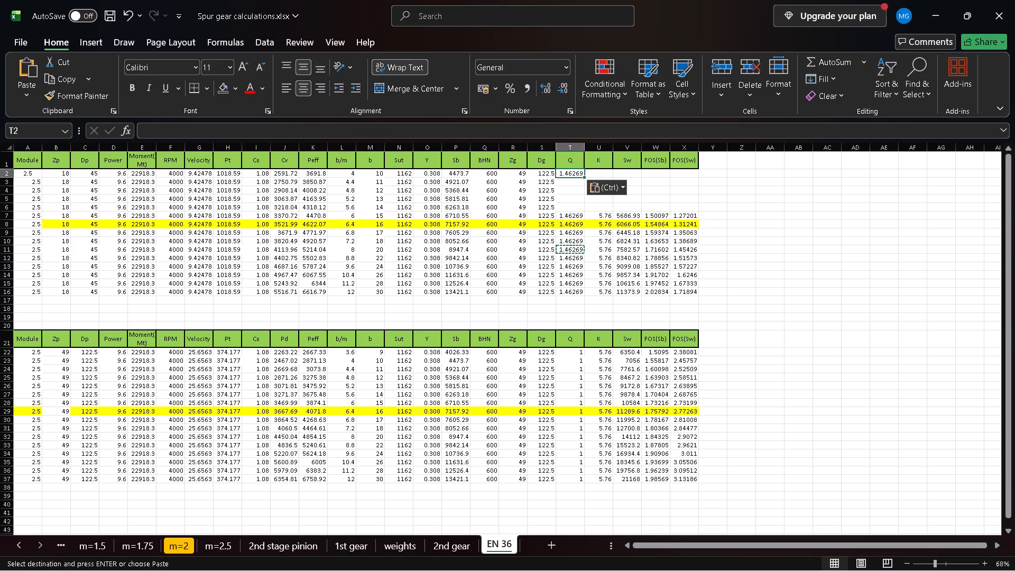
double_click(586, 177)
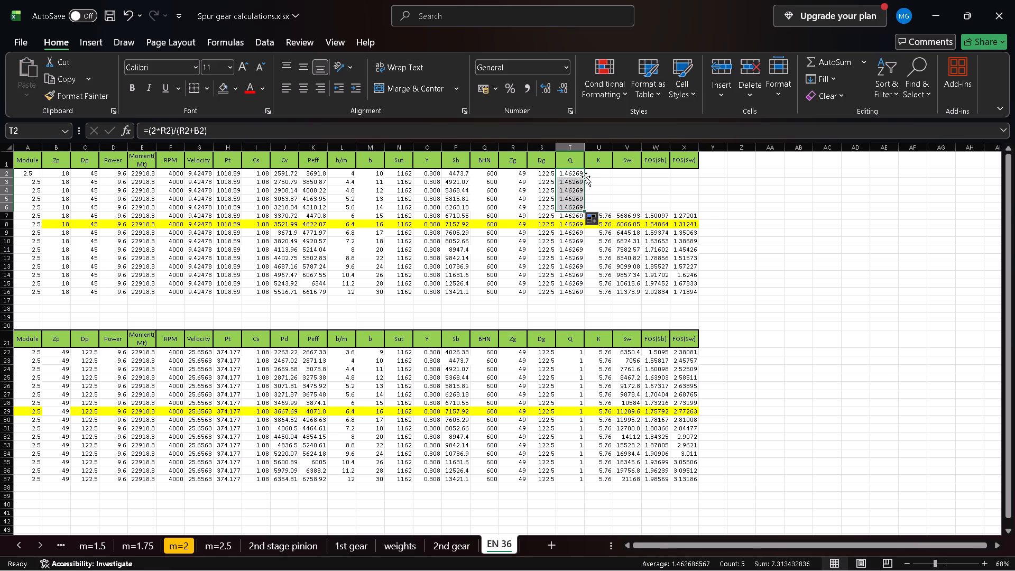
Copy the K formula from an existing row into rows 2 to 6 of the upper table.
left_click(601, 243)
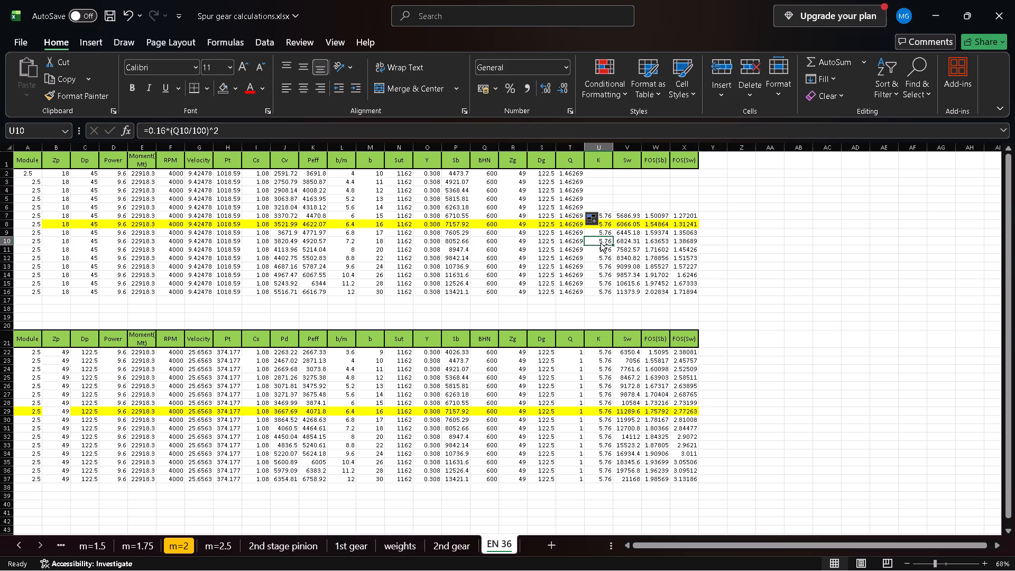
key("ctrl+c")
left_click(596, 172)
key("ctrl+v")
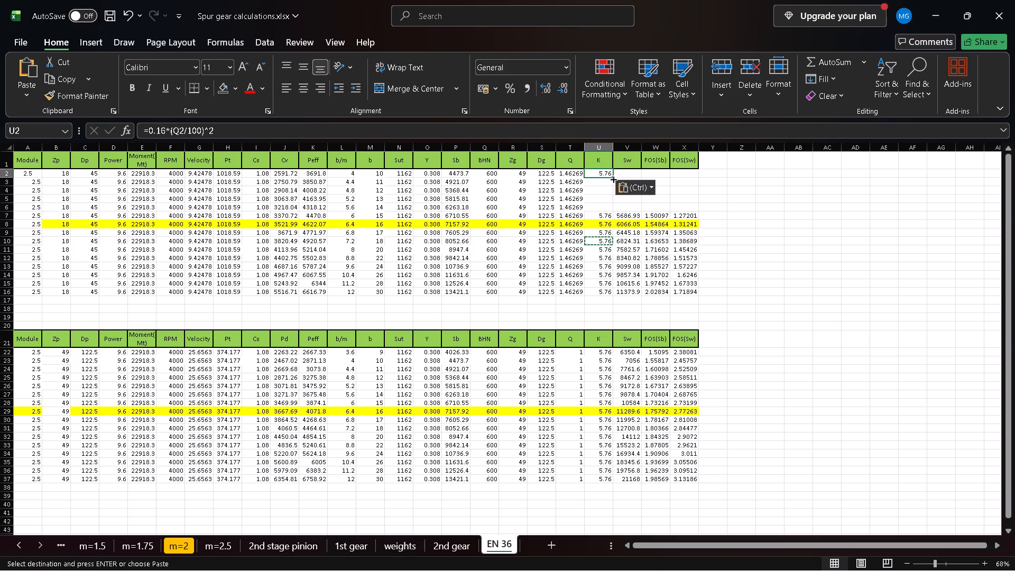
double_click(613, 179)
Copy the Sw formula from an existing row into rows 2 to 6 of the upper table.
left_click(629, 243)
key("ctrl+c")
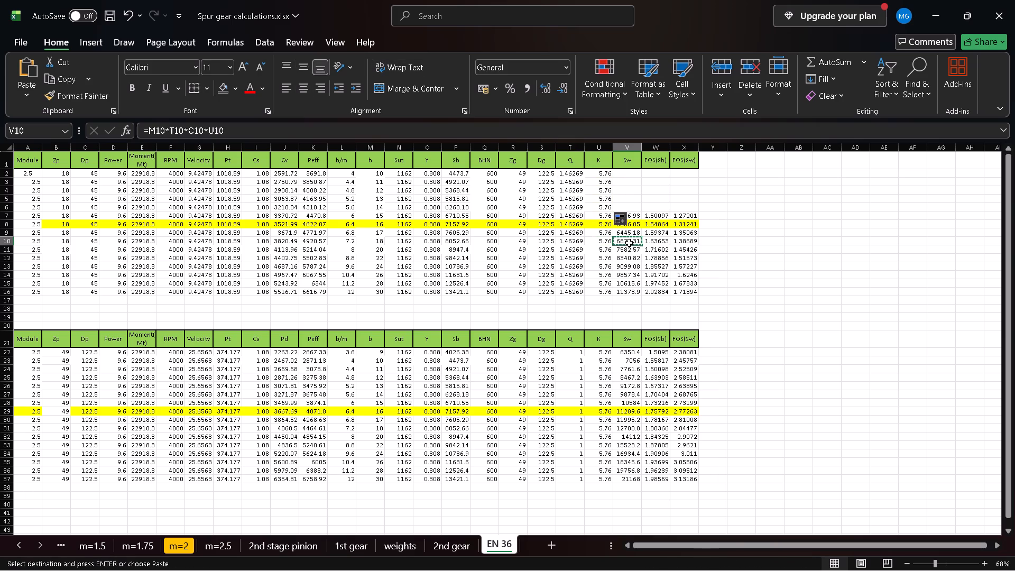
left_click(630, 174)
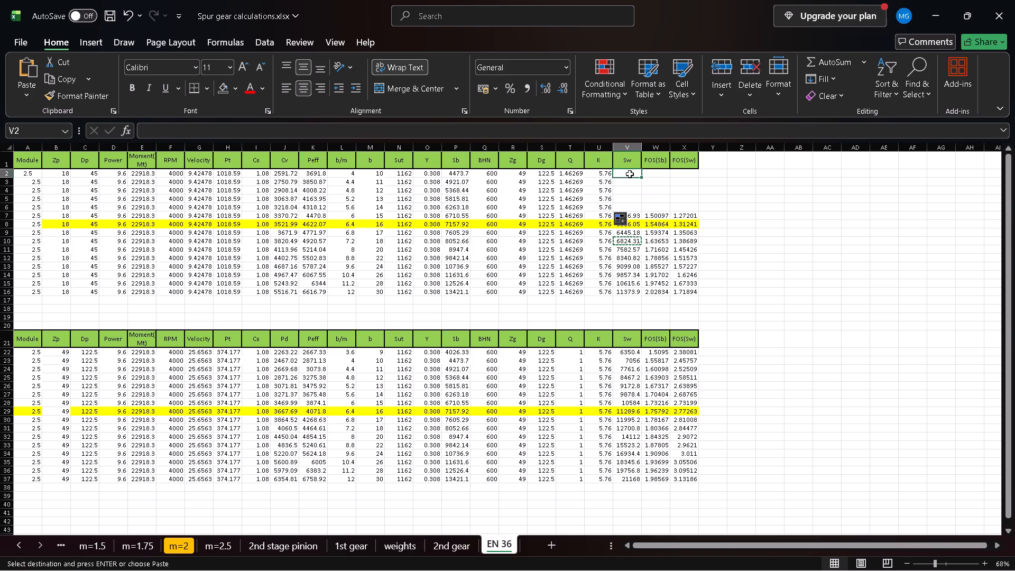
key("ctrl+v")
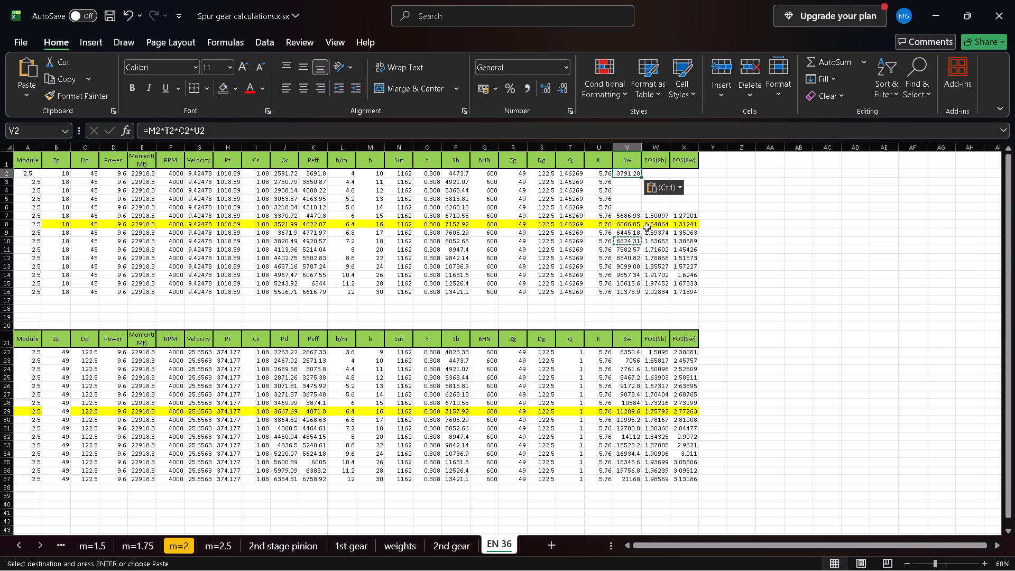
double_click(641, 176)
Copy the FOS(Sb) formula from an existing row into rows 2 to 6 of the upper table.
left_click(663, 254)
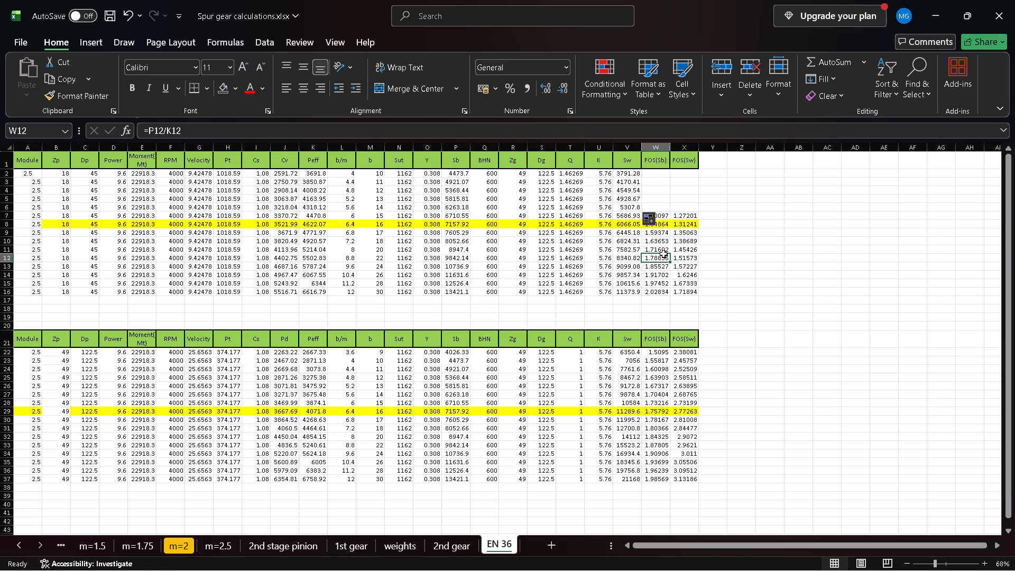
key("ctrl+c")
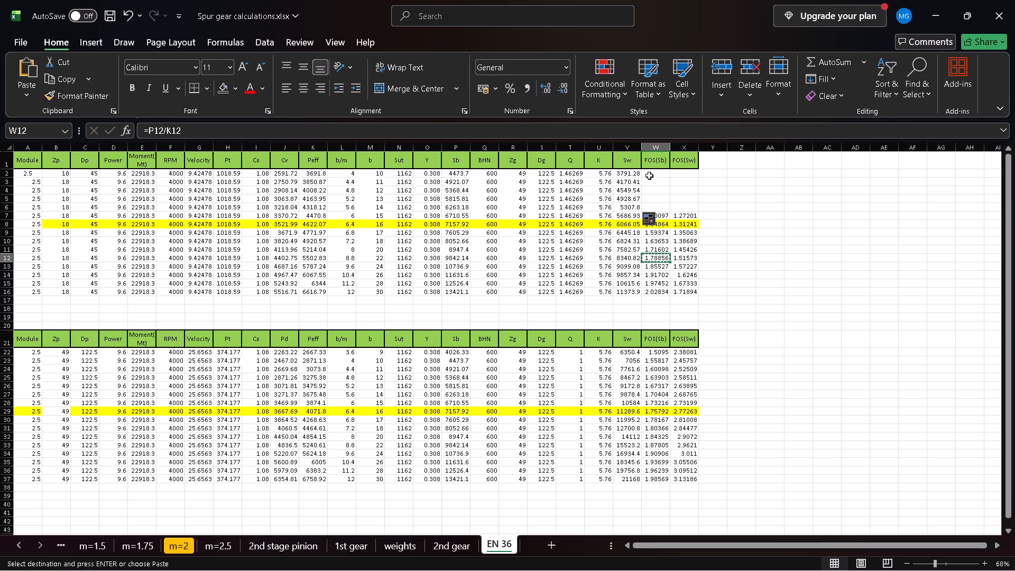
left_click(649, 174)
key("ctrl+v")
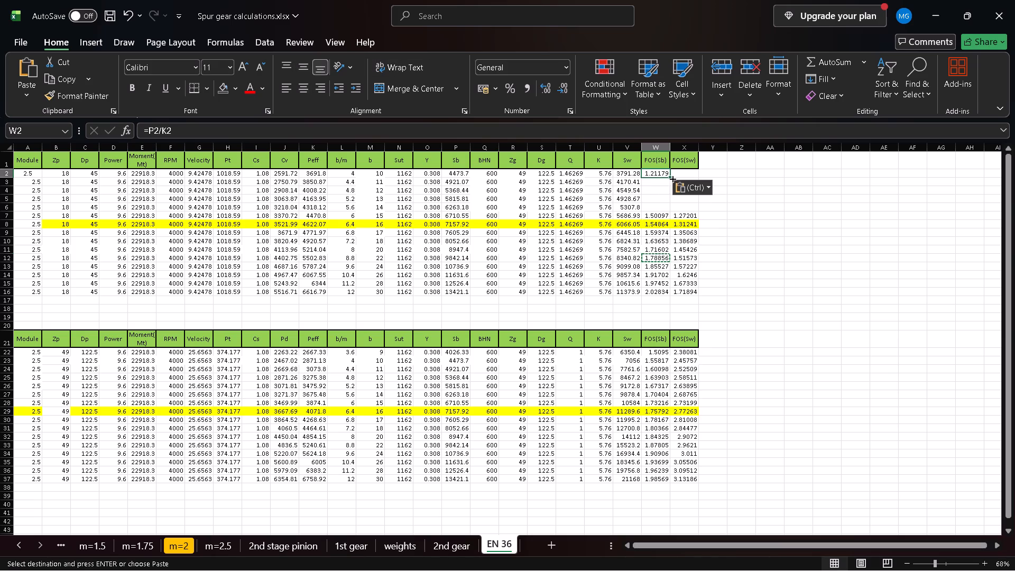
double_click(670, 178)
Copy the FOS(Sw) formula from an existing row into rows 2 to 6 of the upper table.
left_click(679, 246)
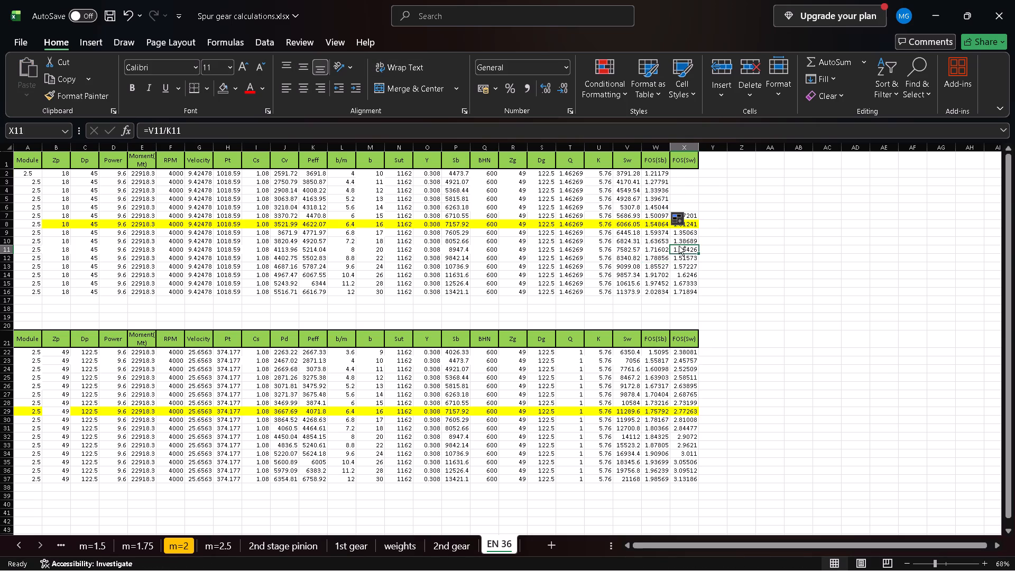
key("ctrl+c")
left_click(687, 174)
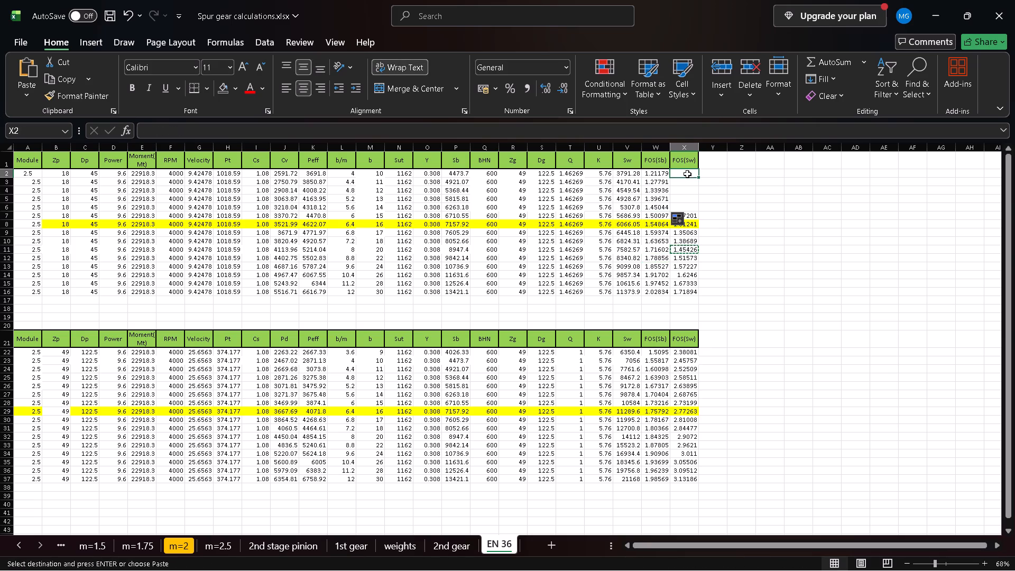
key("ctrl+v")
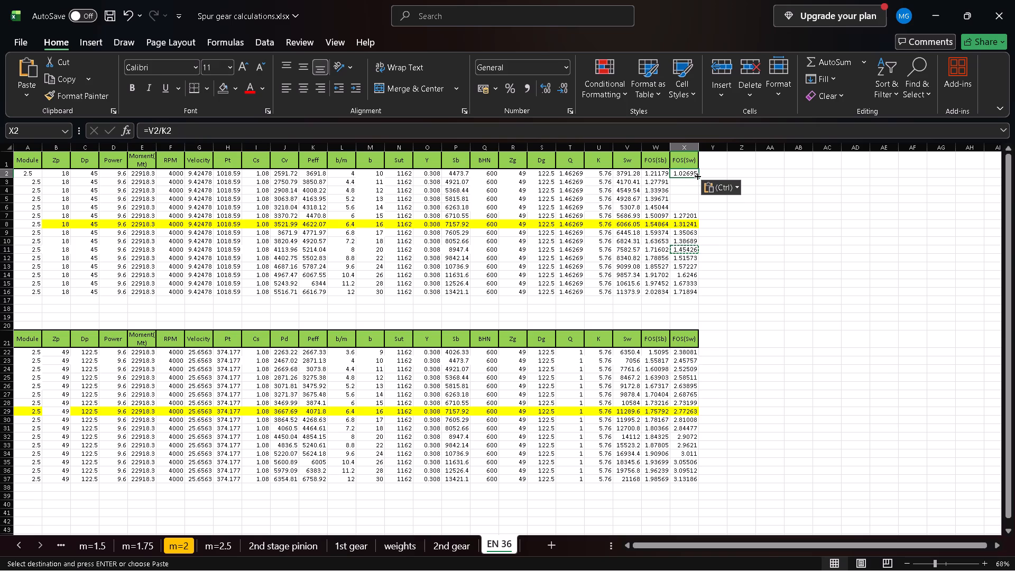
double_click(699, 177)
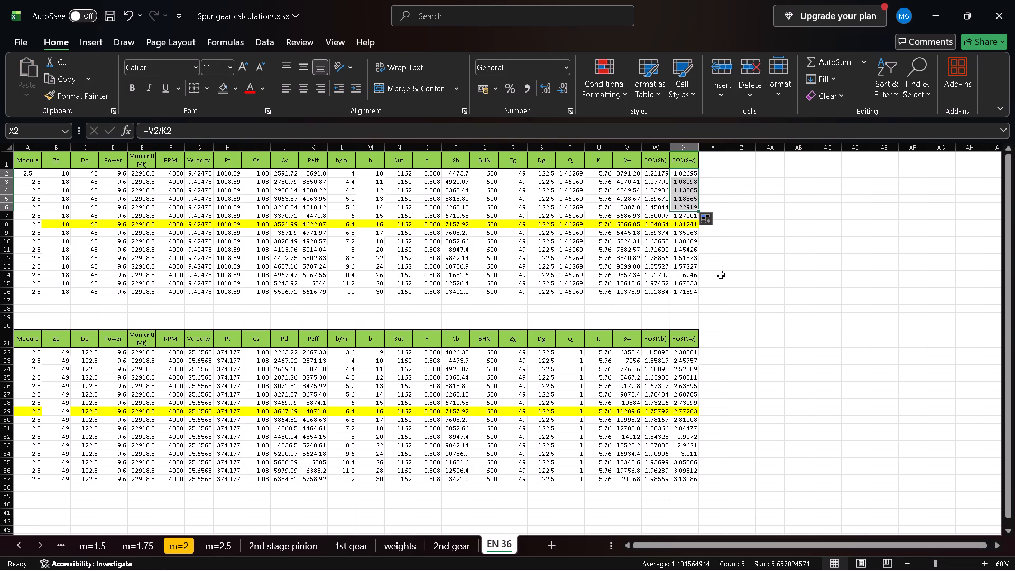
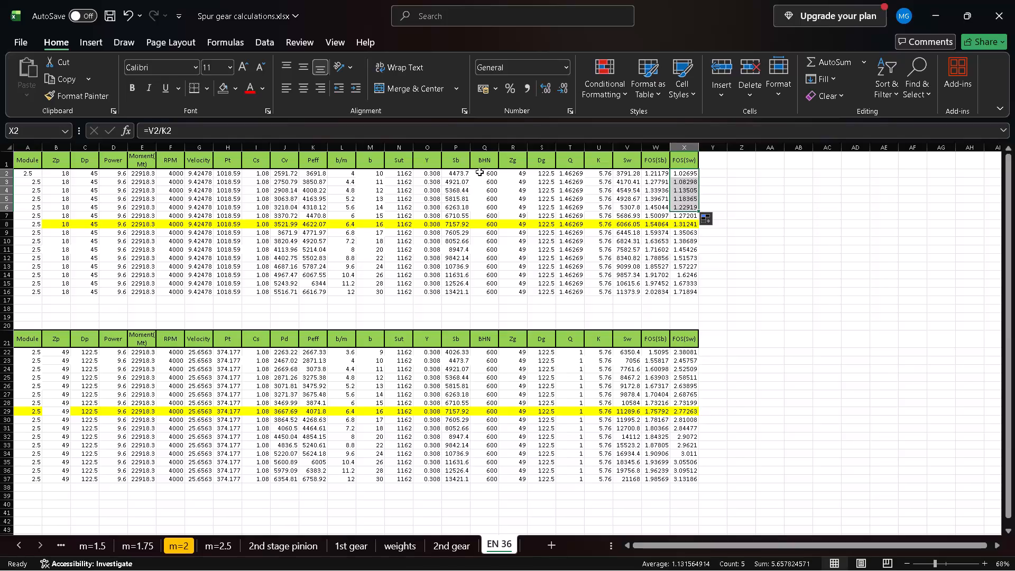
Set the BHN to 560 in every row of the upper table, rows 2 to 16.
left_click(480, 172)
type("560")
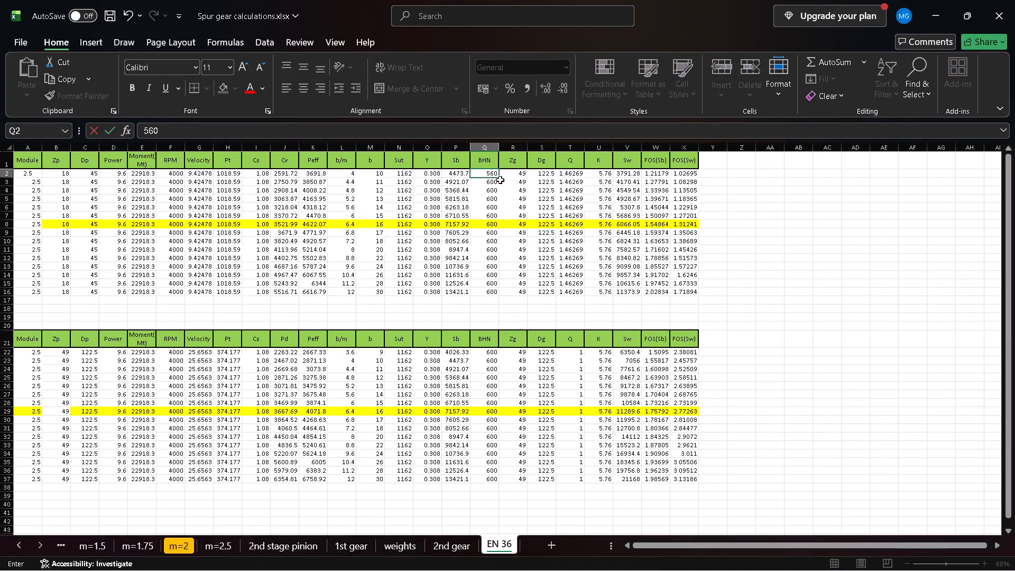
double_click(499, 177)
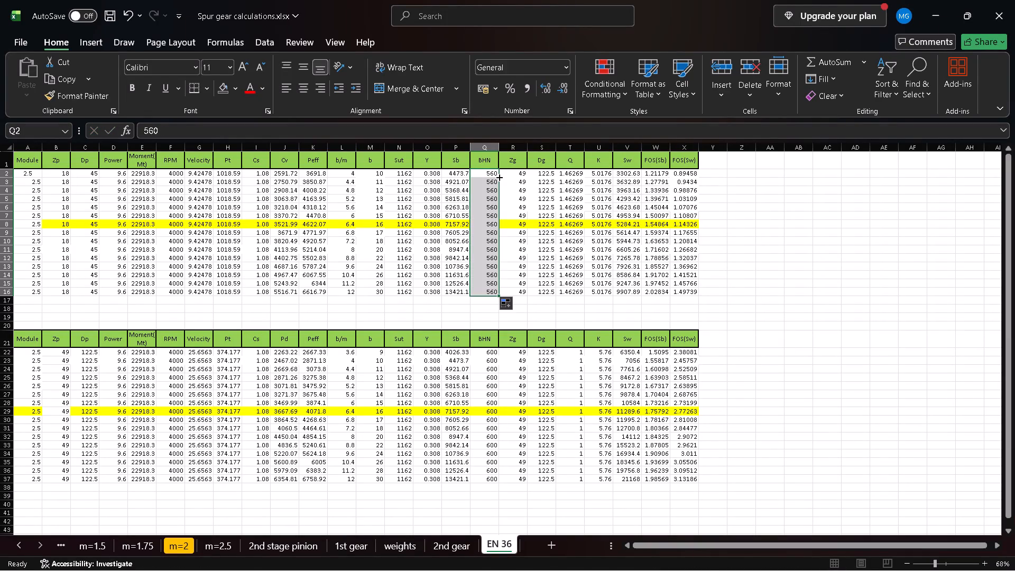
Set the BHN to 560 in every row of the lower table, rows 22 to 37.
left_click(486, 350)
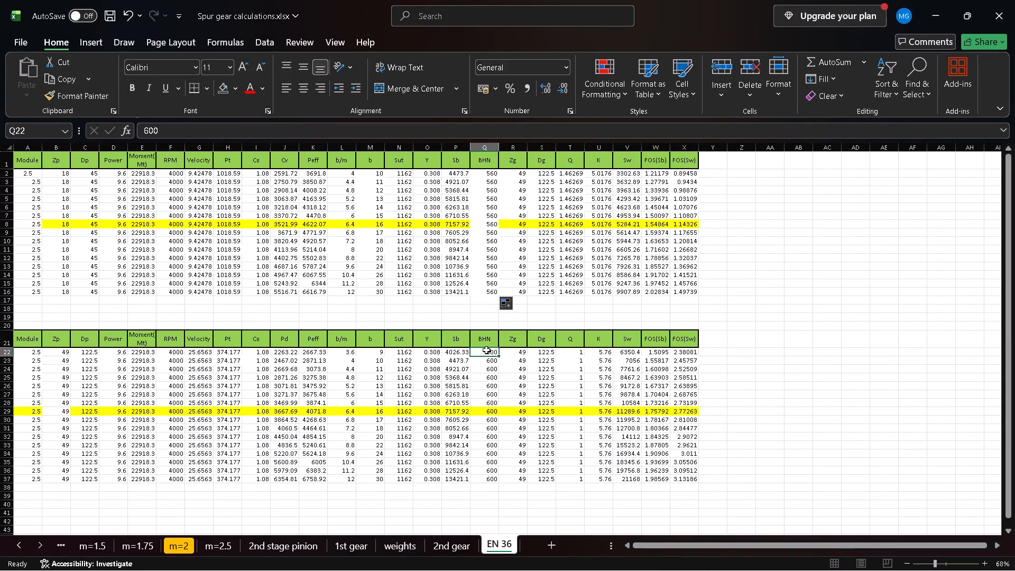
type("560")
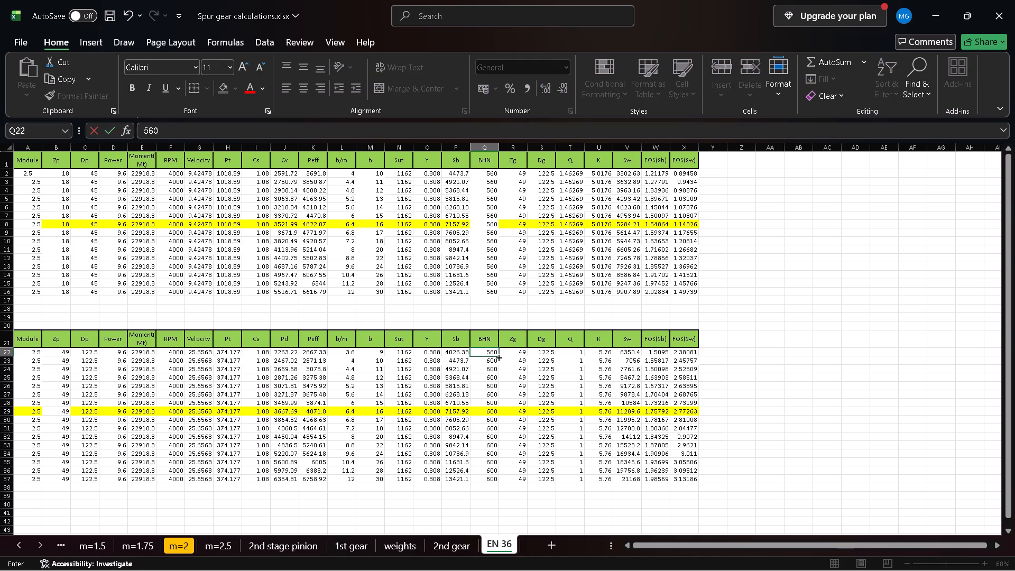
double_click(498, 356)
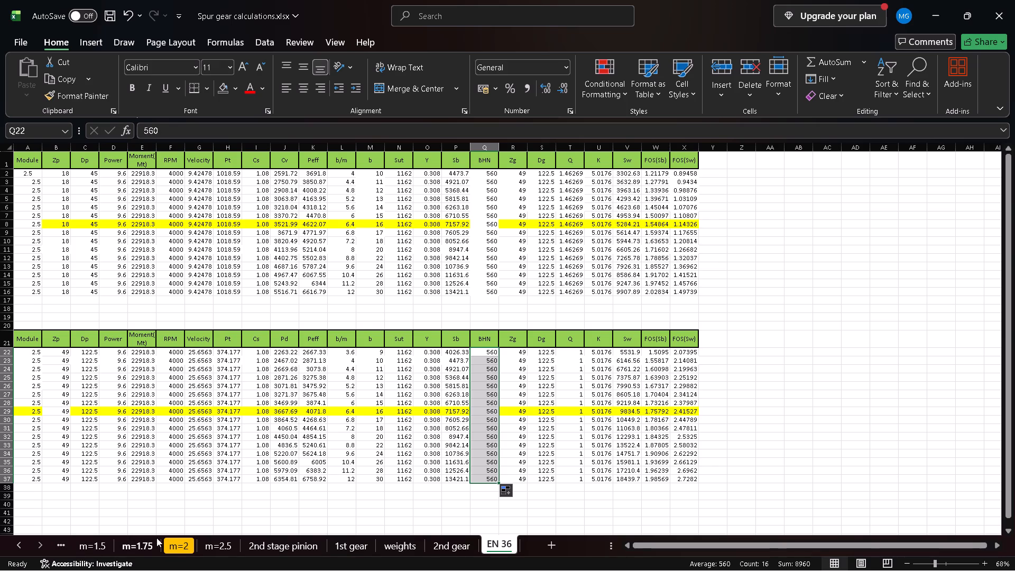
Examine the gear tables on the m=2 sheet and the stage pinion and gear tables on the Final Draft sheet.
left_click(172, 540)
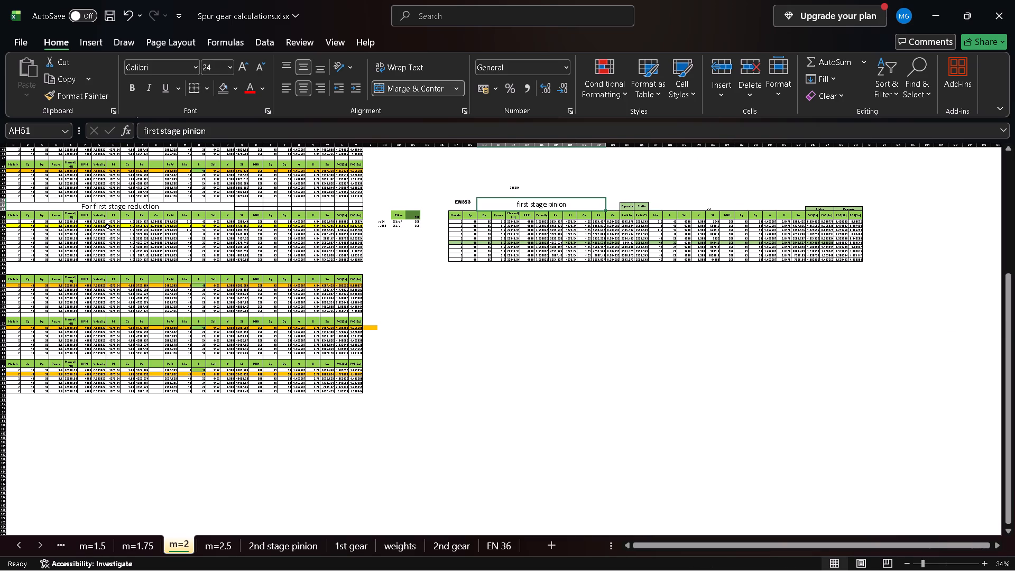
scroll(135, 231, "right", 2)
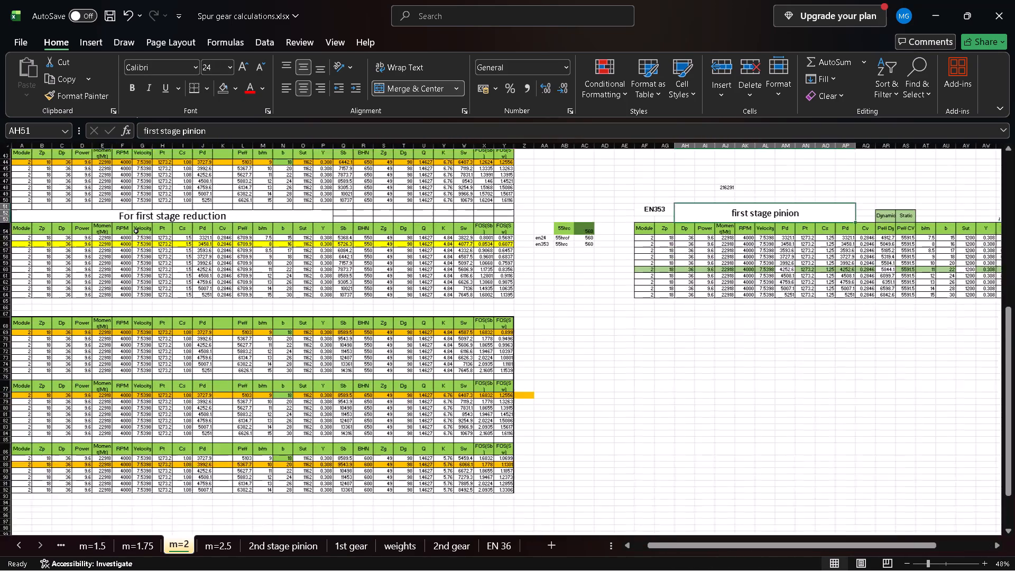
scroll(135, 231, "right", 1)
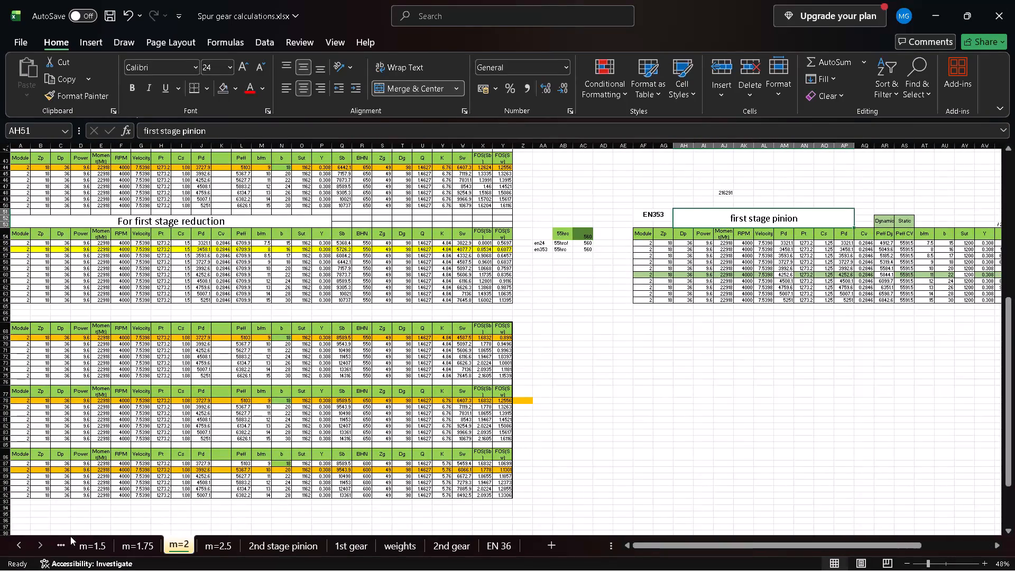
left_click(61, 546)
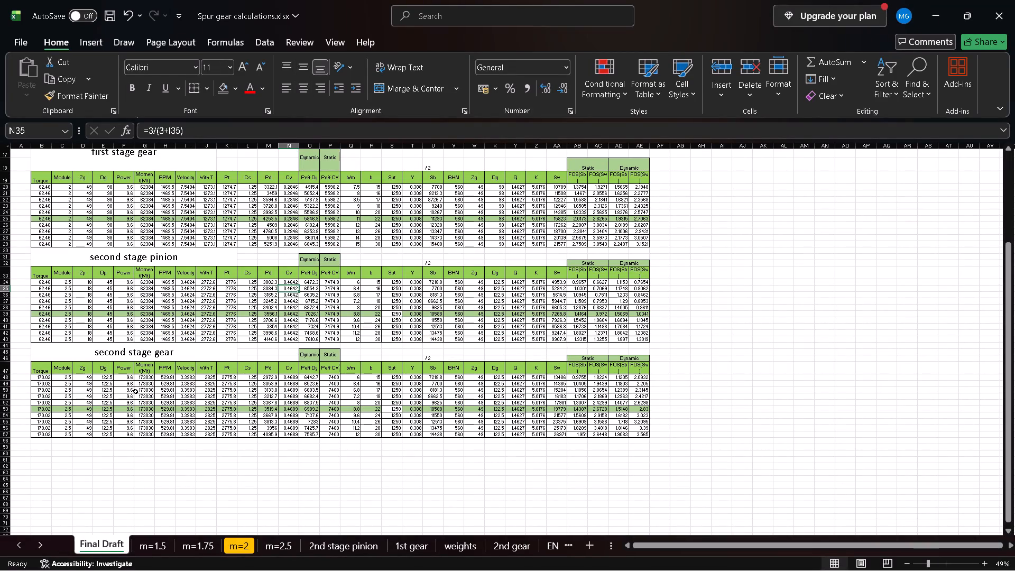
scroll(162, 309, "up", 3)
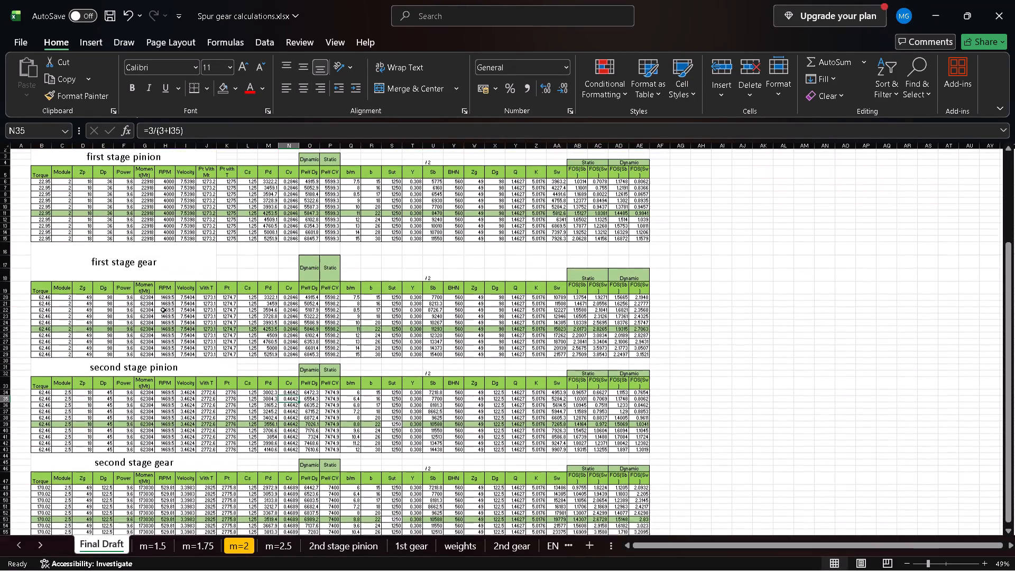
scroll(162, 309, "up", 1)
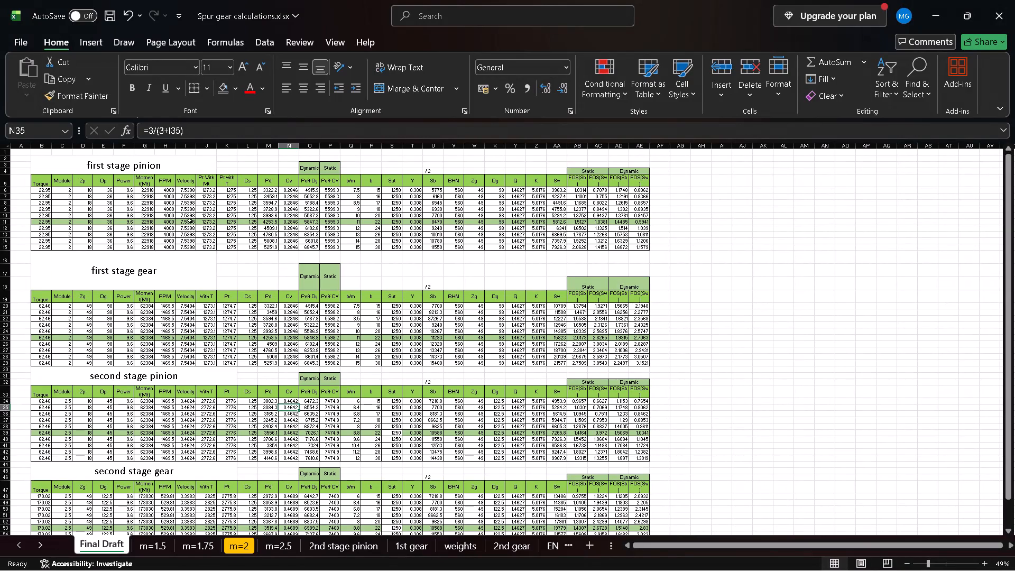
On the EN 36 sheet, select the RPM cell in the first row of the lower table.
left_click(556, 545)
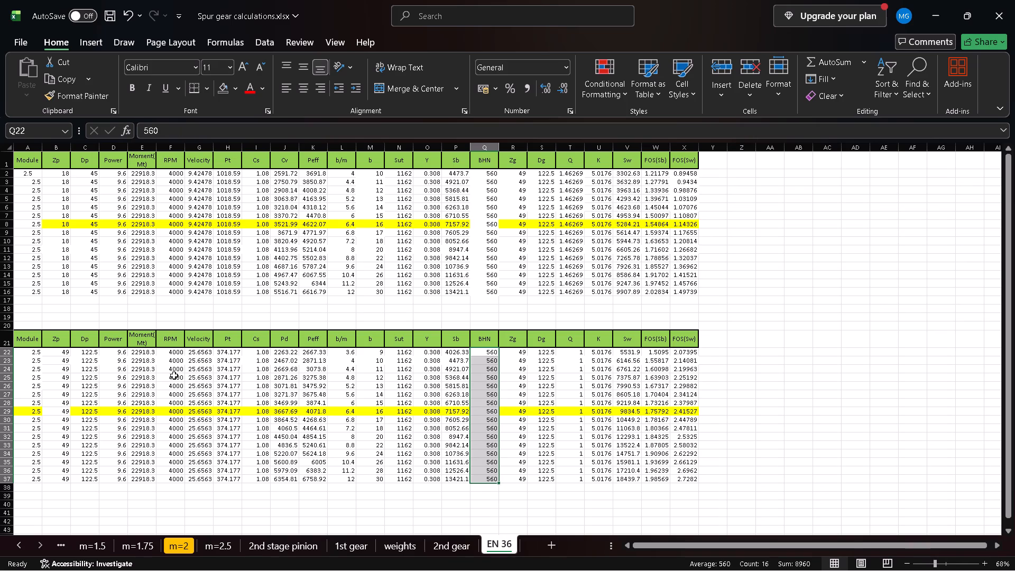
left_click(173, 353)
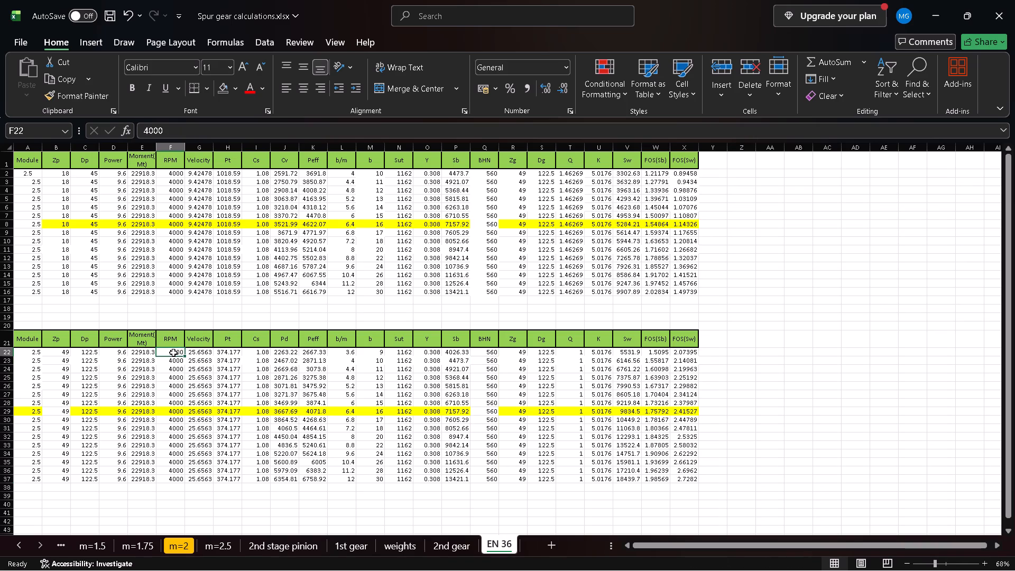
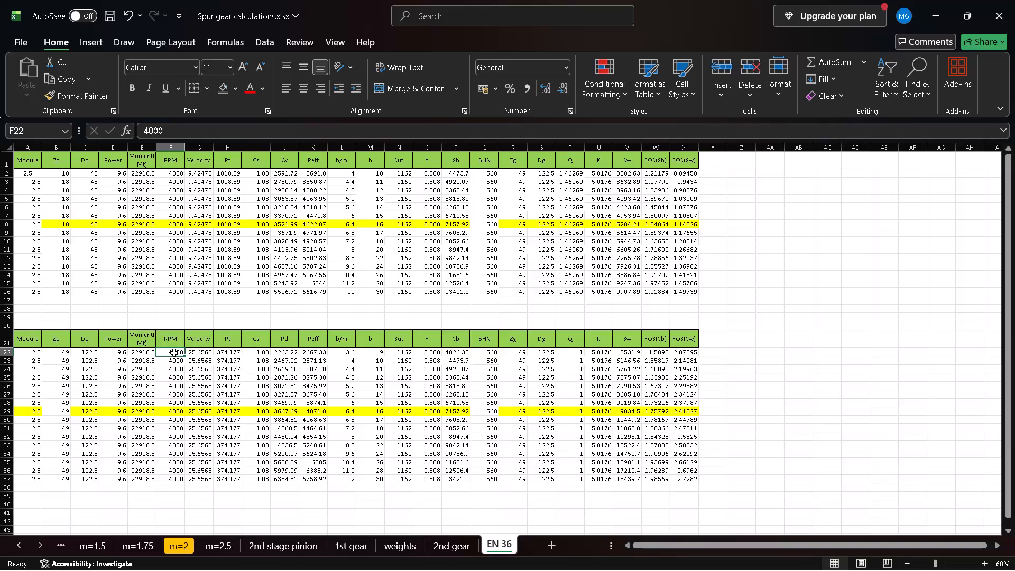
Set the RPM to 1463.5 in every row of the lower table, rows 22 to 37.
type("1463")
key("period")
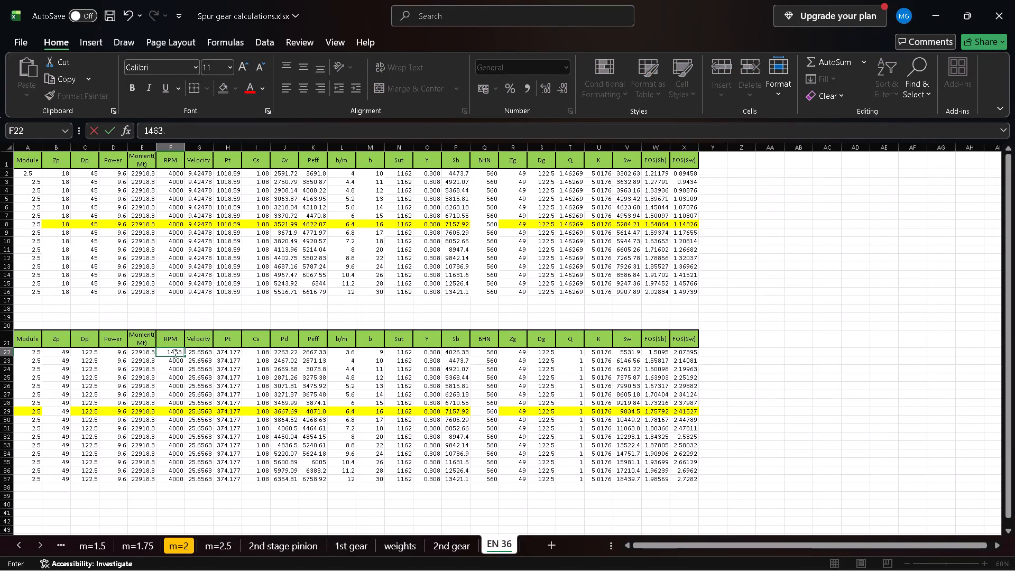
key("5")
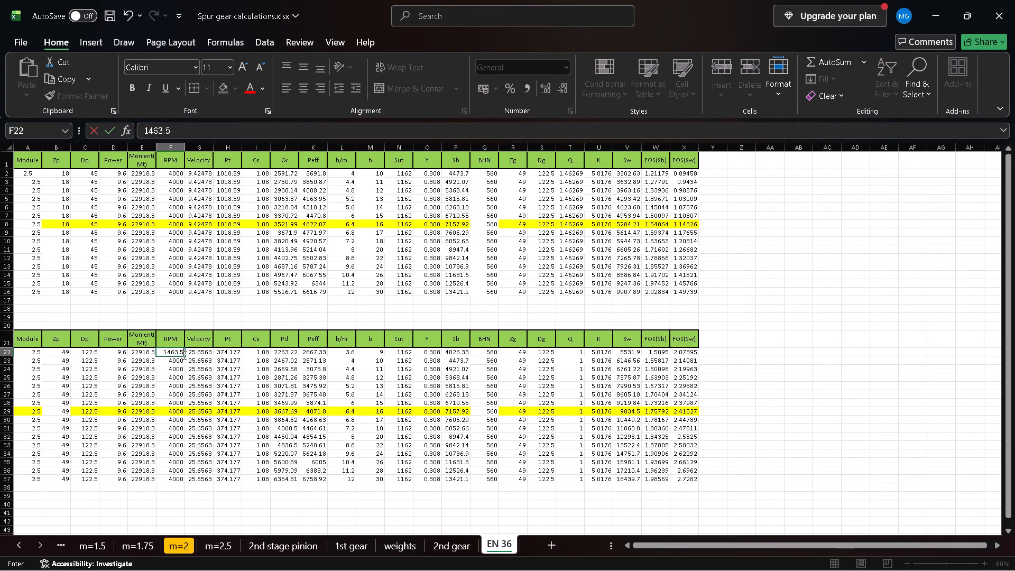
double_click(185, 356)
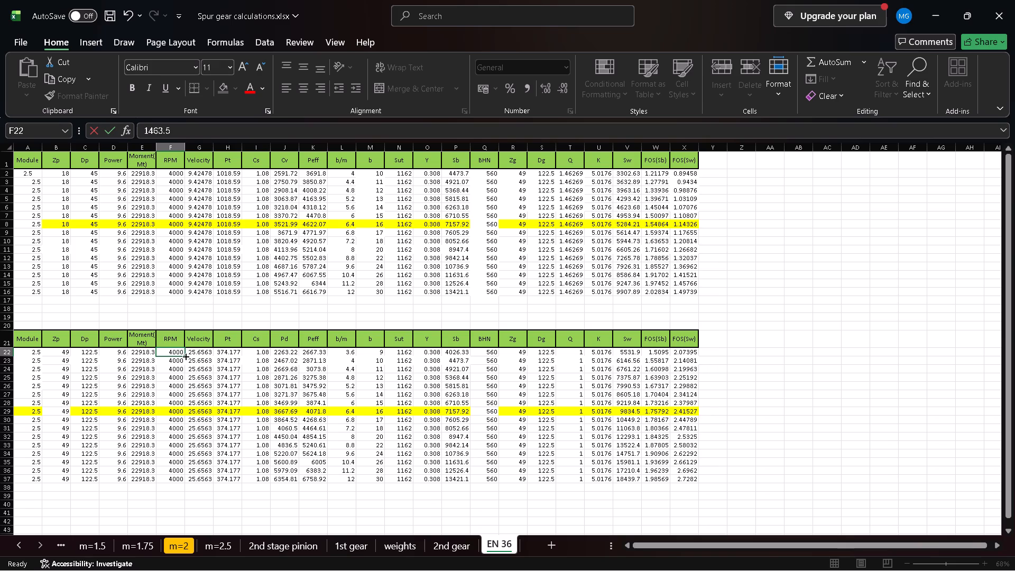
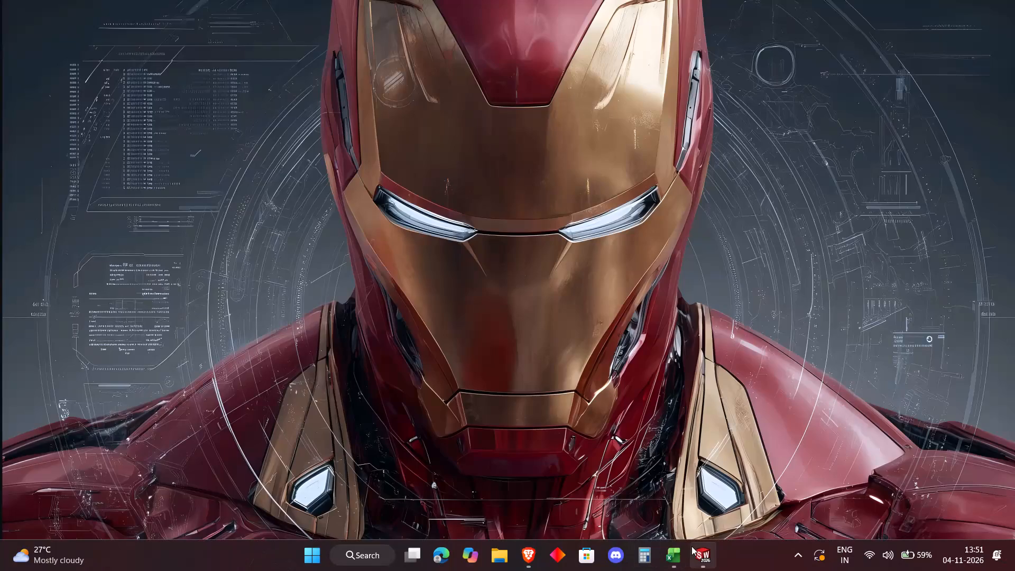
Switch to the spur gear workbook in Excel and copy the EN 36 sheet's whole upper table with its headers, A1:X16.
left_click(635, 508)
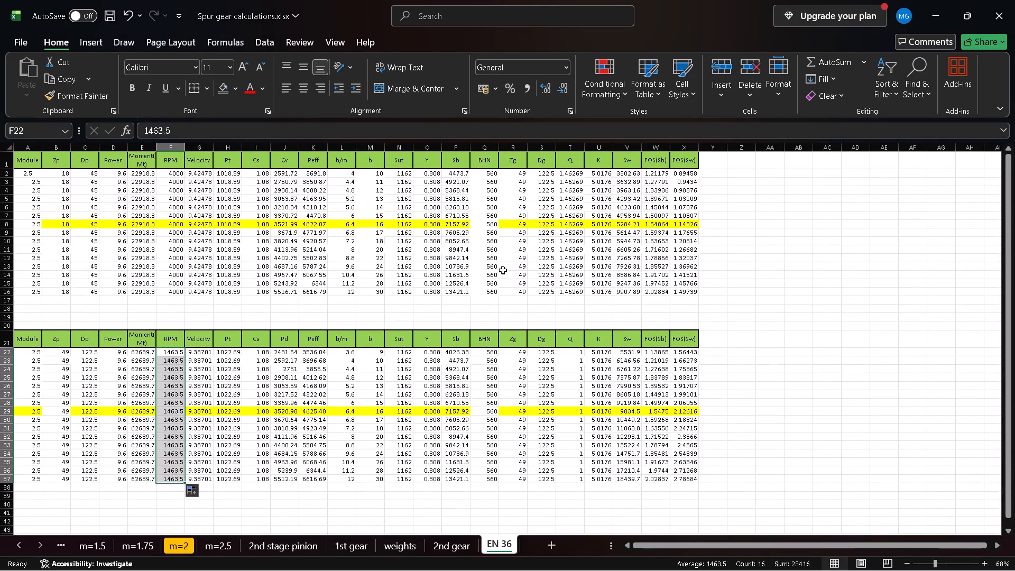
left_click_drag(20, 155, 80, 171)
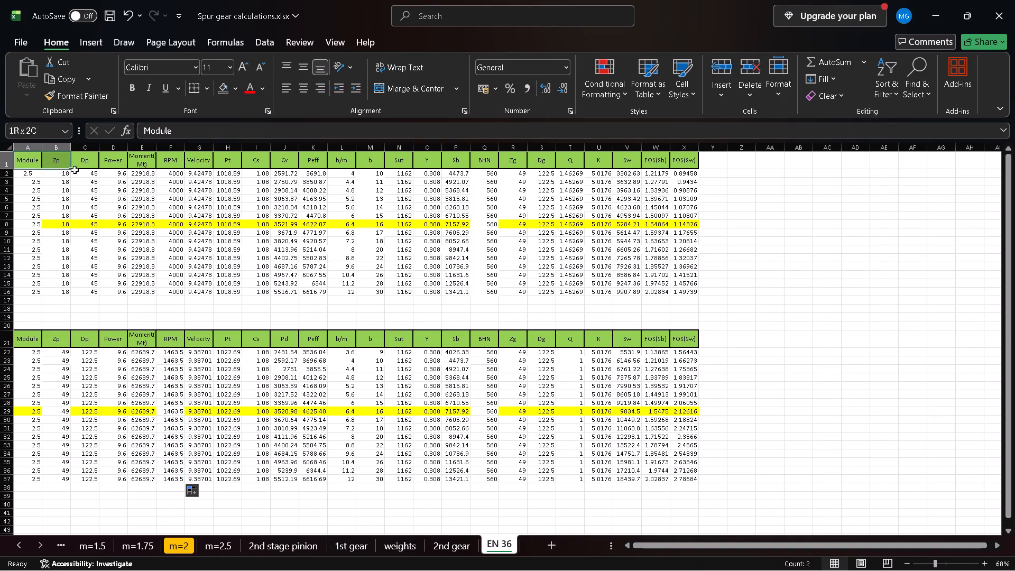
left_click_drag(80, 171, 615, 303)
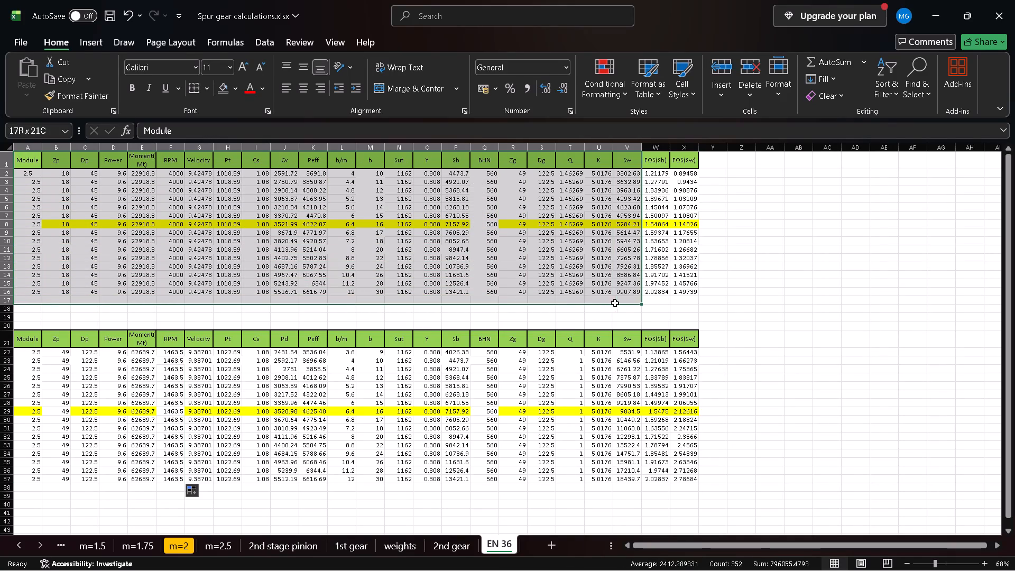
left_click_drag(615, 303, 691, 291)
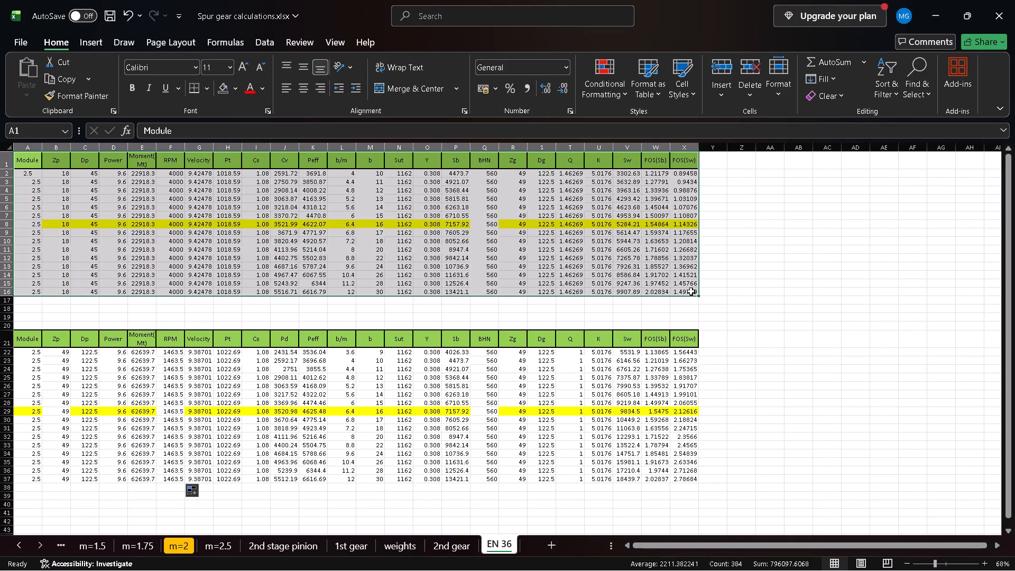
key("ctrl+c")
scroll(453, 283, "down", 2)
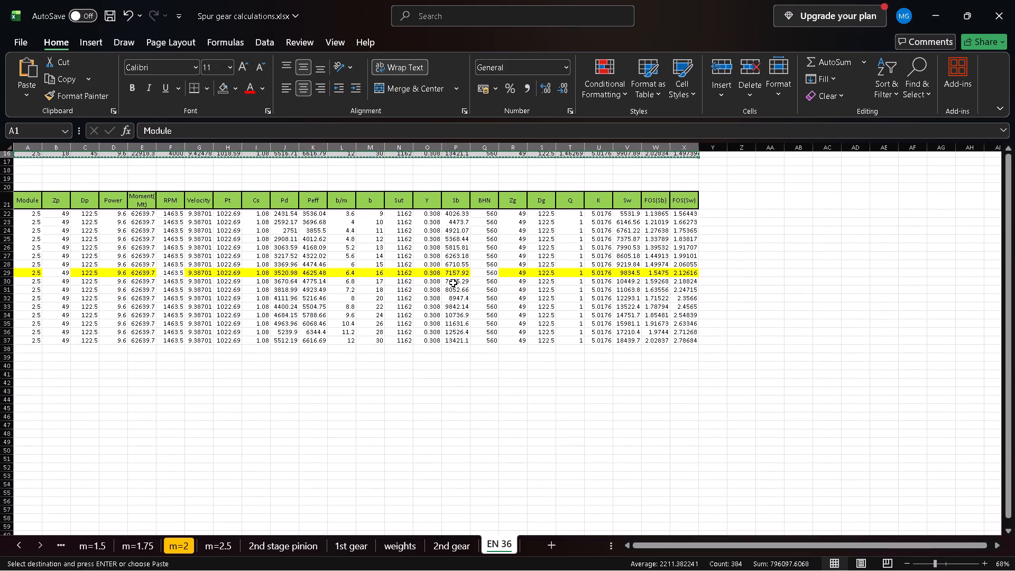
scroll(453, 283, "down", 1)
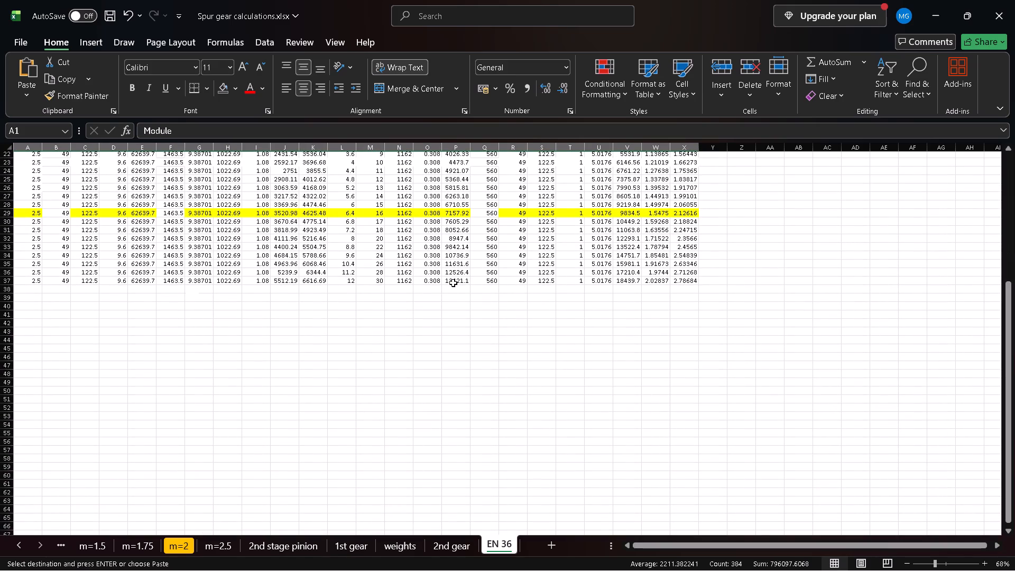
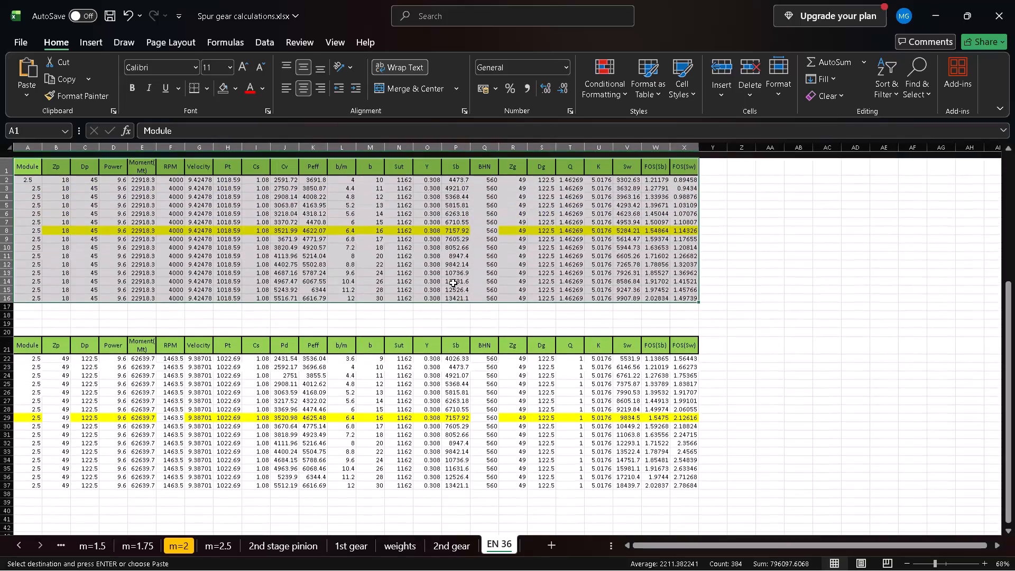
Copy the upper gear table A1:X16 and paste it below the second table, starting at cell A43.
key("ctrl+c")
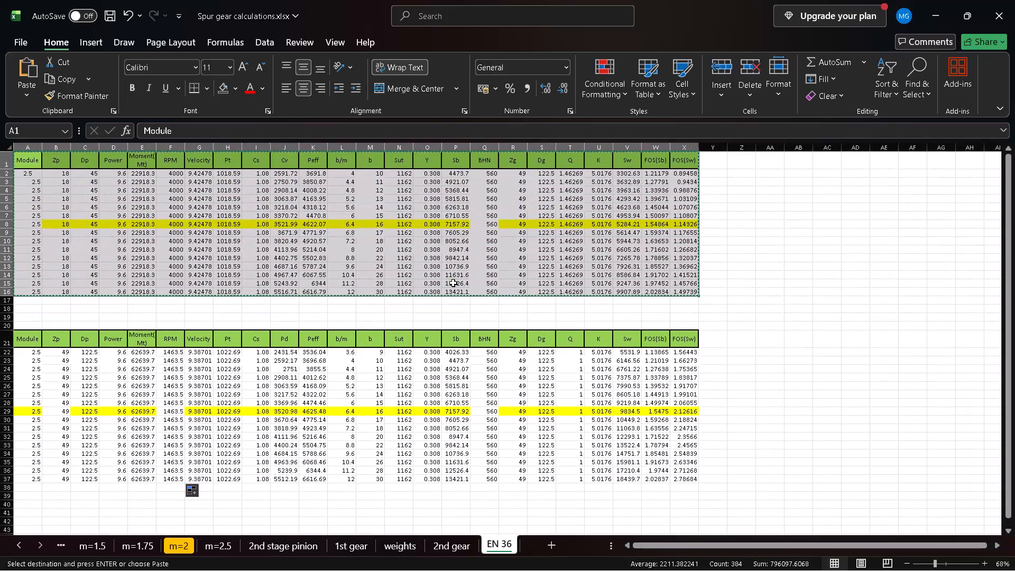
scroll(453, 283, "down", 3)
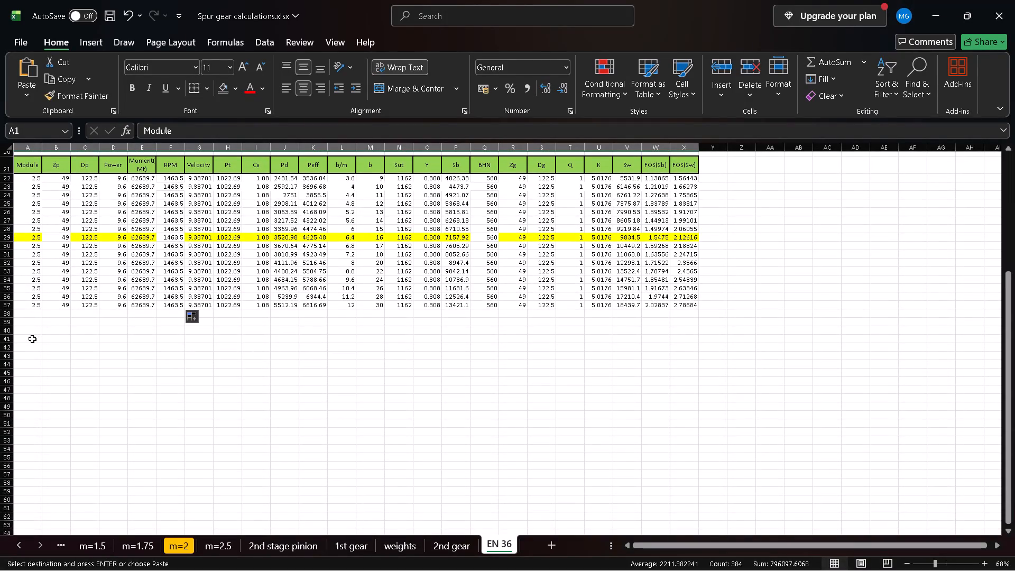
left_click(32, 339)
left_click(30, 354)
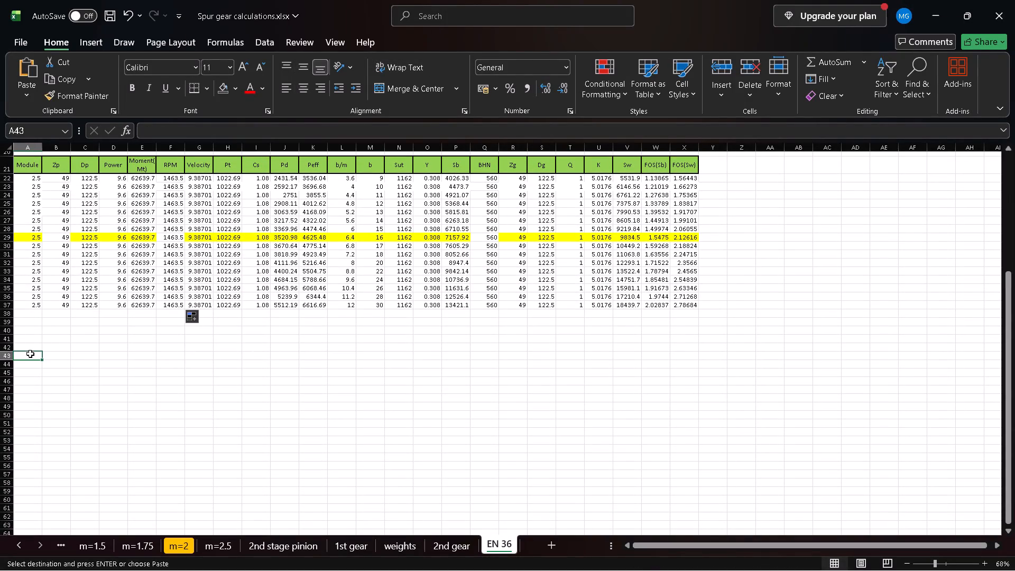
key("ctrl+v")
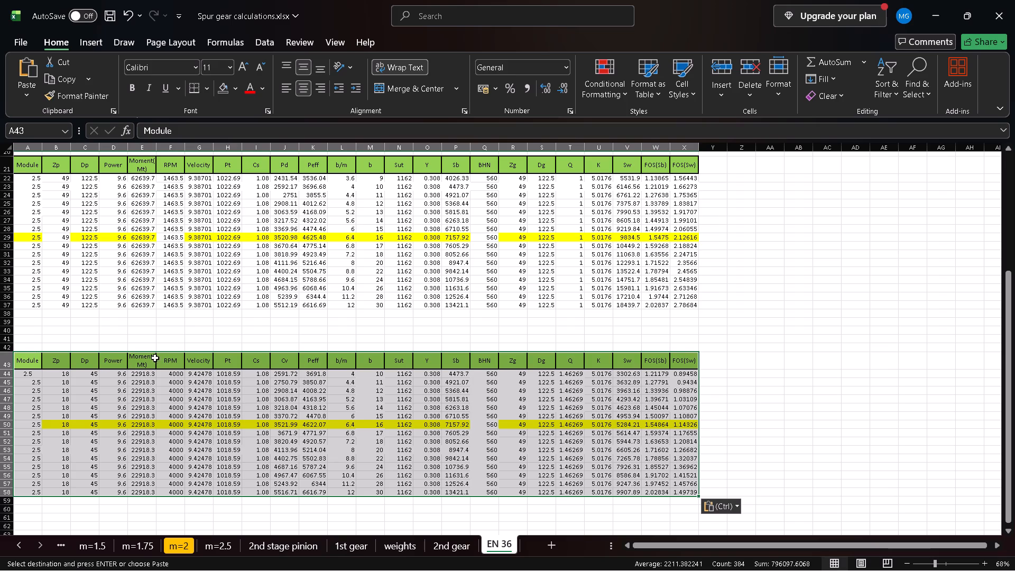
Set the second table's RPM in F22 to 1469.5 and fill it down the column to row 37.
left_click(168, 376)
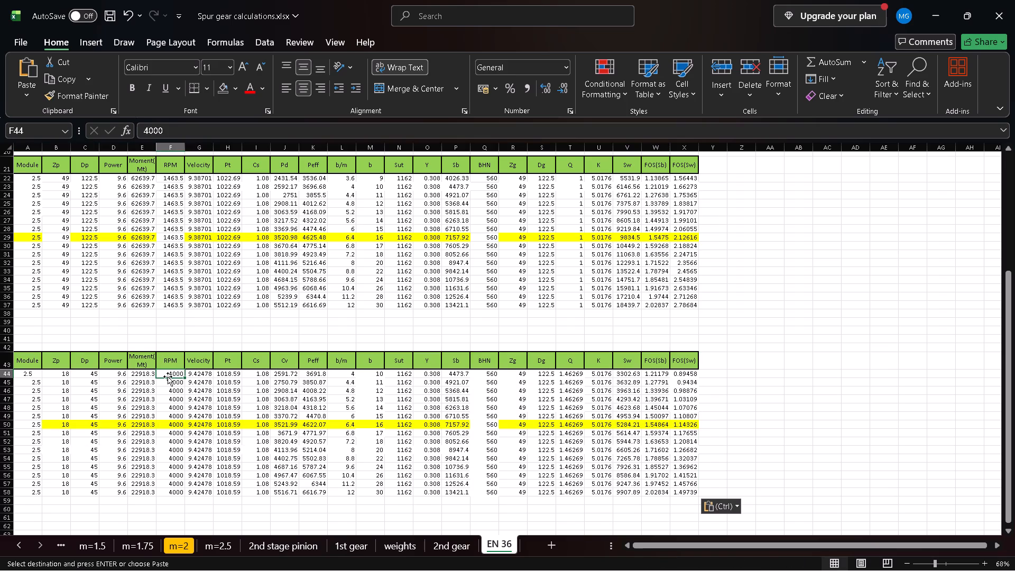
scroll(168, 376, "up", 1)
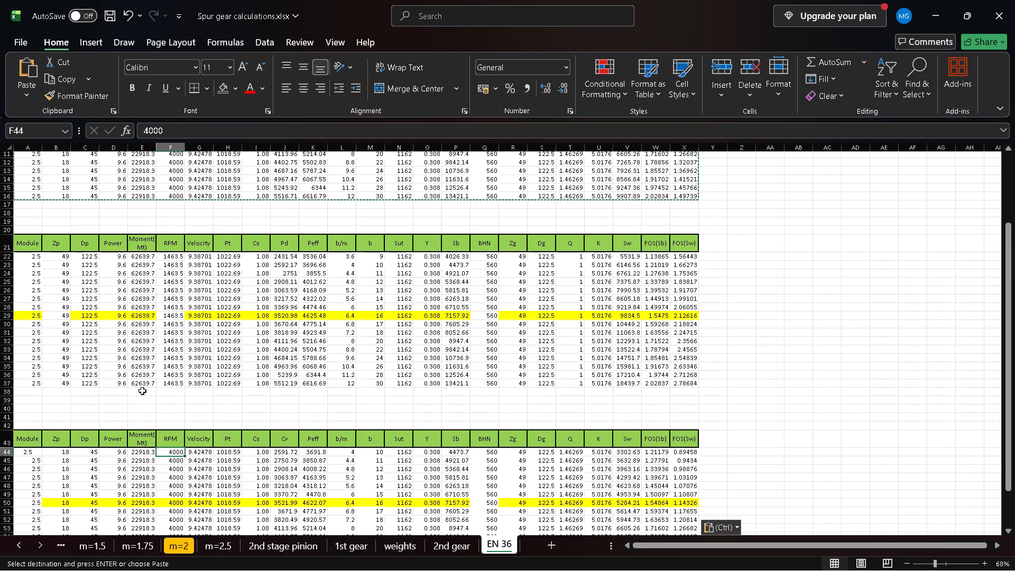
left_click(177, 257)
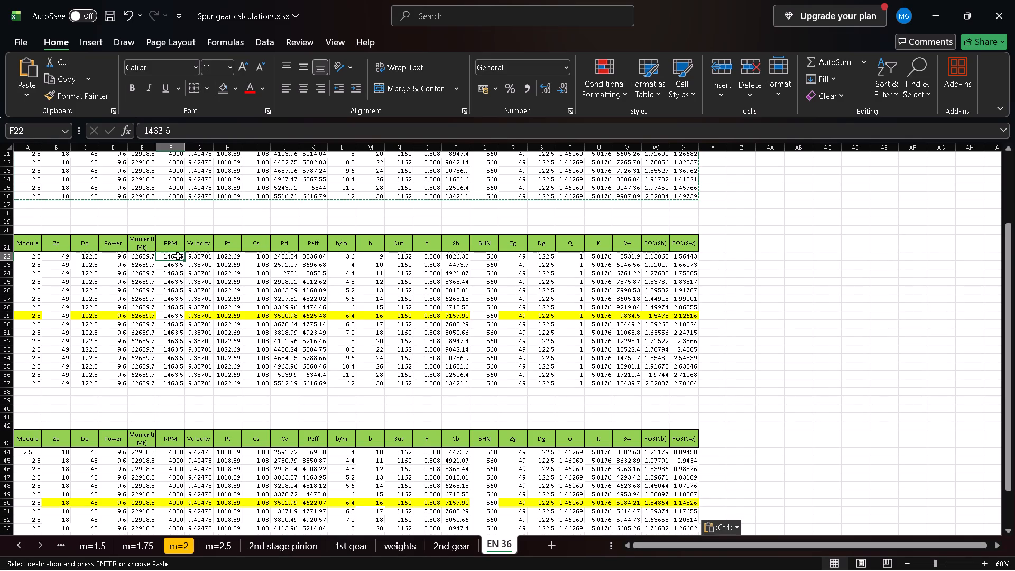
double_click(178, 256)
key("BackSpace")
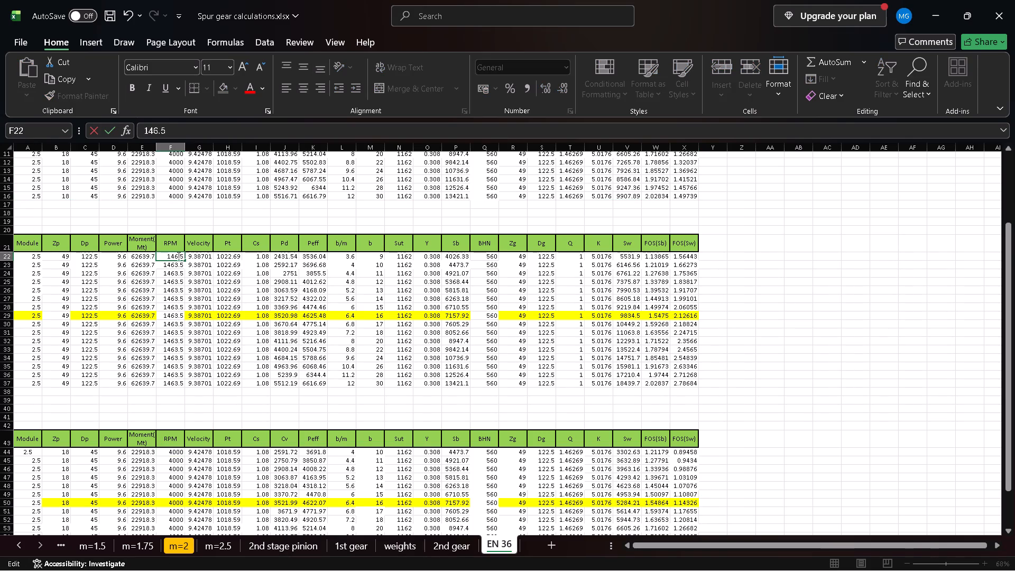
key("9")
key("Return")
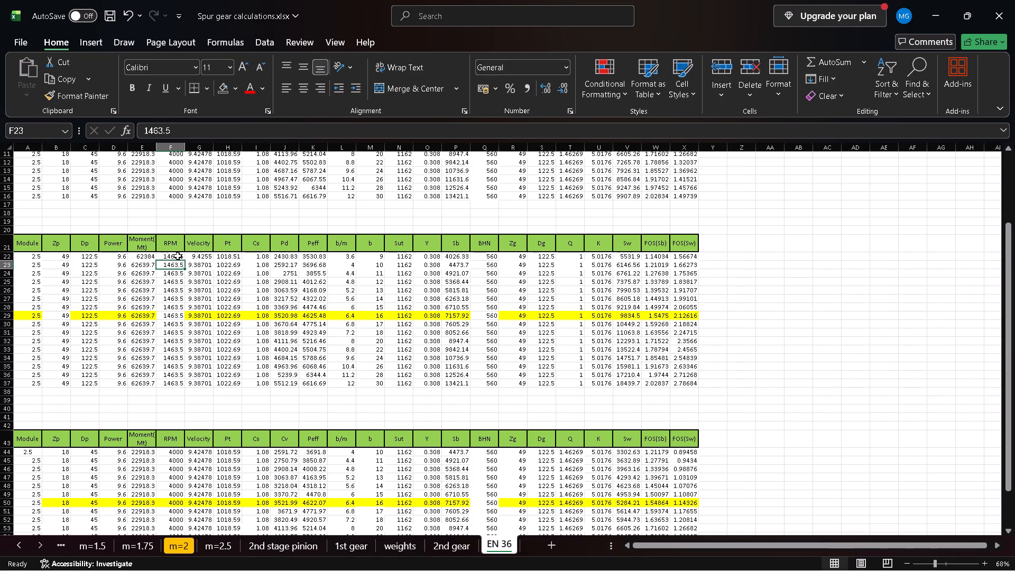
left_click(180, 257)
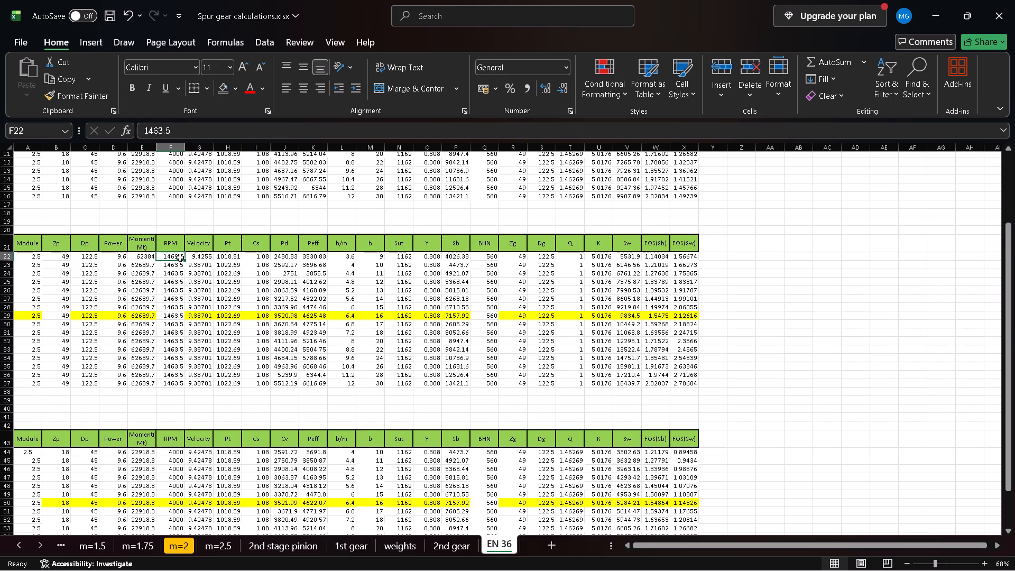
double_click(184, 259)
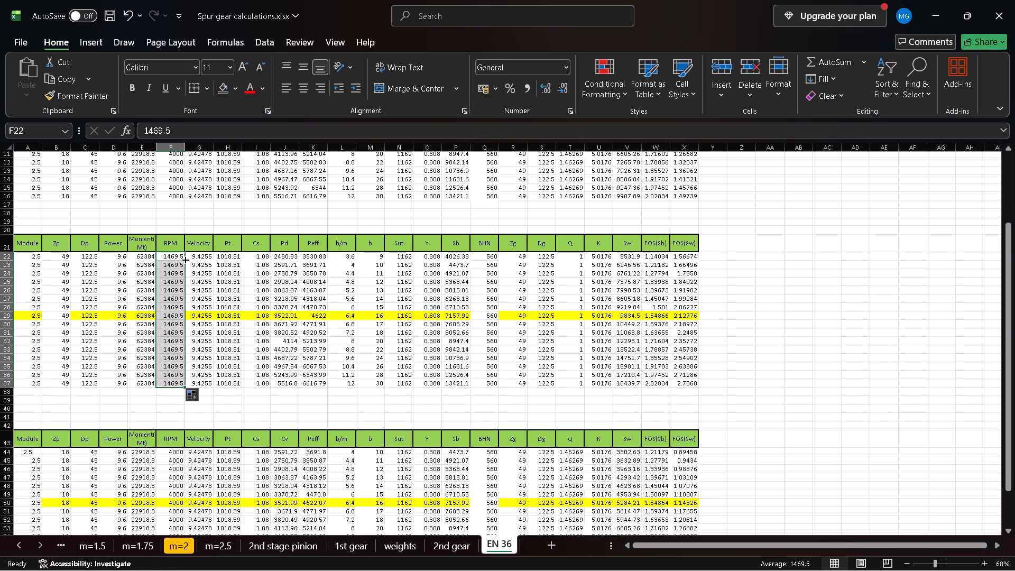
Copy the 1469.5 RPM value into F44 of the pasted table and fill it down the column to row 58.
scroll(184, 259, "down", 2)
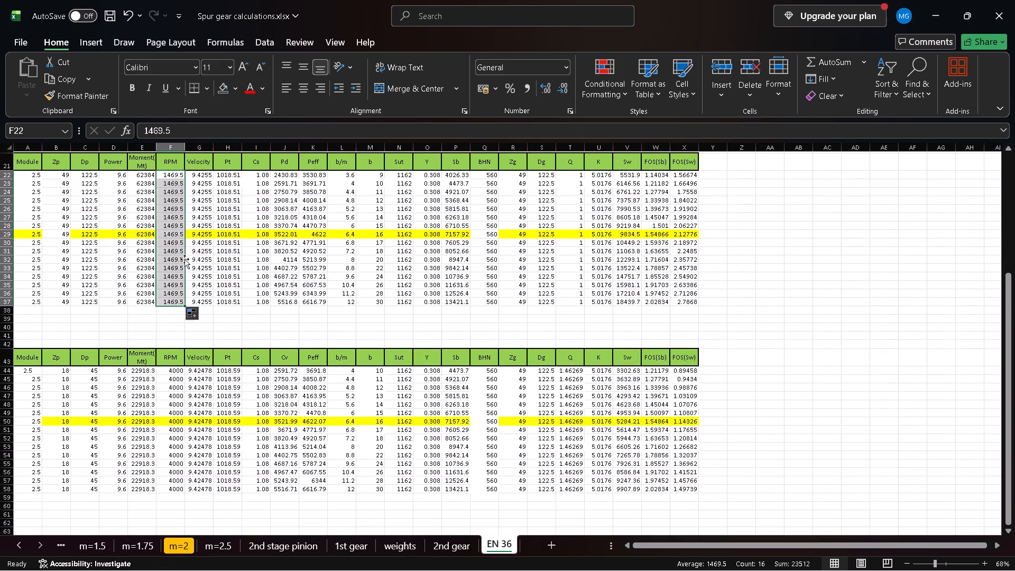
left_click(171, 176)
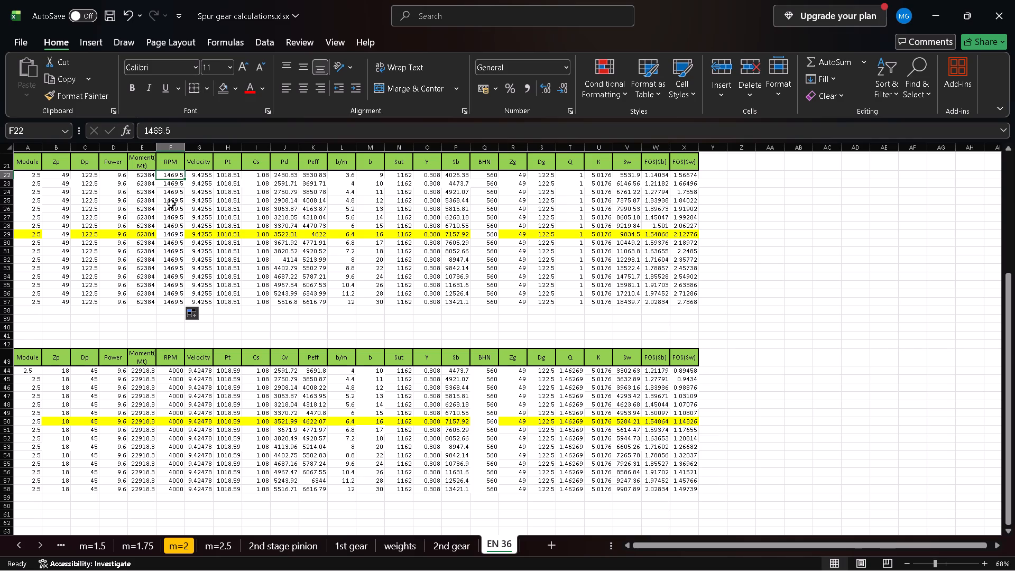
left_click(171, 205)
key("ctrl+c")
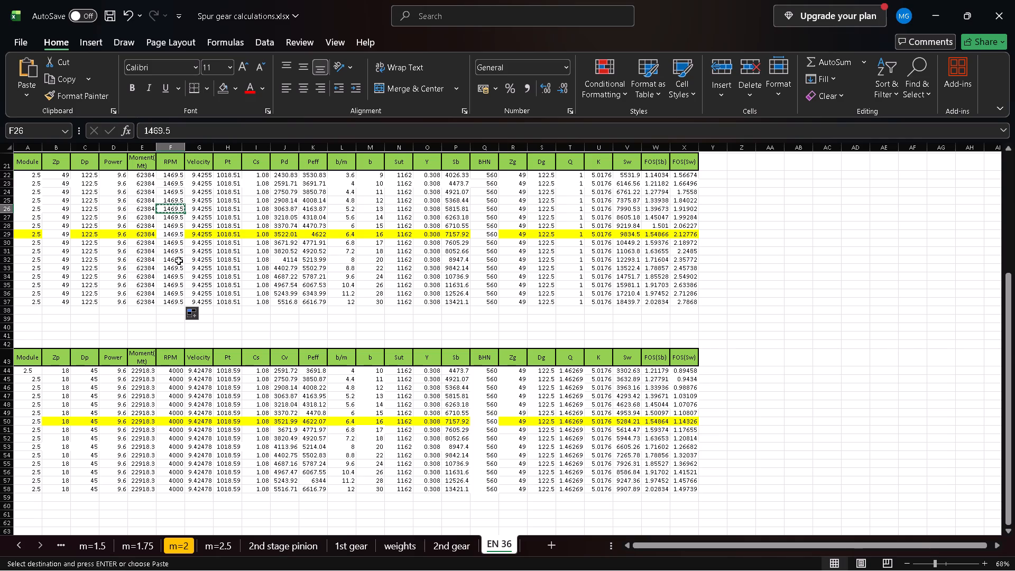
left_click(172, 372)
key("ctrl+v")
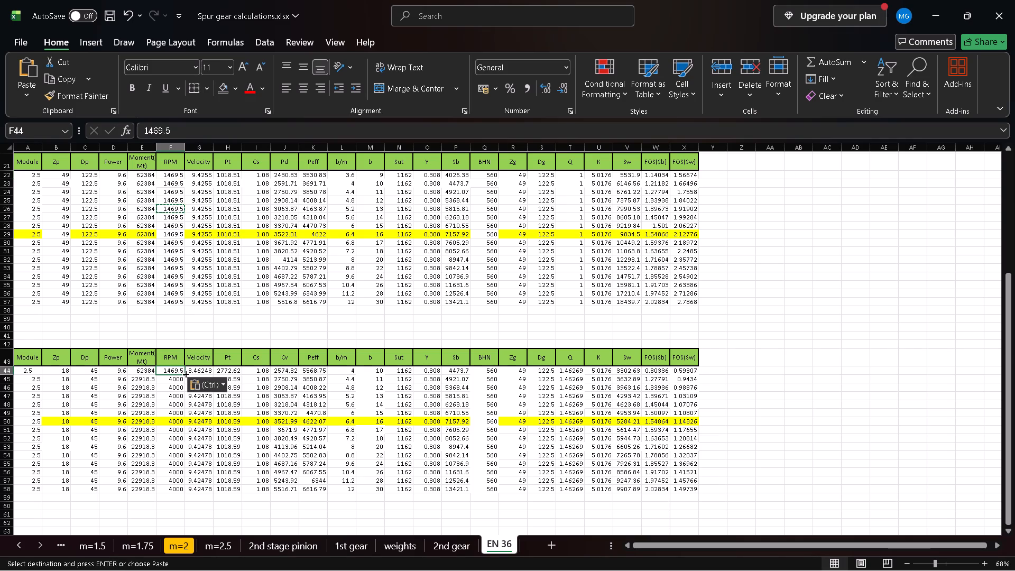
double_click(184, 373)
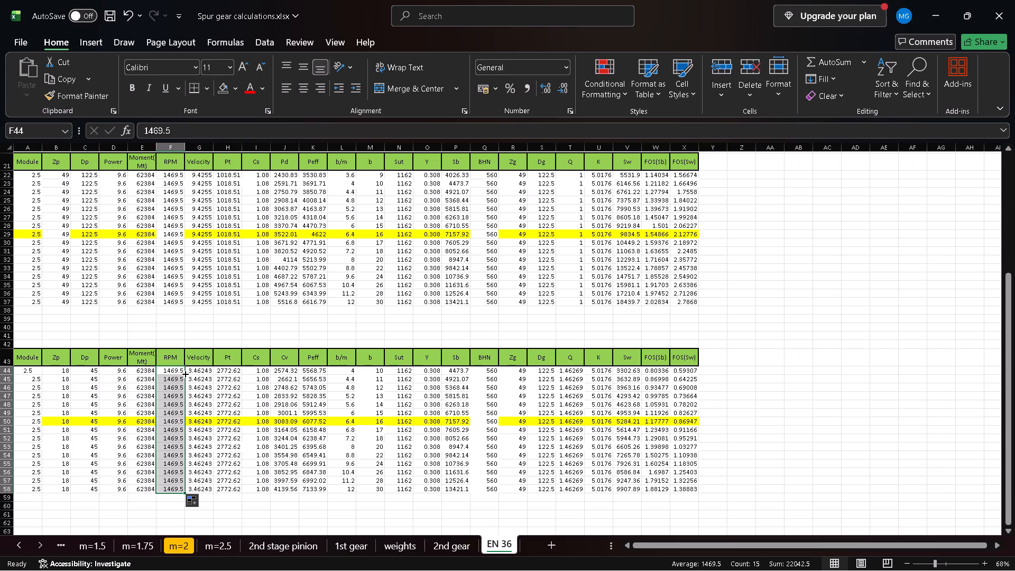
Remove the yellow highlight from rows 50, 29 and 8, across columns A to X of the three tables.
scroll(184, 373, "up", 1)
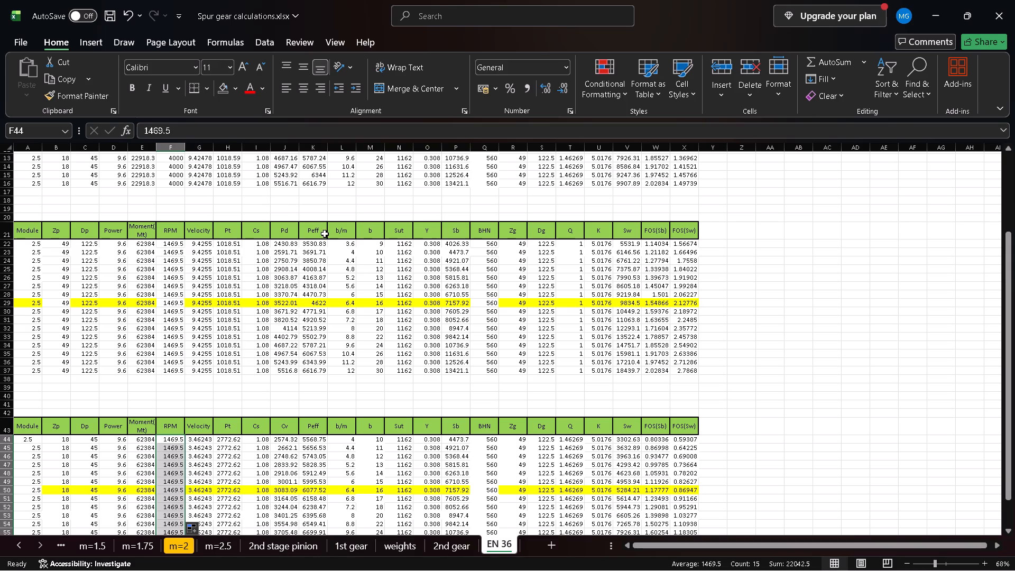
scroll(338, 261, "down", 1)
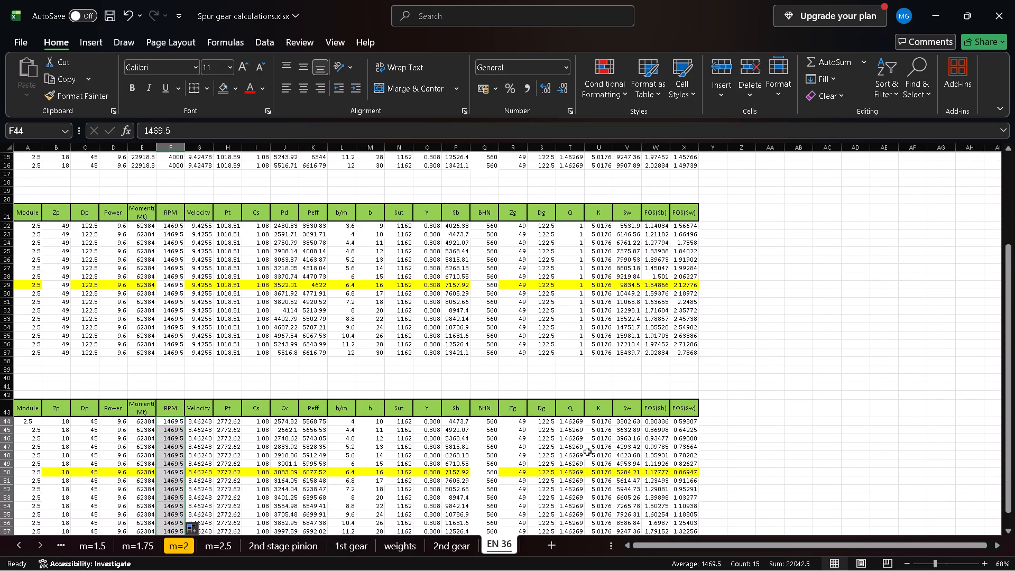
left_click(679, 473)
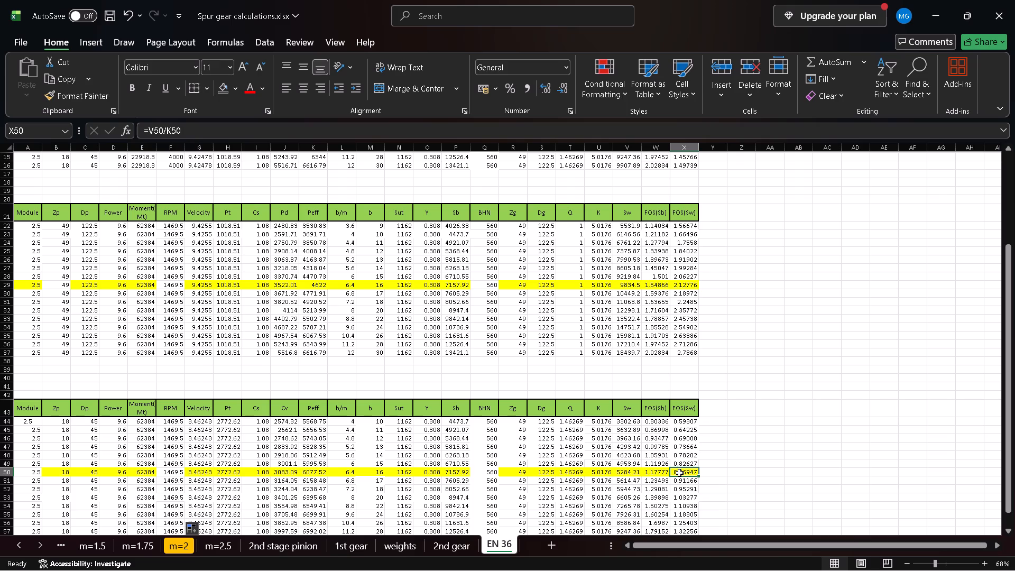
key("ctrl+shift+x")
key("ctrl+shift+Left")
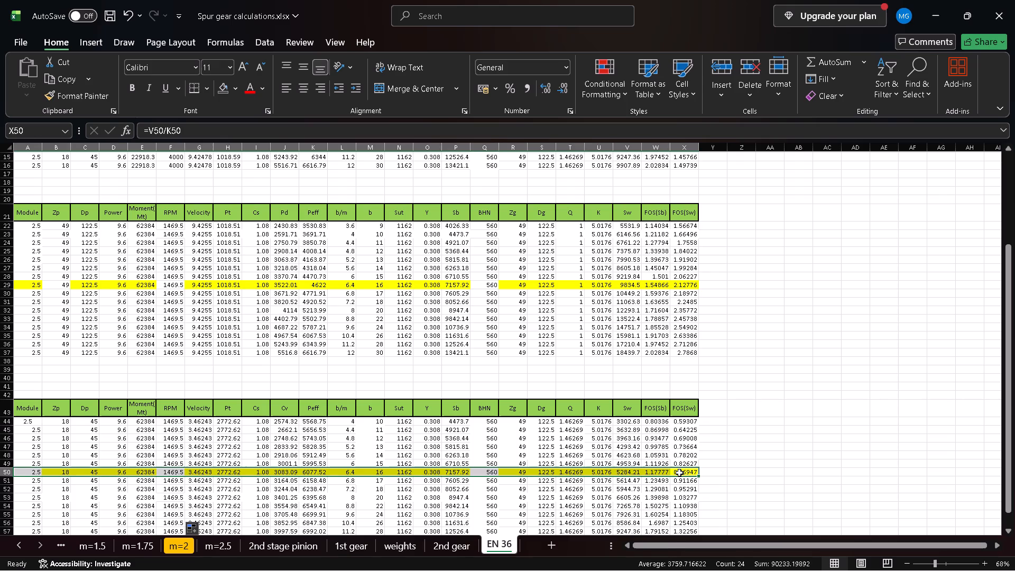
left_click(225, 85)
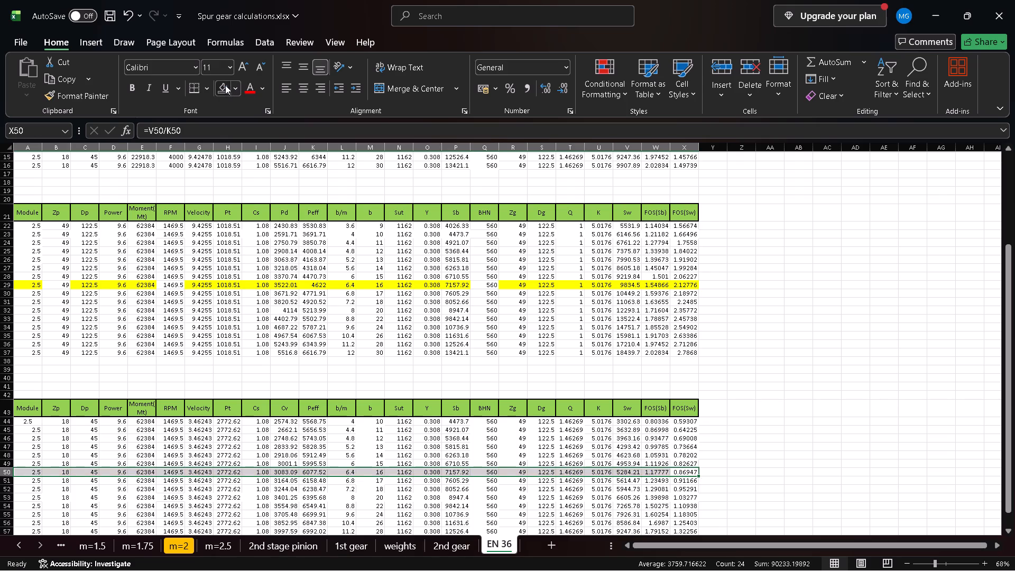
left_click(677, 285)
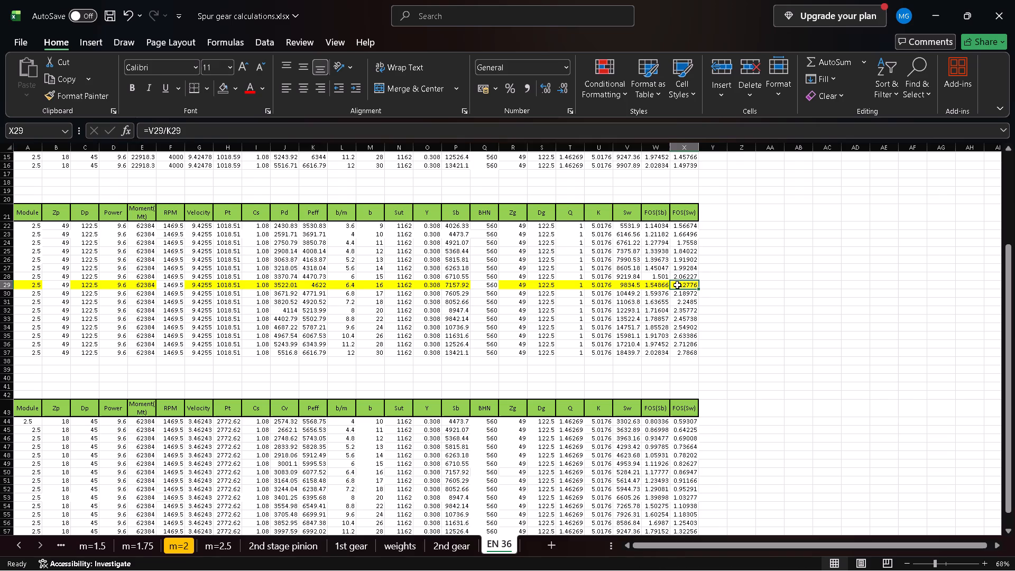
key("ctrl+shift+Left")
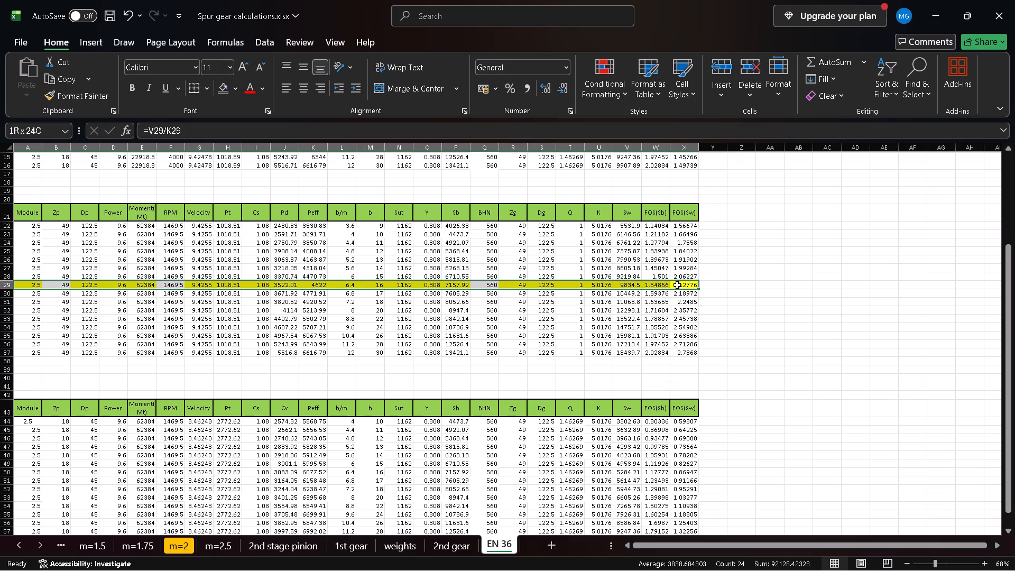
left_click(219, 87)
scroll(296, 227, "up", 2)
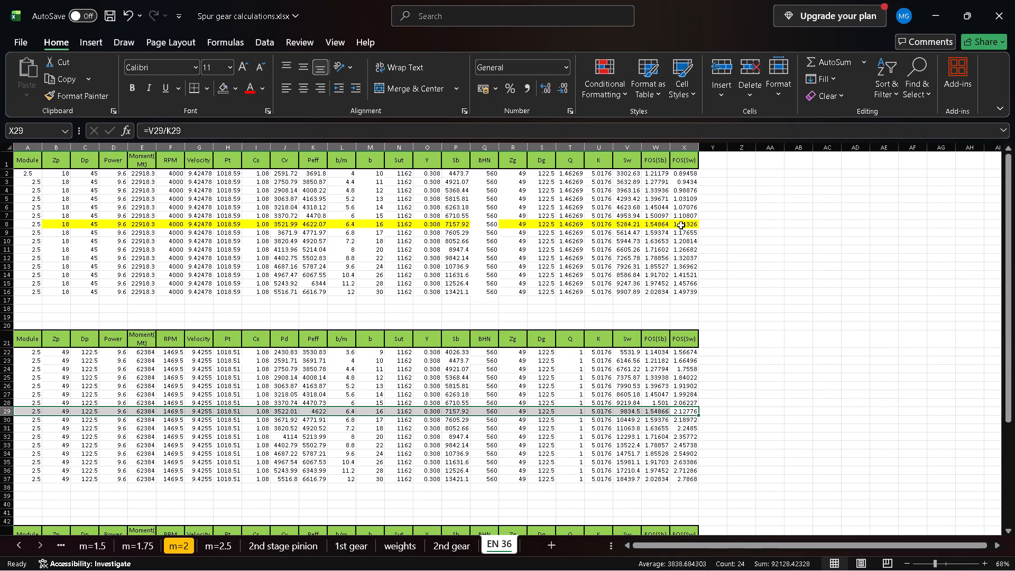
left_click(681, 225)
key("ctrl+shift+Left")
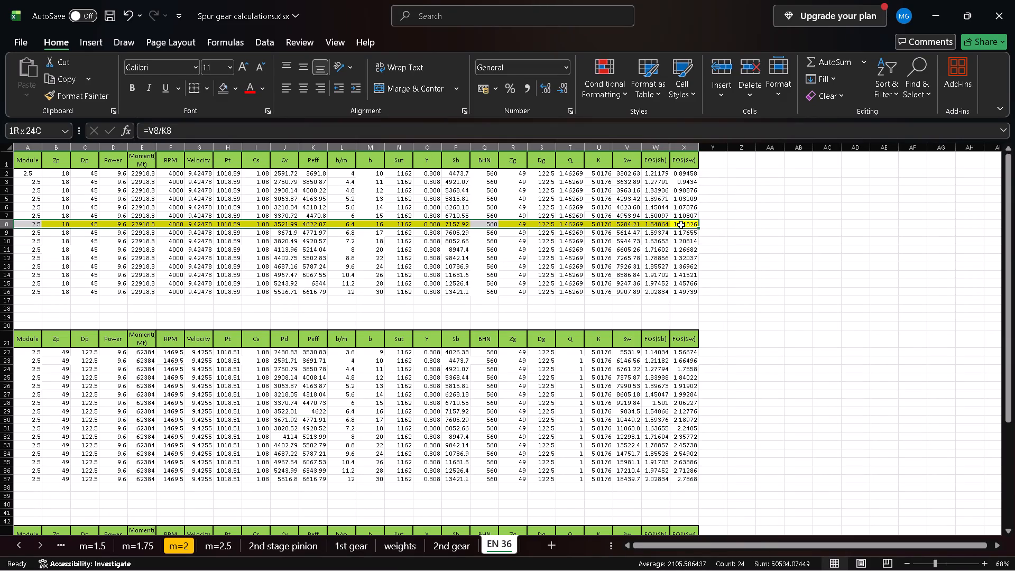
left_click(222, 84)
Copy the second table with its headers, A21:X37, and paste it below the third table, starting at cell A63.
scroll(328, 195, "up", 2)
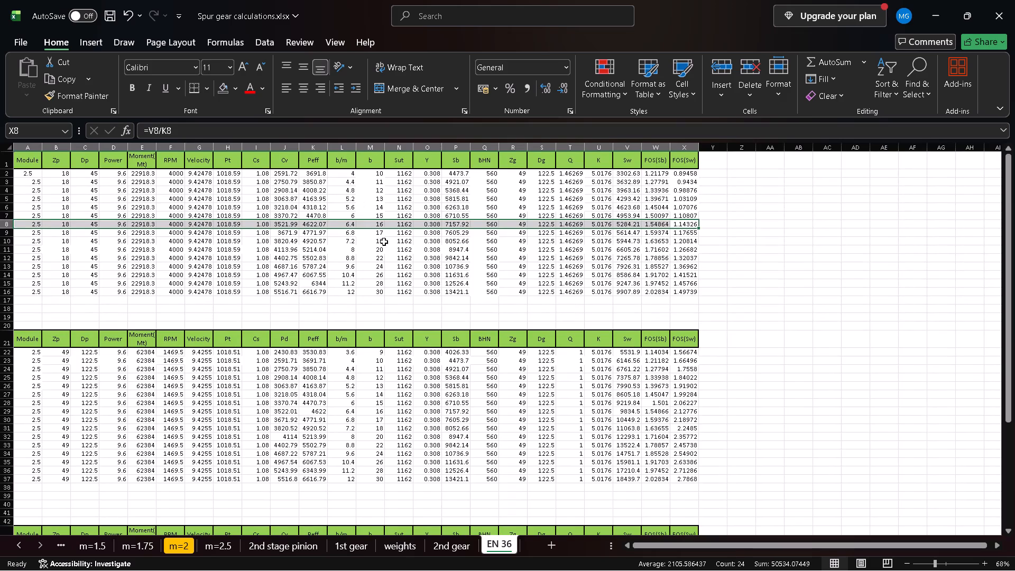
scroll(384, 242, "down", 1)
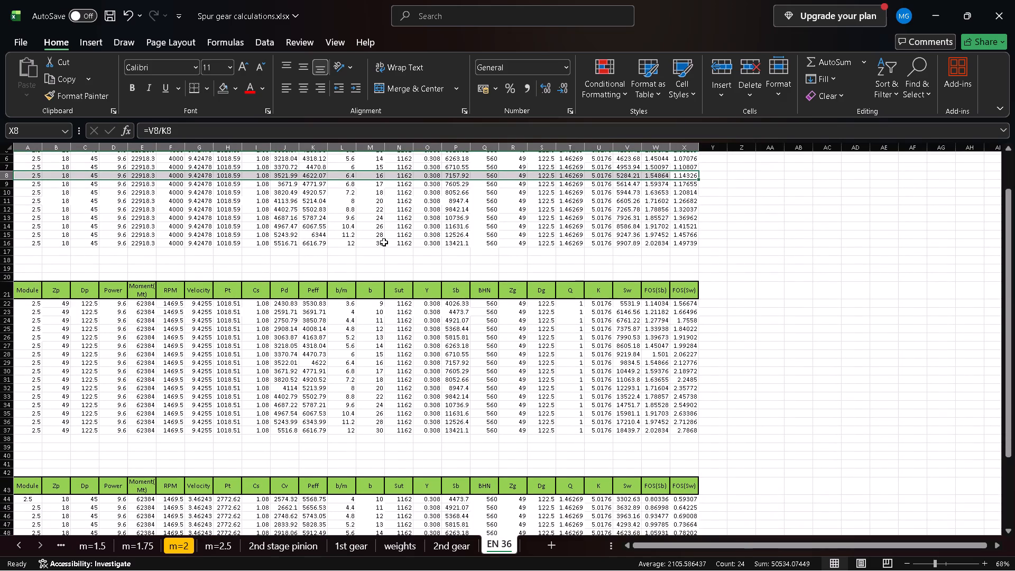
scroll(384, 242, "down", 1)
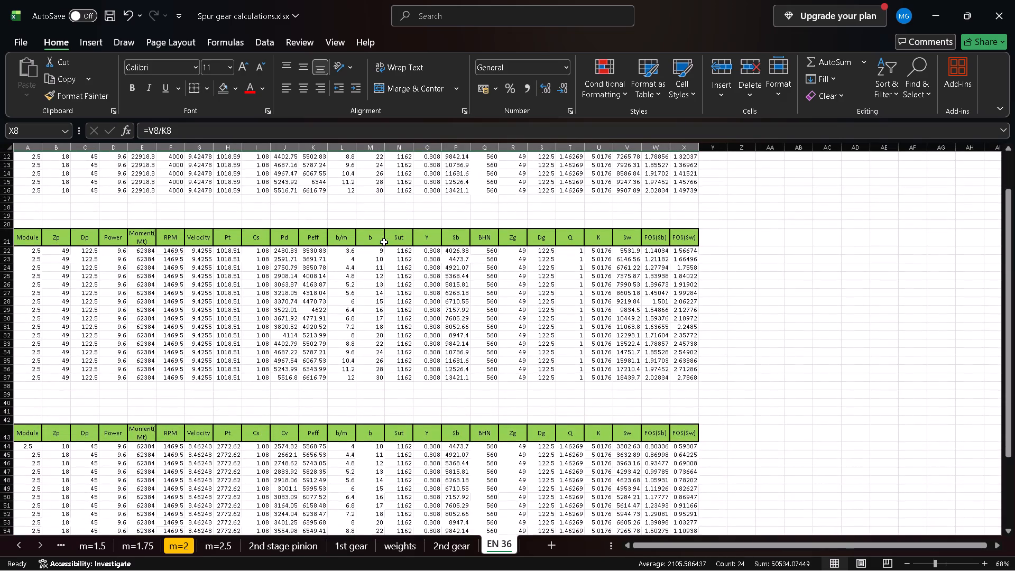
scroll(384, 242, "down", 1)
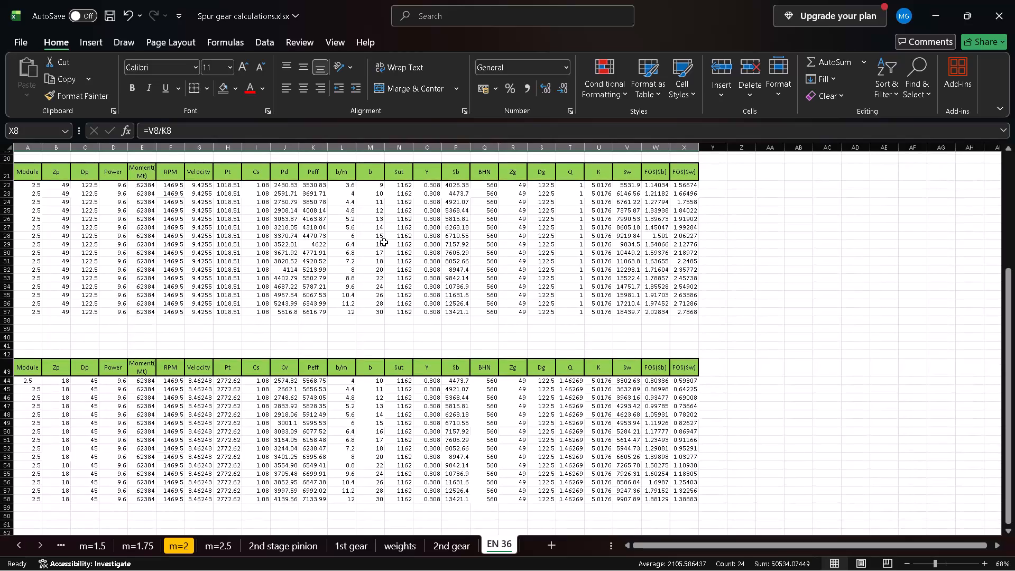
scroll(384, 242, "down", 1)
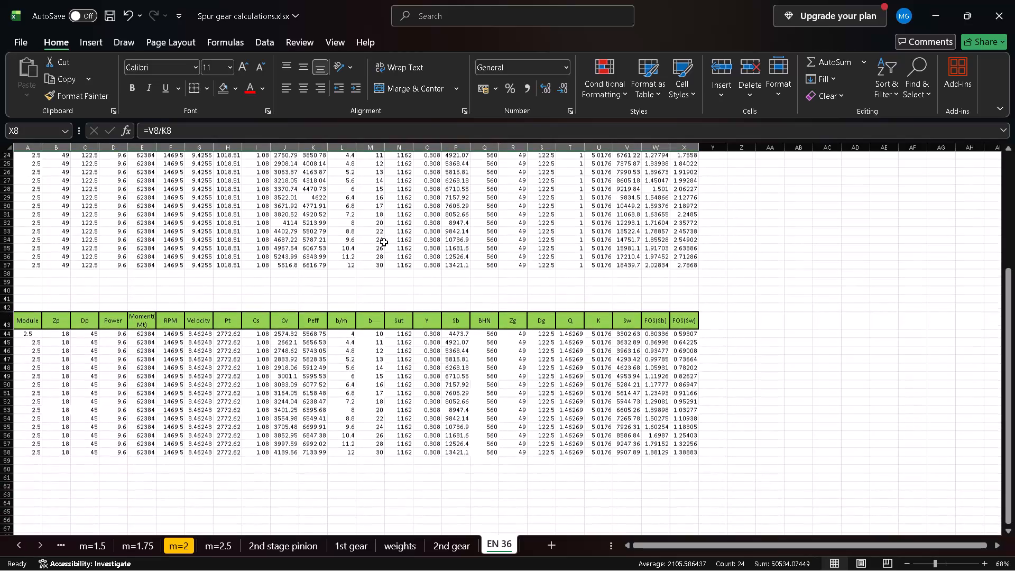
scroll(384, 242, "up", 1)
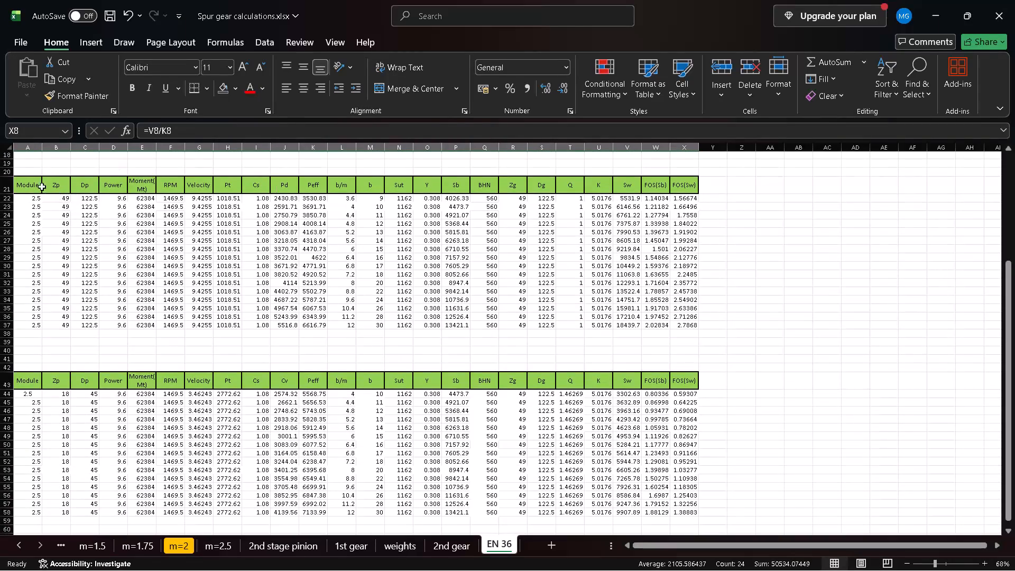
left_click_drag(23, 181, 377, 246)
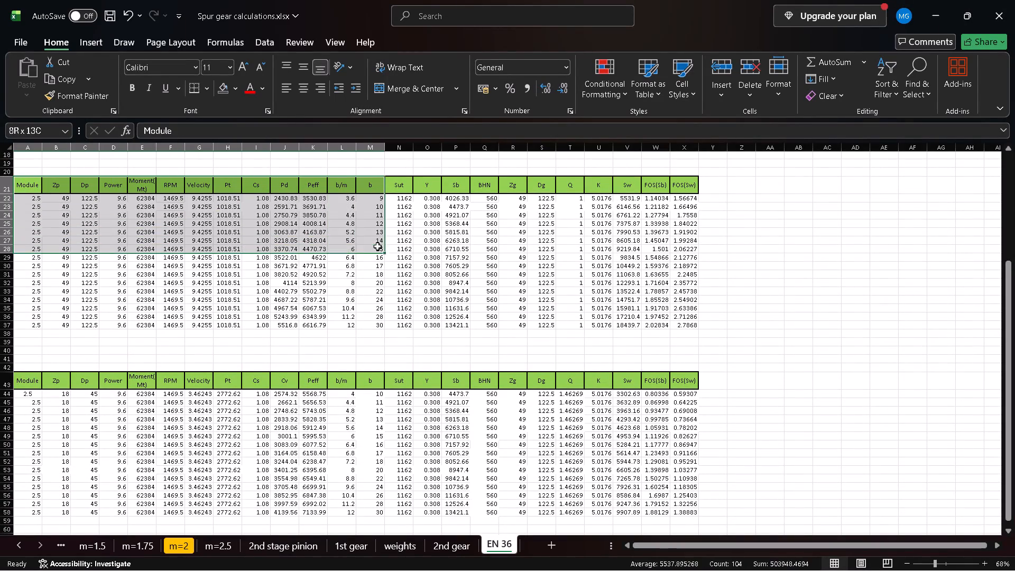
left_click_drag(377, 246, 609, 299)
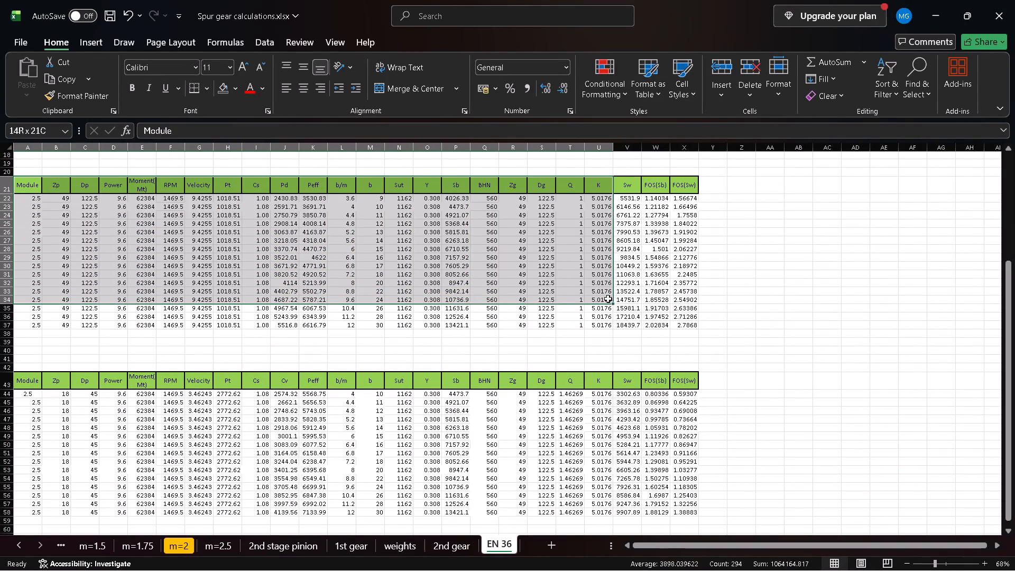
left_click_drag(609, 299, 694, 321)
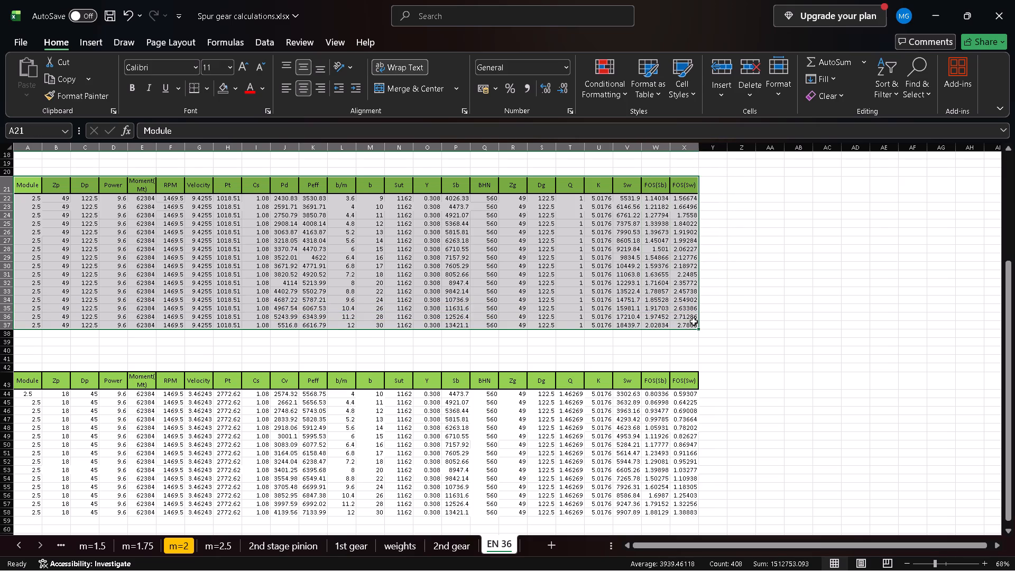
key("ctrl+c")
scroll(694, 321, "down", 4)
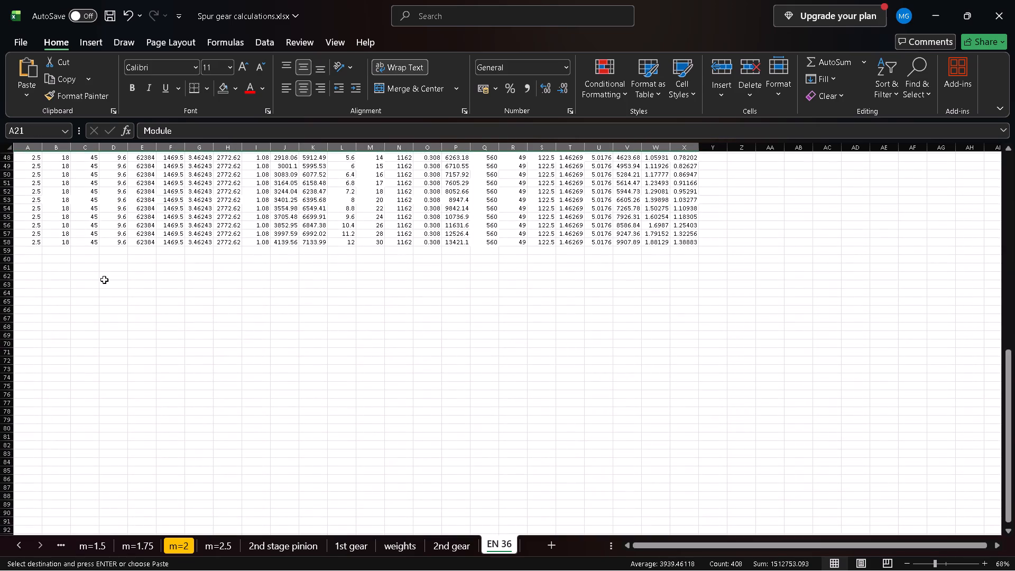
left_click(24, 283)
key("ctrl+v")
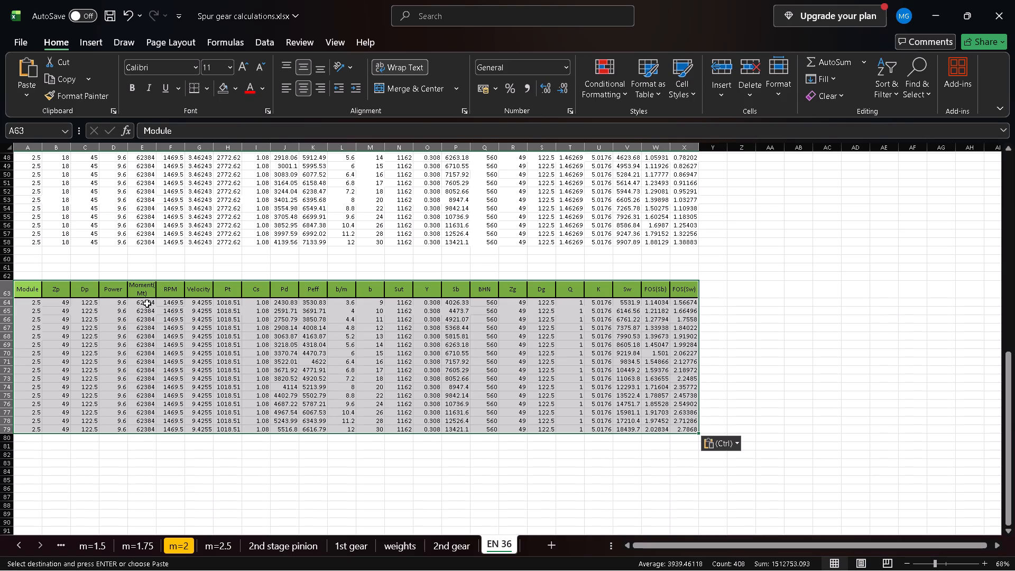
Select the first RPM cell, F64, in the table pasted at A63.
left_click(167, 305)
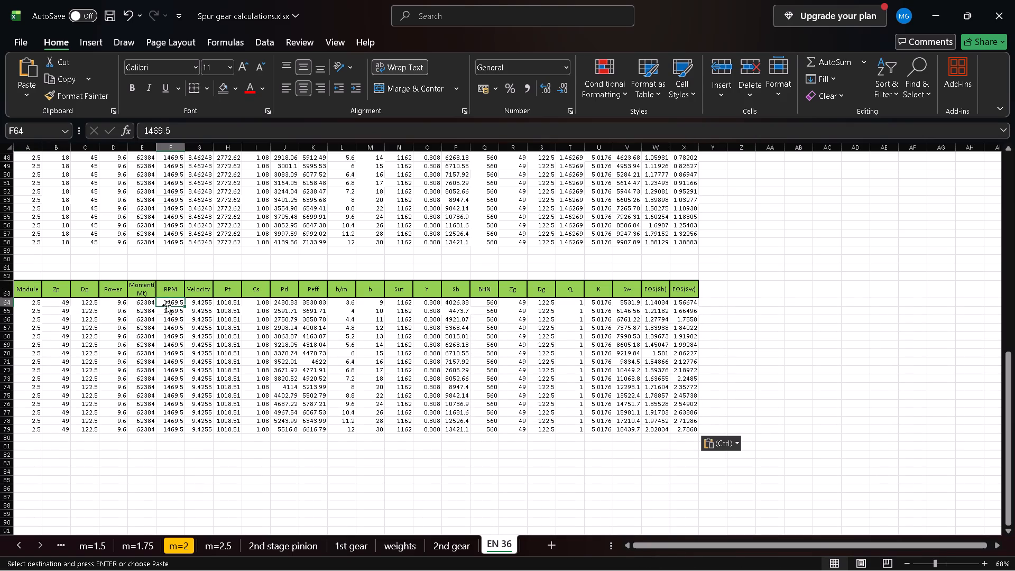
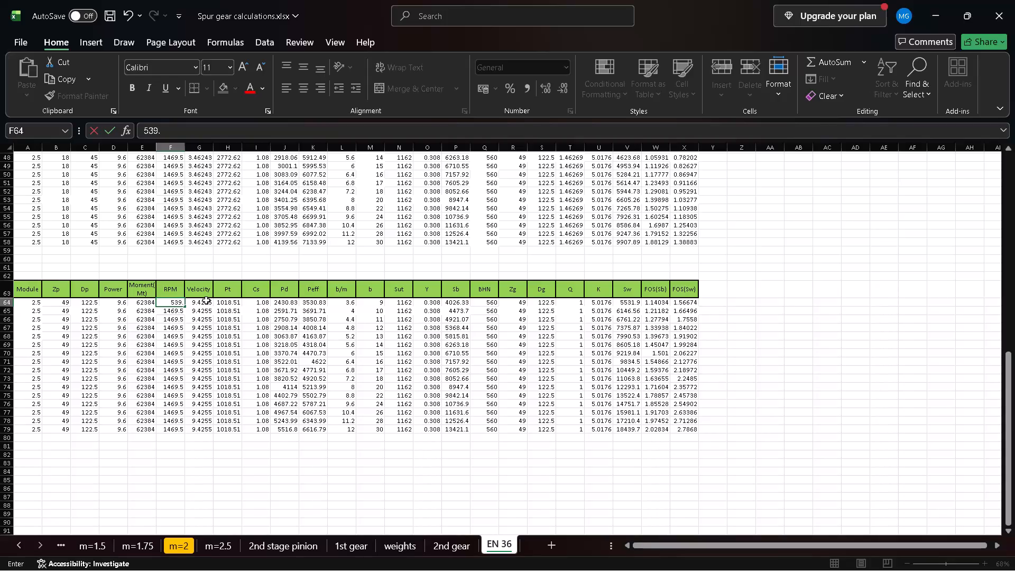
Set the RPM in F64 to 539.86 and fill it down the column to row 79.
type("86")
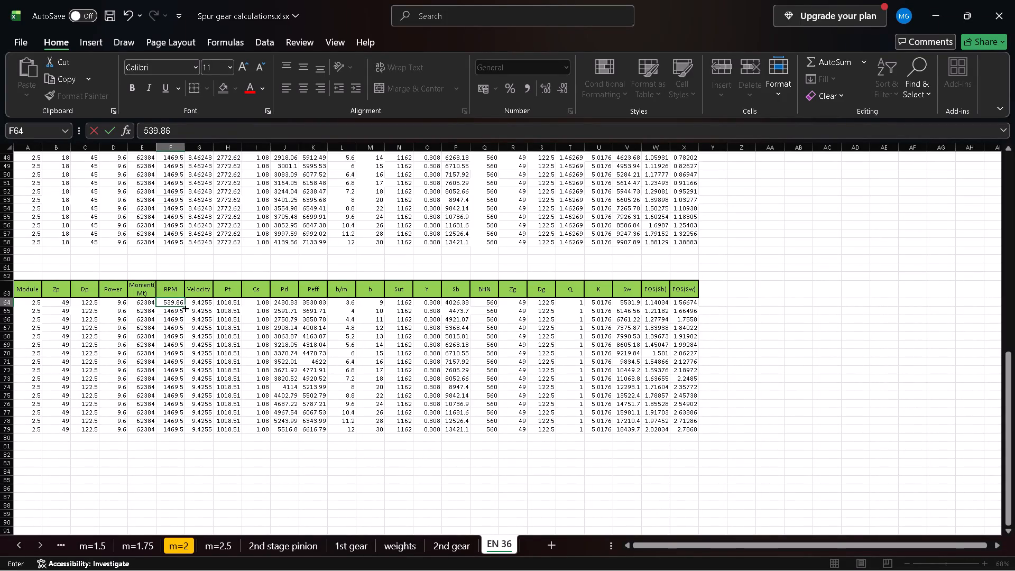
double_click(185, 306)
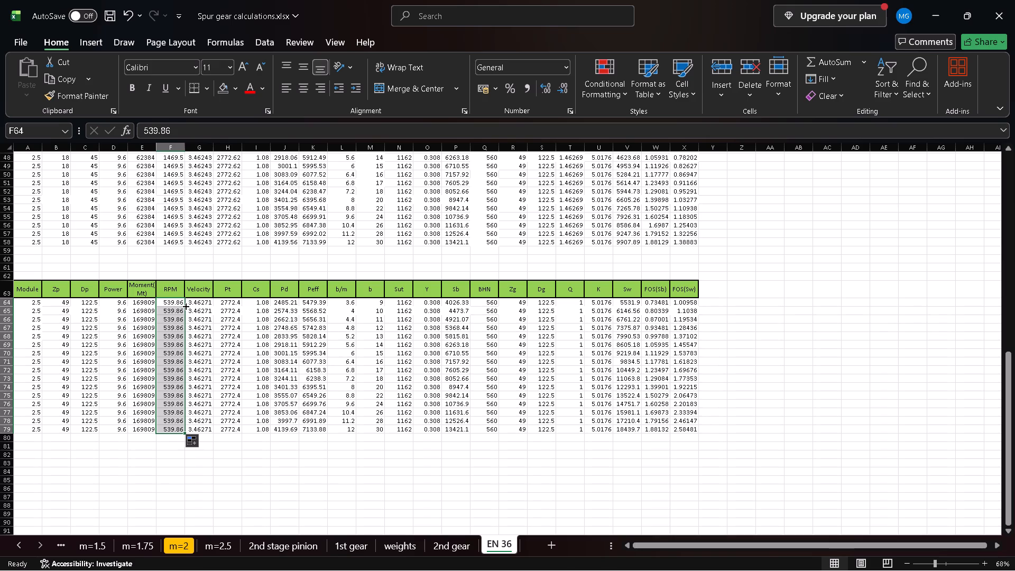
left_click(322, 489)
Review the EN 36 gear tables, comparing the first two tables with the duplicated ones below them.
scroll(323, 450, "up", 5)
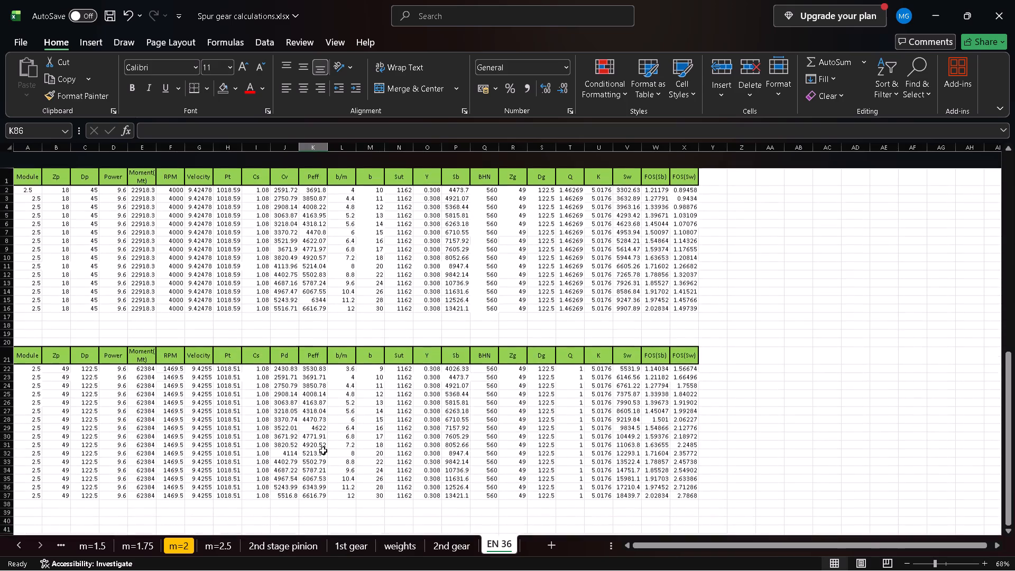
scroll(323, 450, "down", 1)
scroll(323, 450, "up", 1)
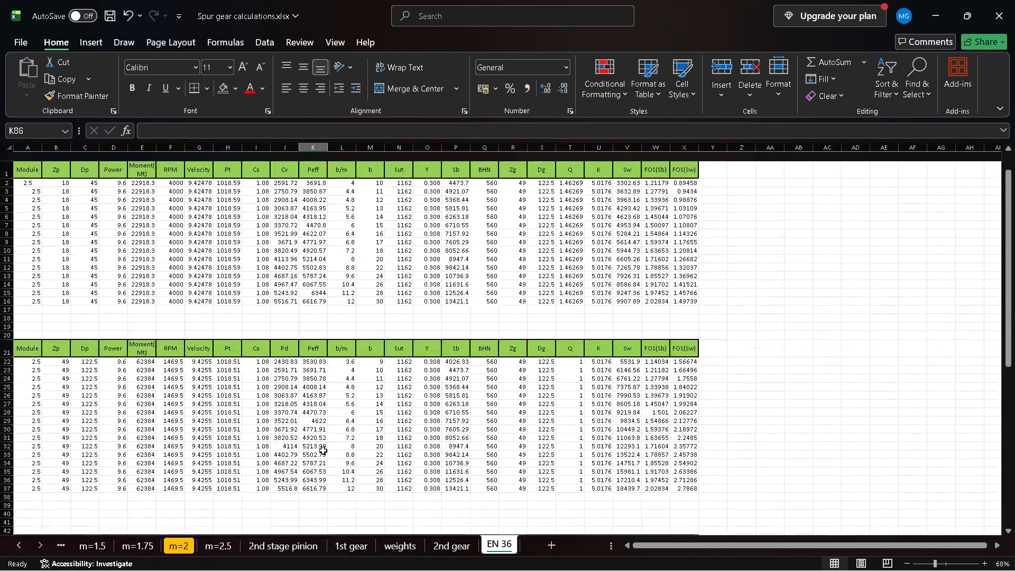
scroll(323, 450, "up", 1)
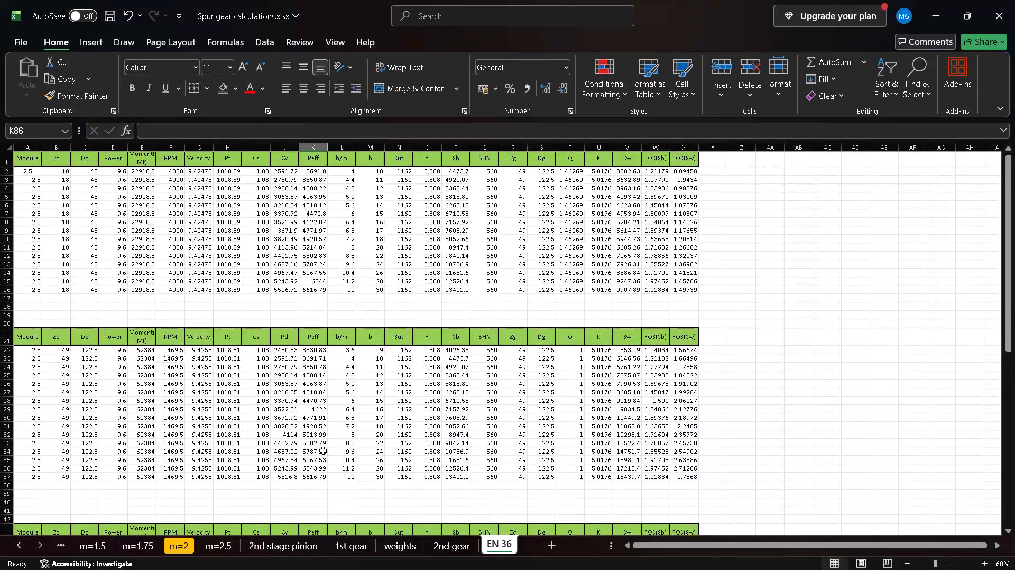
scroll(323, 450, "down", 2)
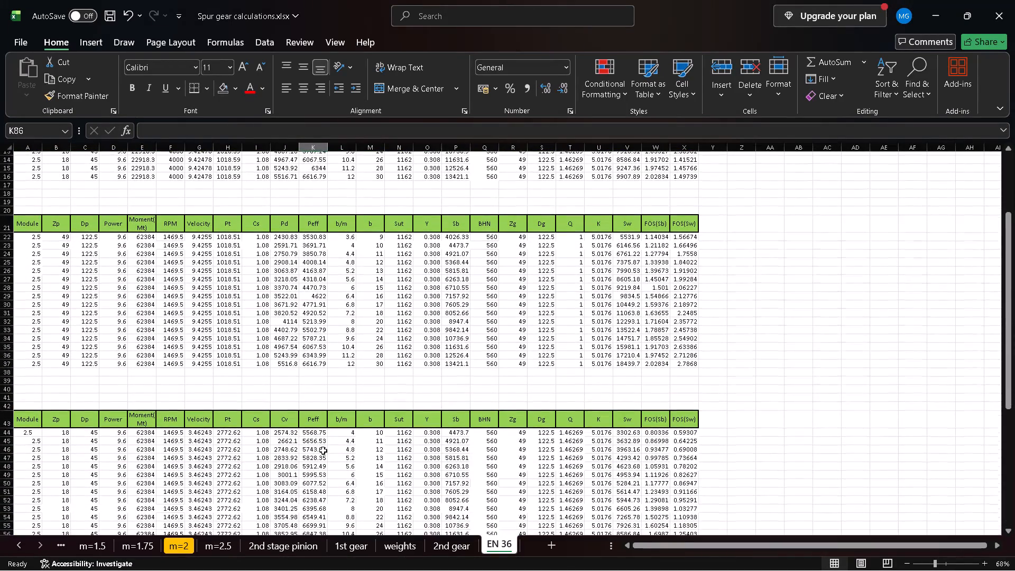
scroll(323, 450, "down", 1)
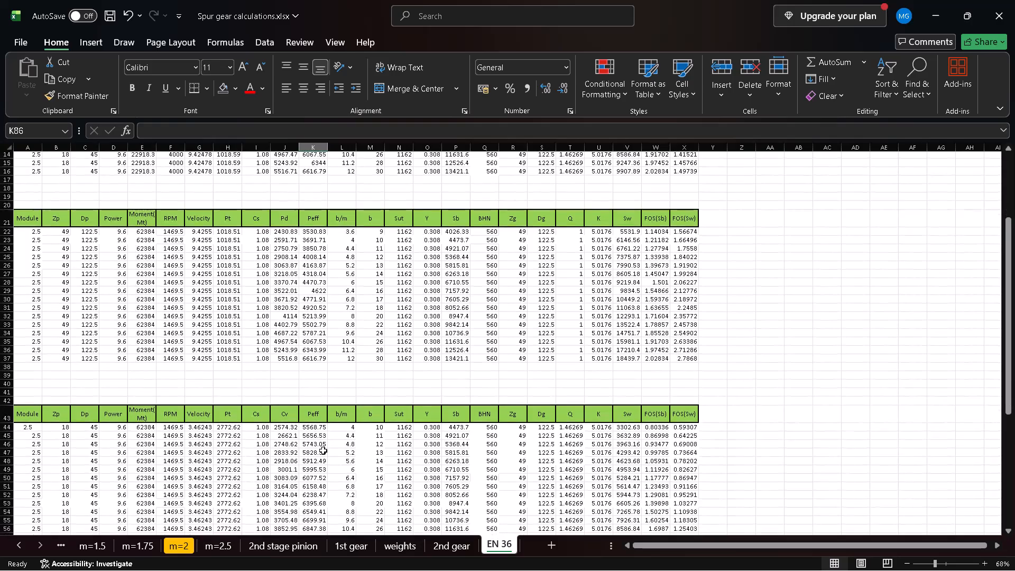
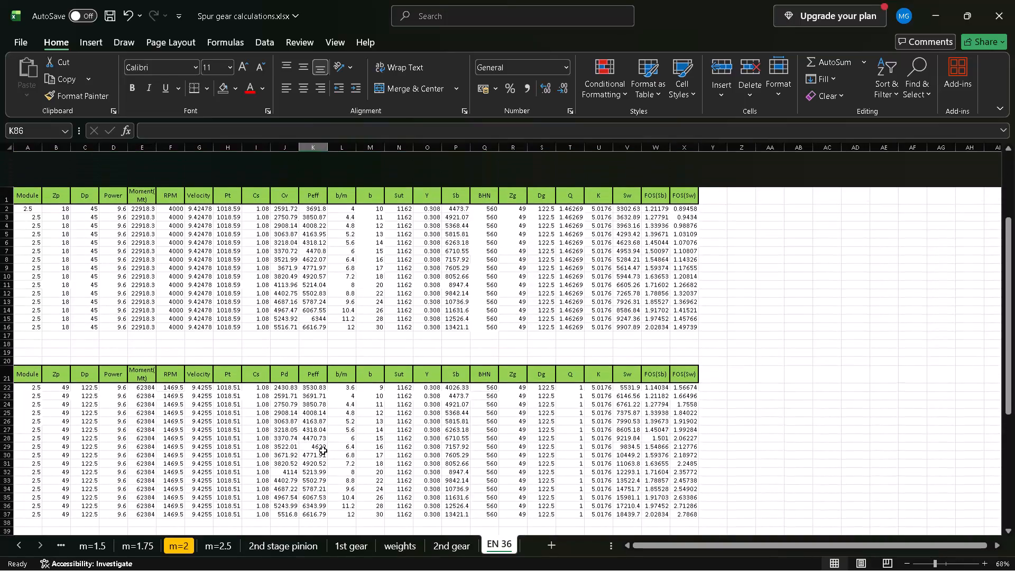
Inspect the Q formula in cell T33 of the second gear table on the EN 36 sheet.
scroll(323, 450, "down", 5)
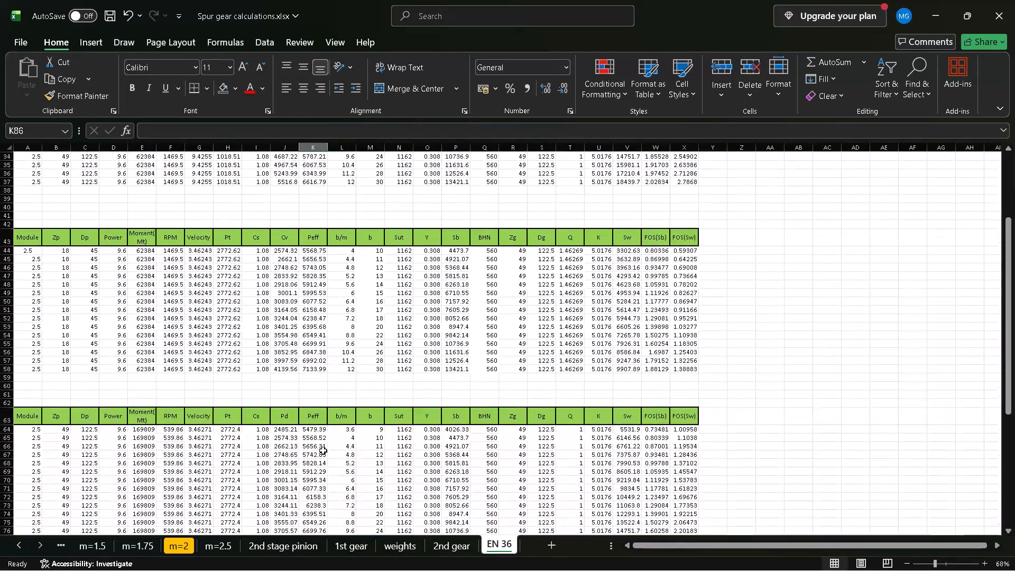
scroll(323, 450, "up", 1)
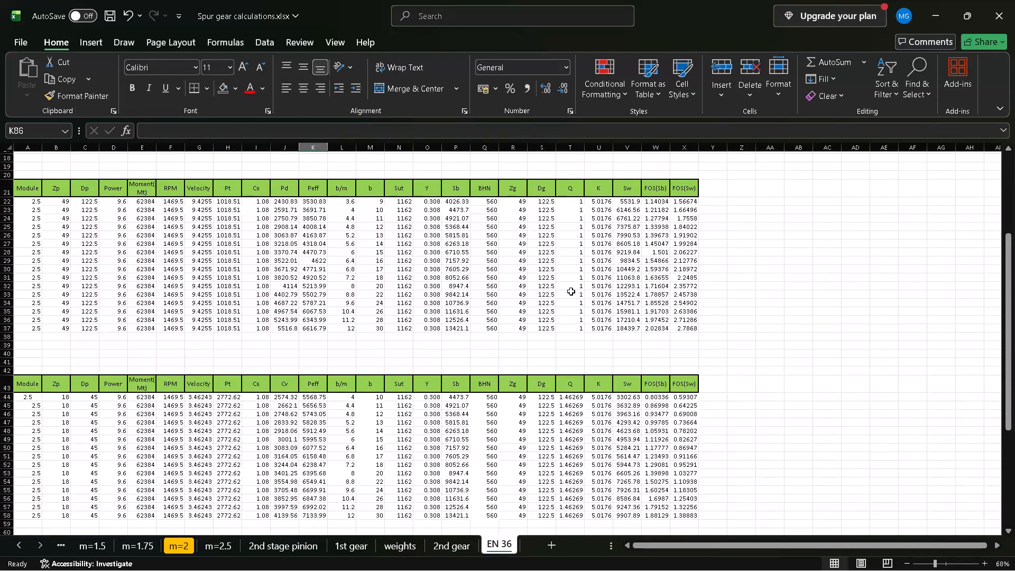
left_click(571, 291)
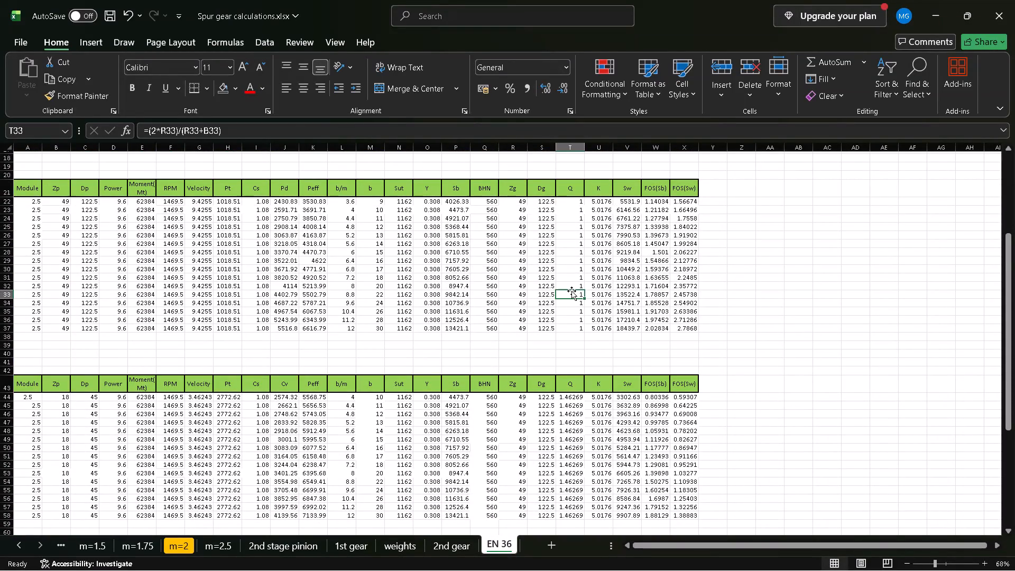
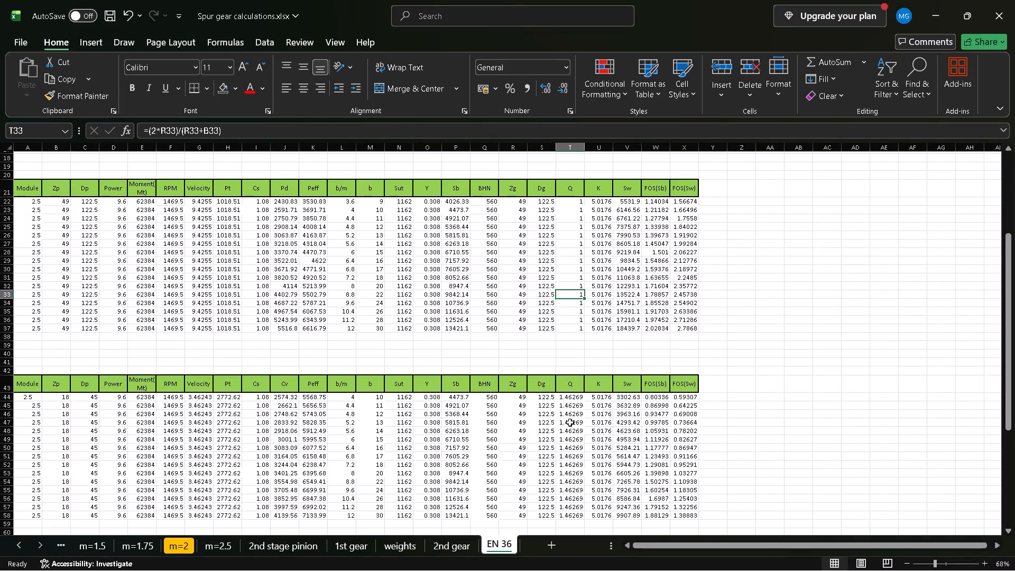
Inspect the Q formula in cell T47 of the gear table headed at row 43 on the EN 36 sheet.
left_click(568, 421)
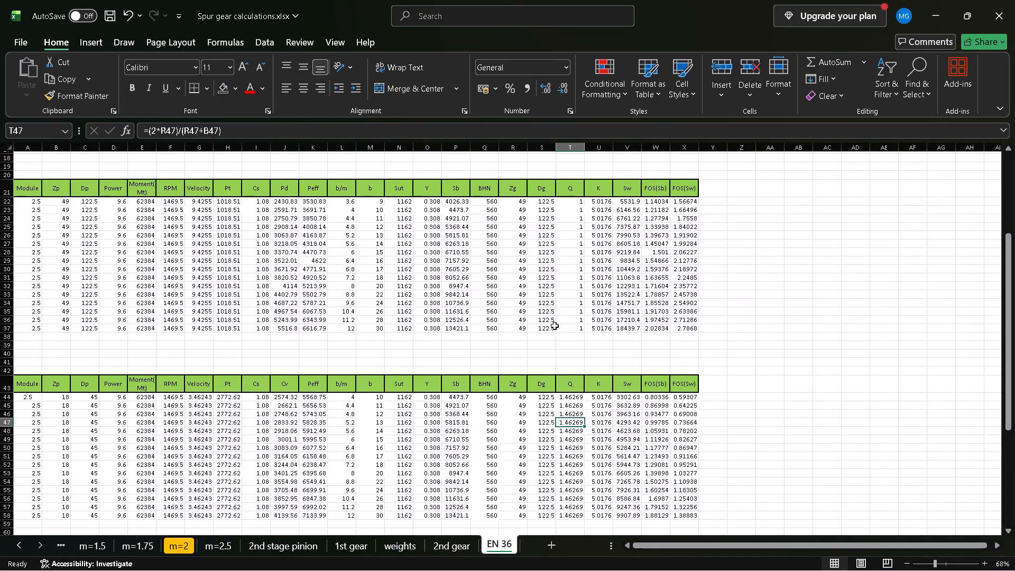
scroll(404, 382, "right", 1)
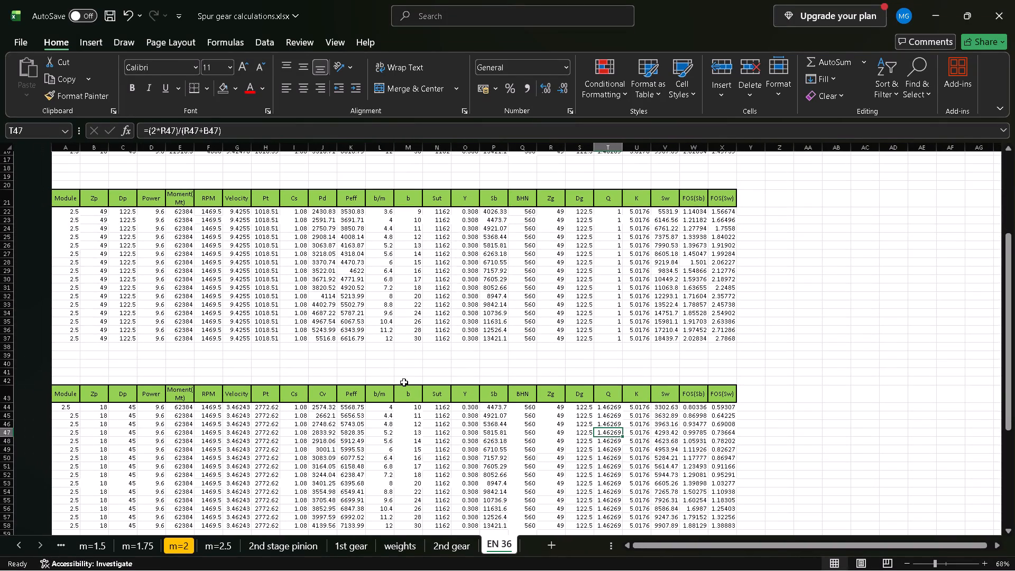
scroll(404, 382, "right", 2)
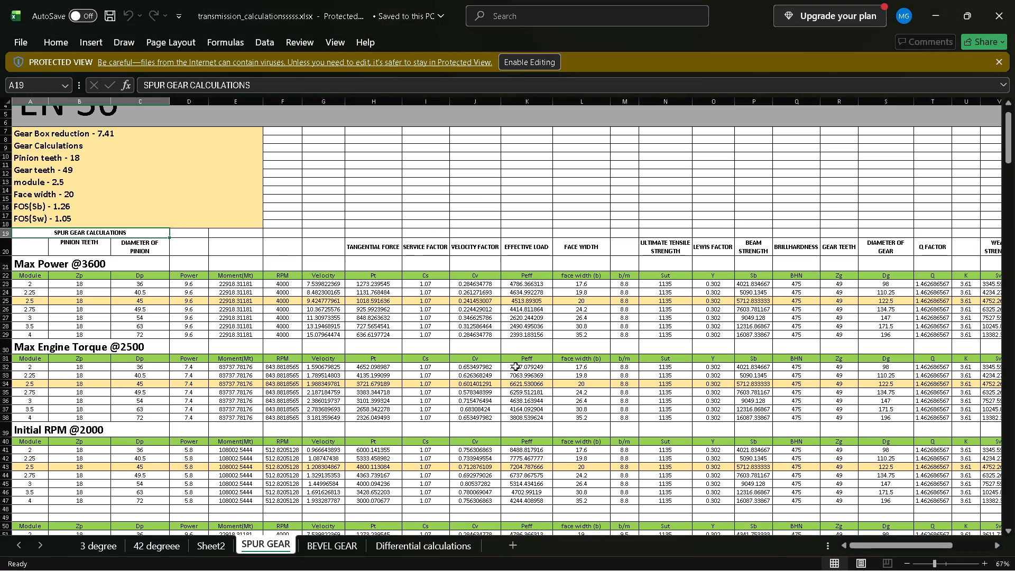
Switch to the transmission calculations workbook and examine the EN 36 gear tables on the SPUR GEAR sheet for comparison.
scroll(545, 348, "left", 2)
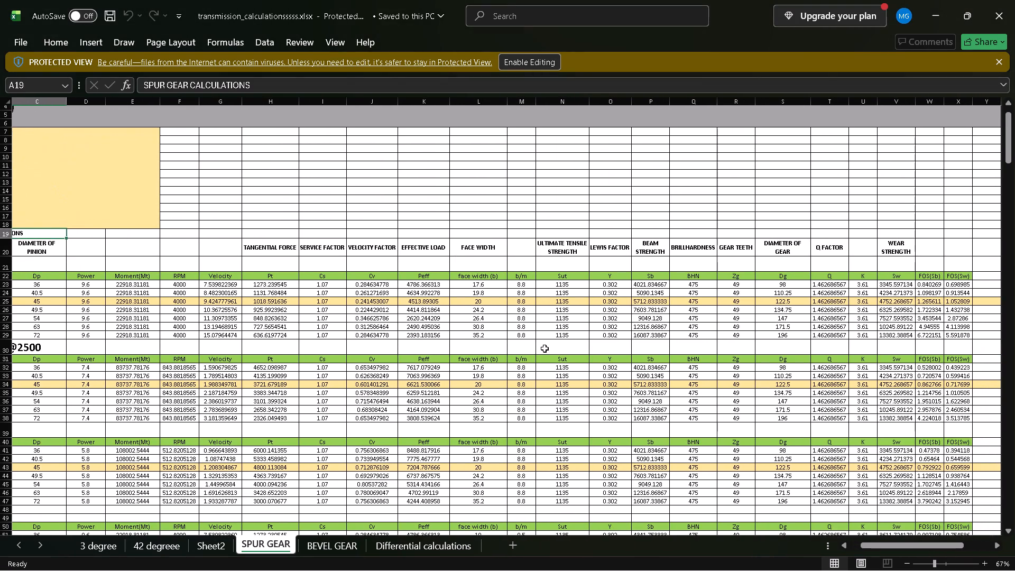
scroll(816, 358, "down", 1)
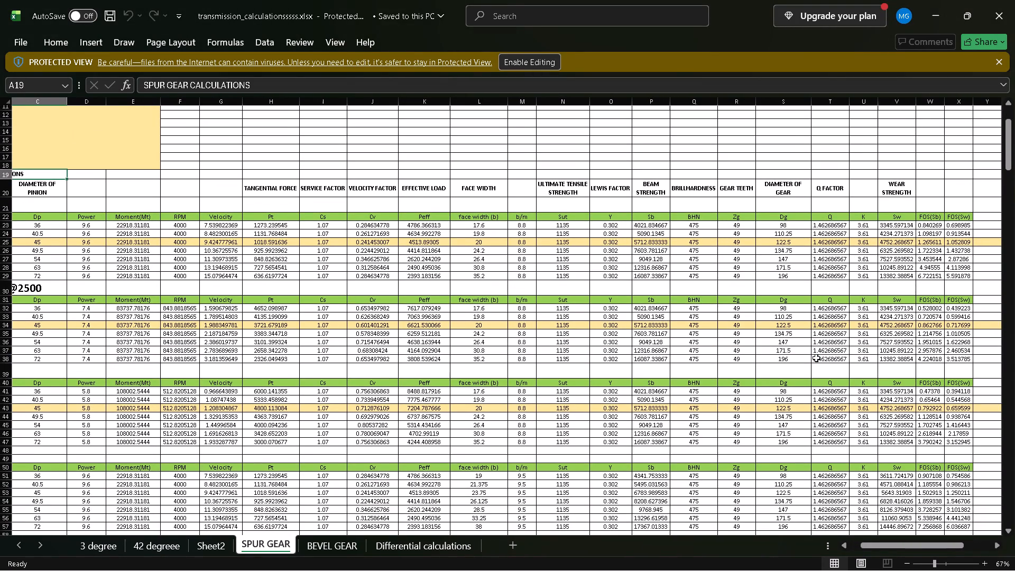
scroll(816, 358, "down", 3)
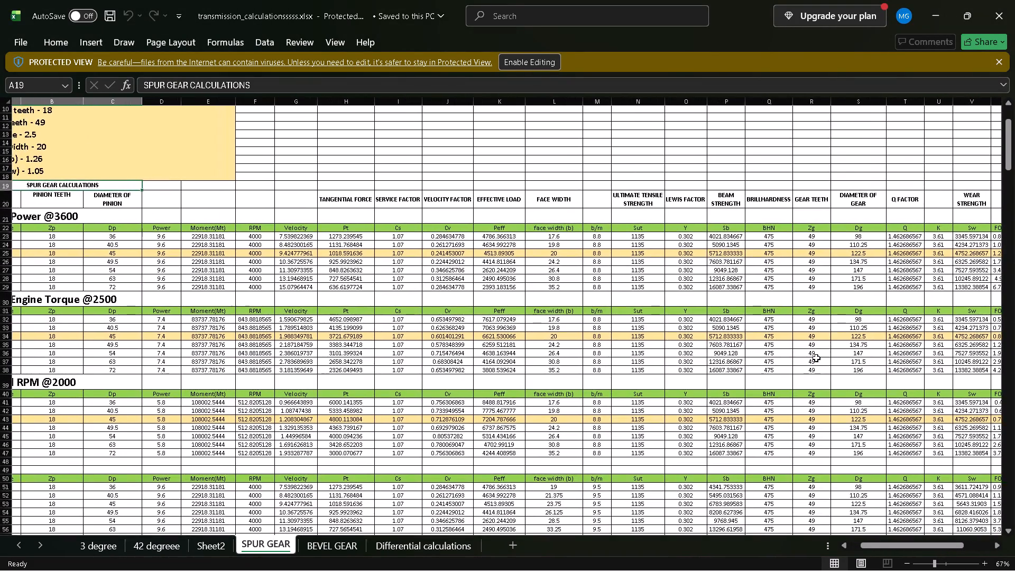
scroll(816, 358, "down", 4)
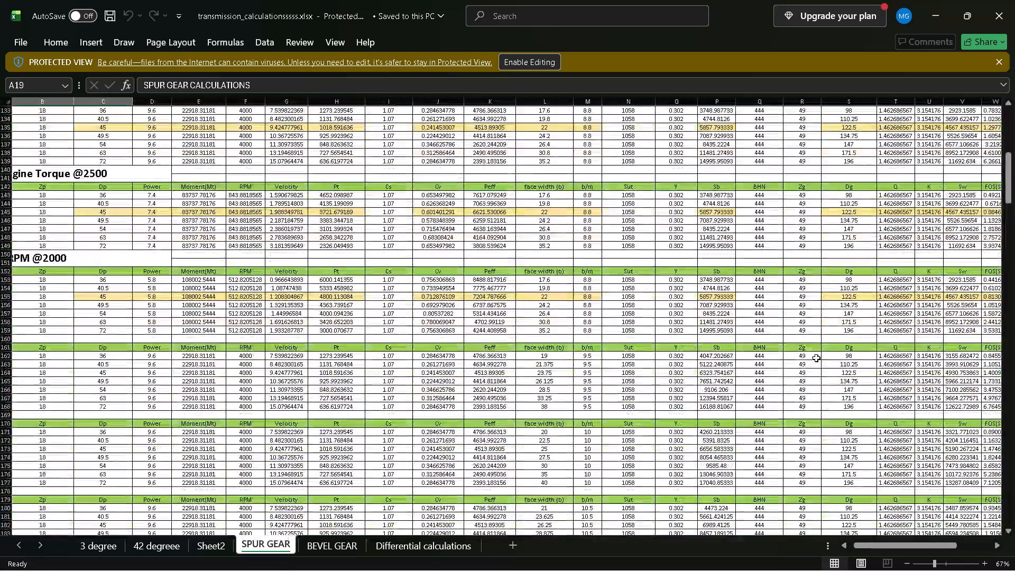
scroll(816, 358, "down", 4)
scroll(816, 358, "up", 7)
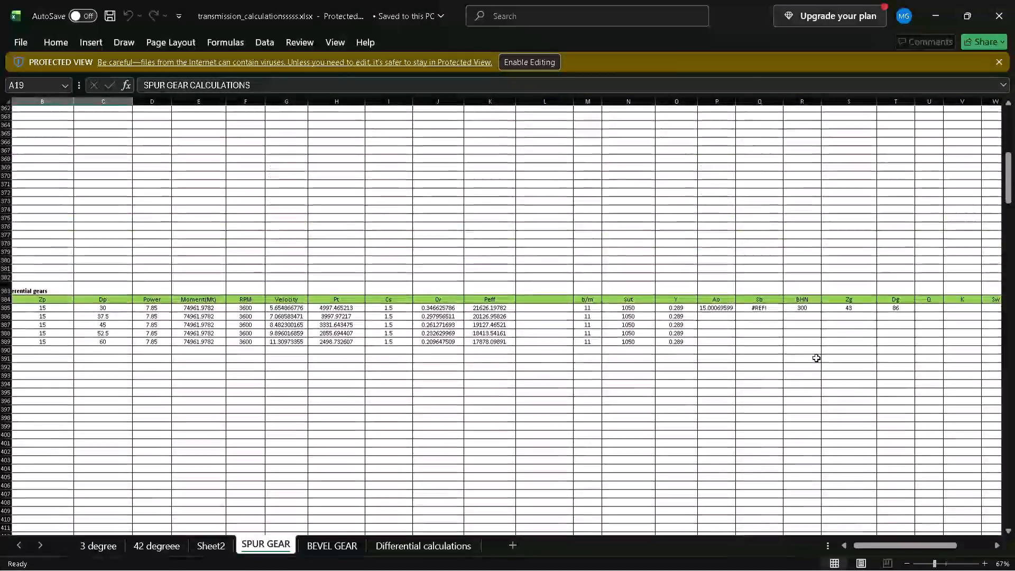
scroll(816, 358, "up", 5)
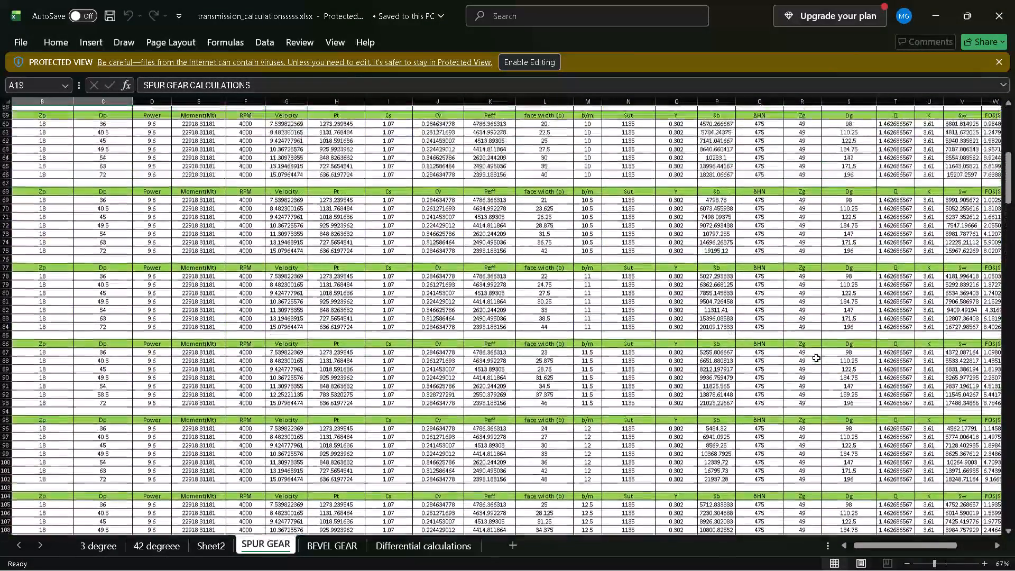
scroll(816, 358, "up", 4)
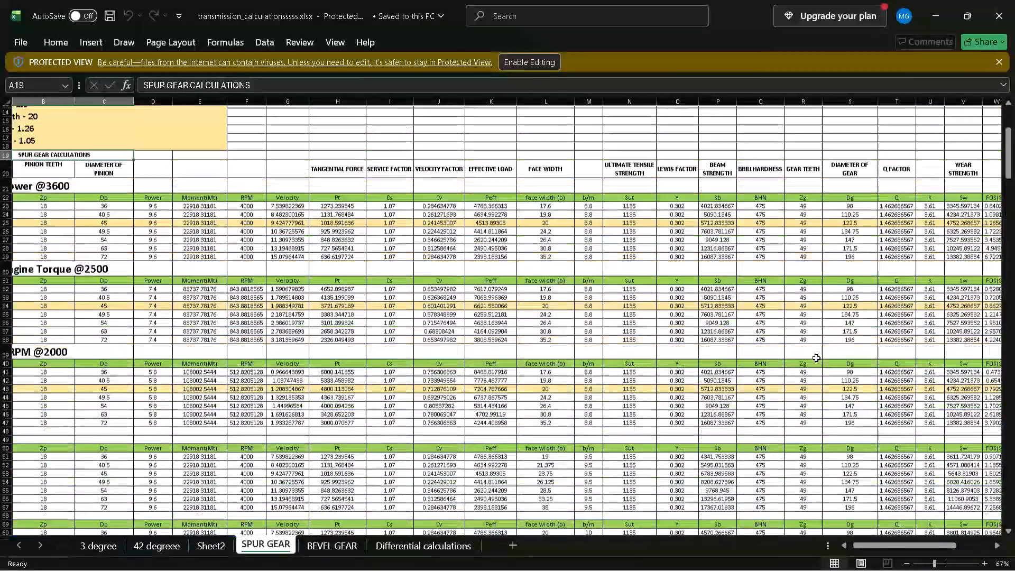
scroll(816, 358, "up", 1)
scroll(816, 358, "right", 1)
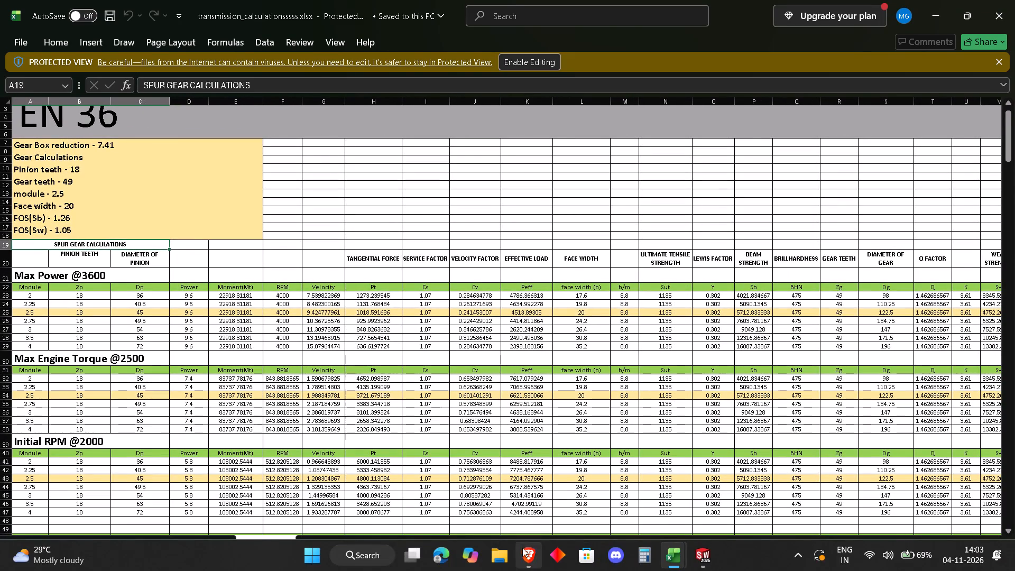
In File Explorer, browse BAJA, BAJA.52, 52, 52, TRANSMISSION, Transmission mac 52.0 and its same-named subfolder for the gearbox files.
left_click(505, 549)
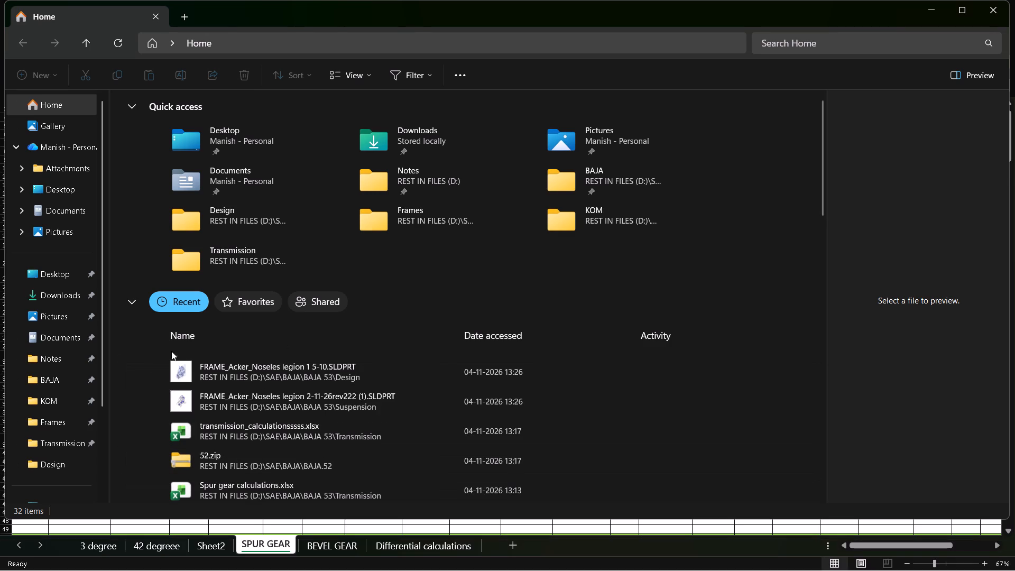
left_click(58, 379)
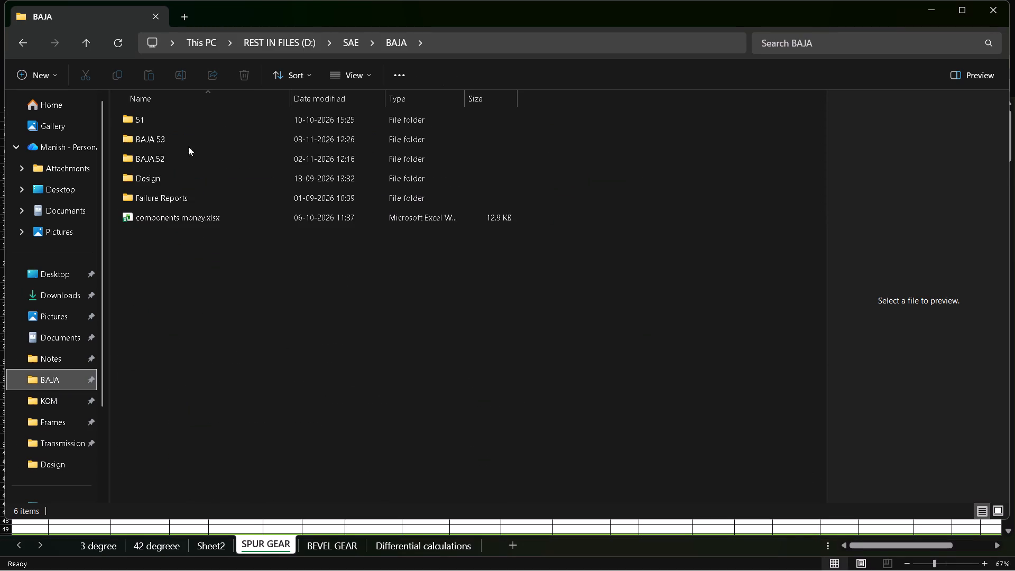
double_click(186, 158)
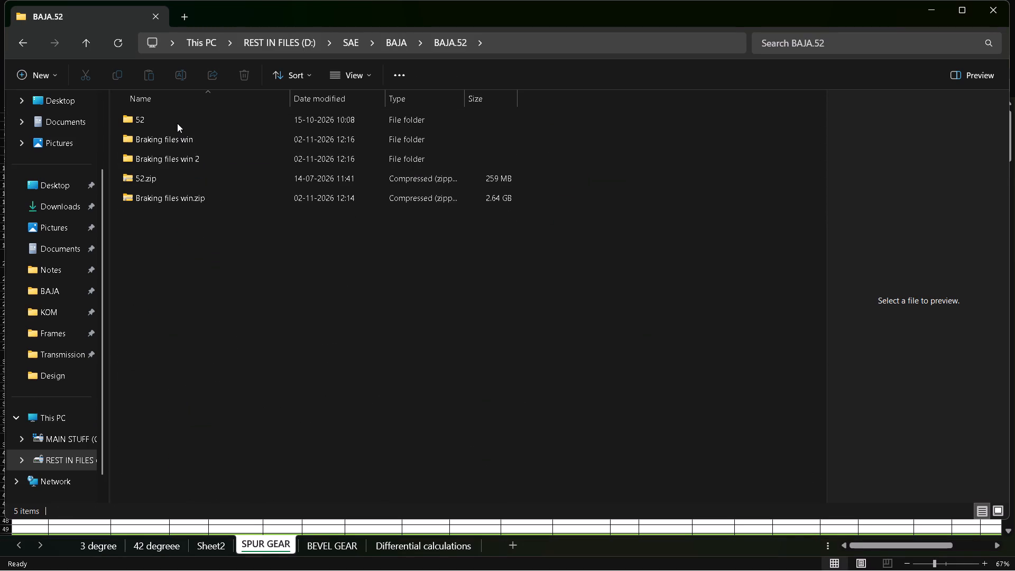
left_click(177, 123)
double_click(177, 123)
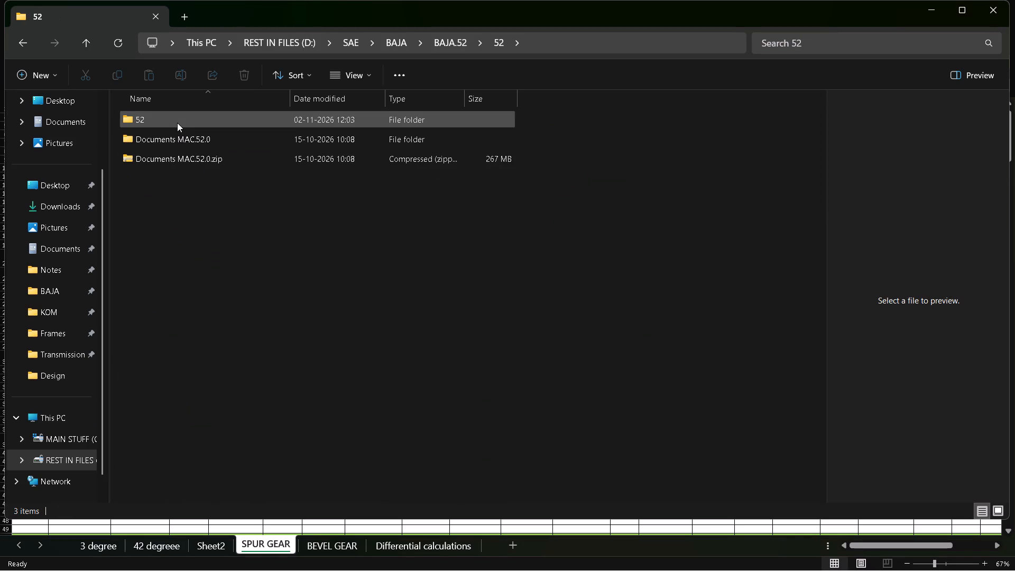
double_click(178, 116)
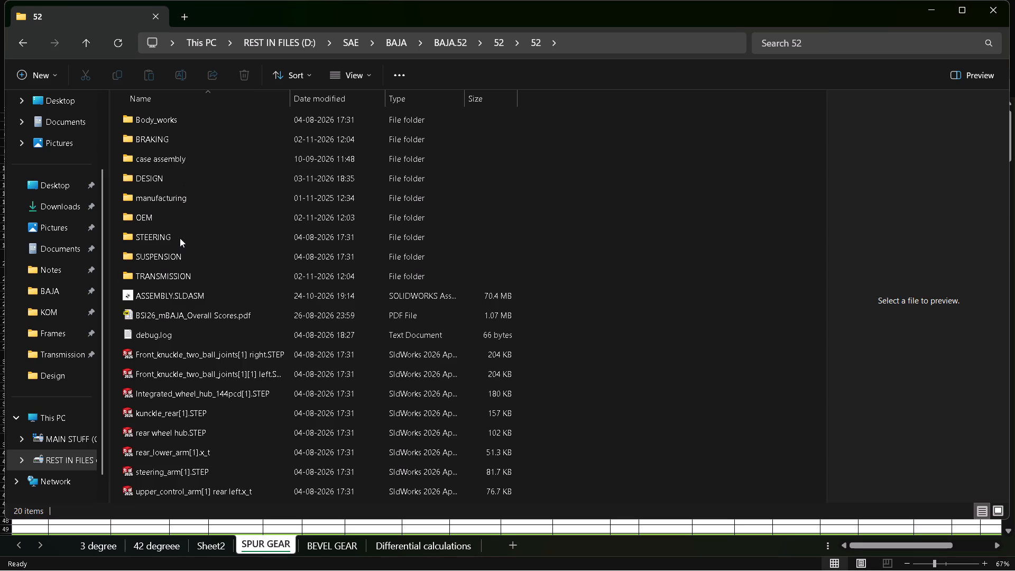
double_click(172, 271)
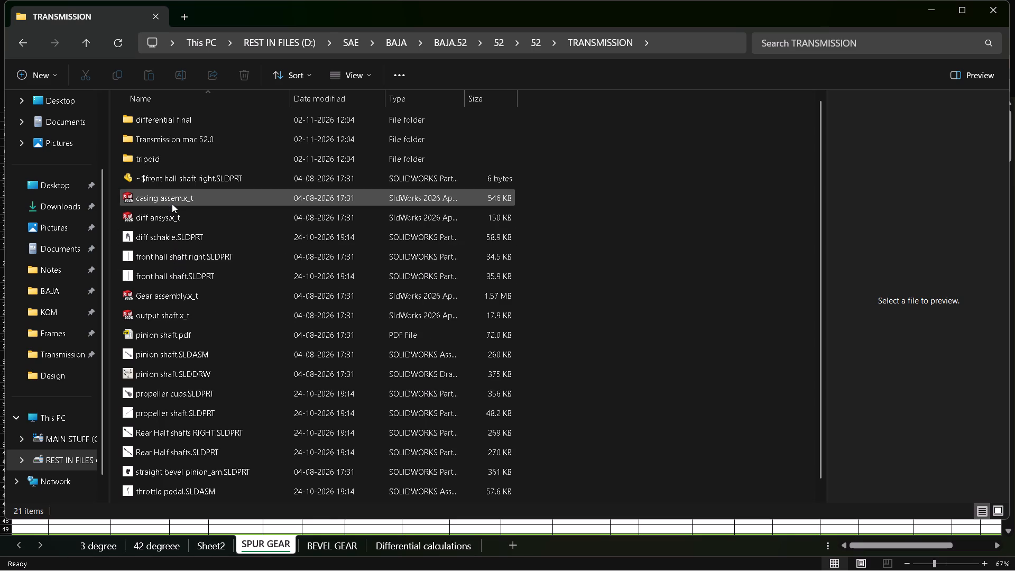
double_click(156, 143)
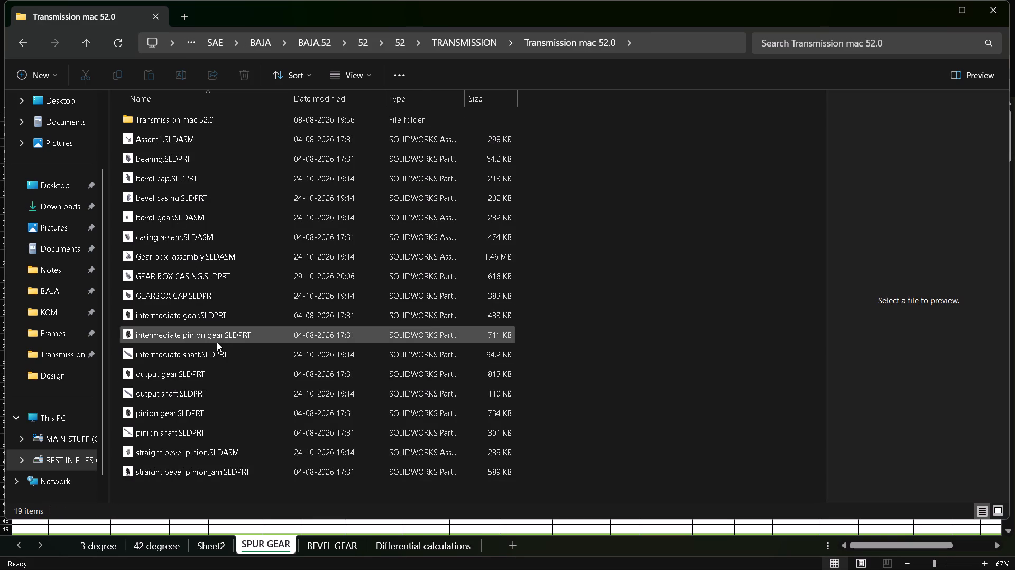
double_click(204, 124)
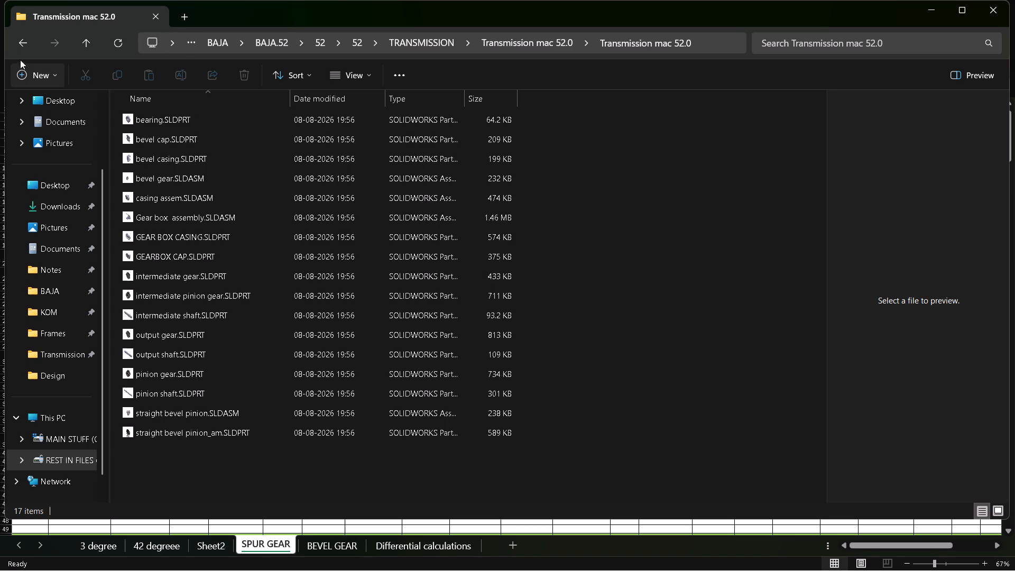
Return to the inner 52 folder and reopen its TRANSMISSION folder.
left_click(22, 43)
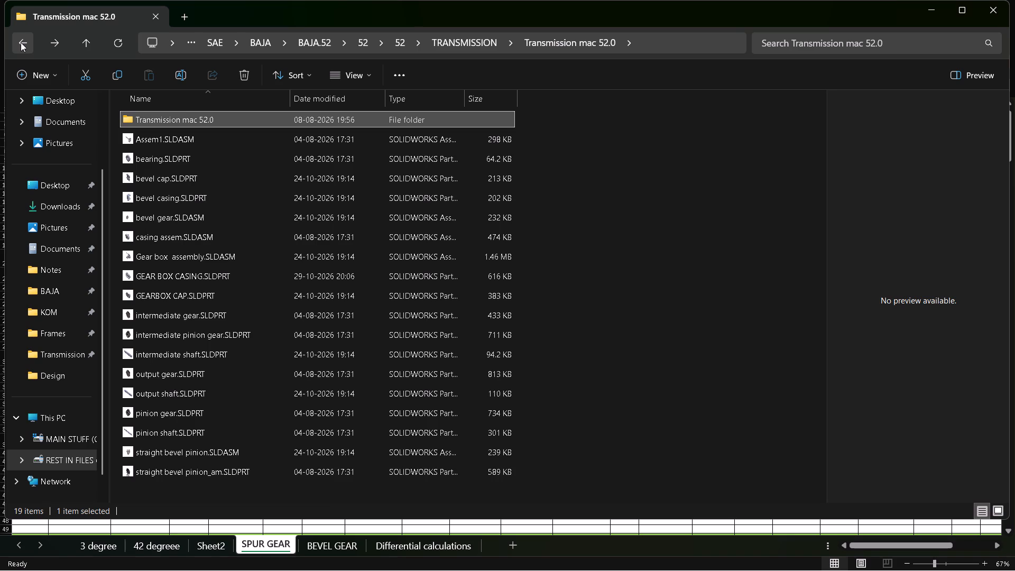
left_click(394, 41)
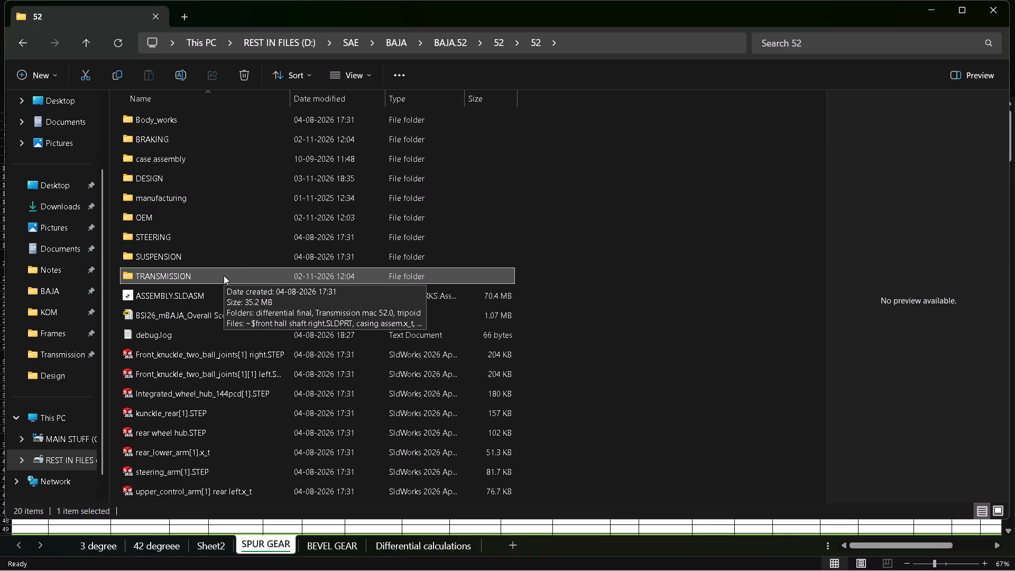
double_click(187, 271)
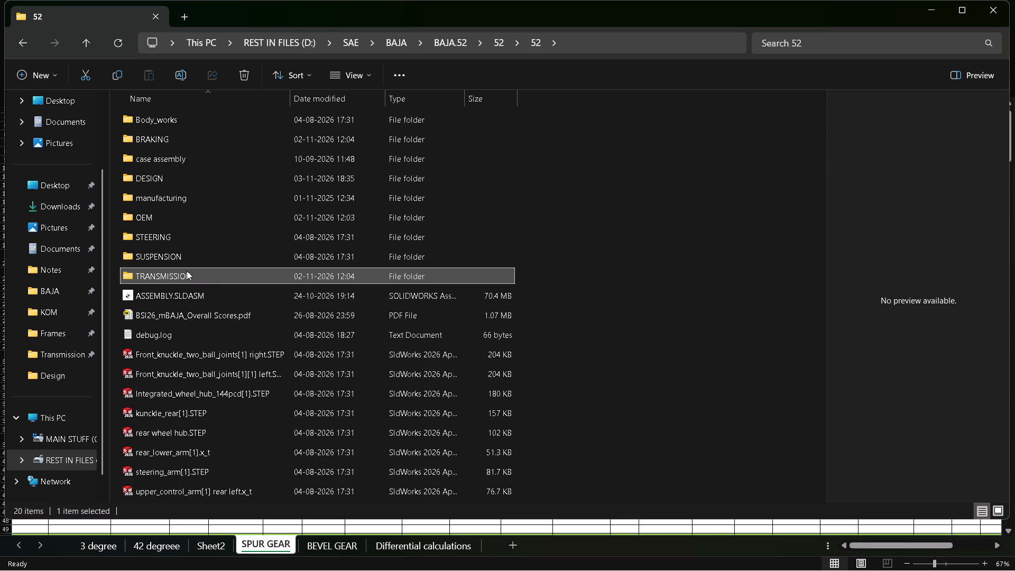
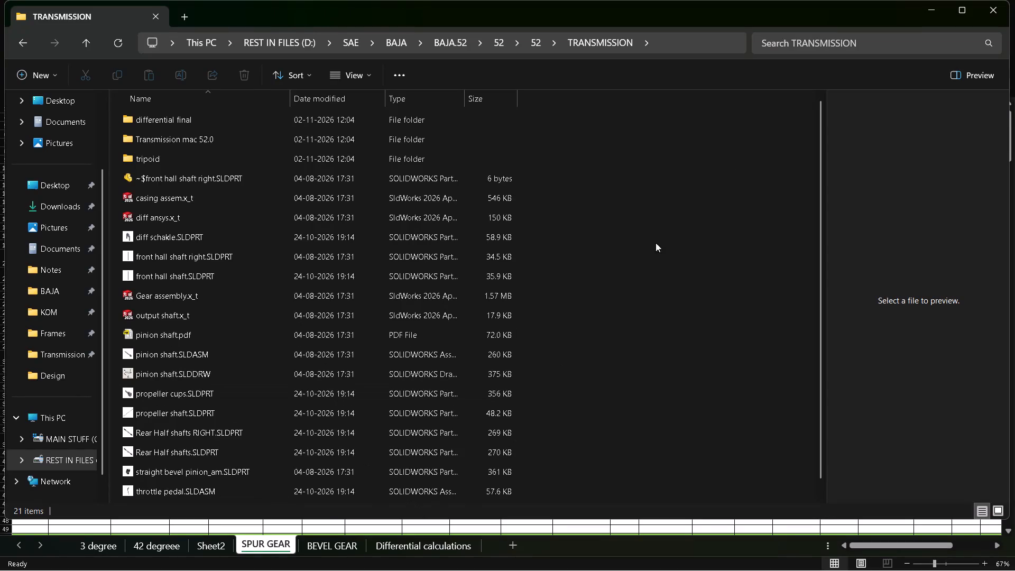
Close the File Explorer window showing the TRANSMISSION folder to get back to the SPUR GEAR sheet.
left_click(999, 10)
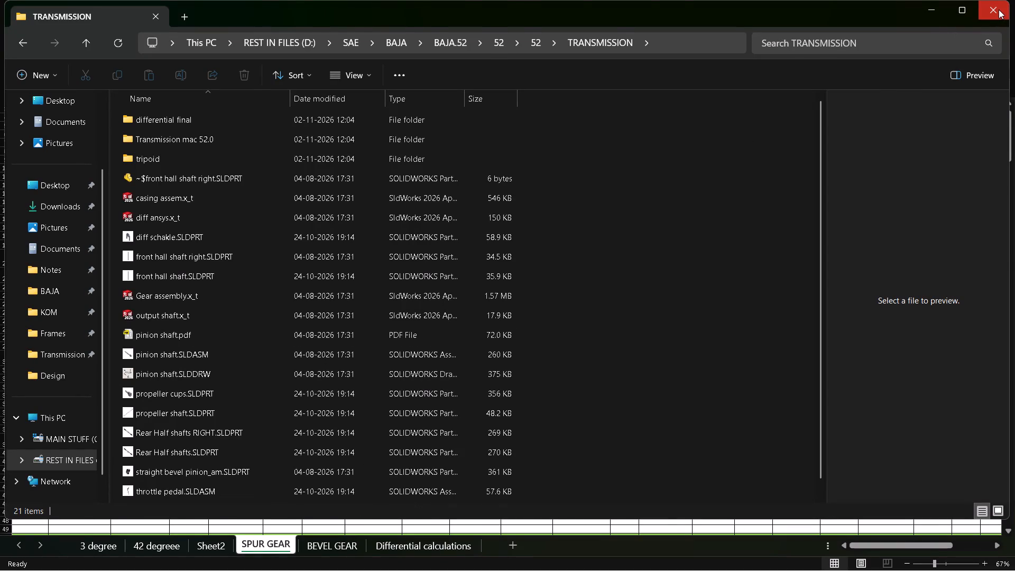
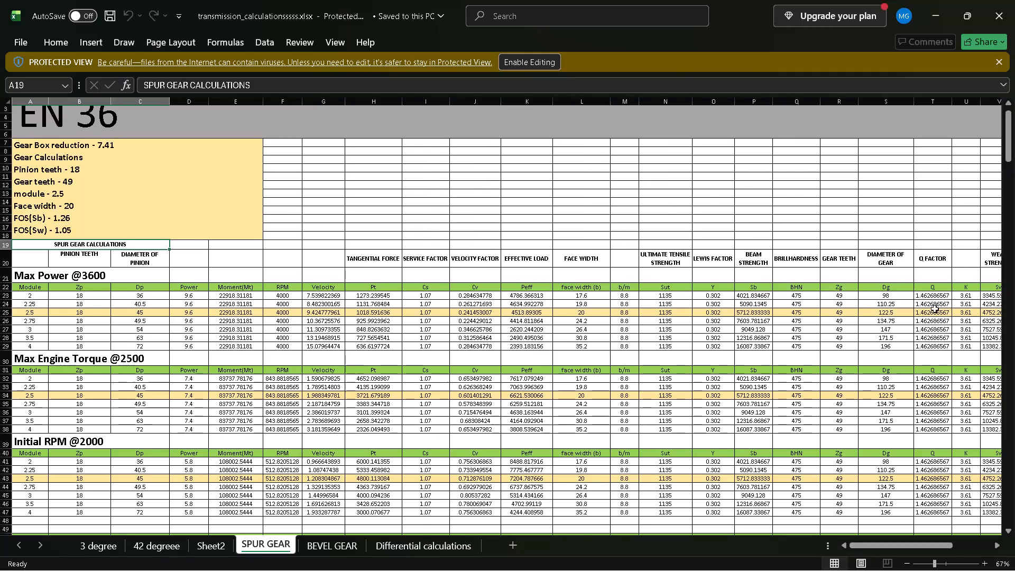
Examine the wear strength and FOS columns at the far end of the EN 36 spur gear tables.
scroll(935, 309, "left", 4)
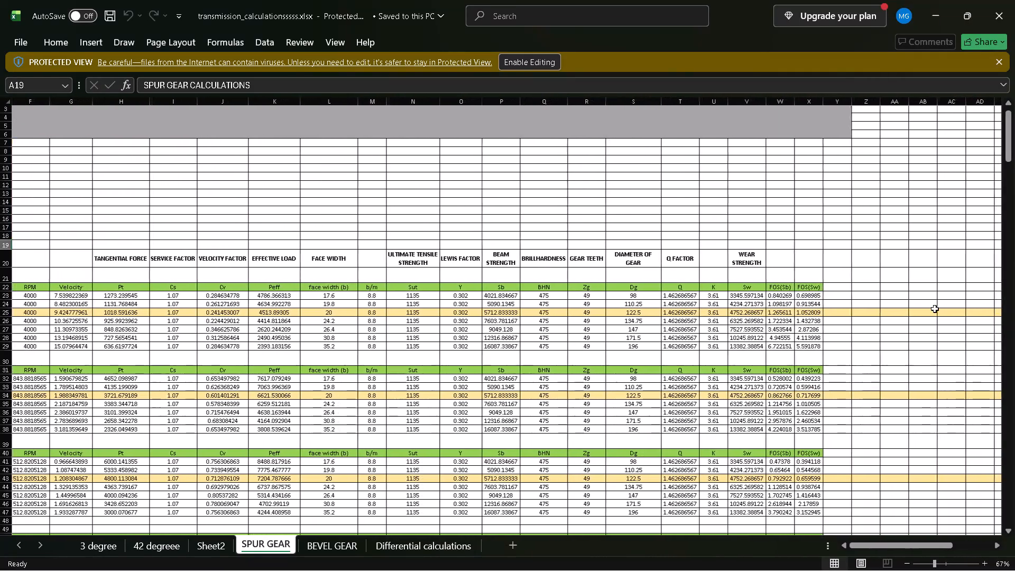
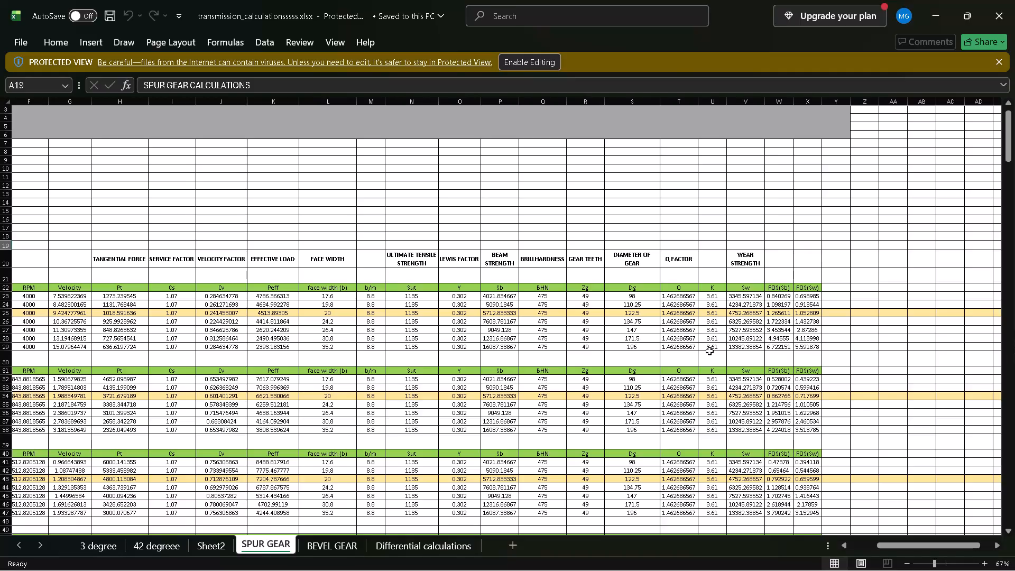
Check the Q factor formula in the first table of the SPUR GEAR sheet.
left_click(677, 302)
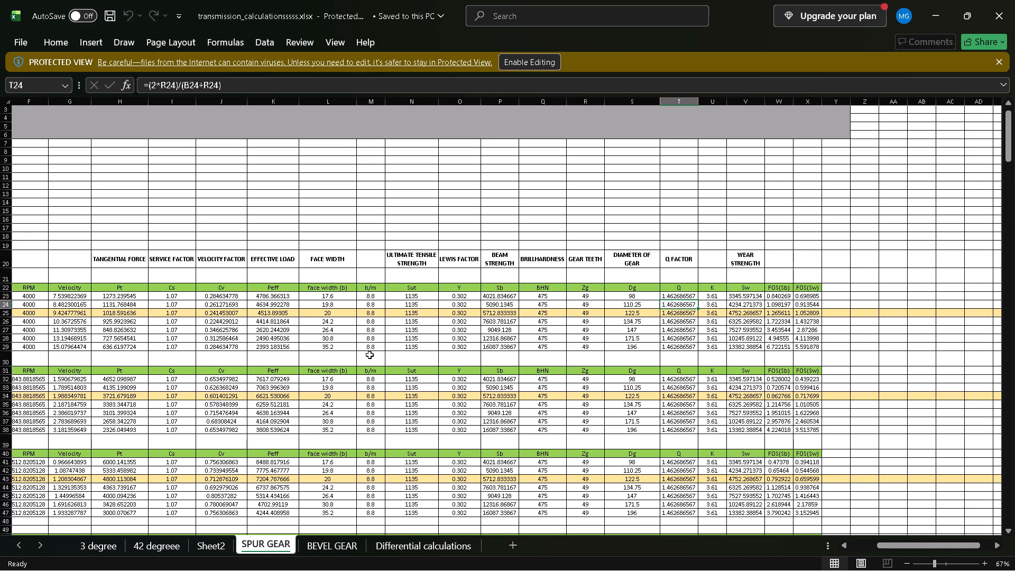
scroll(902, 32, "left", 1)
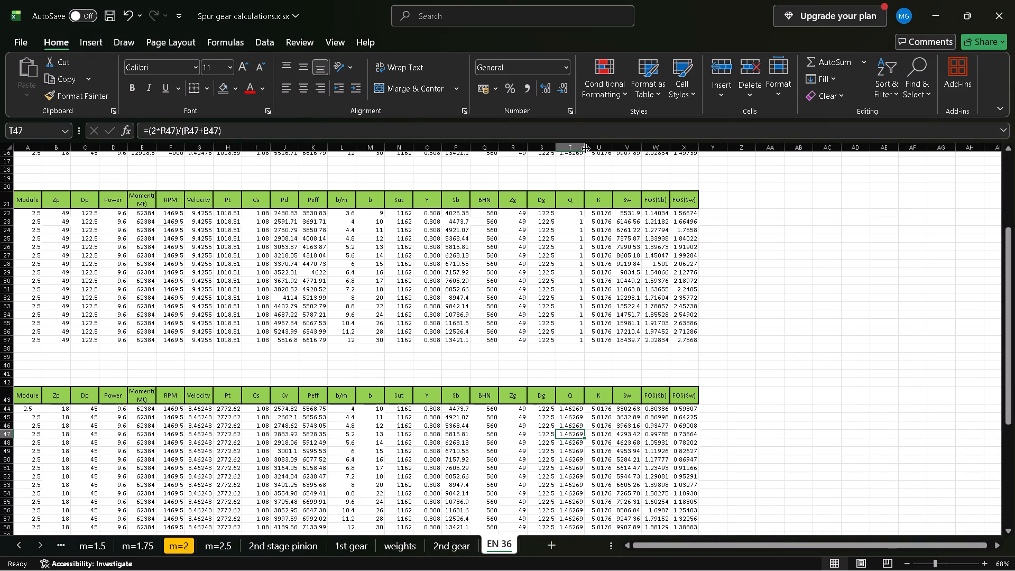
Switch to the EN 36 sheet of the Spur gear calculations workbook and widen the Q, Sb, Y, Peff and Pd columns for more decimals.
left_click_drag(586, 149, 591, 148)
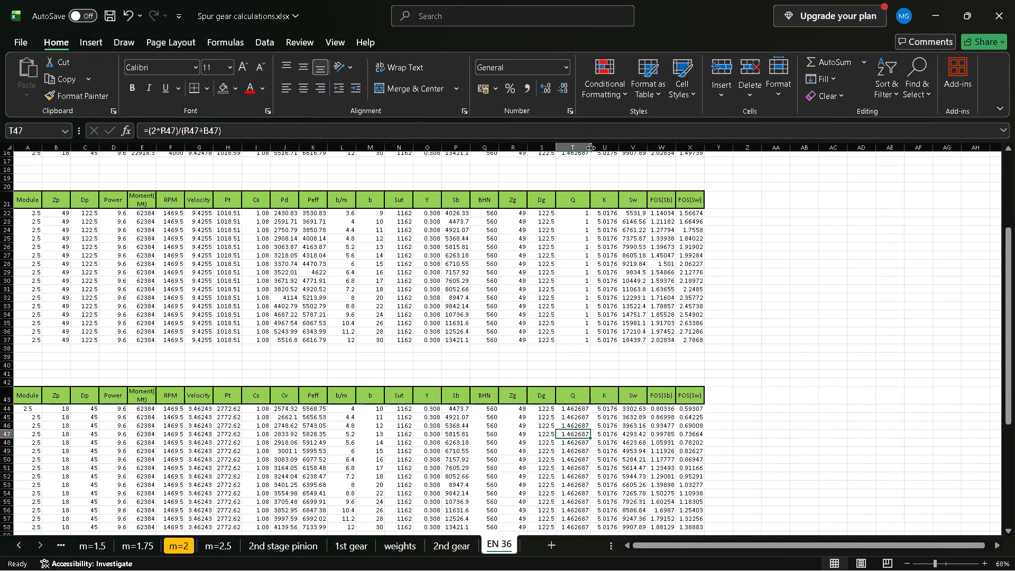
left_click_drag(591, 148, 593, 148)
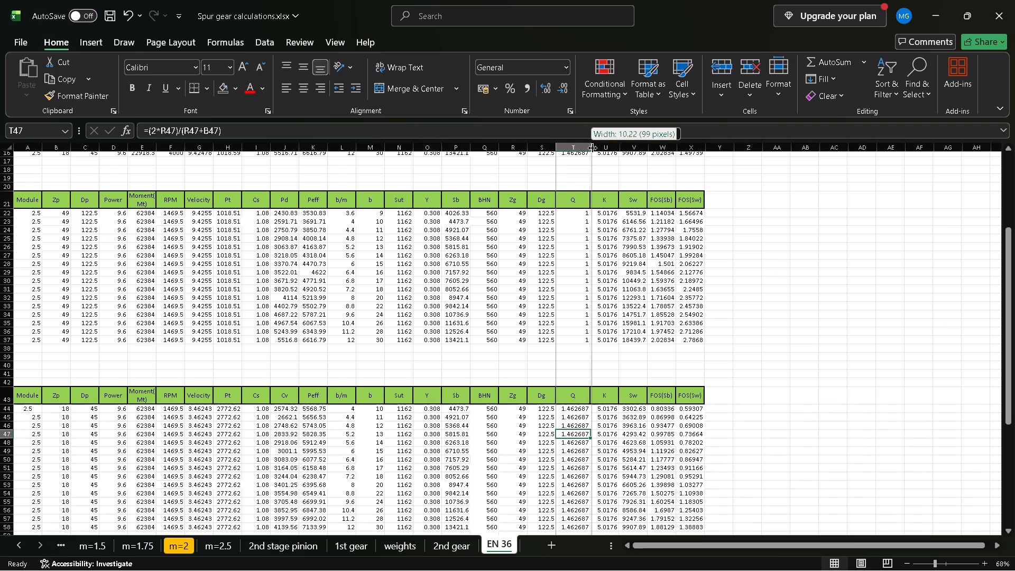
left_click_drag(593, 148, 597, 148)
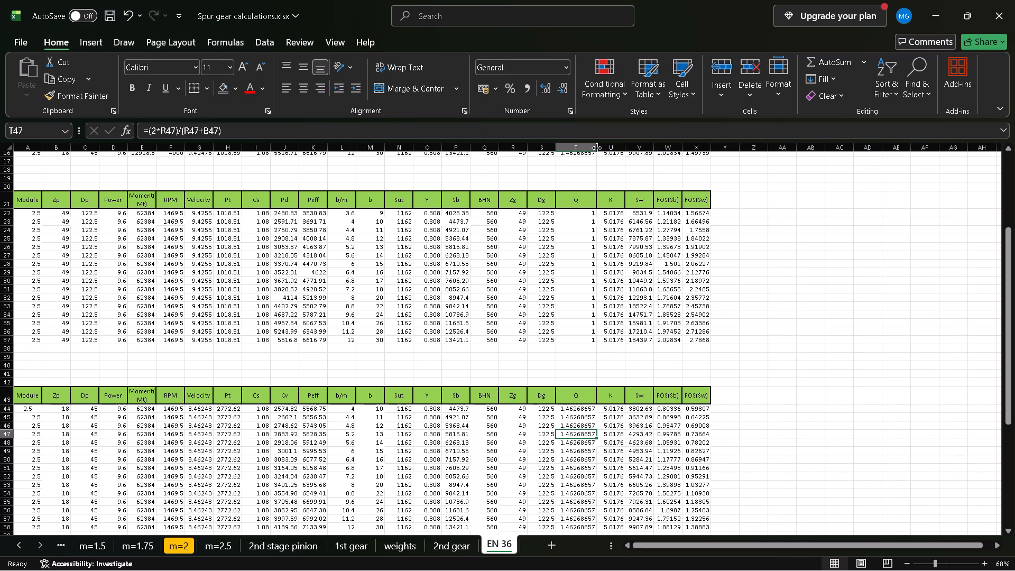
left_click_drag(597, 148, 613, 148)
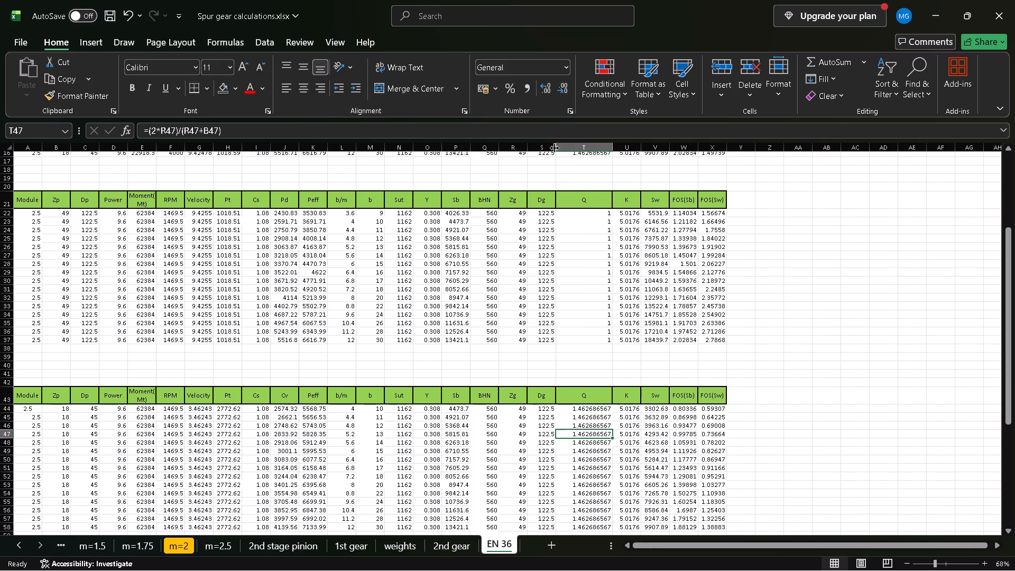
left_click_drag(469, 146, 488, 150)
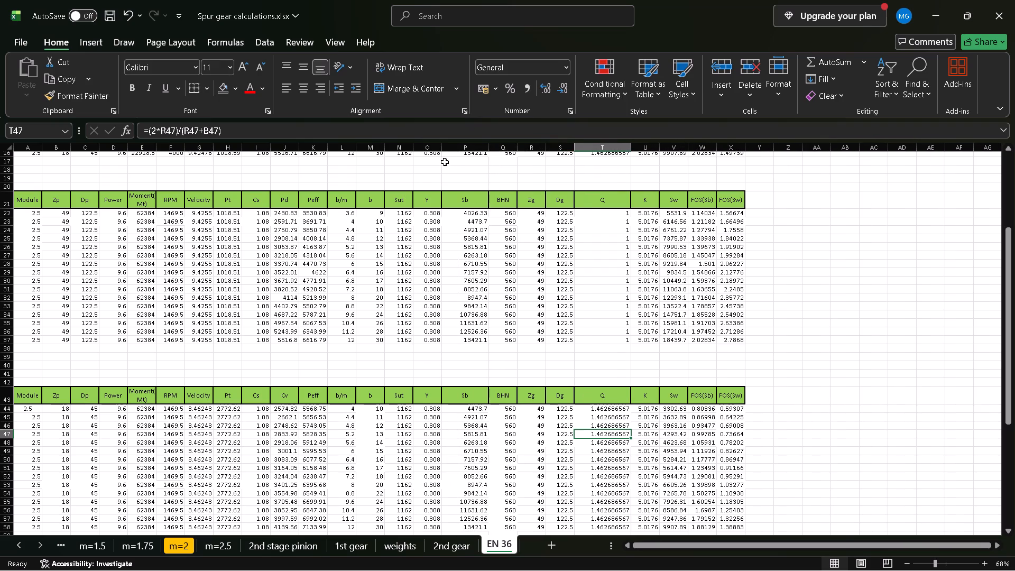
left_click_drag(442, 150, 456, 151)
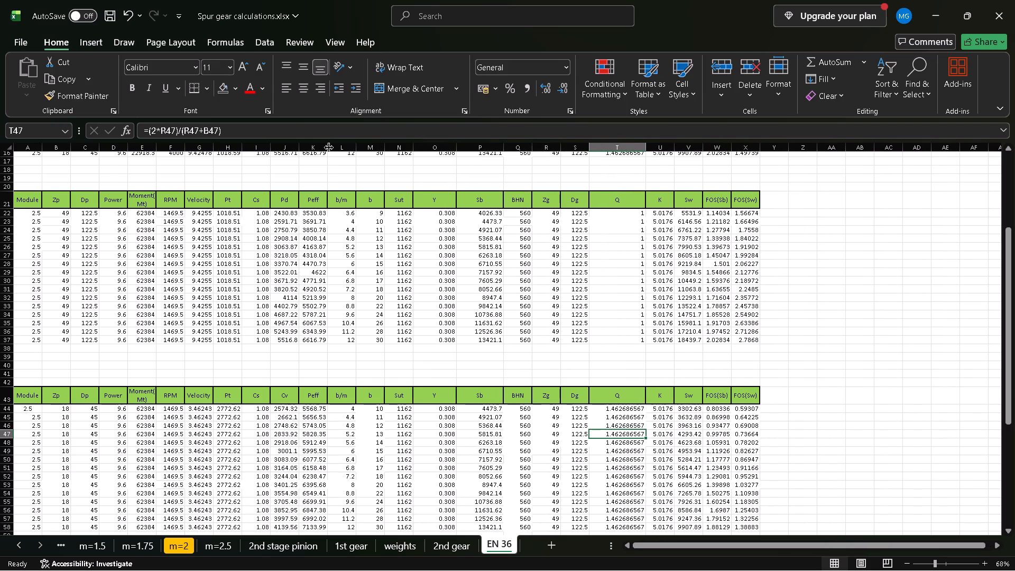
left_click_drag(328, 147, 347, 141)
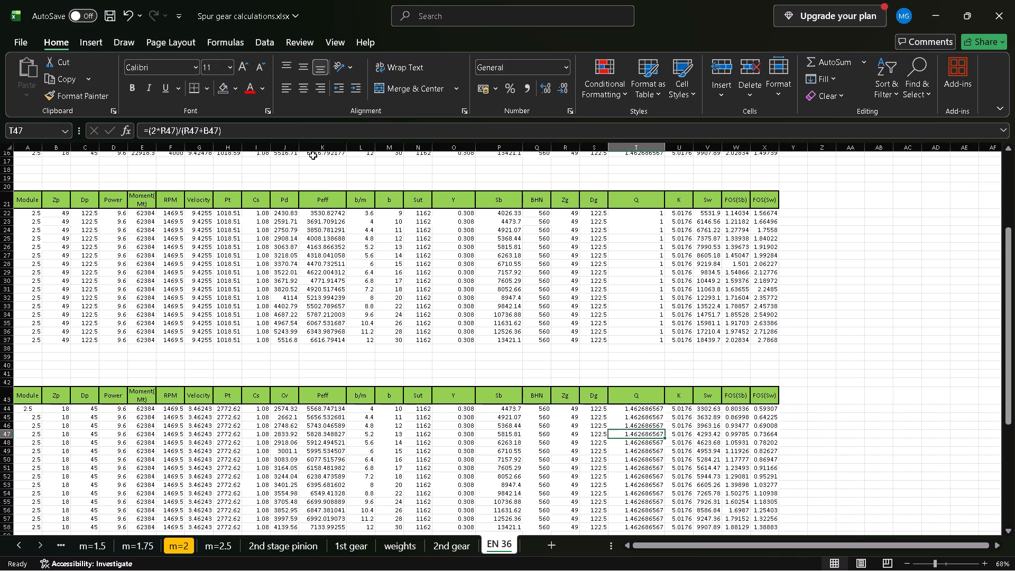
left_click_drag(298, 144, 311, 144)
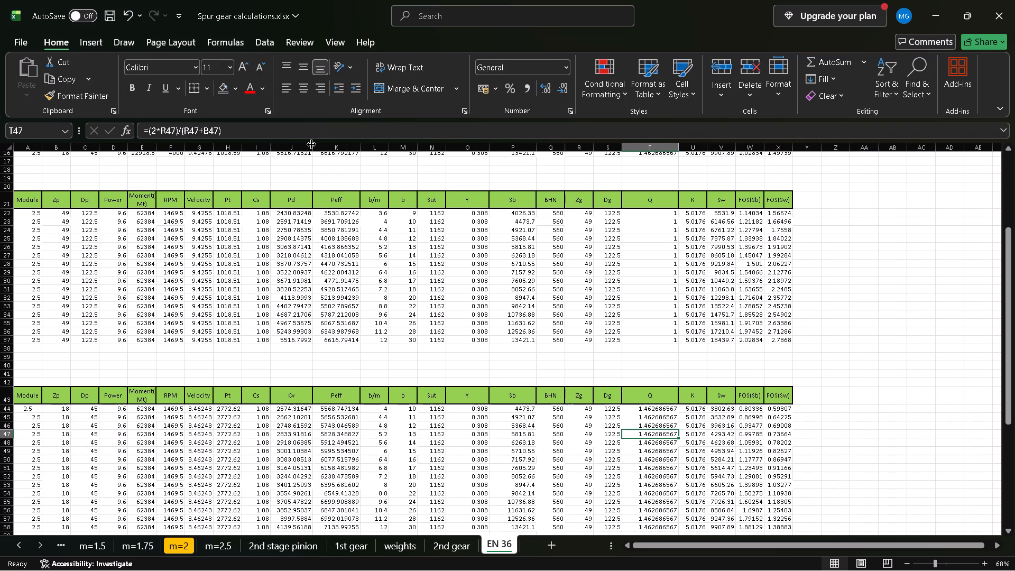
left_click_drag(313, 143, 317, 146)
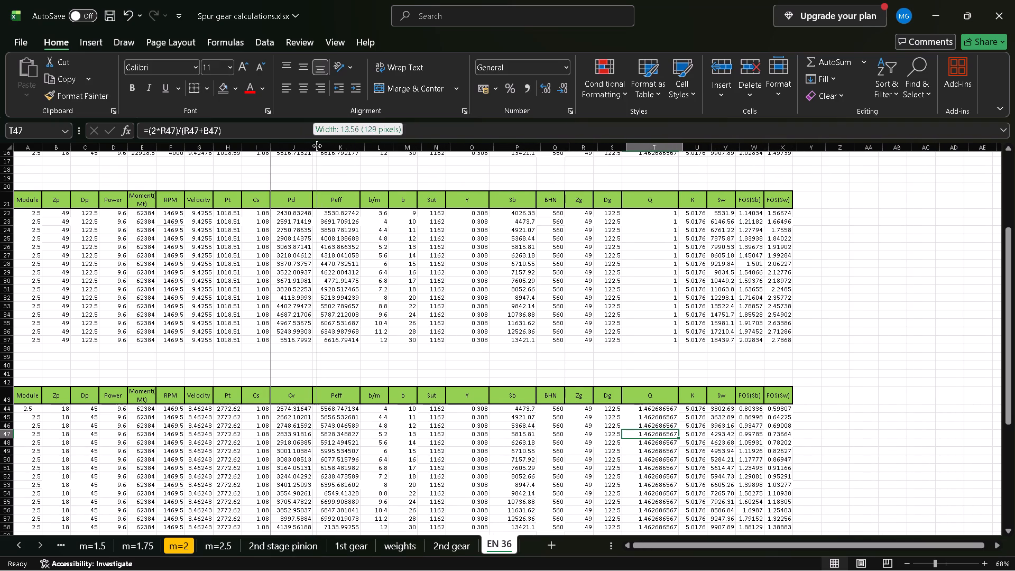
left_click_drag(317, 146, 318, 146)
left_click(319, 148)
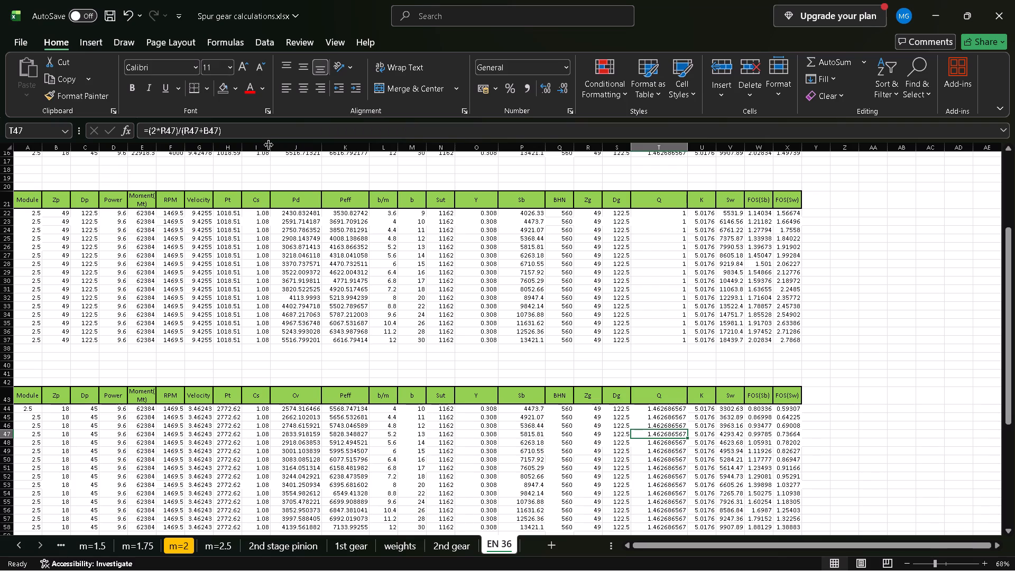
Widen the Cs, Pt, Velocity, RPM and Moment(Mt) columns of the EN 36 tables for more decimals.
left_click_drag(271, 145, 279, 145)
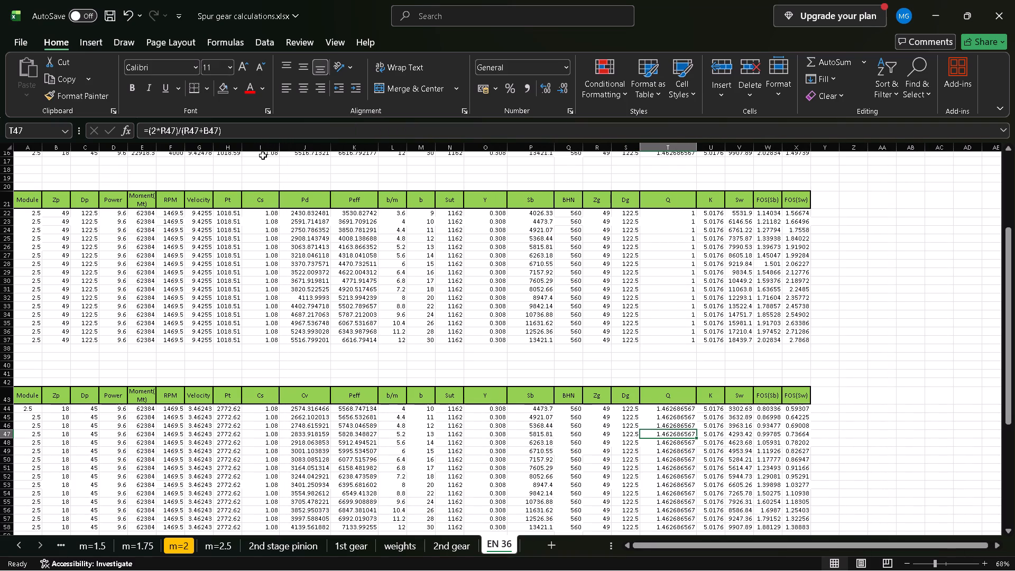
left_click_drag(242, 144, 253, 148)
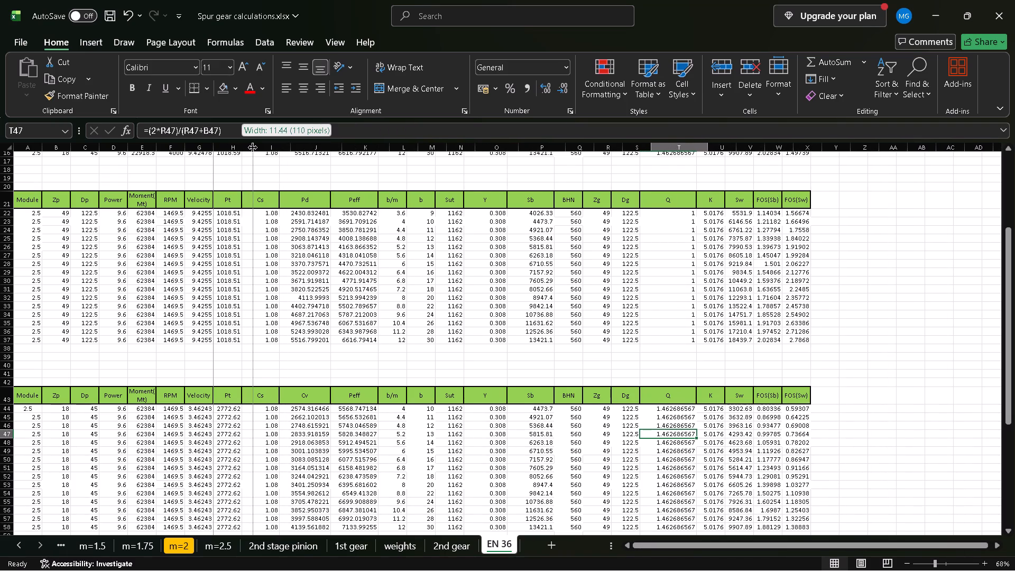
left_click_drag(253, 148, 254, 148)
left_click_drag(255, 147, 261, 147)
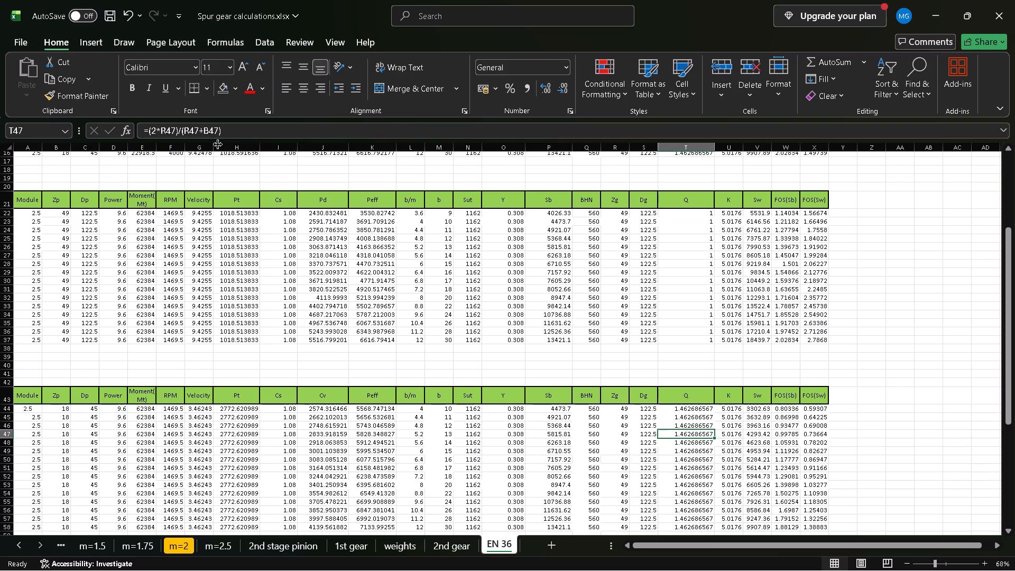
left_click_drag(213, 144, 226, 145)
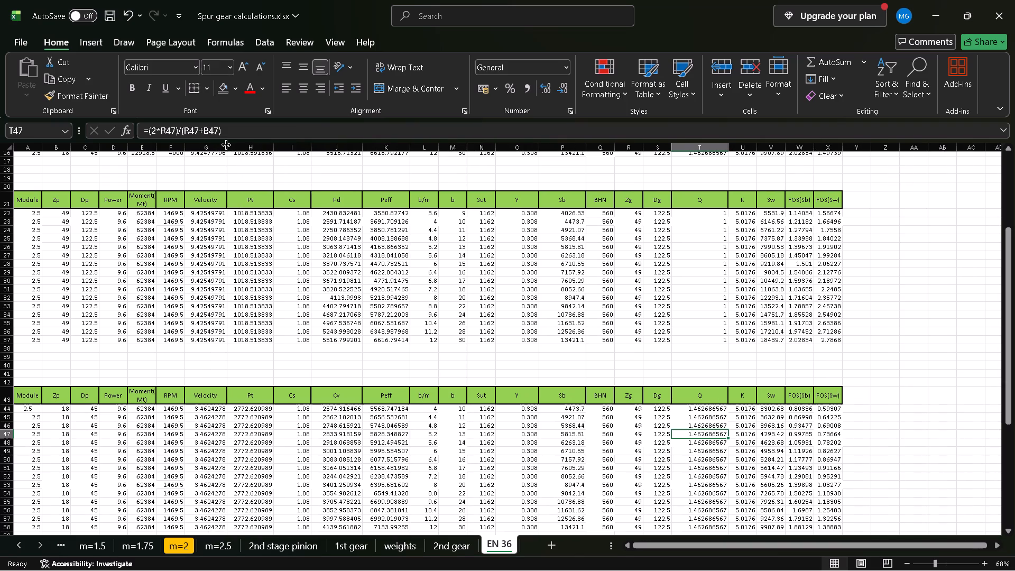
left_click_drag(227, 149, 233, 149)
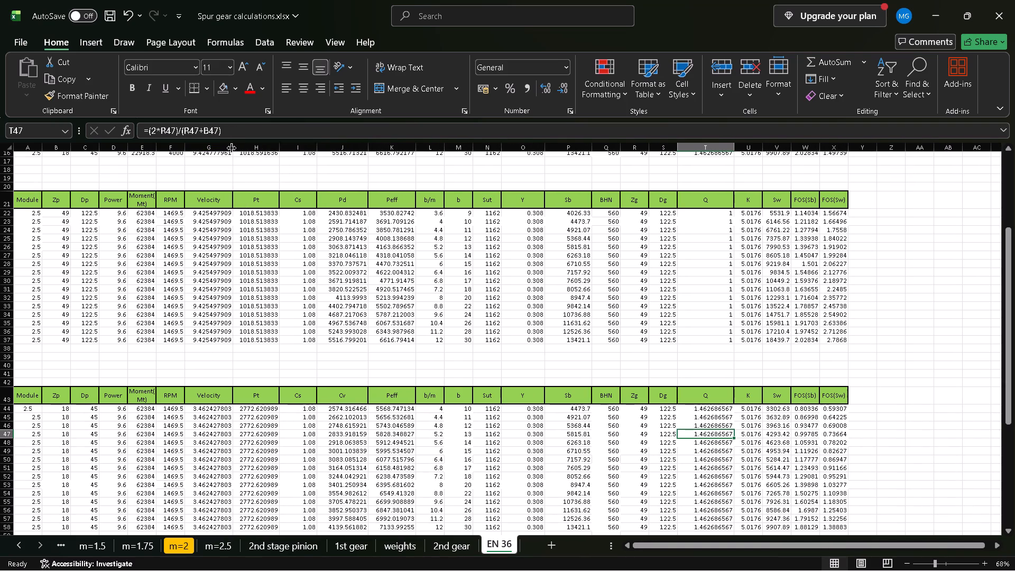
left_click_drag(232, 148, 238, 148)
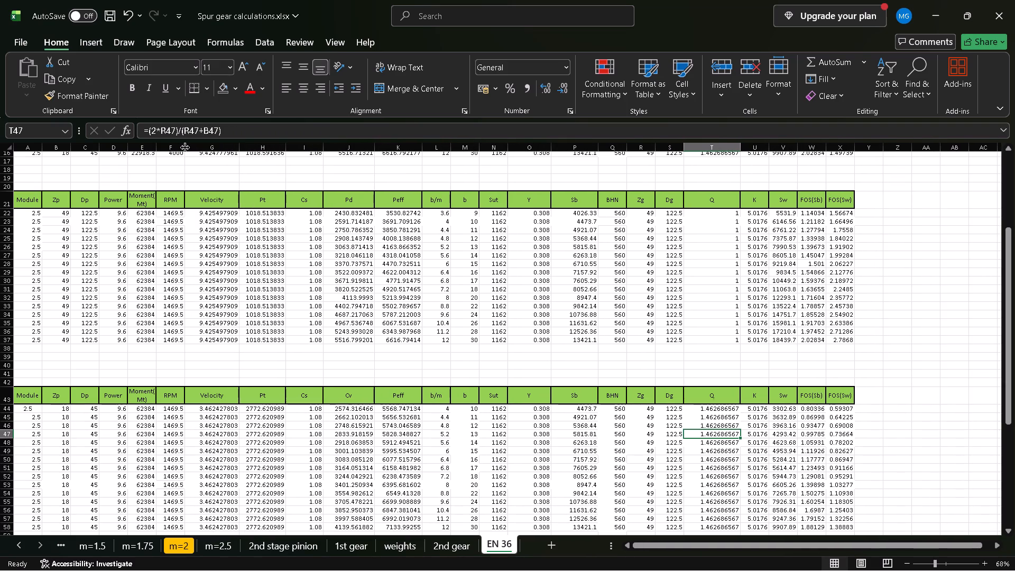
left_click_drag(184, 148, 190, 149)
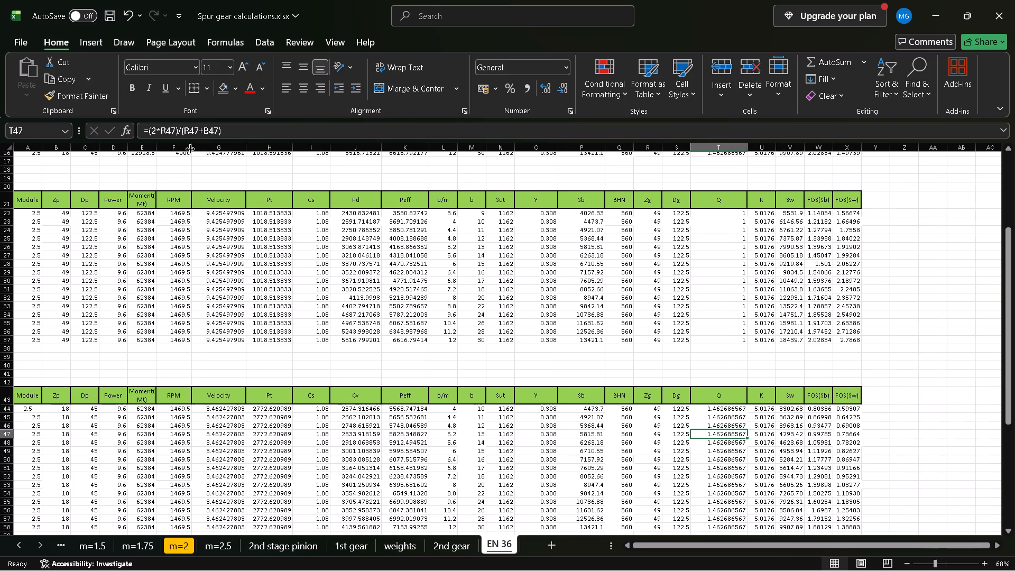
left_click_drag(156, 148, 170, 152)
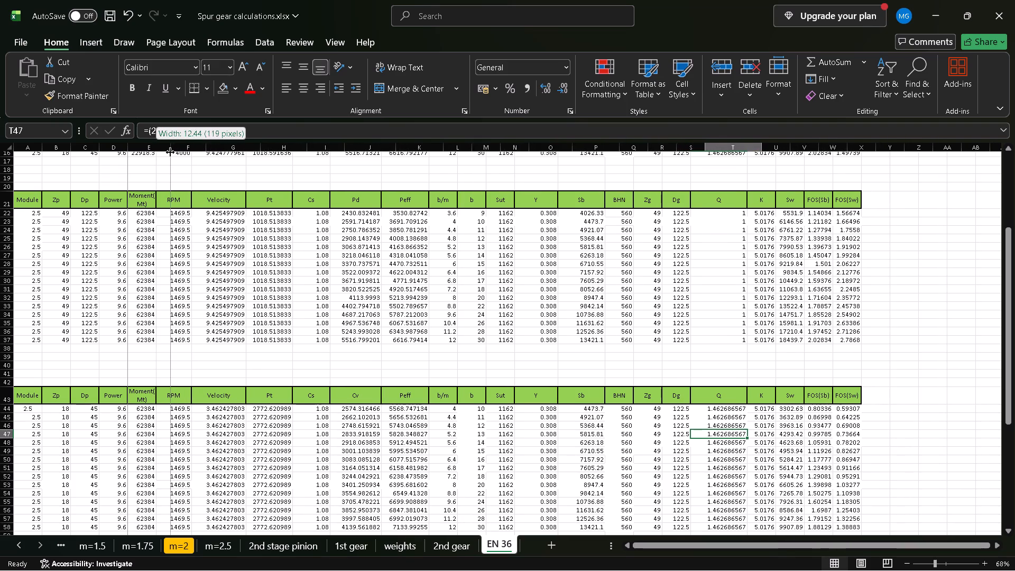
left_click_drag(170, 152, 170, 152)
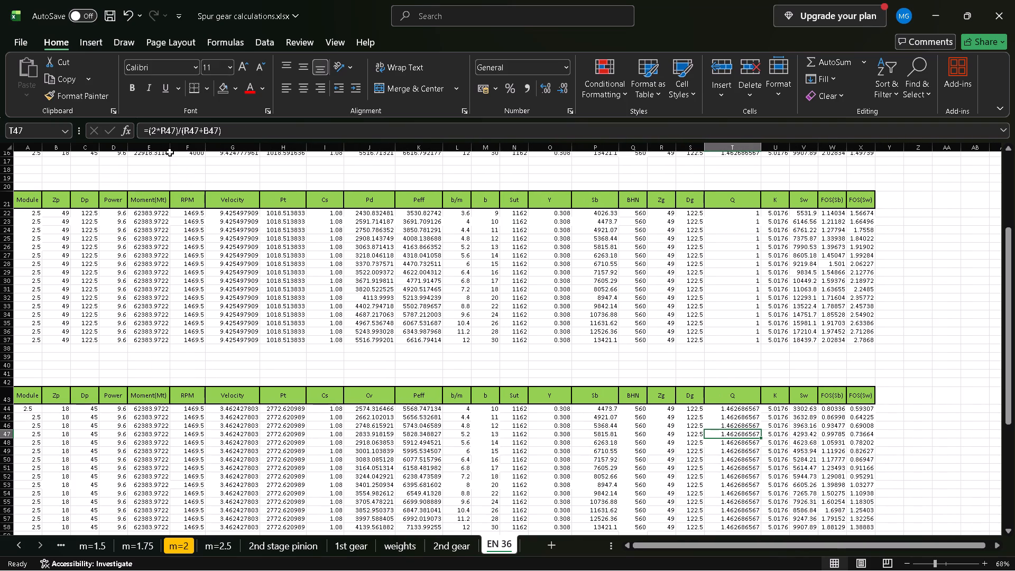
left_click_drag(171, 149, 174, 148)
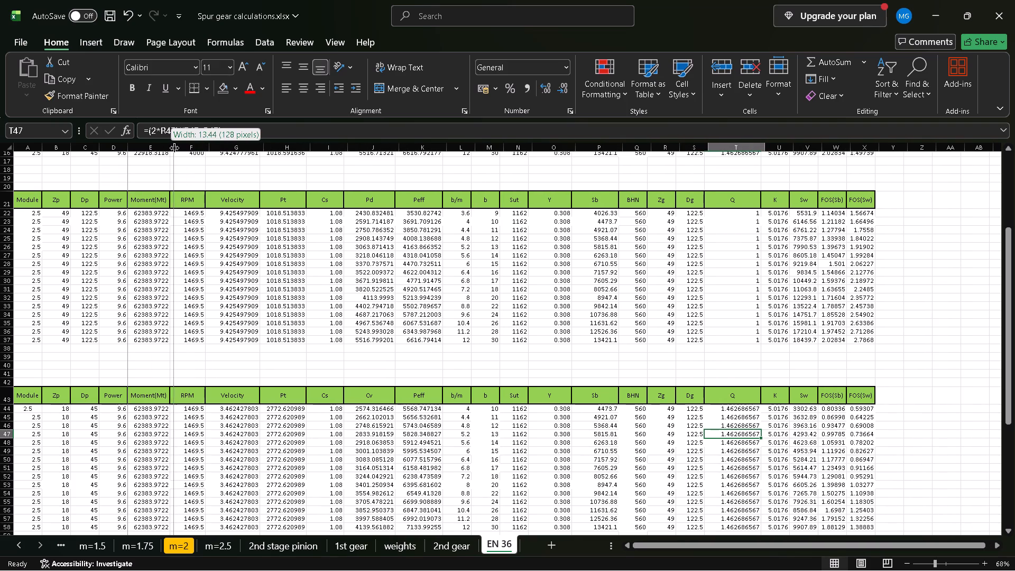
left_click_drag(174, 148, 178, 151)
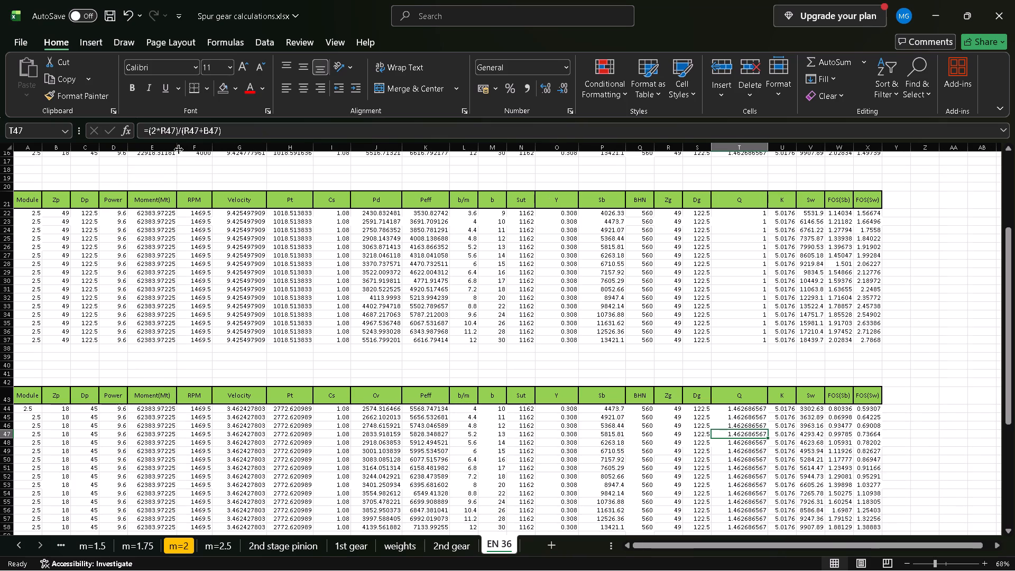
left_click_drag(178, 146, 185, 147)
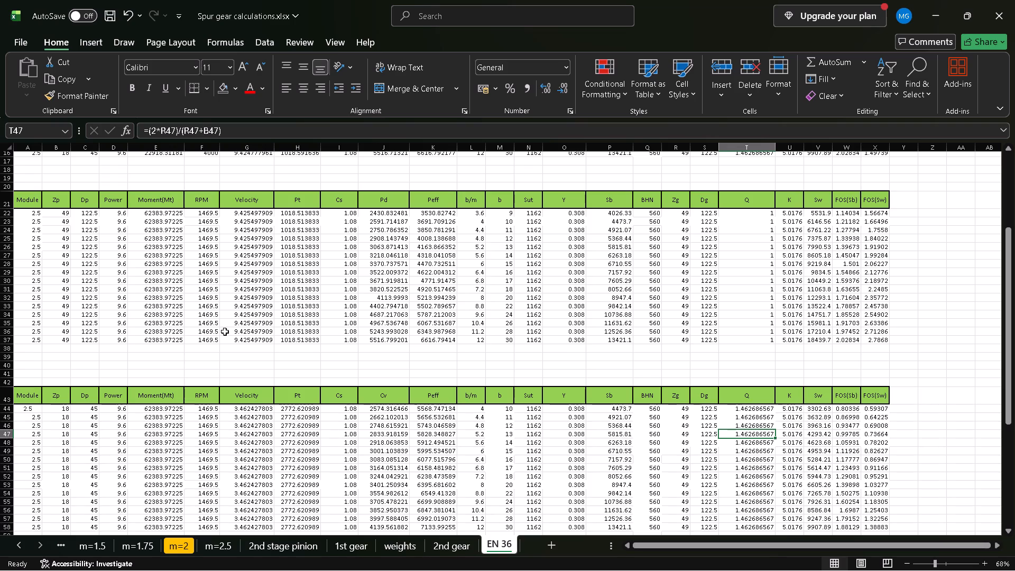
Review the EN 36 tables and check the Q formula in the first row of the 49-tooth pinion table.
scroll(225, 331, "down", 1)
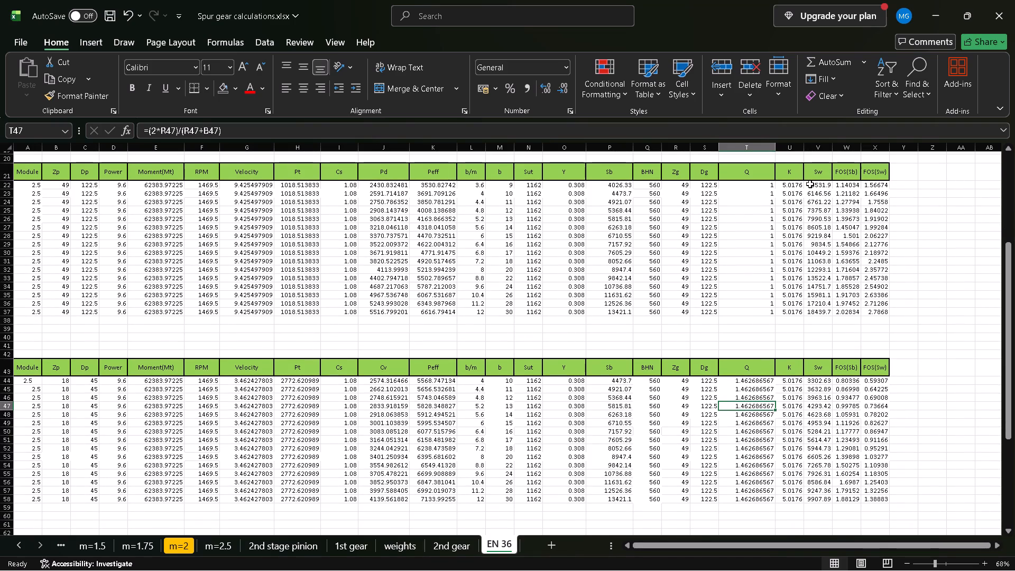
scroll(810, 184, "up", 1)
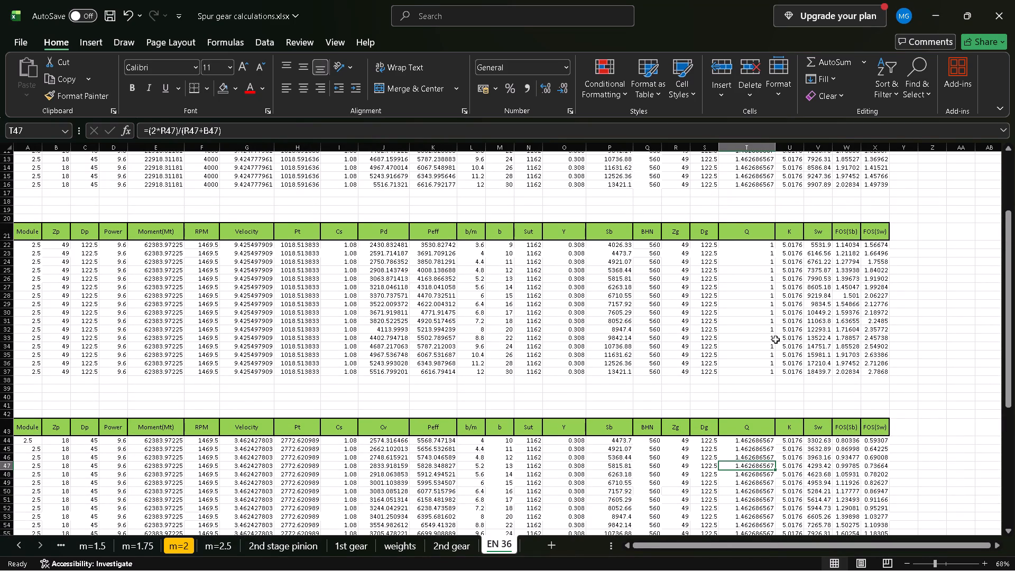
left_click(756, 247)
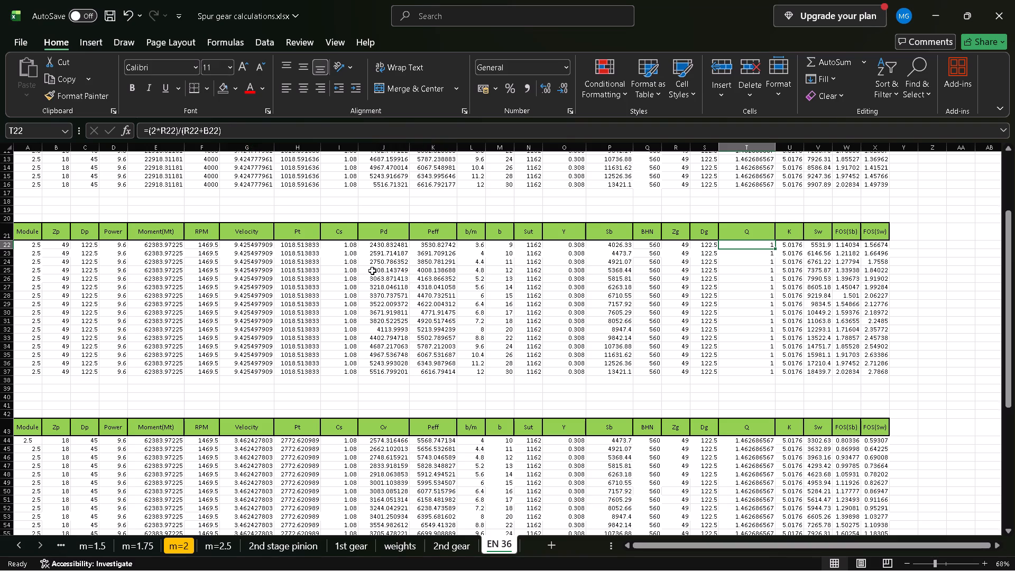
scroll(372, 271, "up", 2)
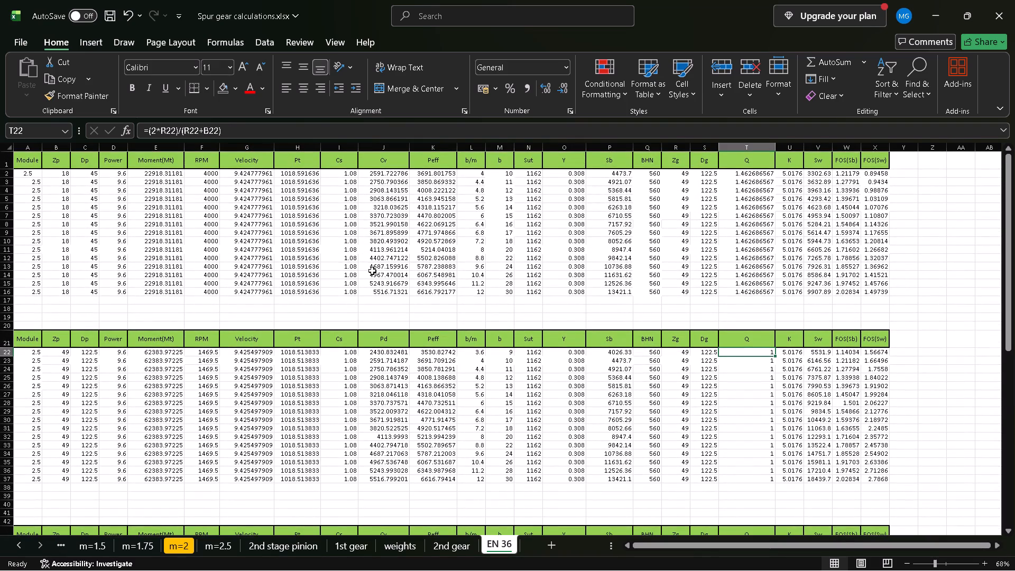
scroll(372, 271, "up", 1)
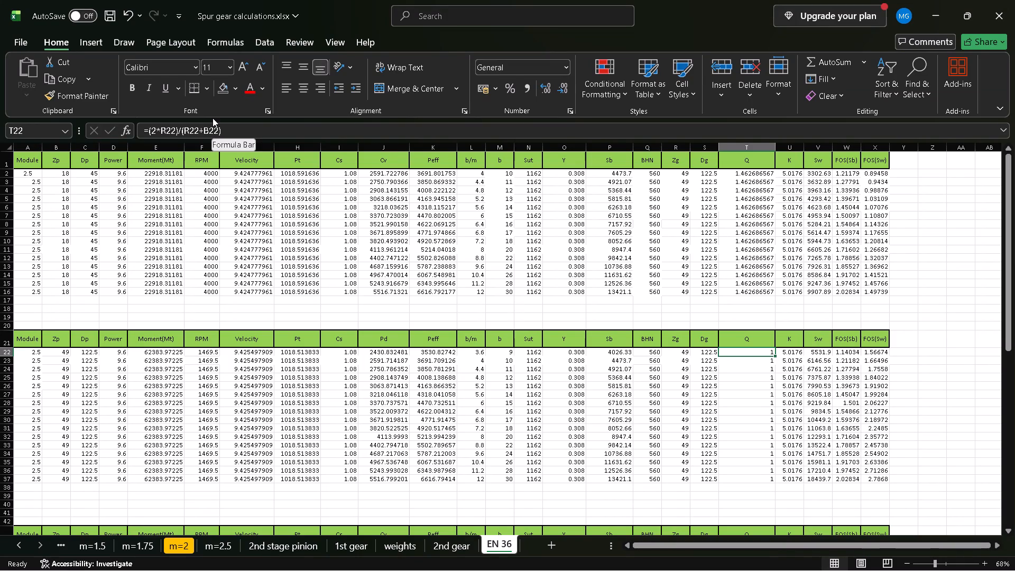
scroll(146, 235, "up", 1)
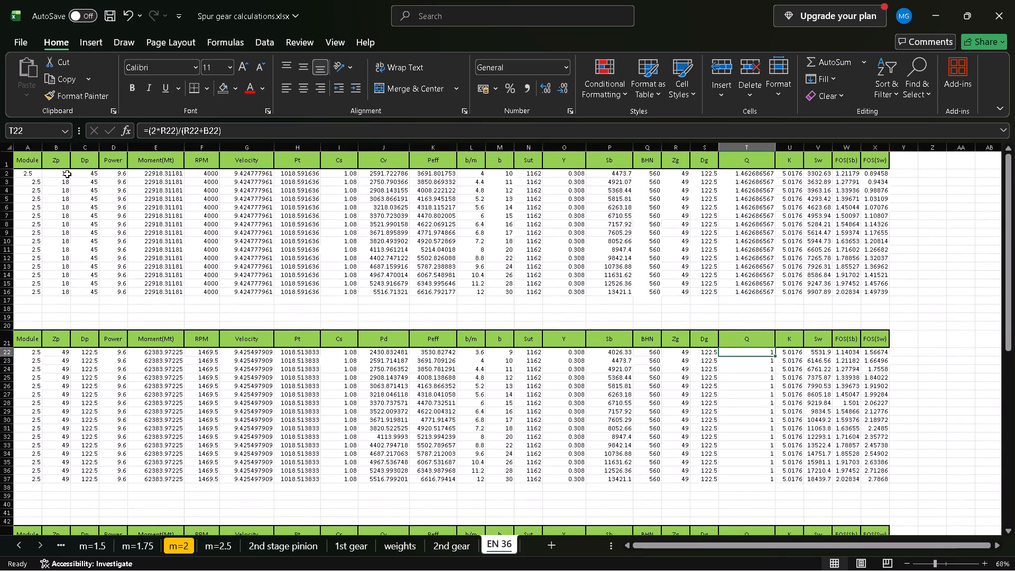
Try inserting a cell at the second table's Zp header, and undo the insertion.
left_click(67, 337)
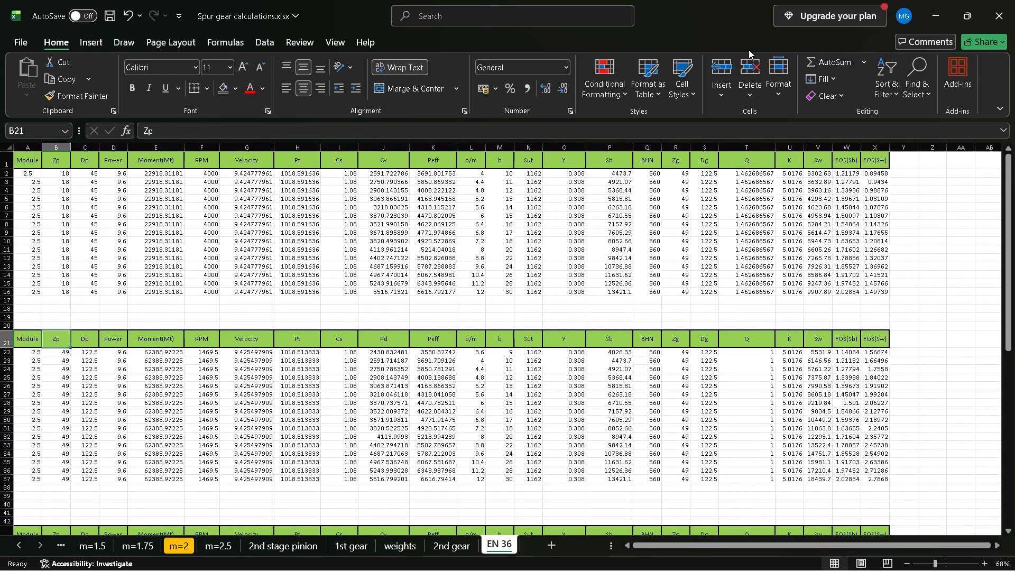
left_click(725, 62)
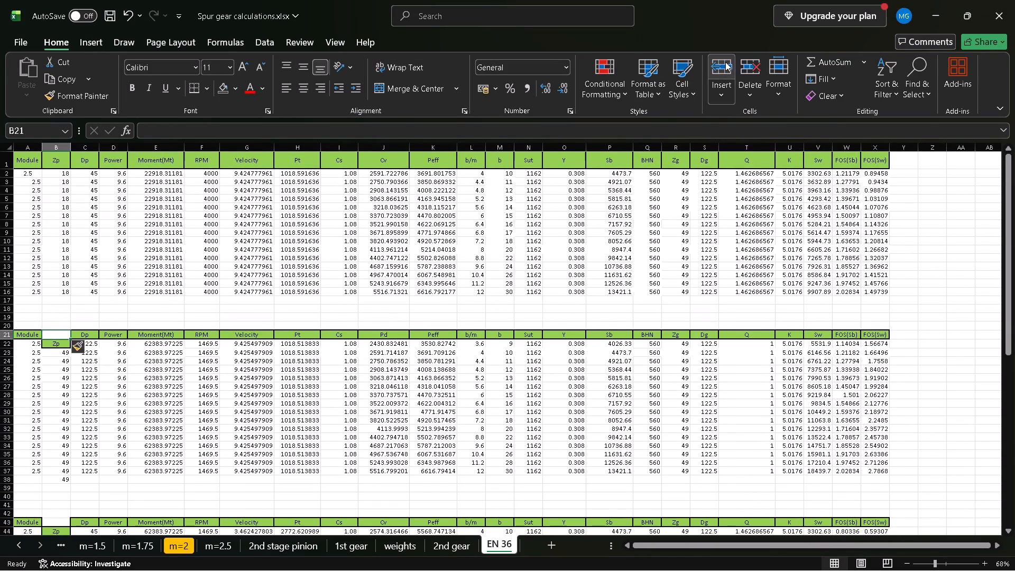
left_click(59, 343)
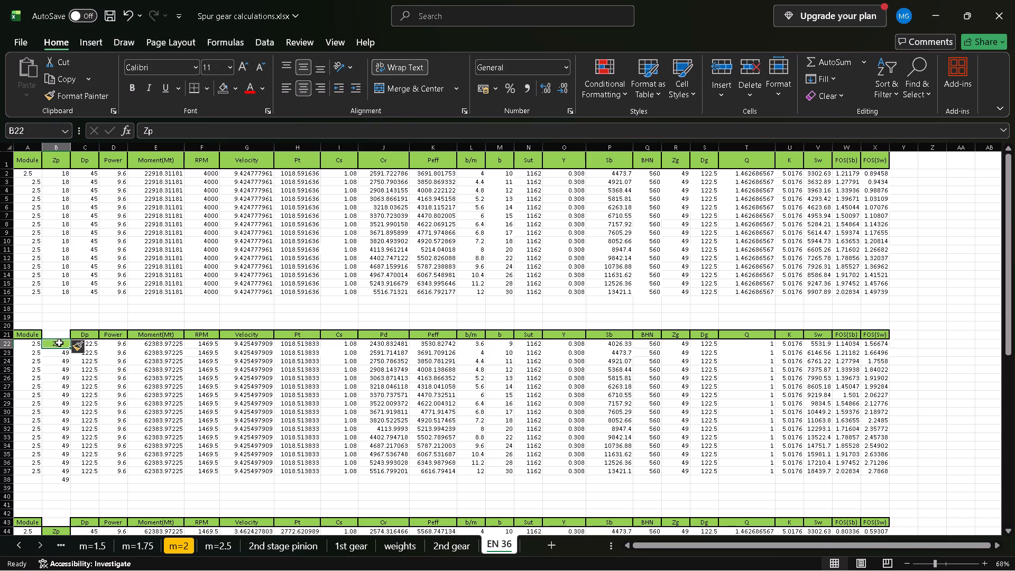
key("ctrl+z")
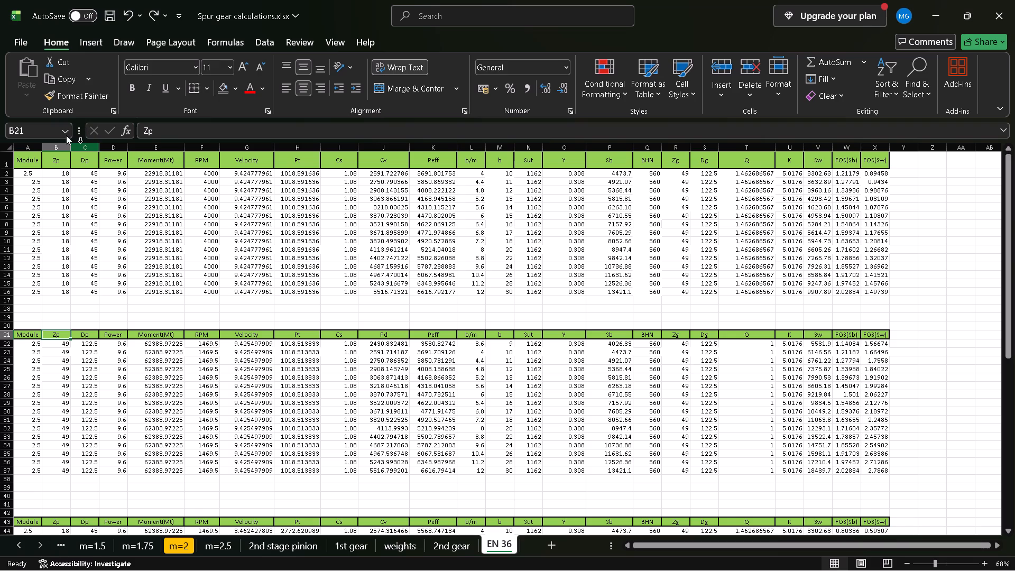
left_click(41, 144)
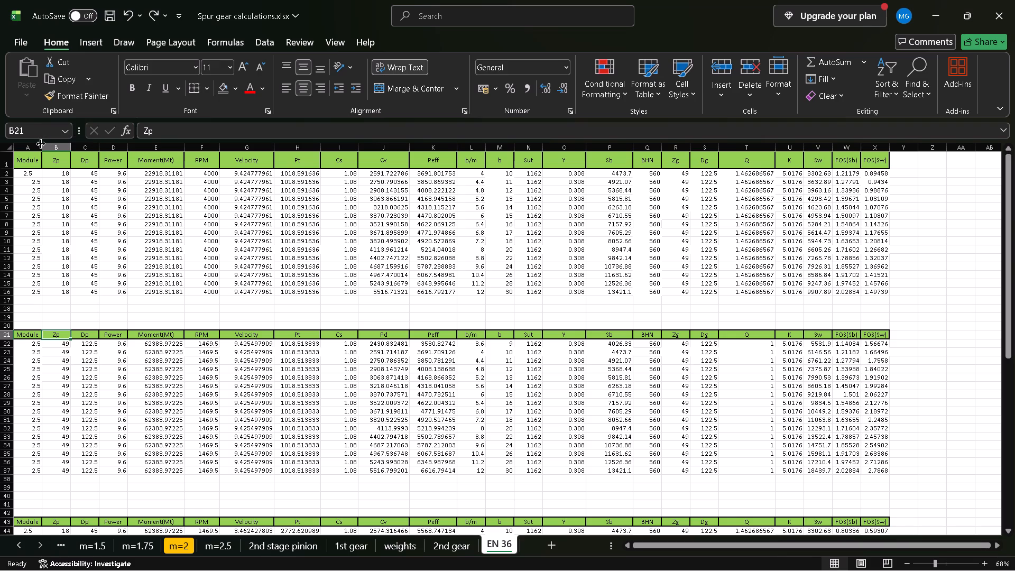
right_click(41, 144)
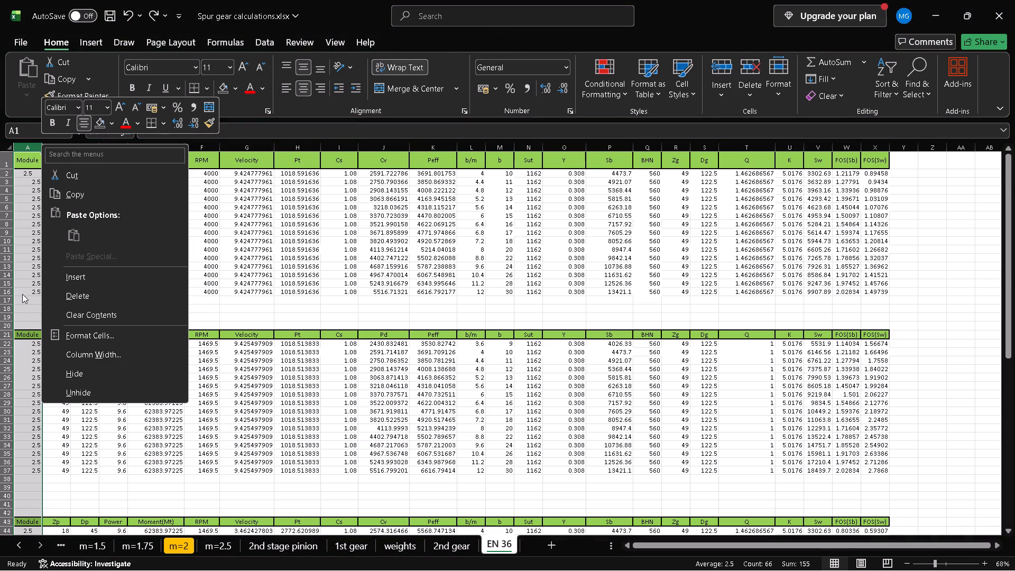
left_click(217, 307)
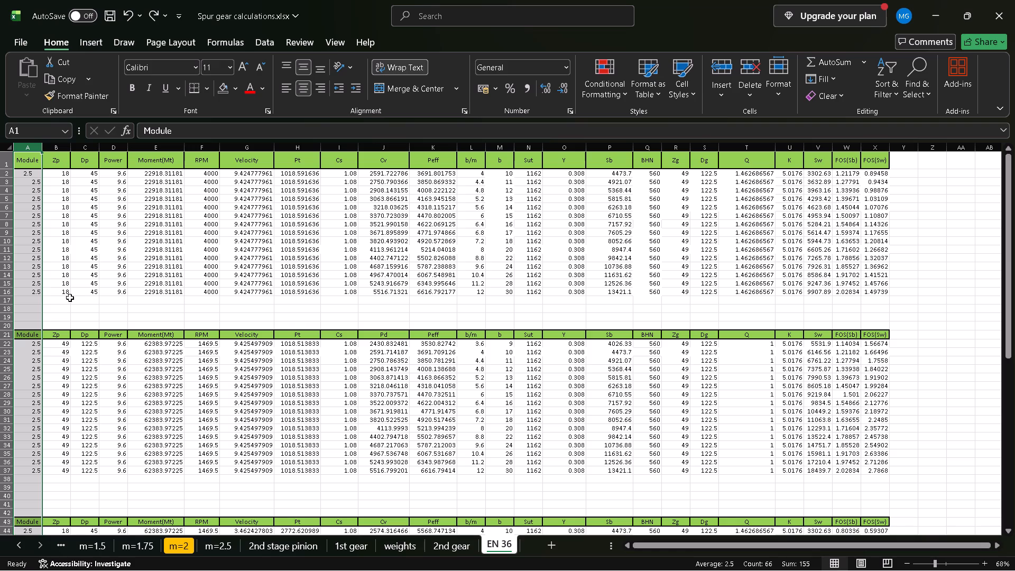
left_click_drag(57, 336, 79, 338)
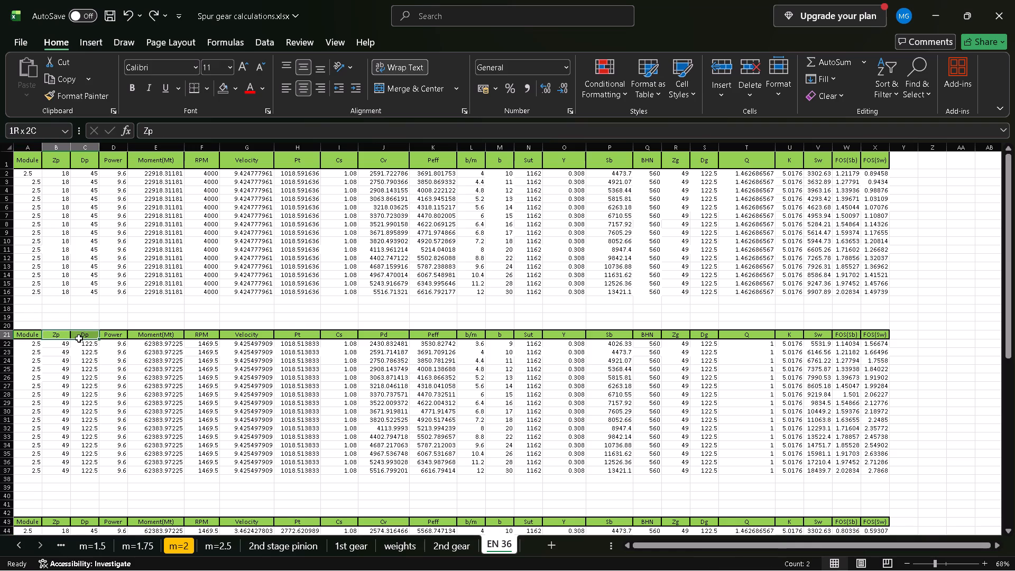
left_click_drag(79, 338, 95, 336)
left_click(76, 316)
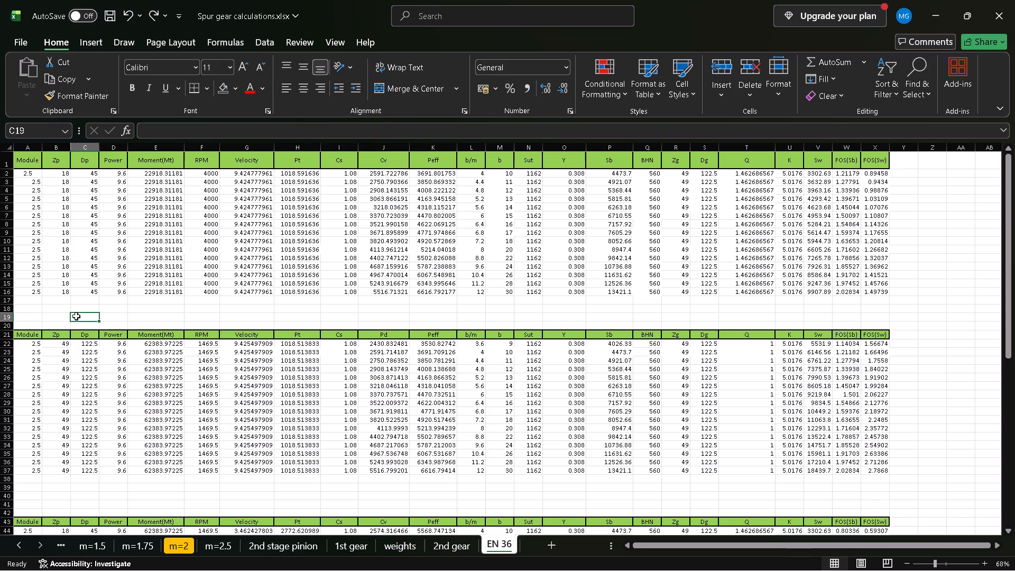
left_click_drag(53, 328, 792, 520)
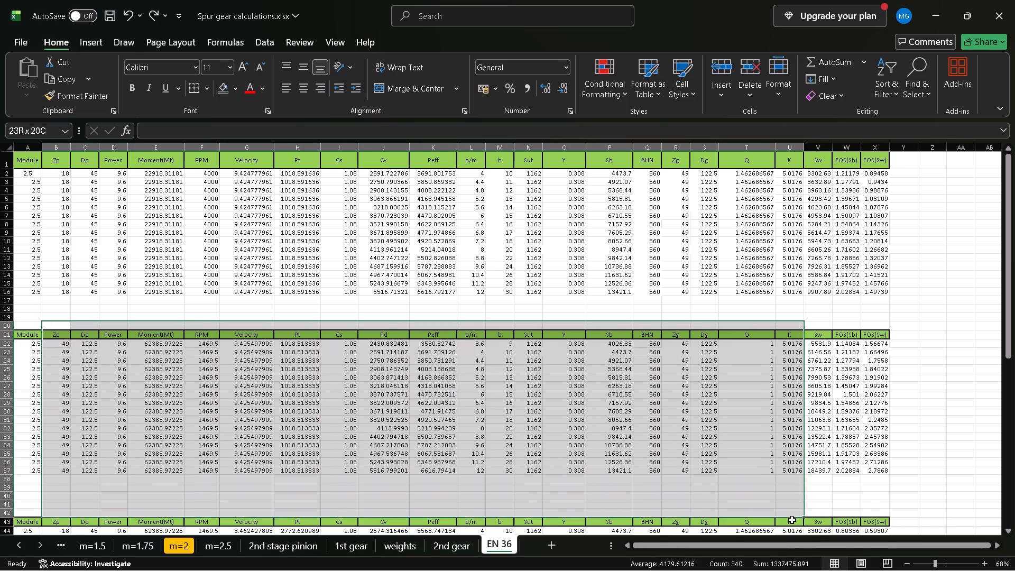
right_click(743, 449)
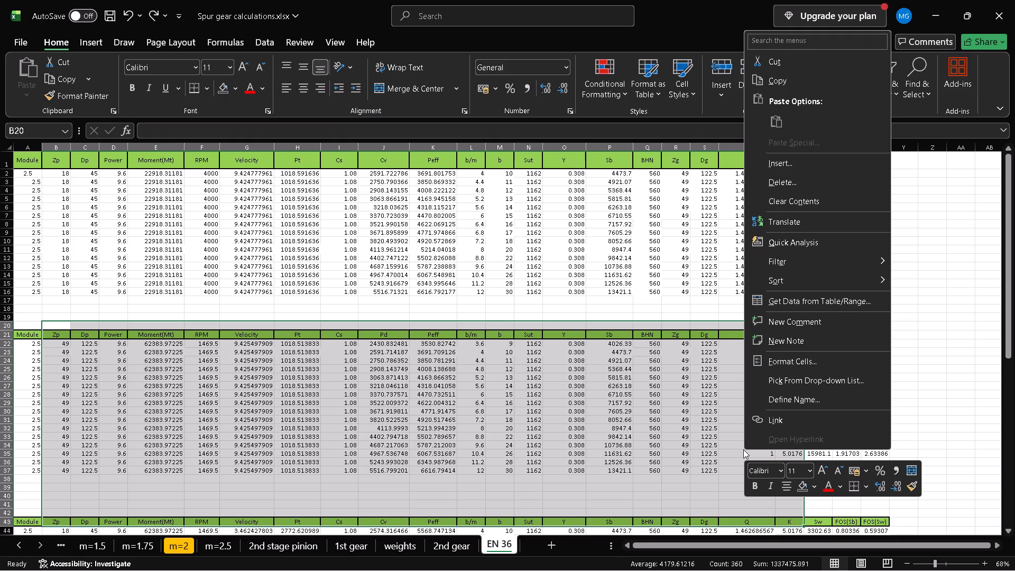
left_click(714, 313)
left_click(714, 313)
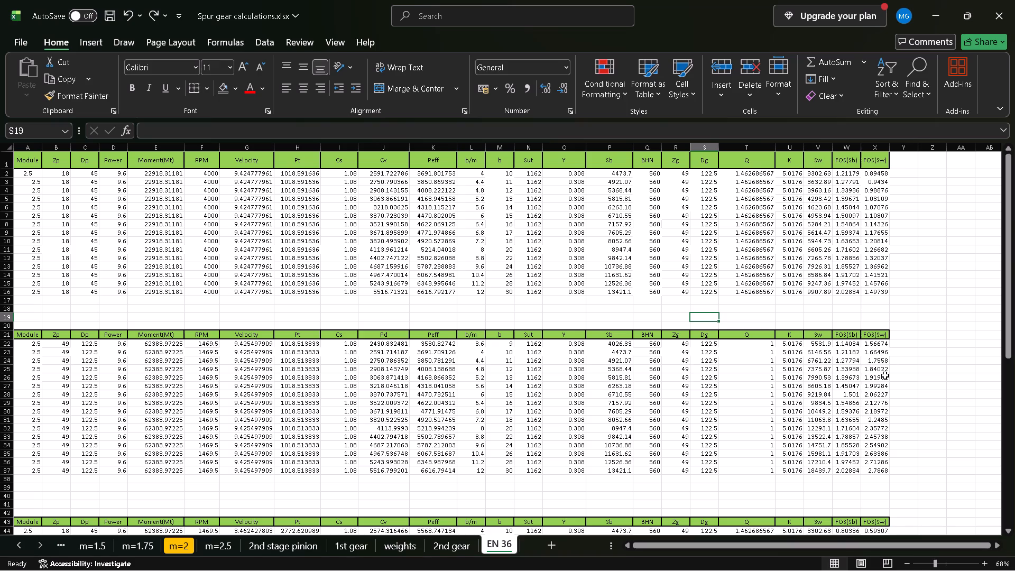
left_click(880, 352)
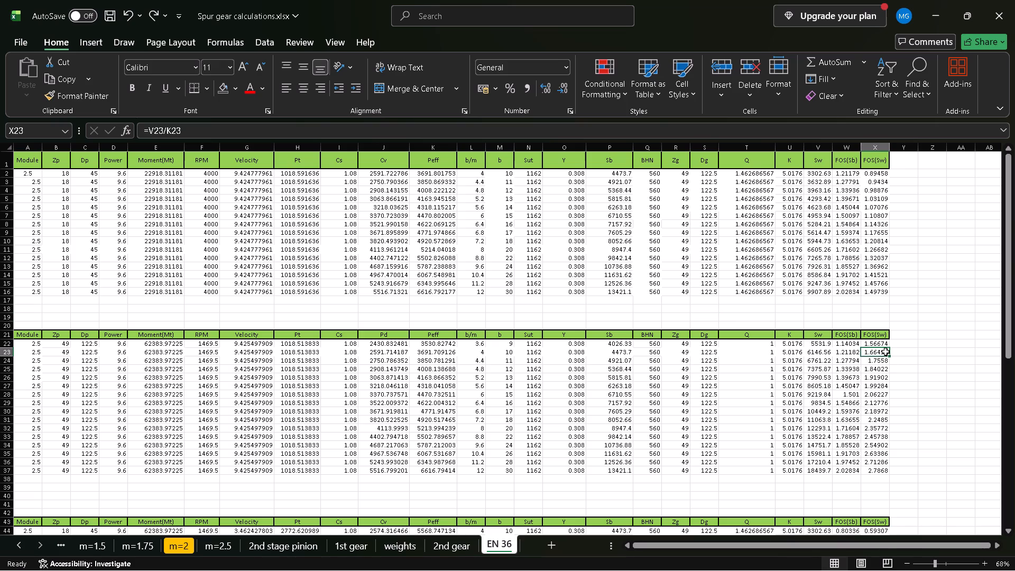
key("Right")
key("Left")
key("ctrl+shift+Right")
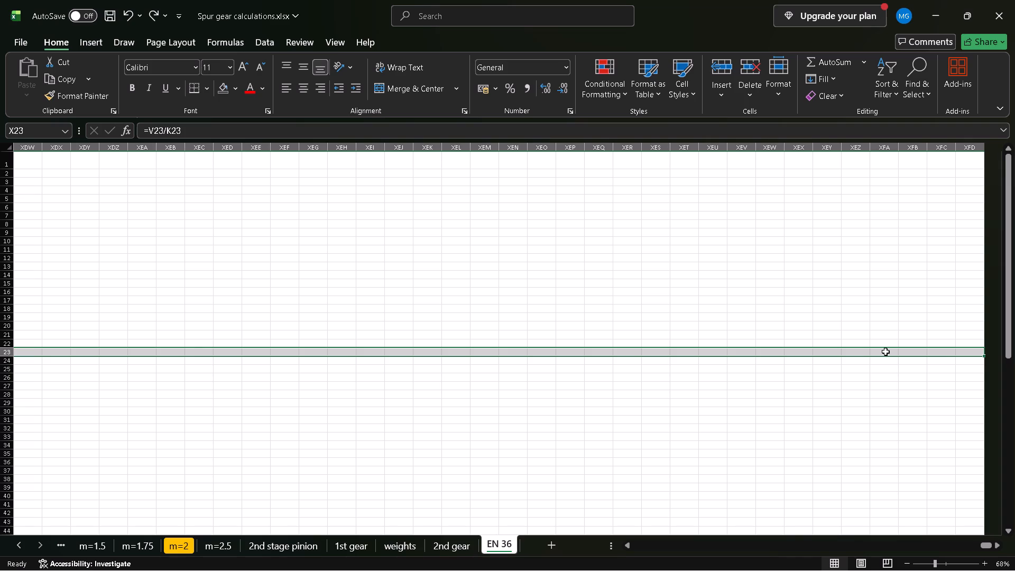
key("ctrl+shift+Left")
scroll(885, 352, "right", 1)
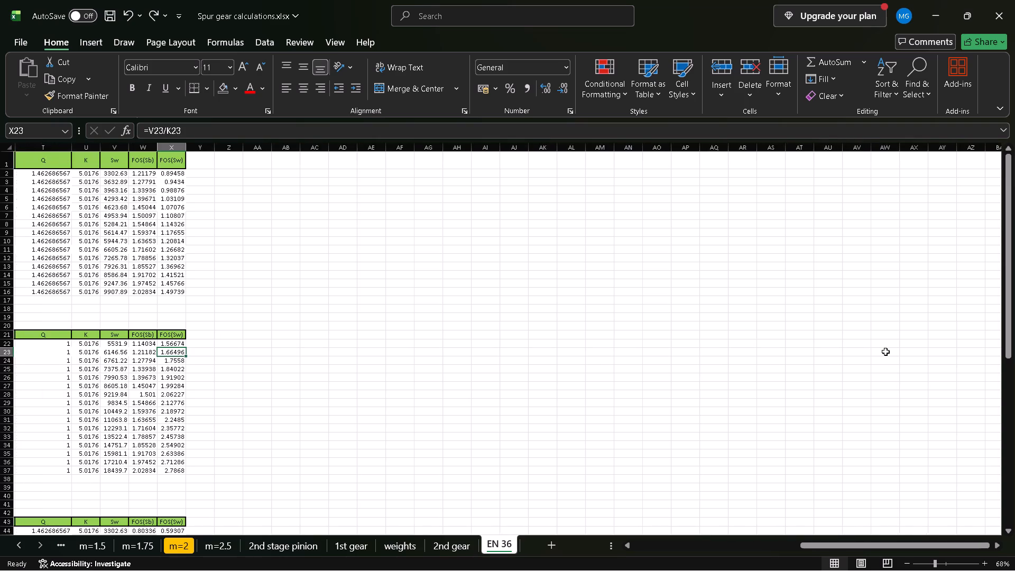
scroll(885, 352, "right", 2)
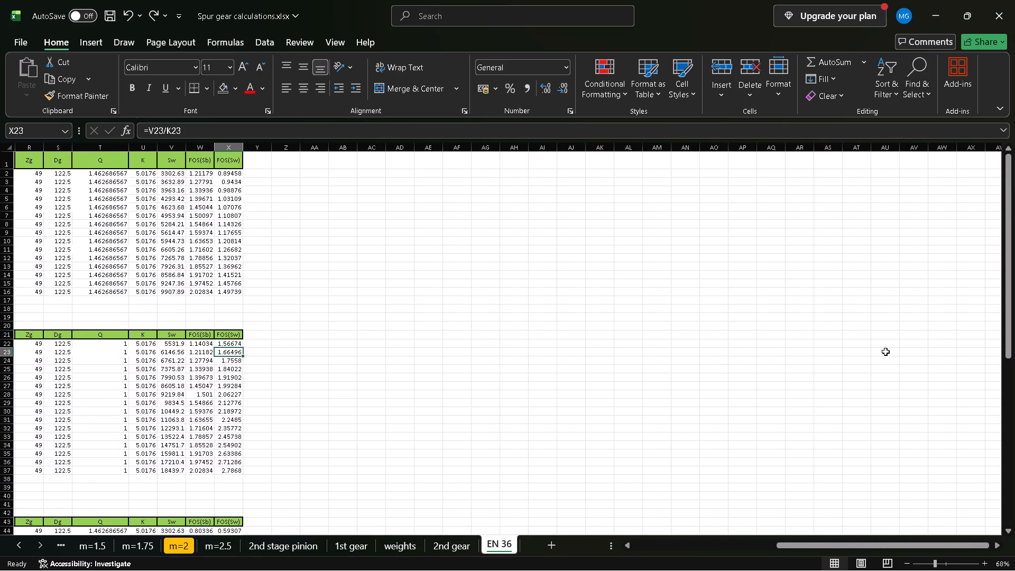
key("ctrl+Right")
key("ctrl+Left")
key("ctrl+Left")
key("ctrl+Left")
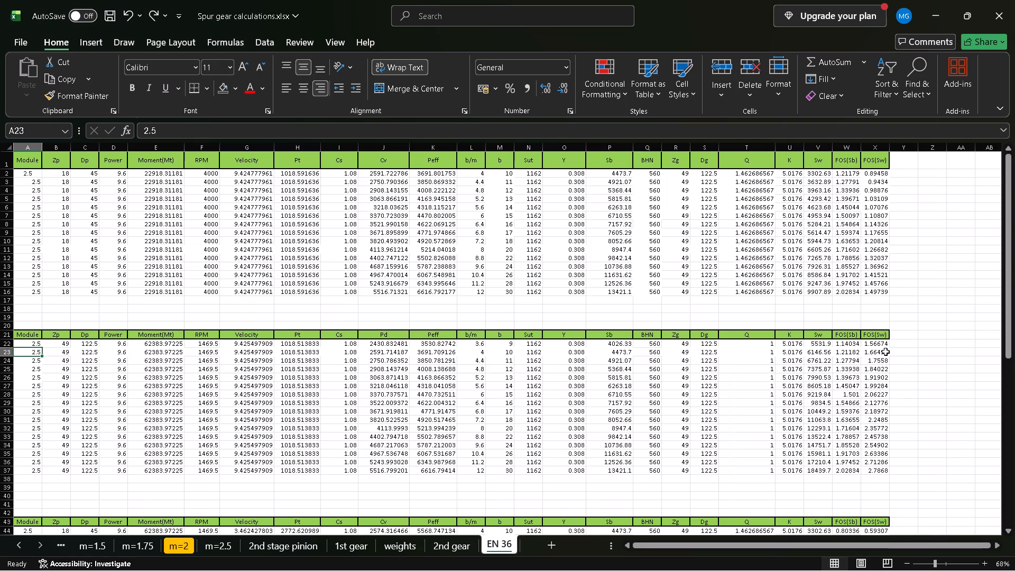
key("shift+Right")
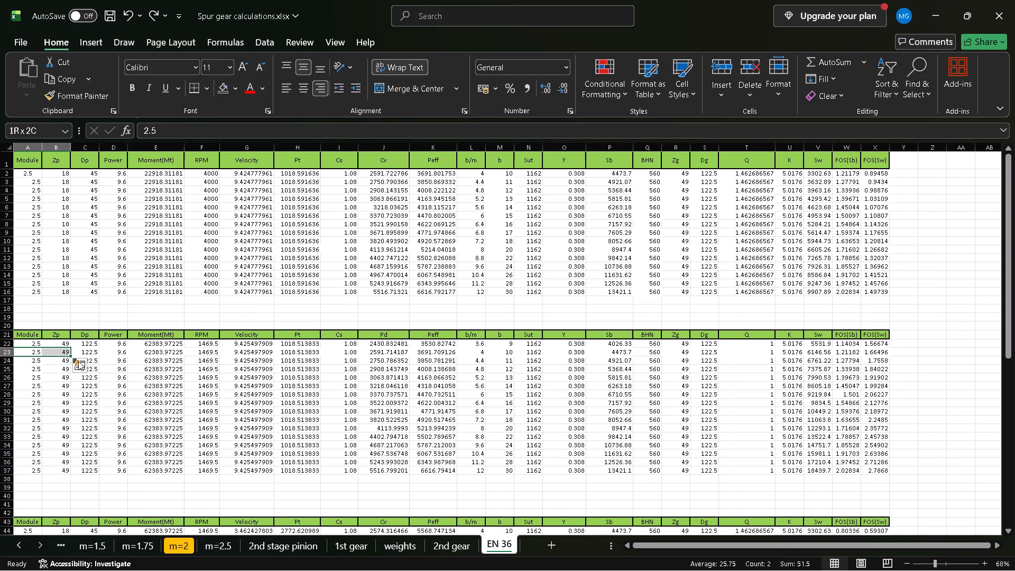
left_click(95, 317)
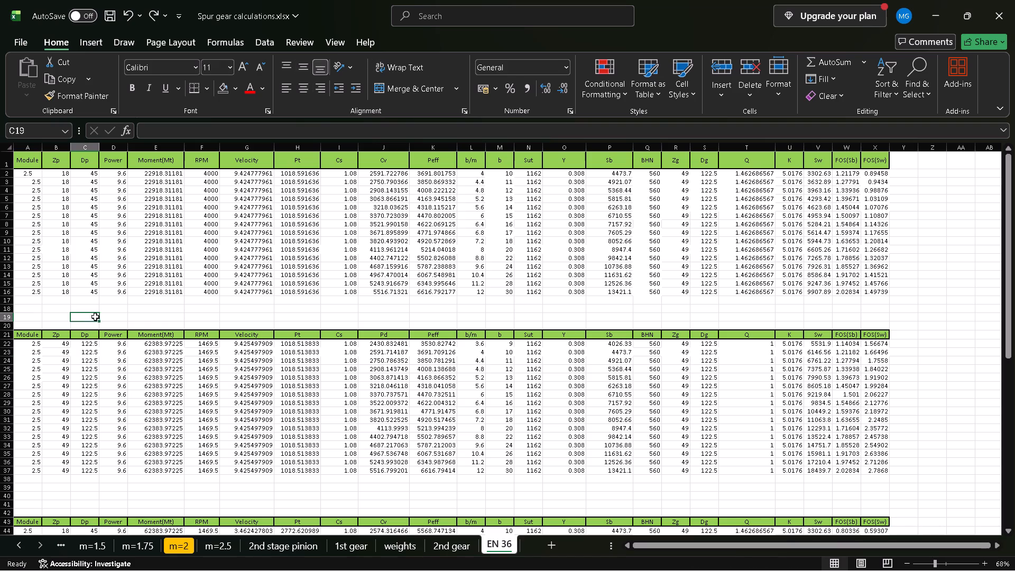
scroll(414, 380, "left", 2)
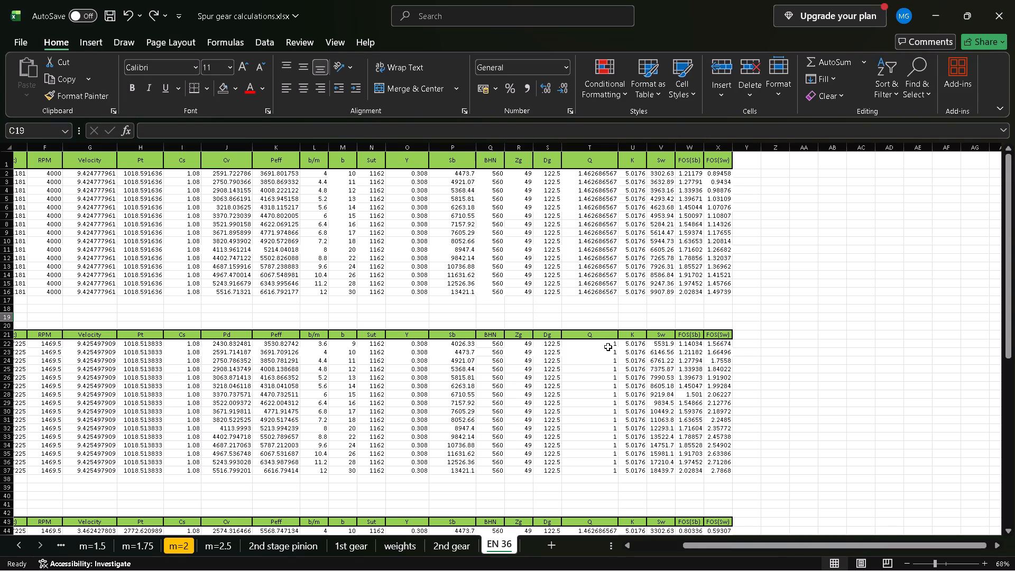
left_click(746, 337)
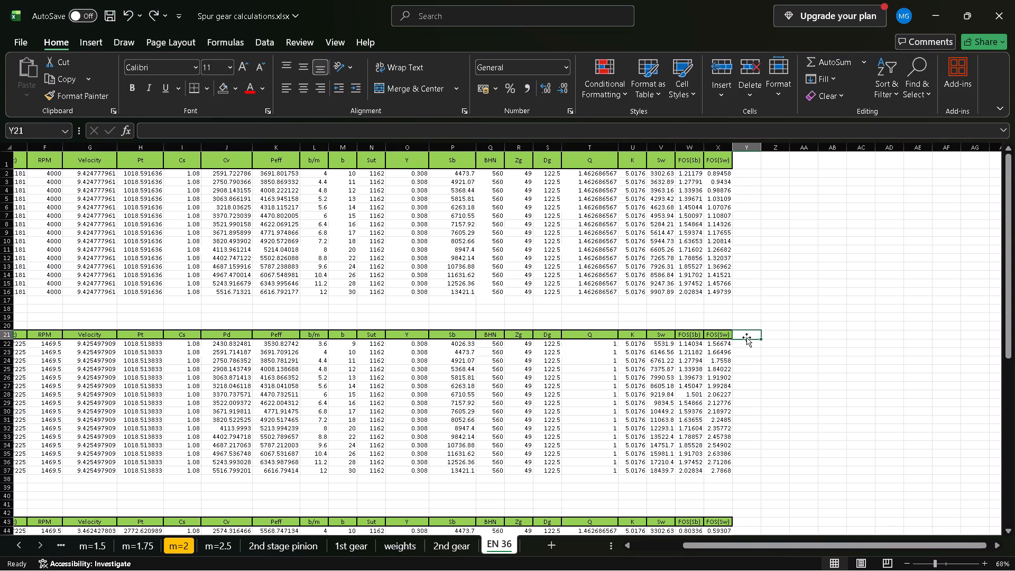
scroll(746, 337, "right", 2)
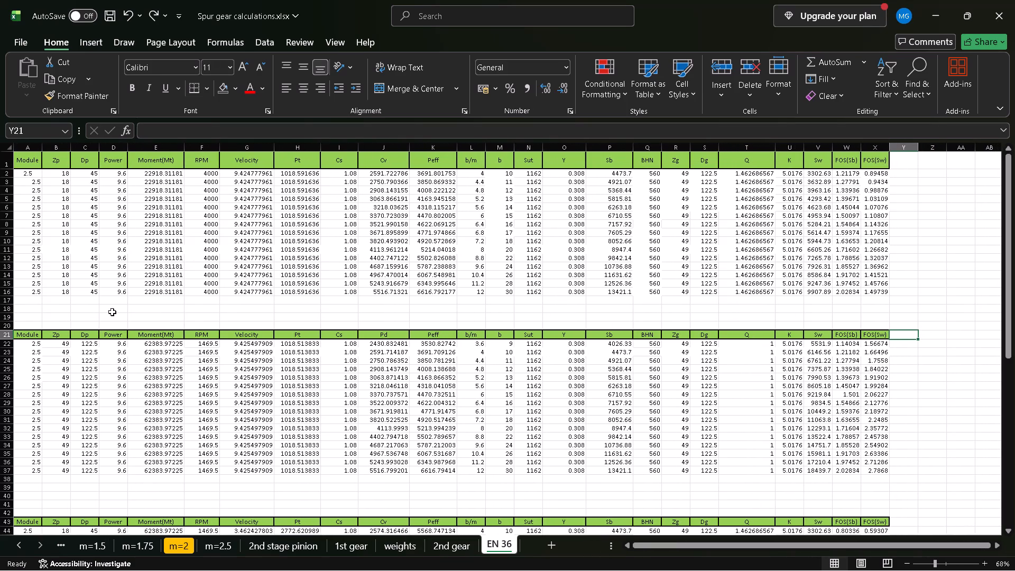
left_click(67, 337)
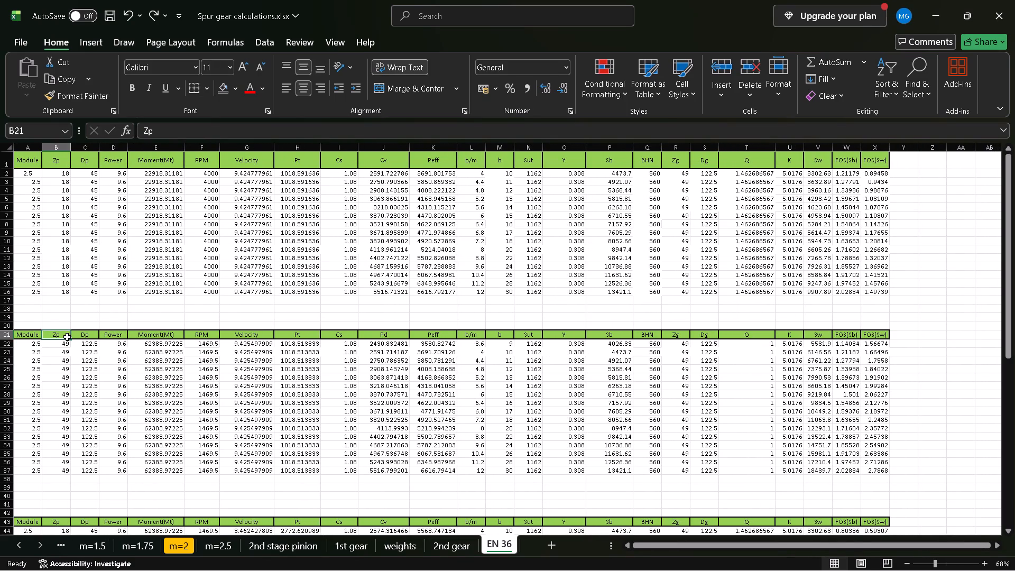
Rename the Zg and Dg headers in row 21 of the second table as Zp and Dp.
left_click(676, 333)
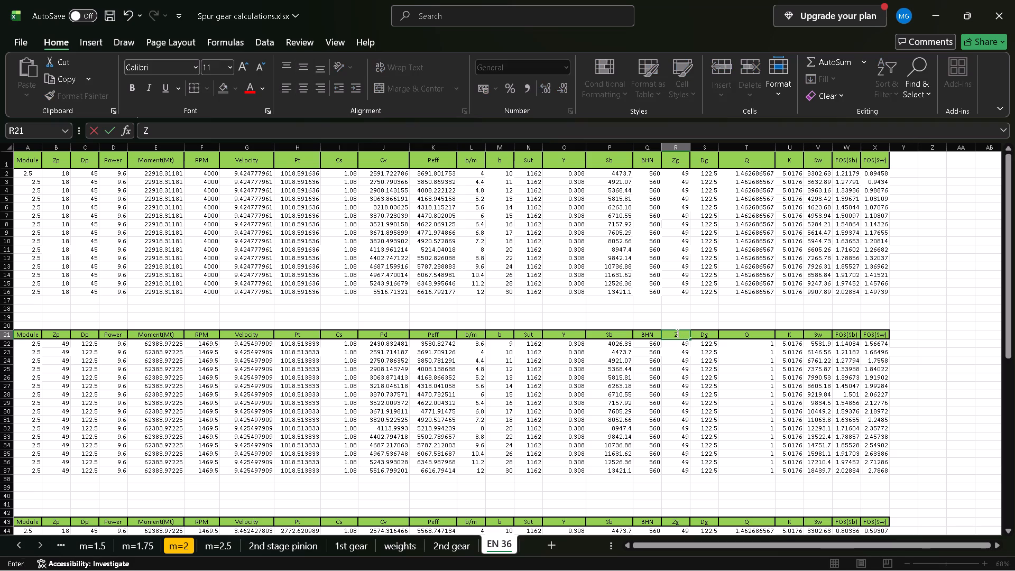
key("p")
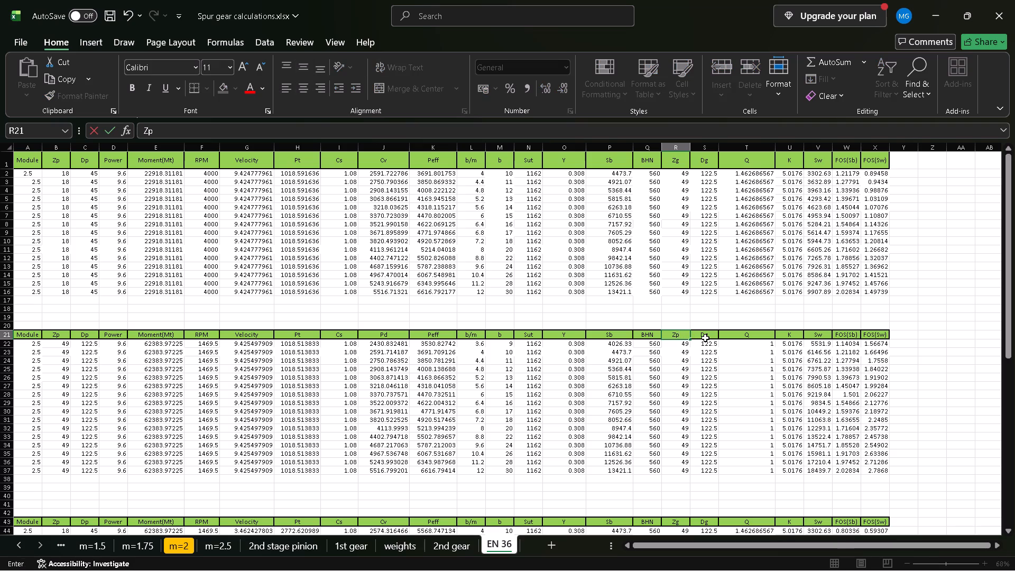
left_click(707, 337)
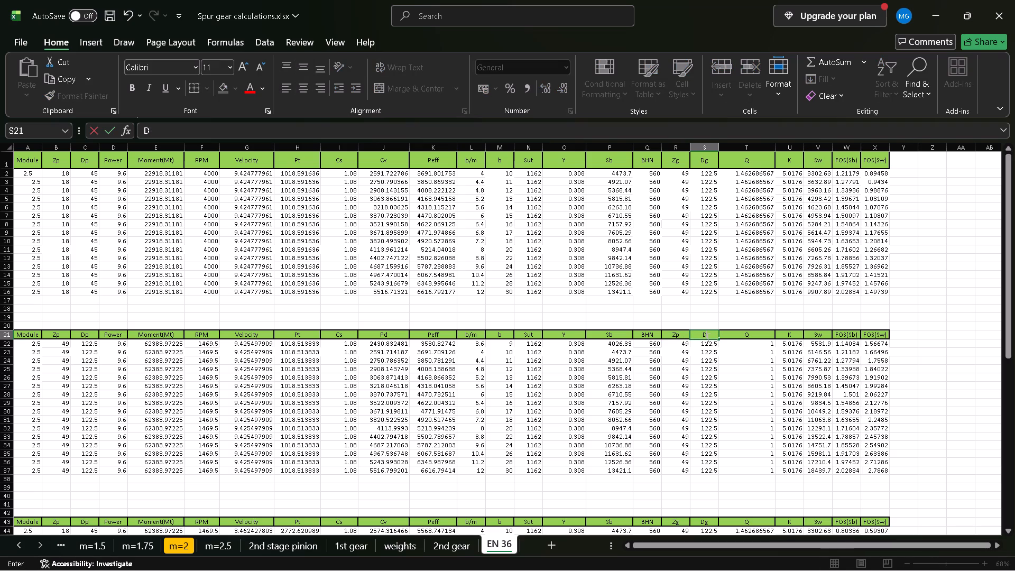
key("p")
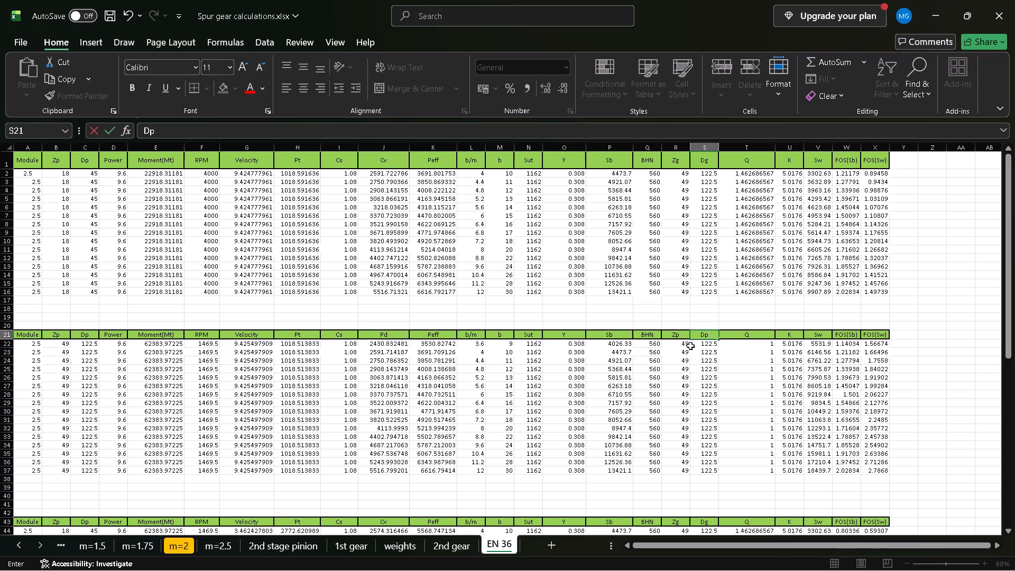
Set the mating tooth count in column R to 18 for all rows of the 49-tooth table, R22 to R37.
left_click(682, 344)
type("18")
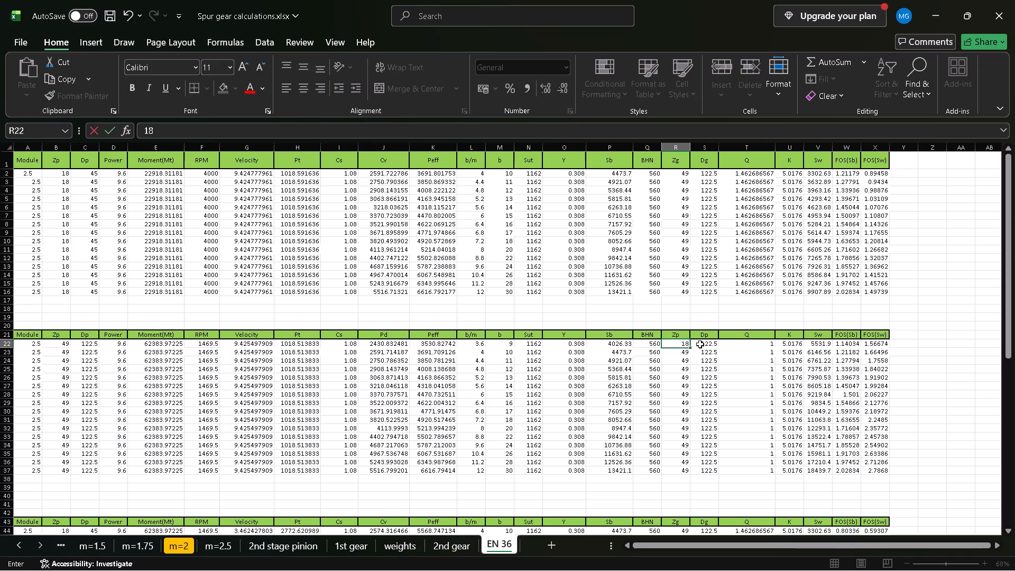
key("Return")
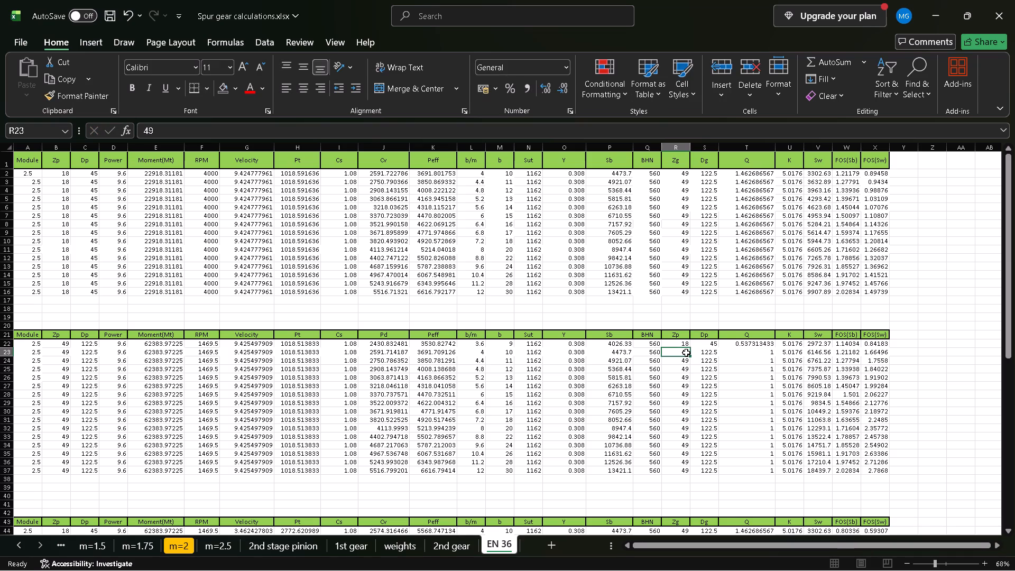
left_click(686, 353)
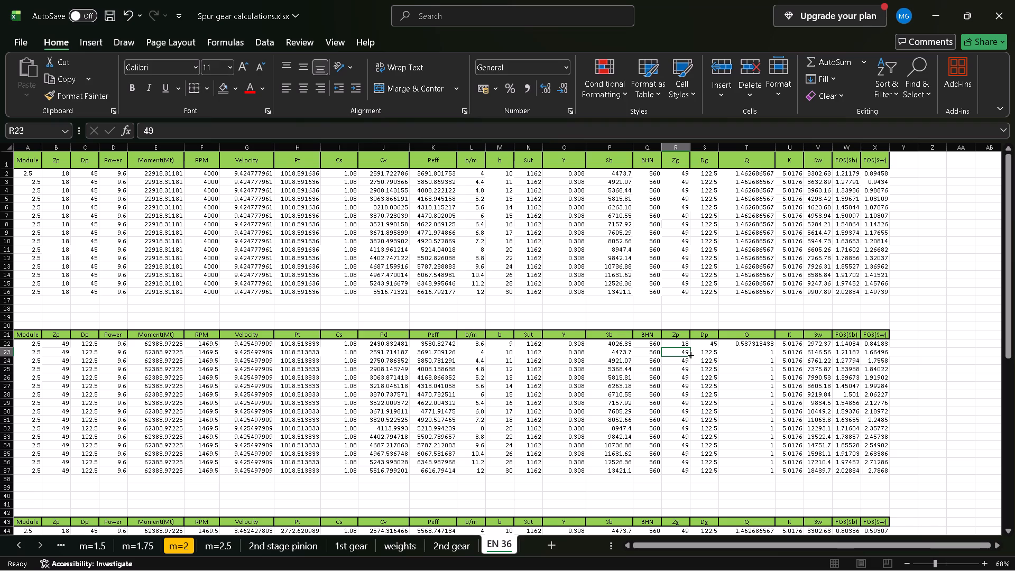
double_click(690, 355)
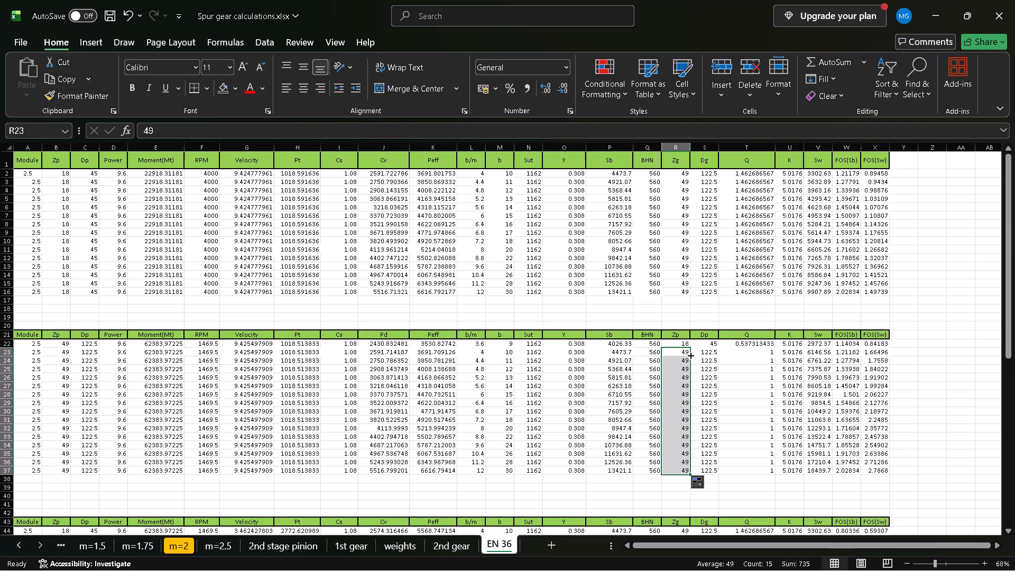
key("Return")
key("Up")
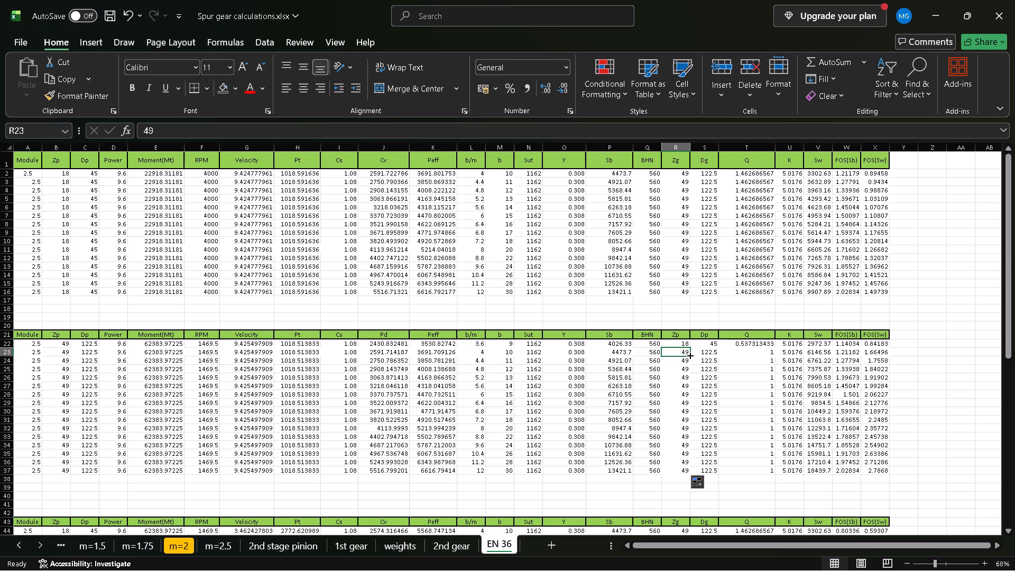
left_click(689, 355)
left_click_drag(681, 342, 688, 347)
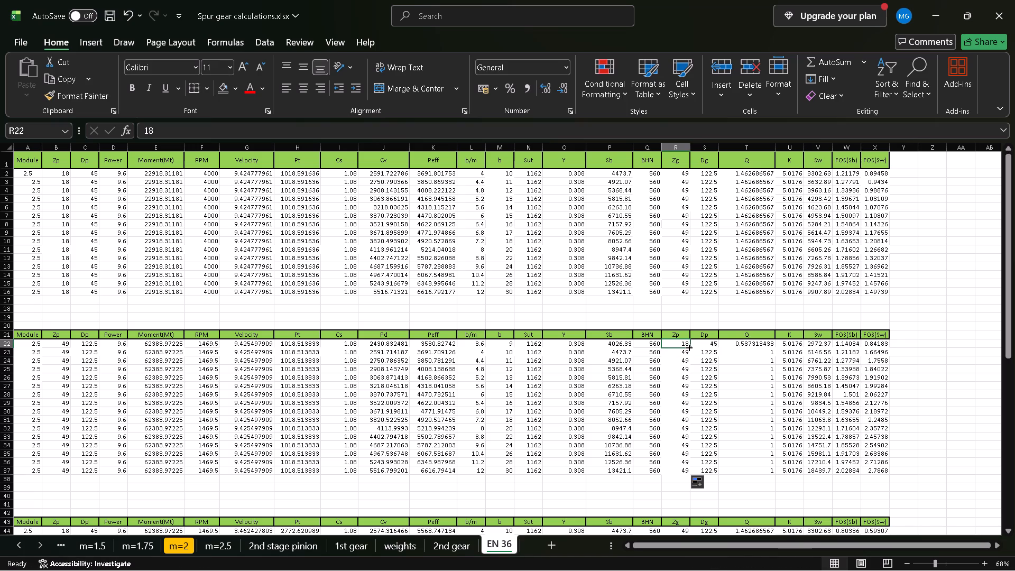
left_click_drag(690, 346, 693, 472)
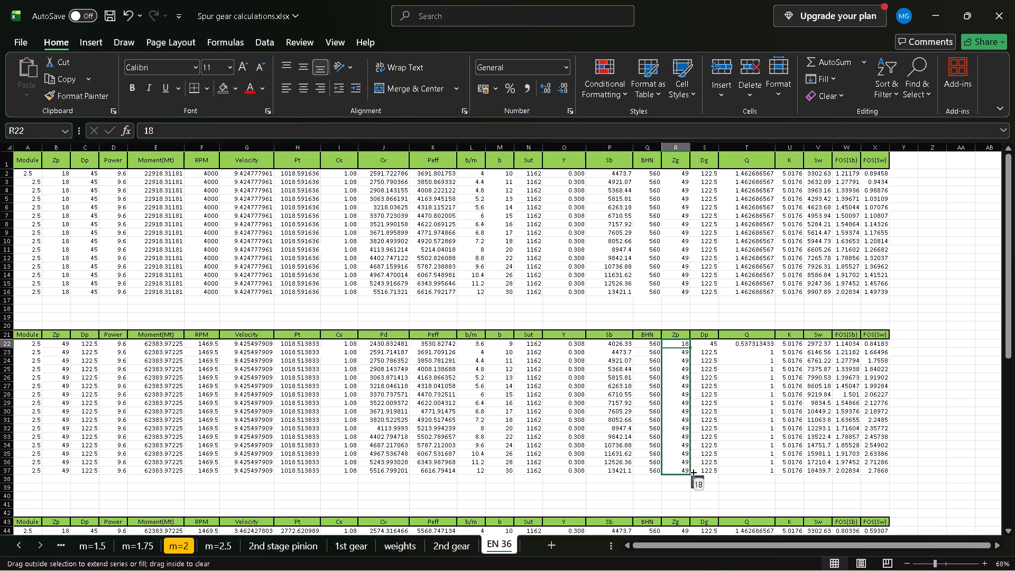
left_click_drag(693, 472, 692, 472)
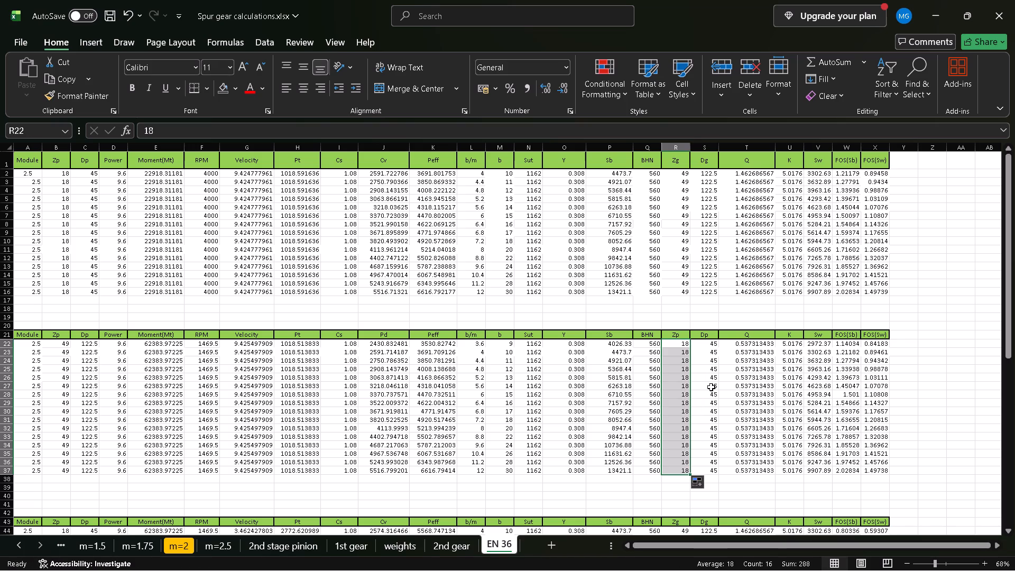
Correct the second table's Q formula in T22 to =(2*B22)/(R22+B22) and fill it down to T37.
left_click(746, 288)
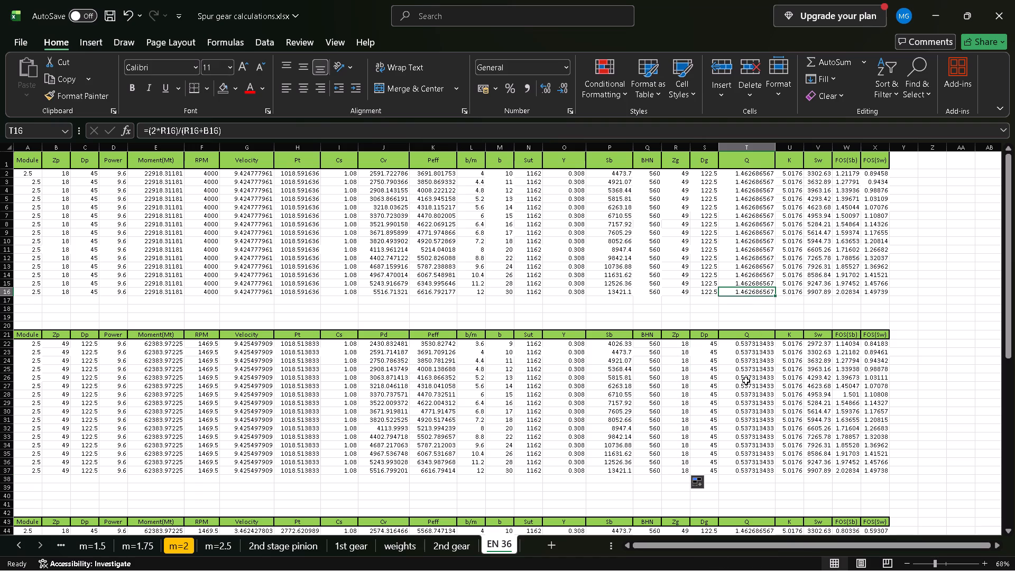
left_click(740, 347)
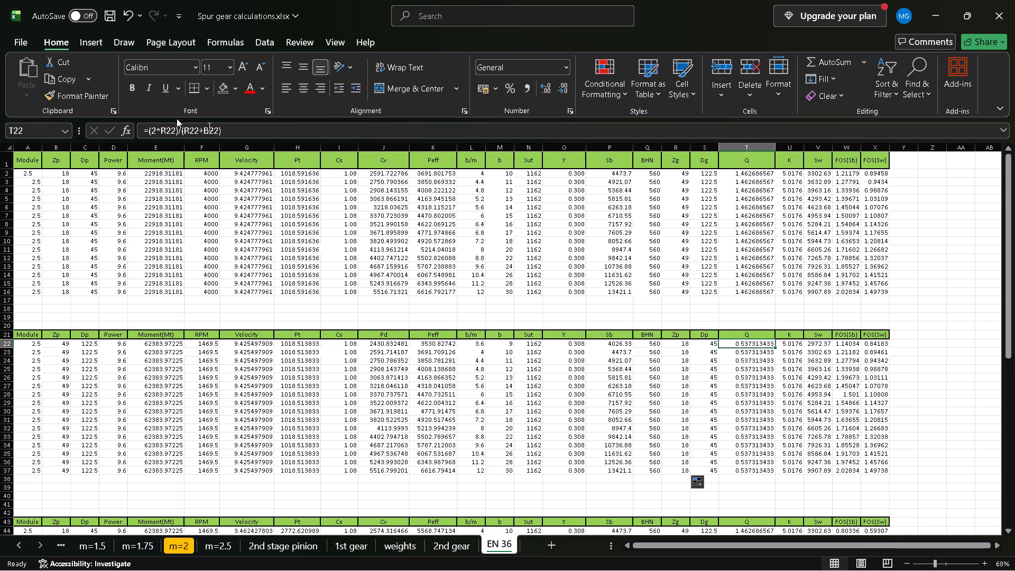
left_click(165, 130)
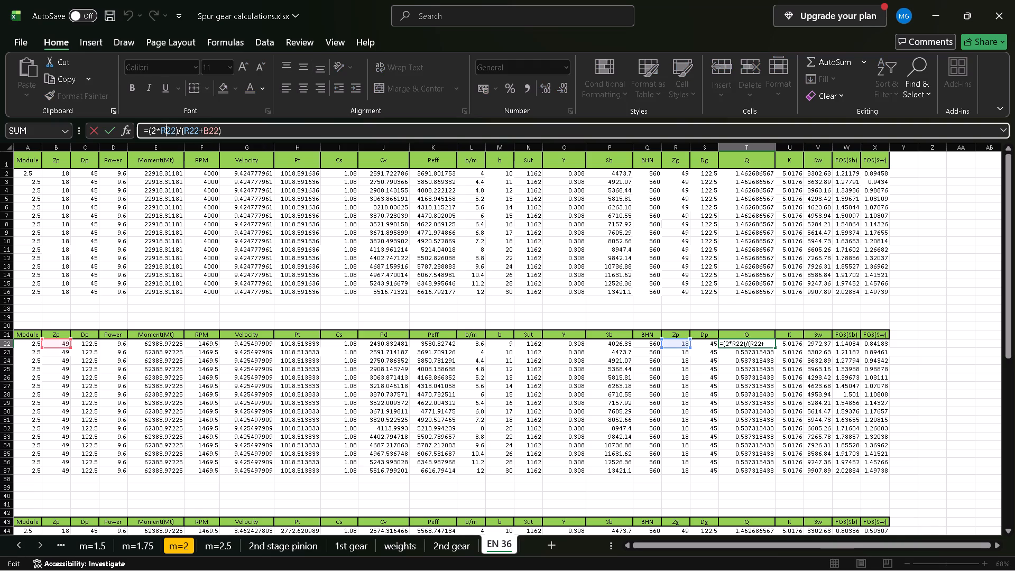
key("b")
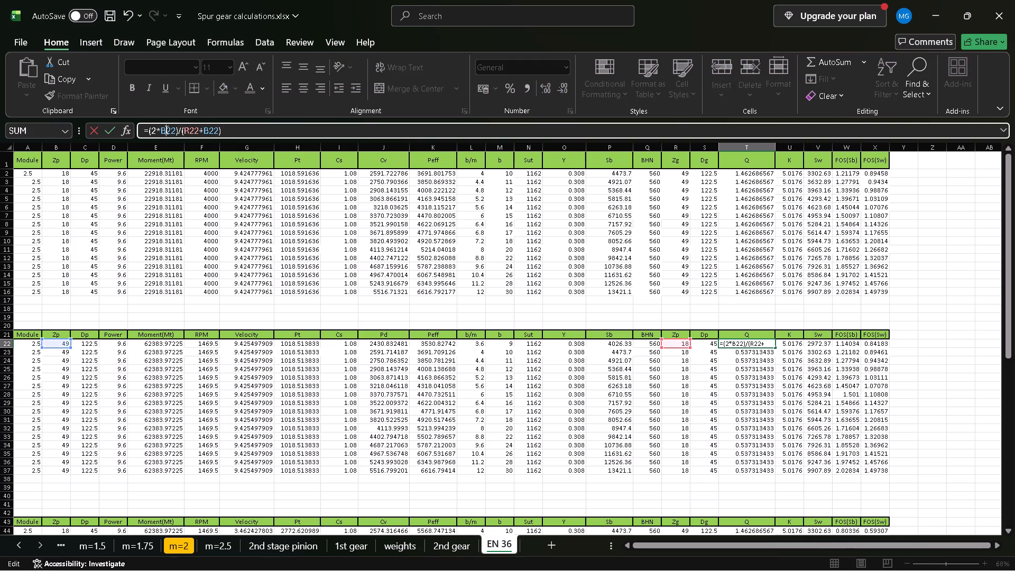
key("Return")
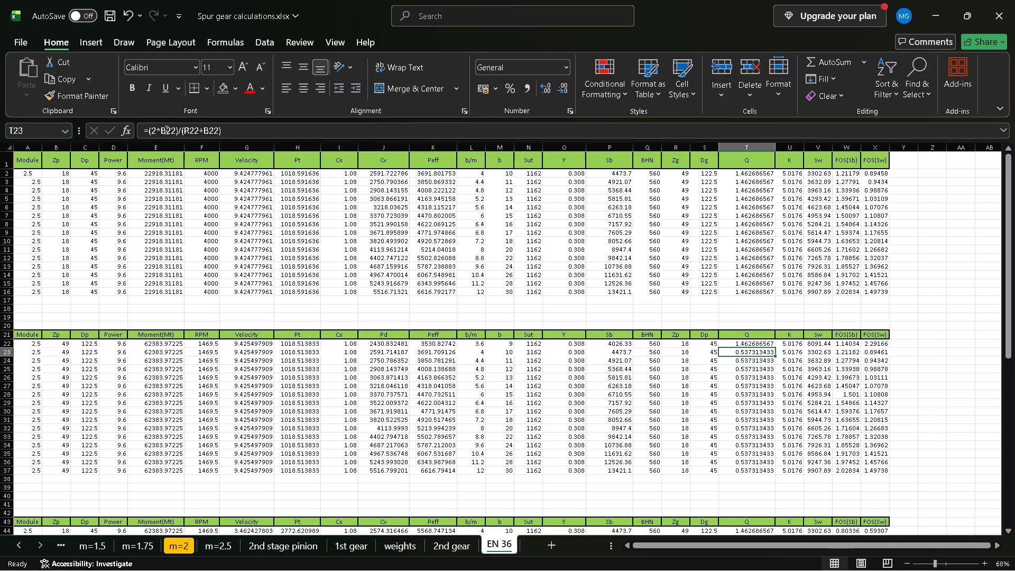
left_click(750, 343)
double_click(776, 347)
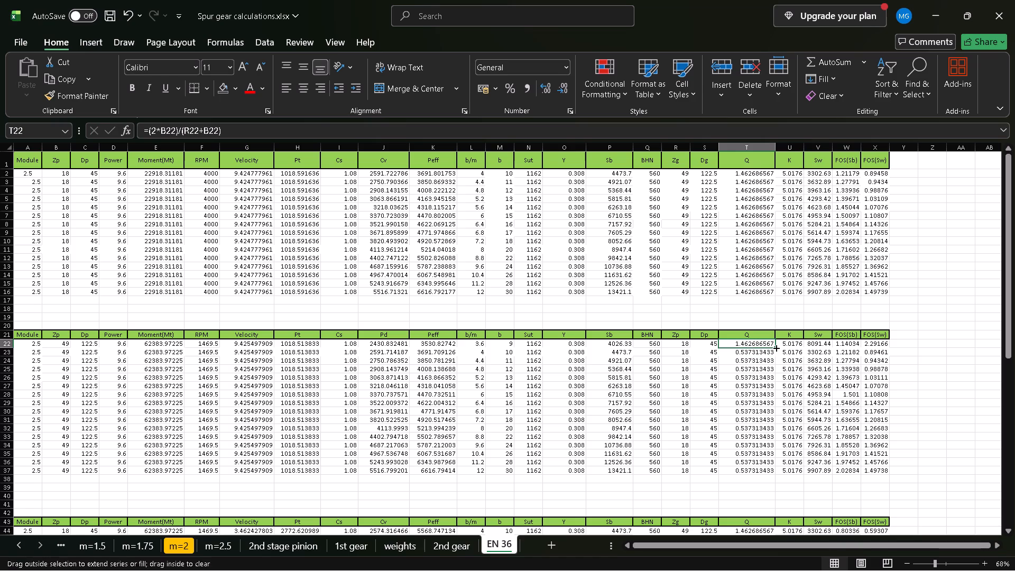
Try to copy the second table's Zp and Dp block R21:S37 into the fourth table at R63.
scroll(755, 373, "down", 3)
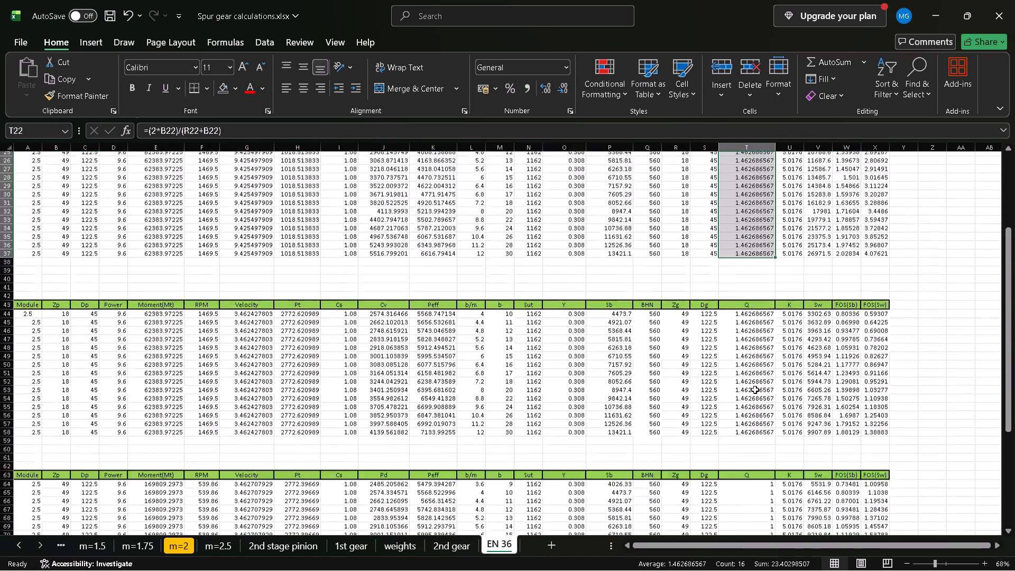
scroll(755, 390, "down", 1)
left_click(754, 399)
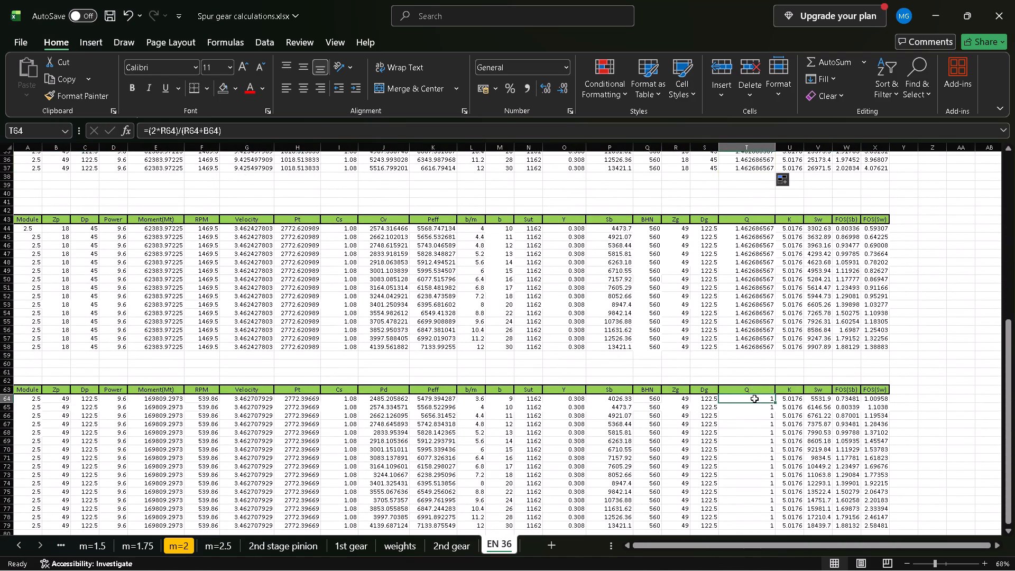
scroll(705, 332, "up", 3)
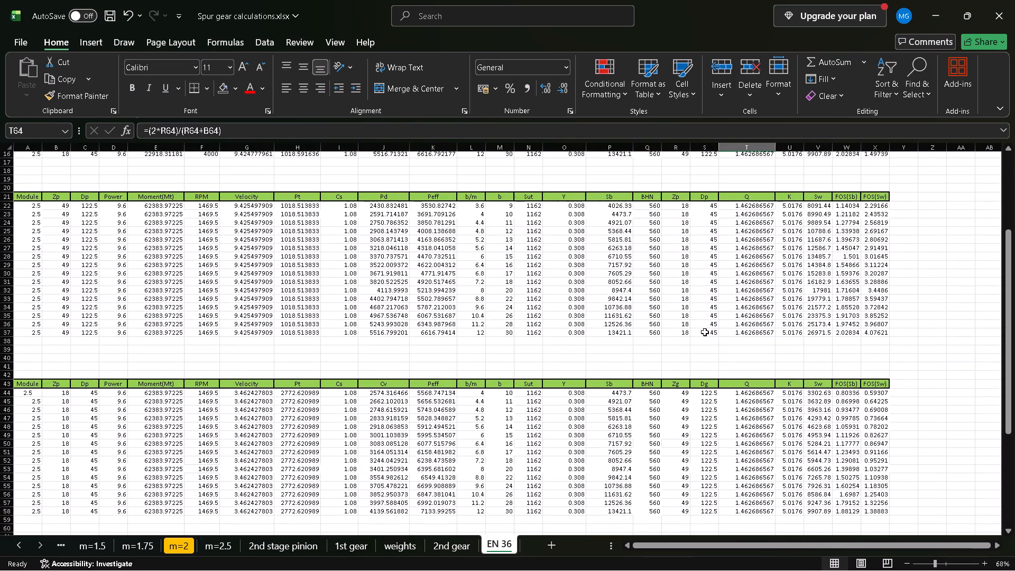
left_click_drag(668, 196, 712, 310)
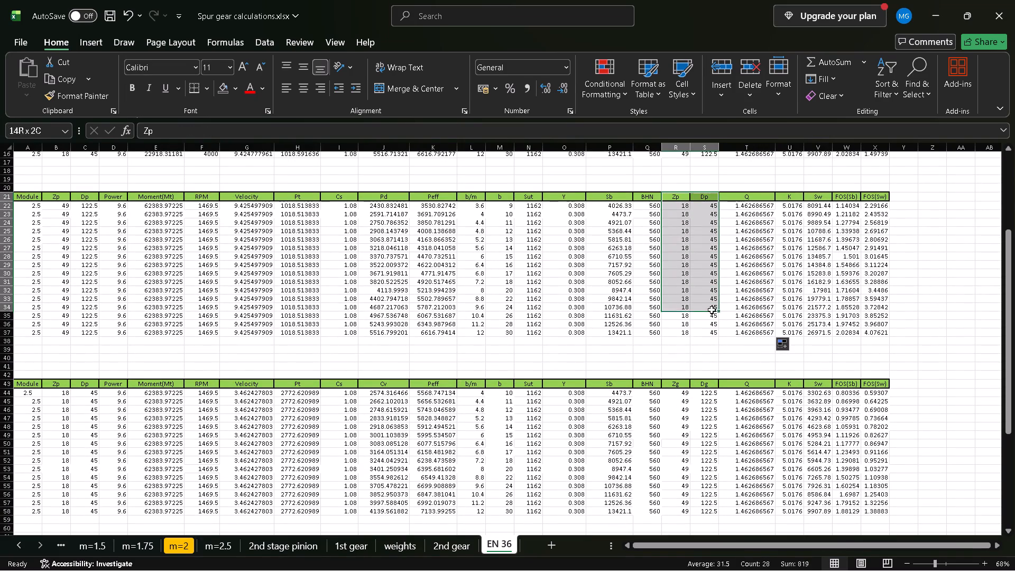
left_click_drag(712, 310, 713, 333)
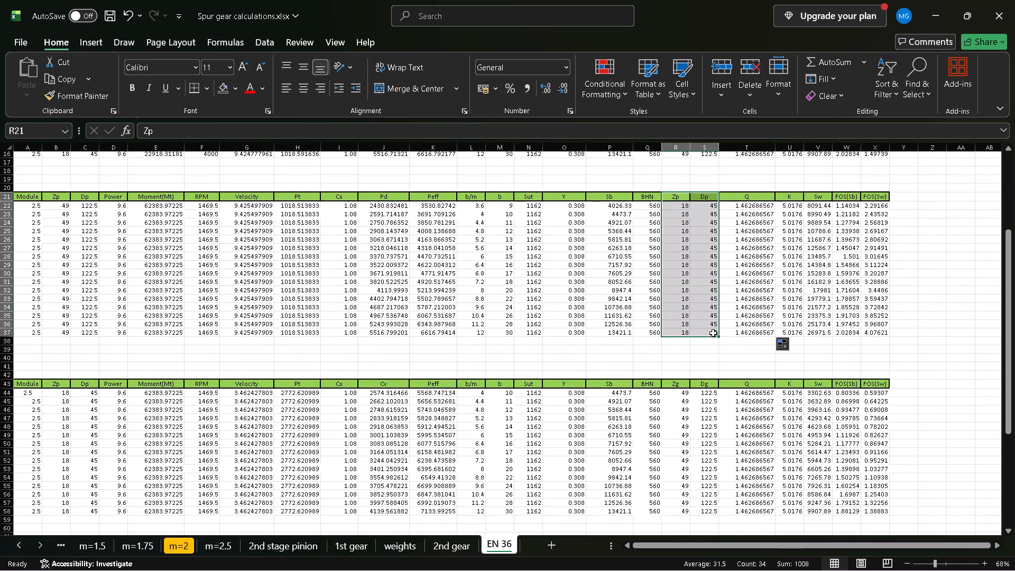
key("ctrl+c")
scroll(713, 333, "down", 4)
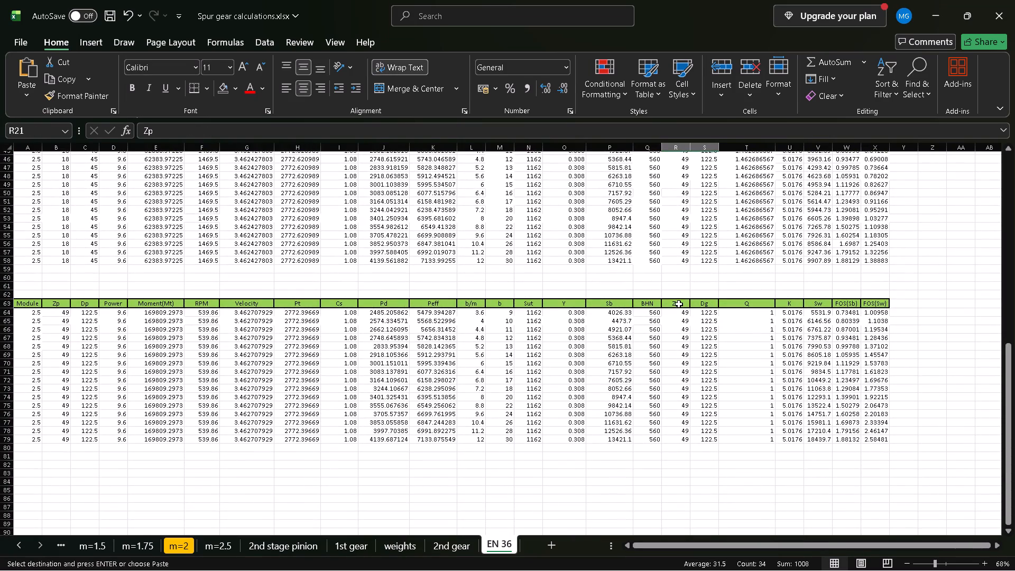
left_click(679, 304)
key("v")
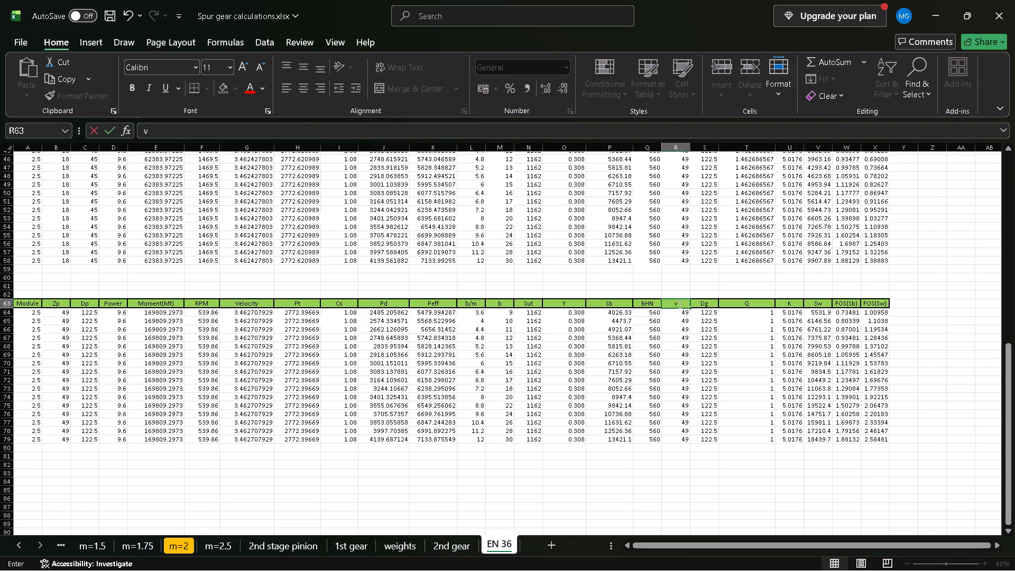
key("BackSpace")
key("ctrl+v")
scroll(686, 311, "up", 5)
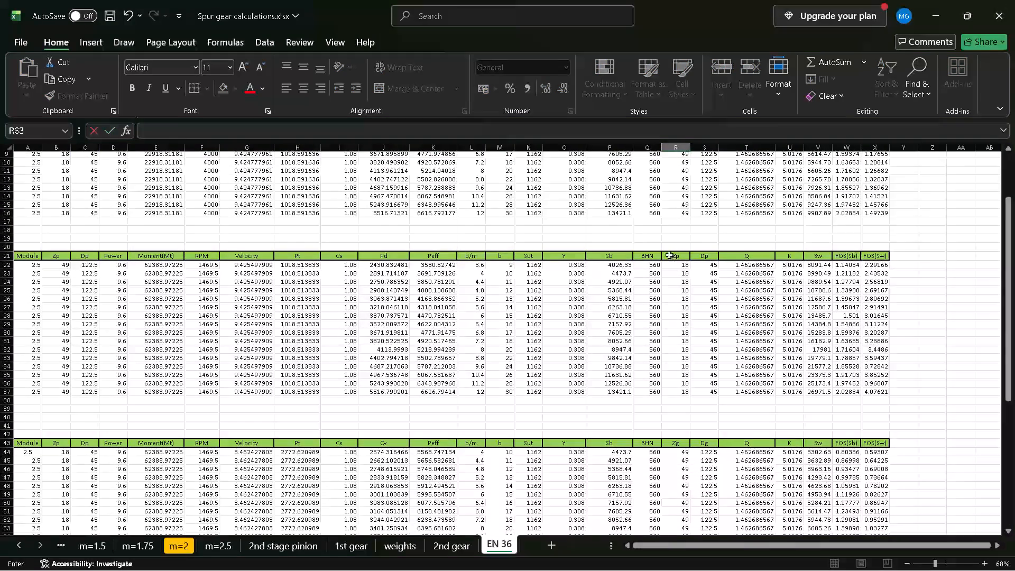
Copy the second table's Zp and Dp block R21:S37 into the fourth table, starting at header cell R63.
left_click_drag(669, 255, 705, 392)
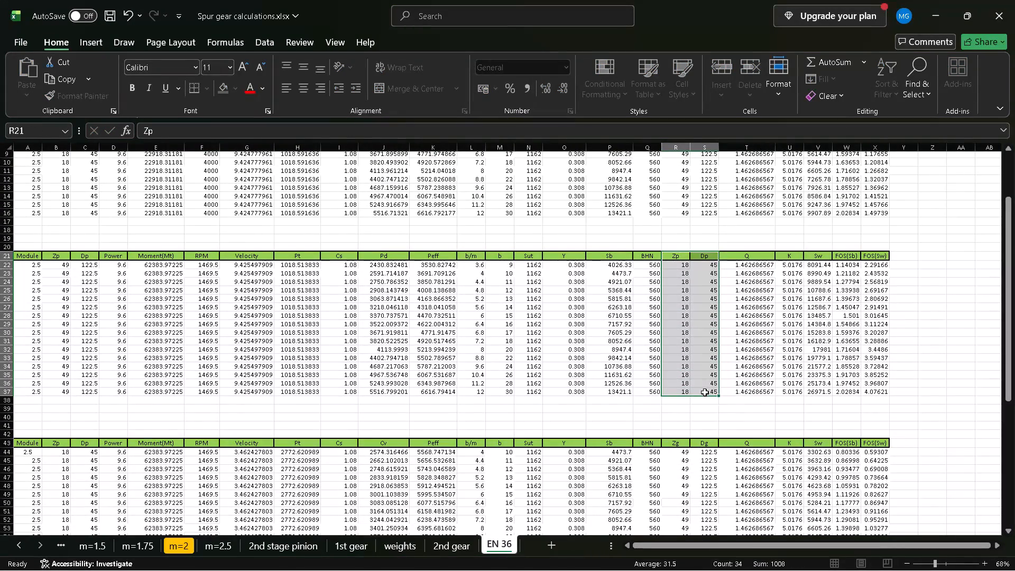
key("ctrl+c")
scroll(705, 392, "down", 4)
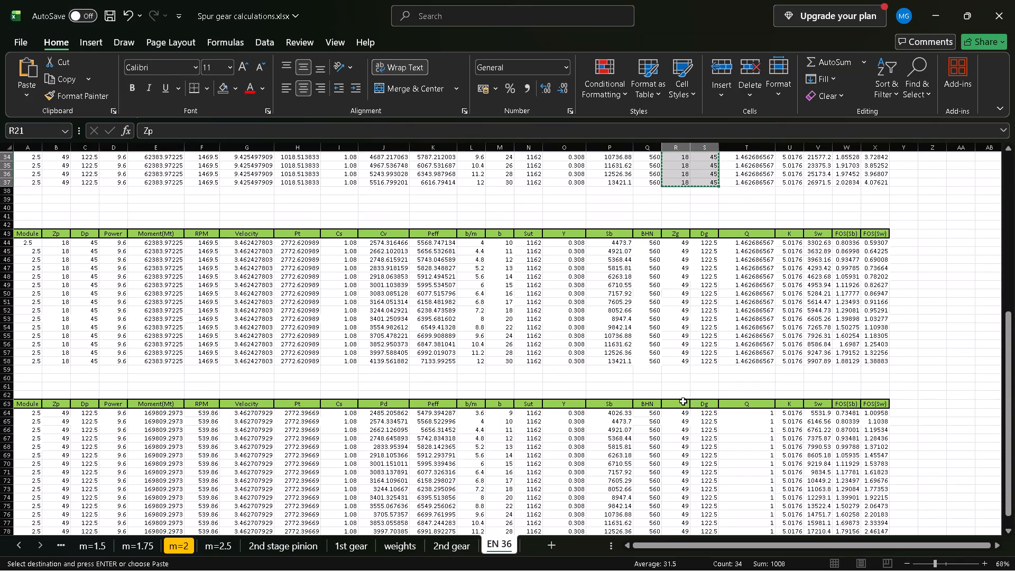
left_click(679, 404)
key("ctrl+v")
Correct the fourth table's Q formula in T65 to =(2*B65)/(R65+B65) and fill it down to T79.
scroll(679, 404, "down", 1)
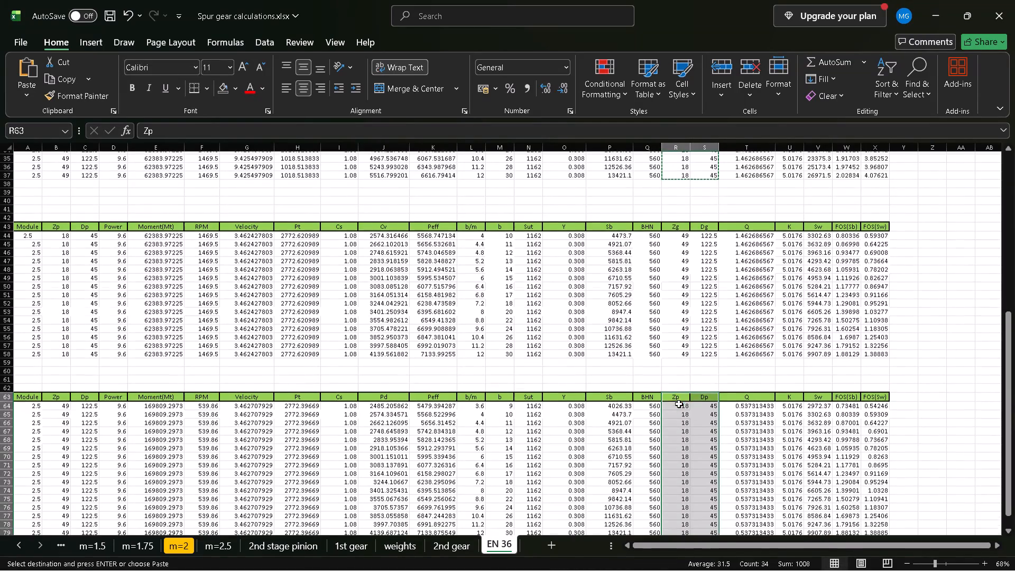
scroll(679, 404, "down", 1)
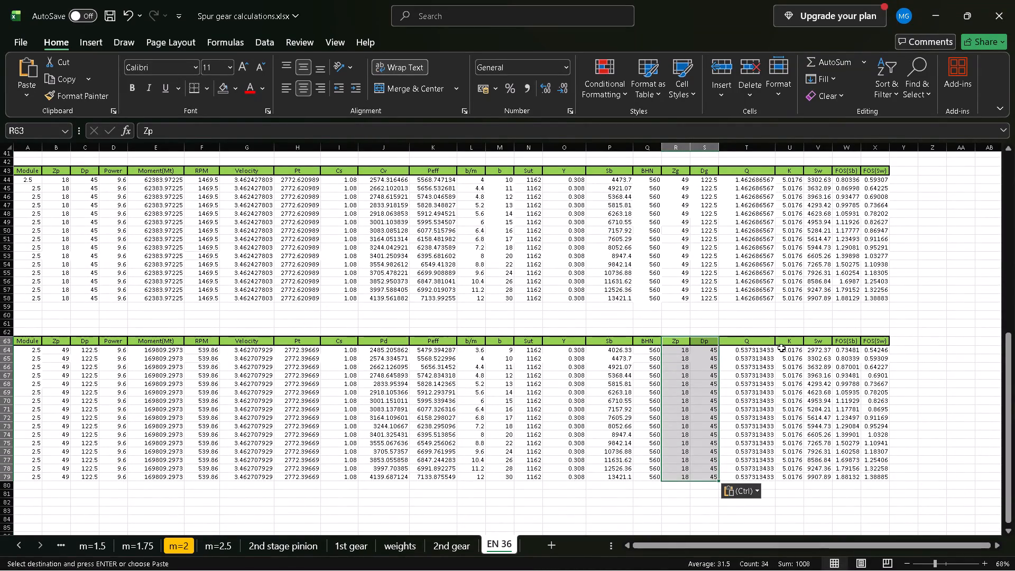
left_click(756, 357)
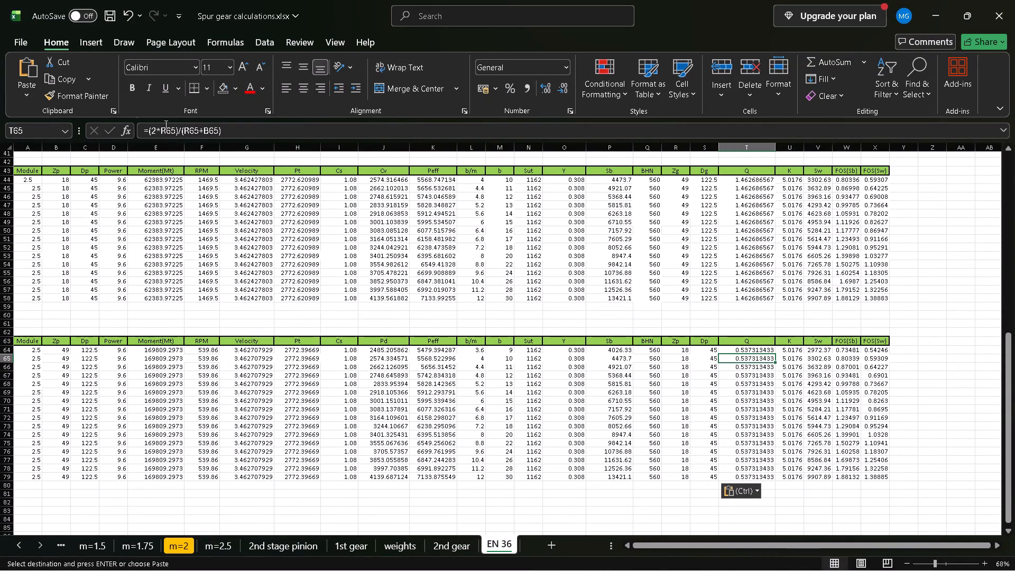
left_click(165, 126)
key("BackSpace")
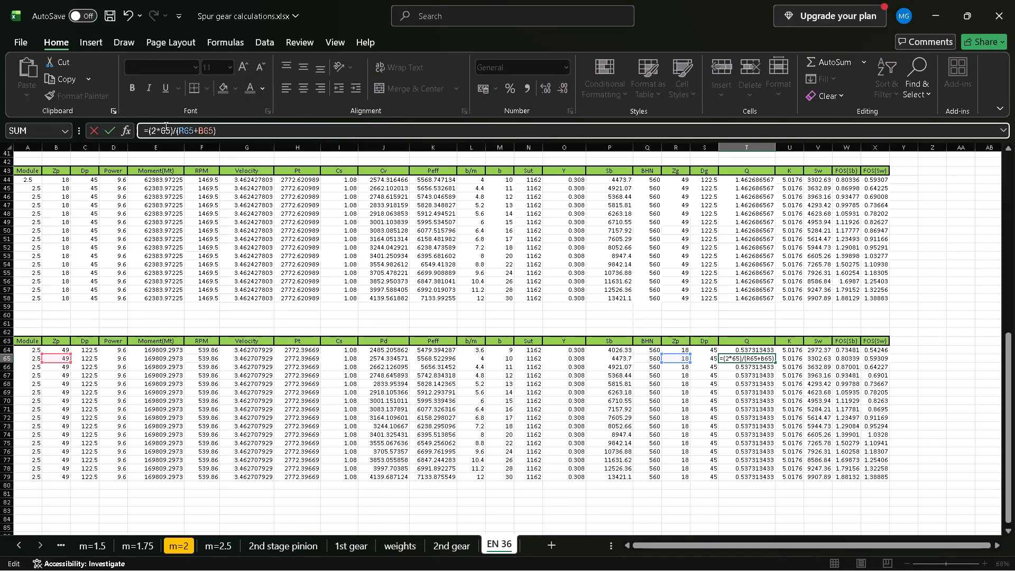
key("Return")
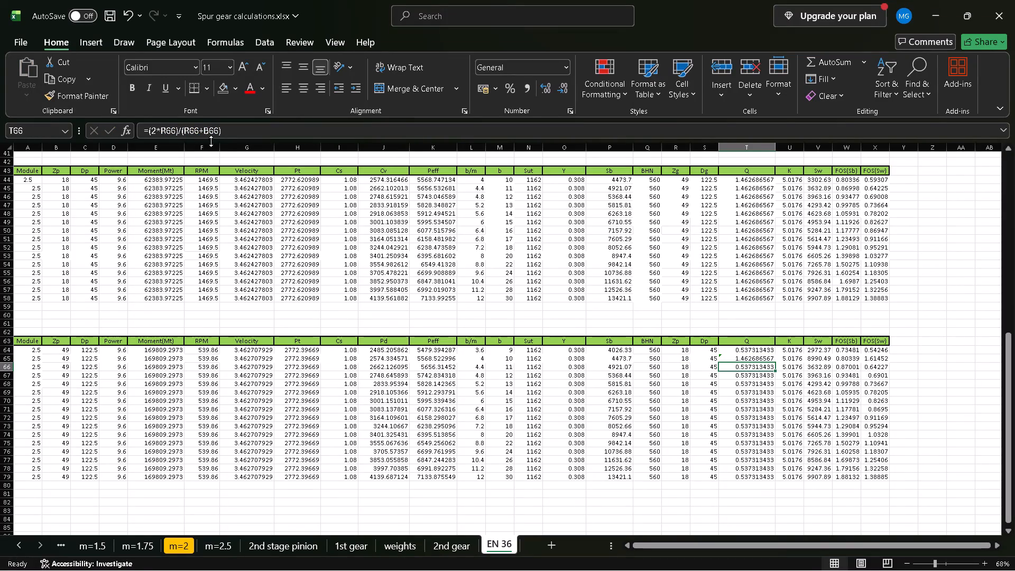
left_click(740, 358)
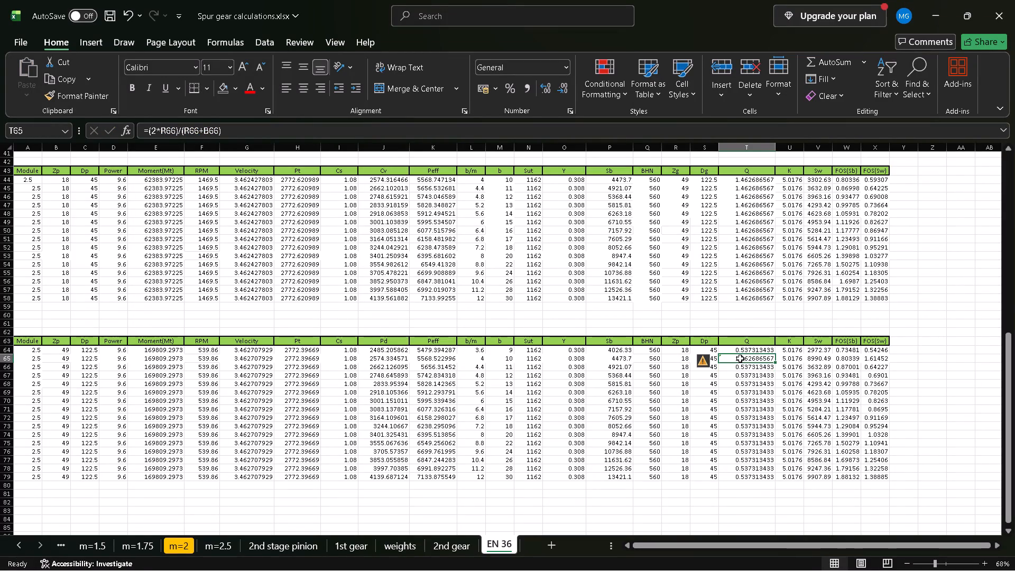
left_click_drag(774, 360, 768, 476)
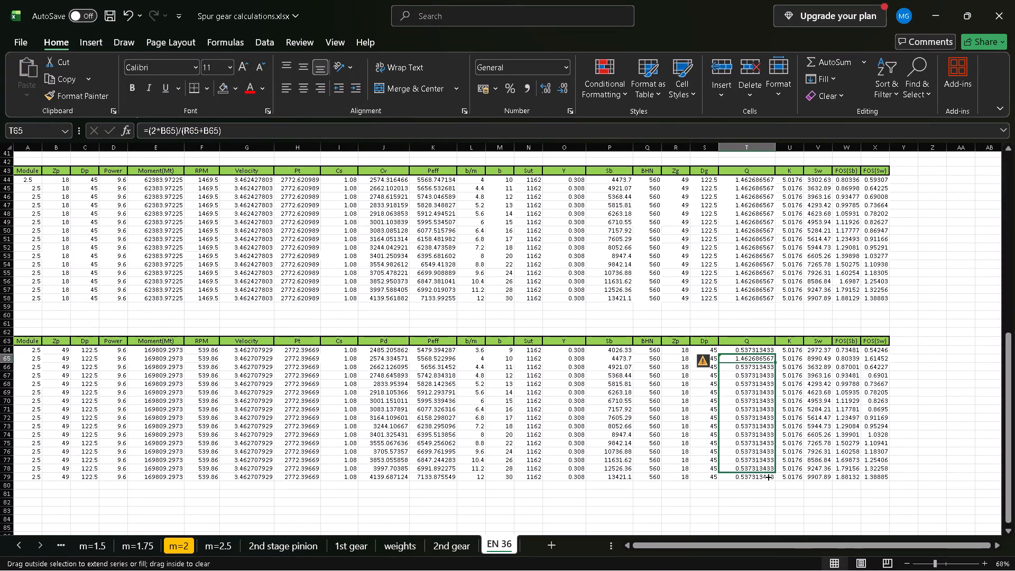
left_click_drag(768, 476, 769, 477)
Fill the corrected Q formula from T67 up to the fourth table's first row, T64.
left_click_drag(770, 360, 771, 360)
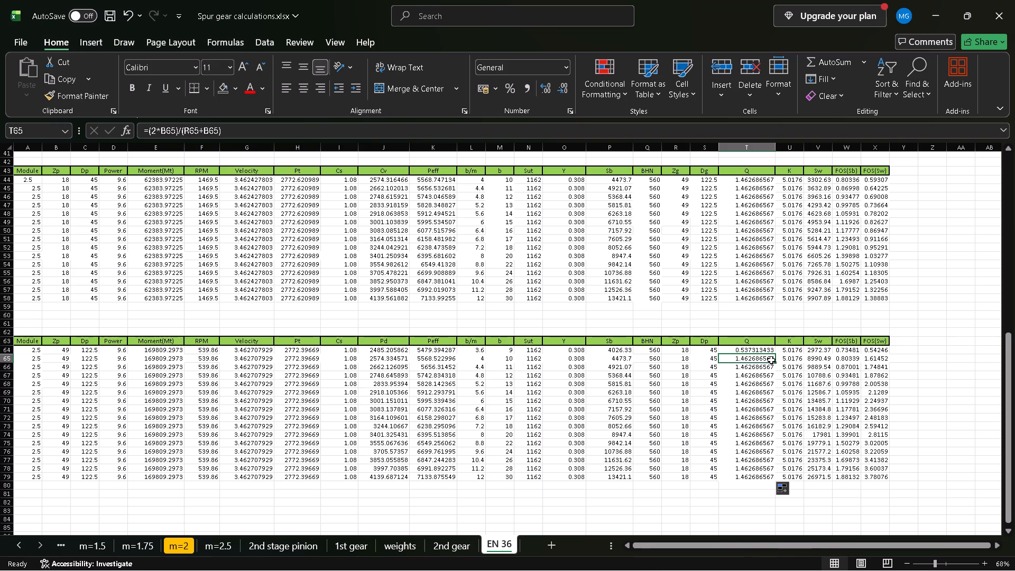
left_click_drag(771, 360, 776, 362)
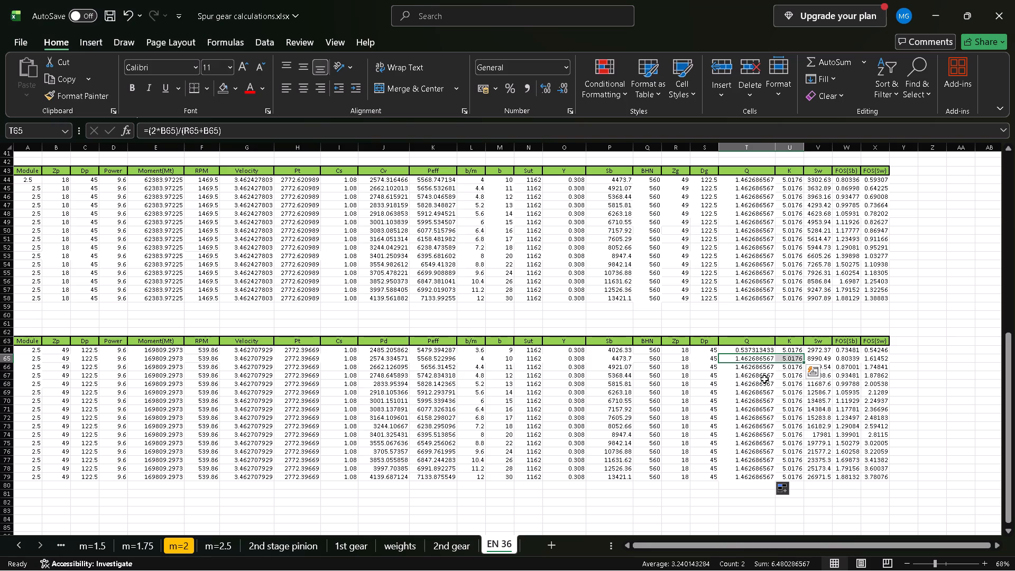
left_click(764, 379)
left_click_drag(774, 379, 772, 363)
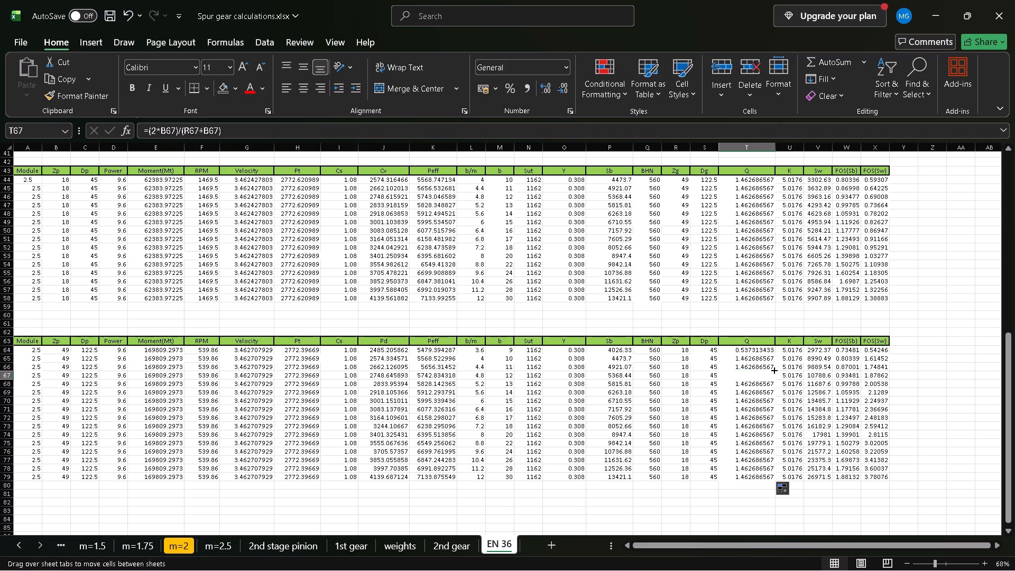
left_click_drag(772, 363, 770, 347)
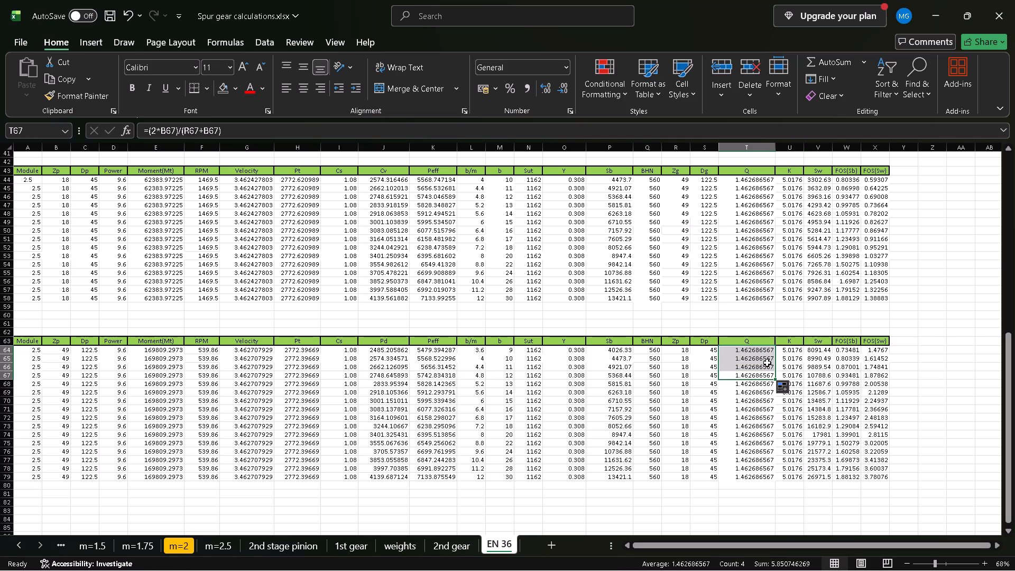
key("Return")
Rename the fourth table's Zp and Dp headers in B63 and C63 as Zg and Dg.
scroll(340, 326, "right", 1)
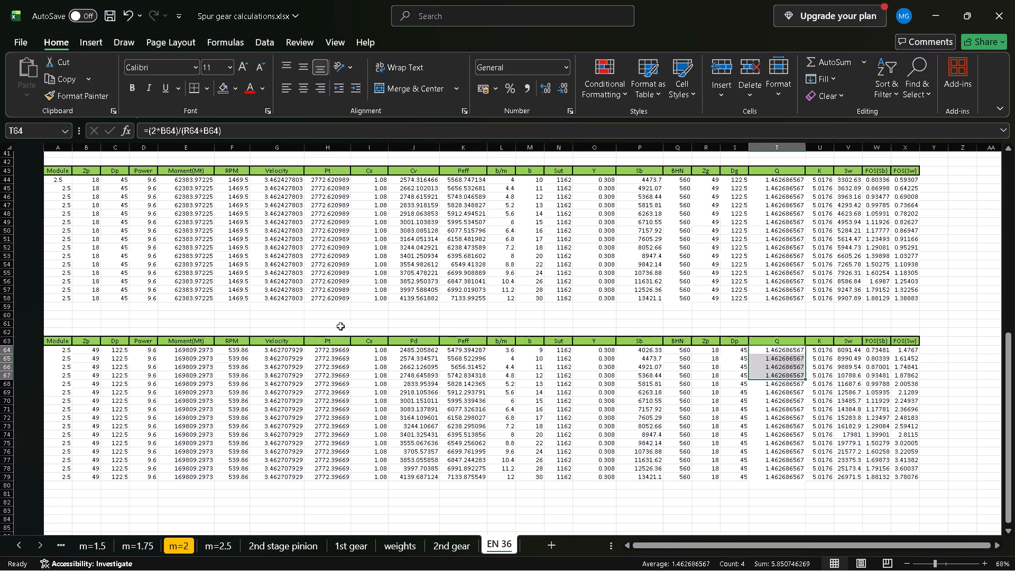
scroll(340, 326, "right", 1)
left_click(57, 340)
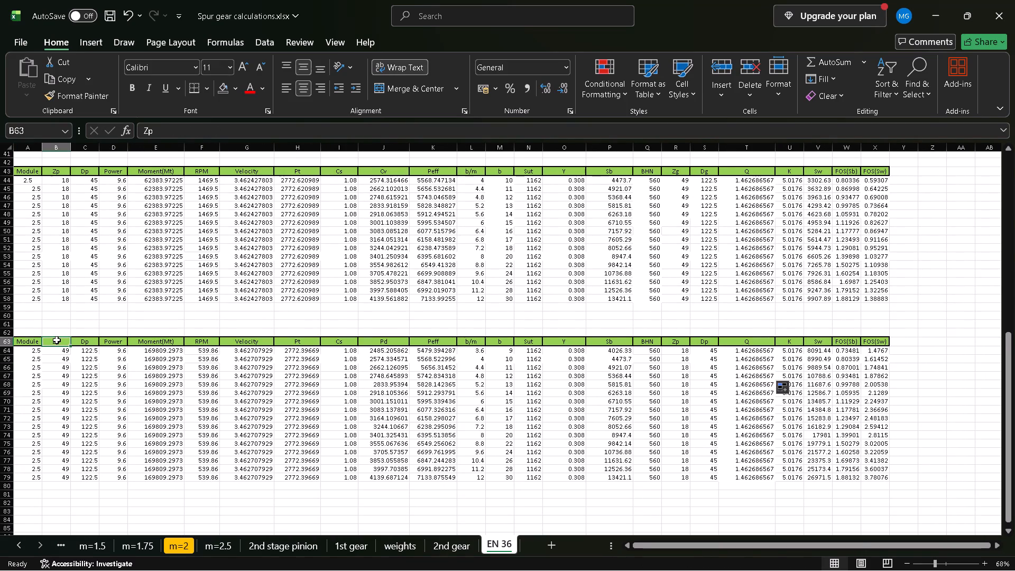
key("z")
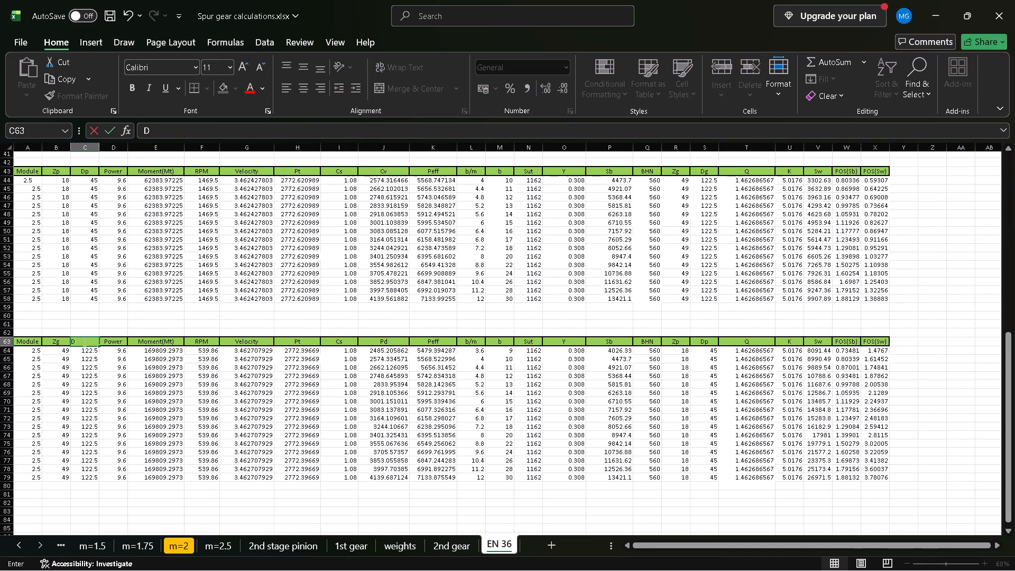
key("g")
key("Return")
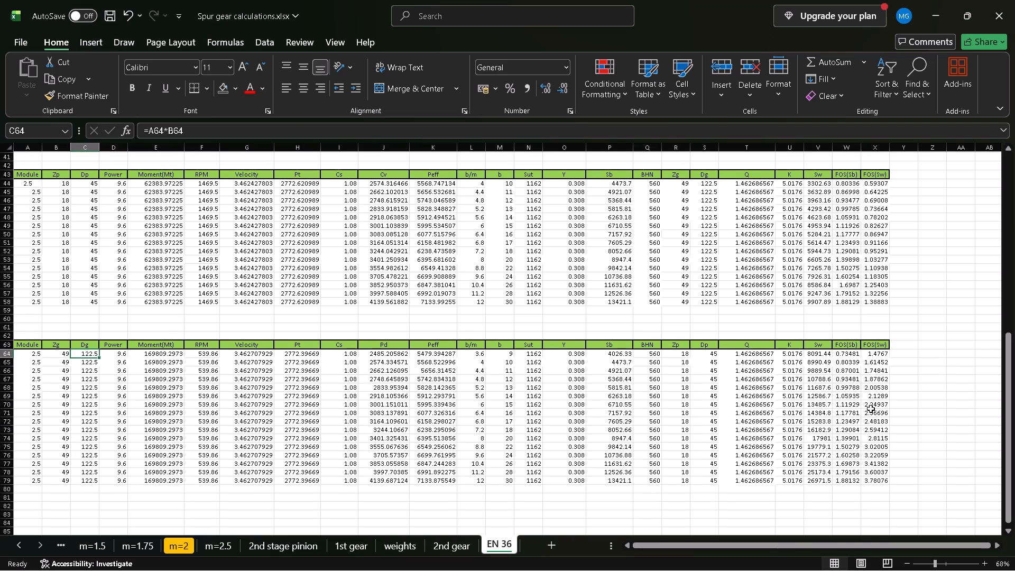
Examine the FOS(Sb), Sb and FOS(Sw) formulas in the second table's first row, row 22.
scroll(864, 404, "up", 1)
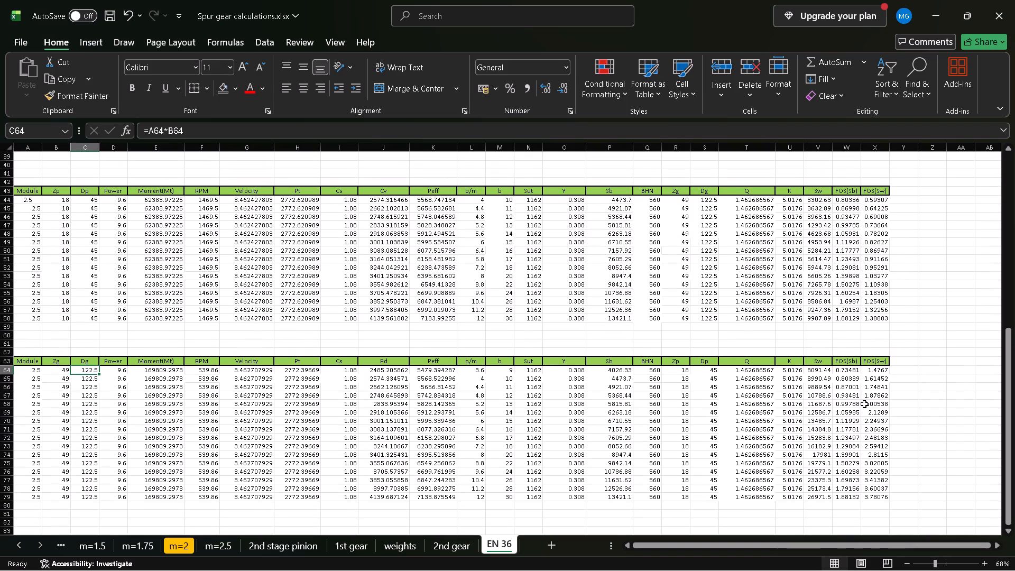
scroll(864, 404, "up", 2)
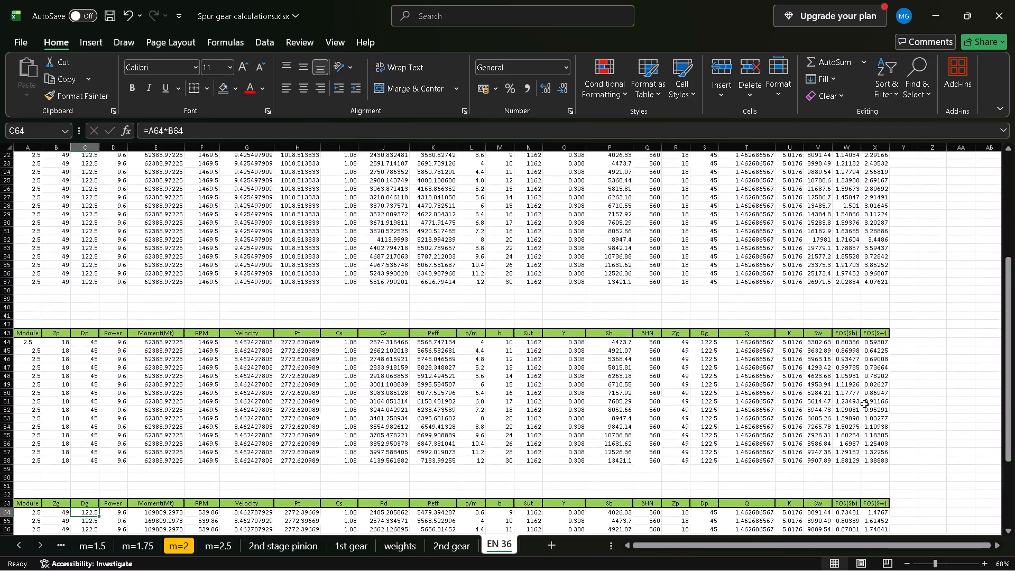
scroll(864, 404, "up", 1)
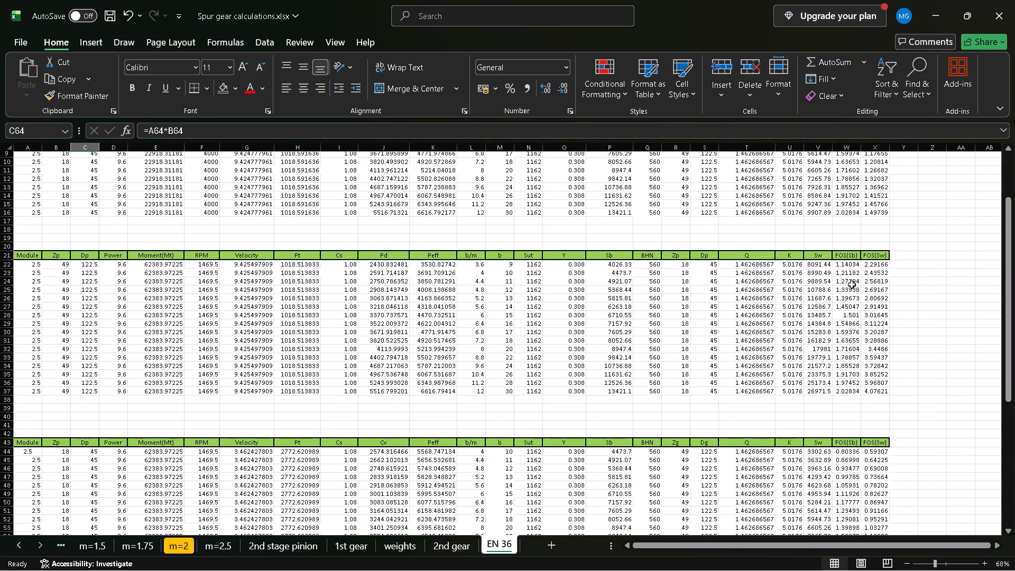
left_click(847, 266)
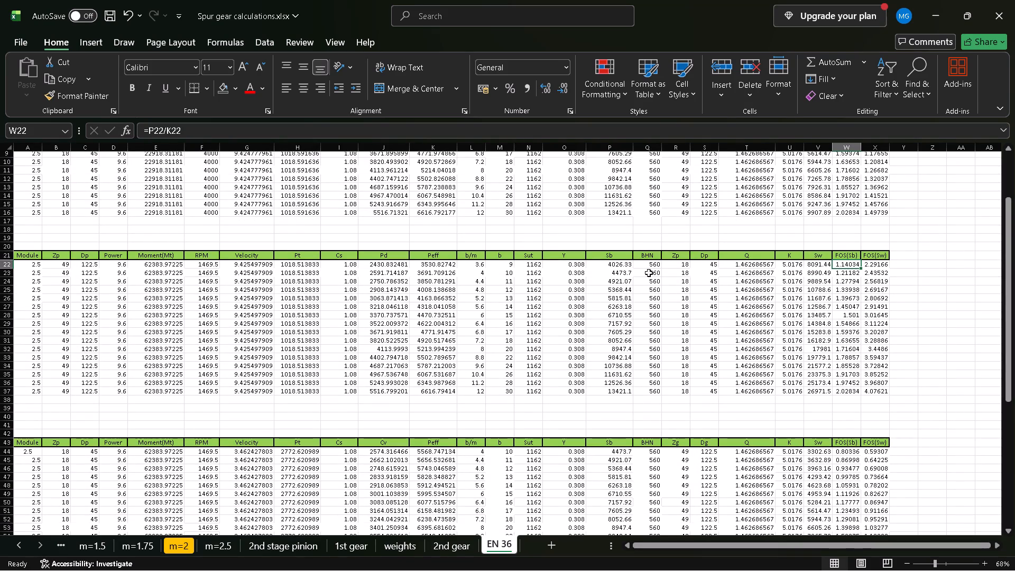
left_click(624, 262)
scroll(624, 262, "up", 1)
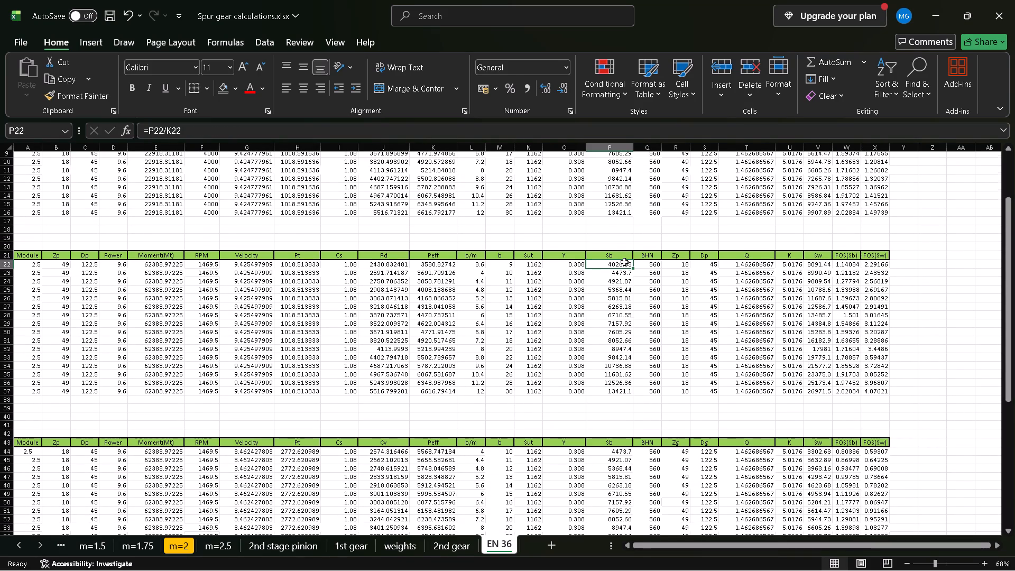
scroll(624, 262, "up", 1)
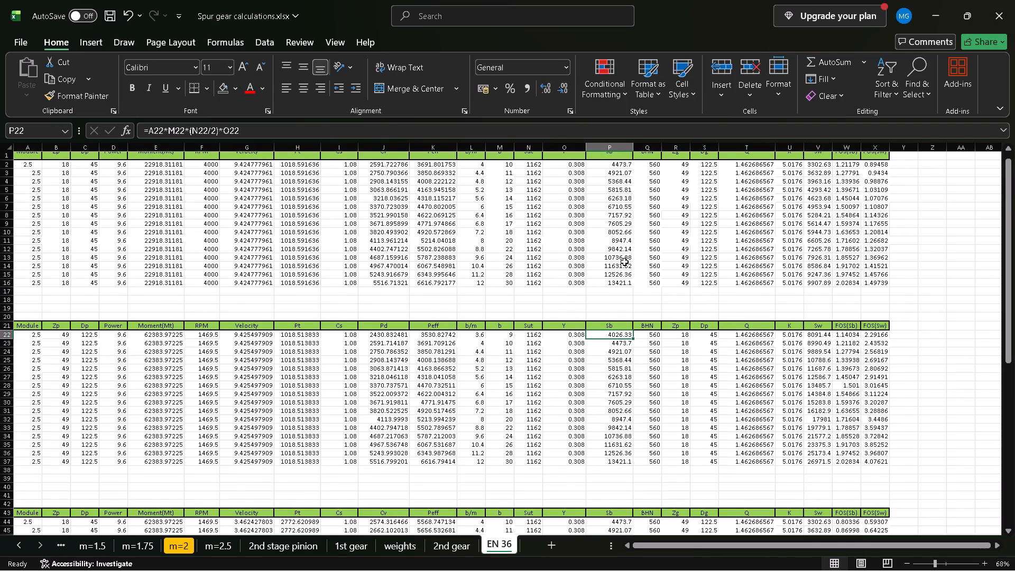
scroll(624, 262, "right", 1)
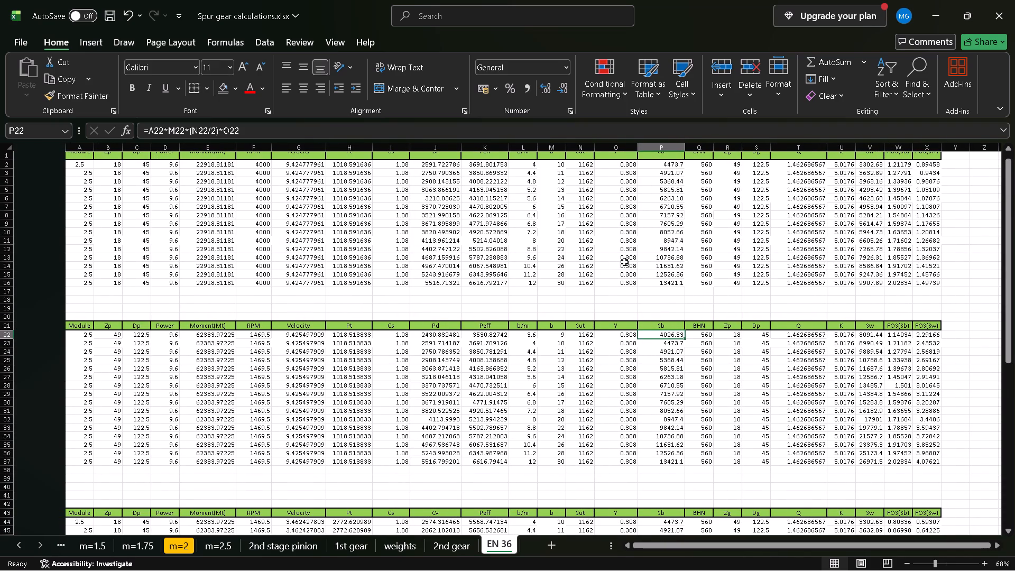
scroll(624, 262, "right", 2)
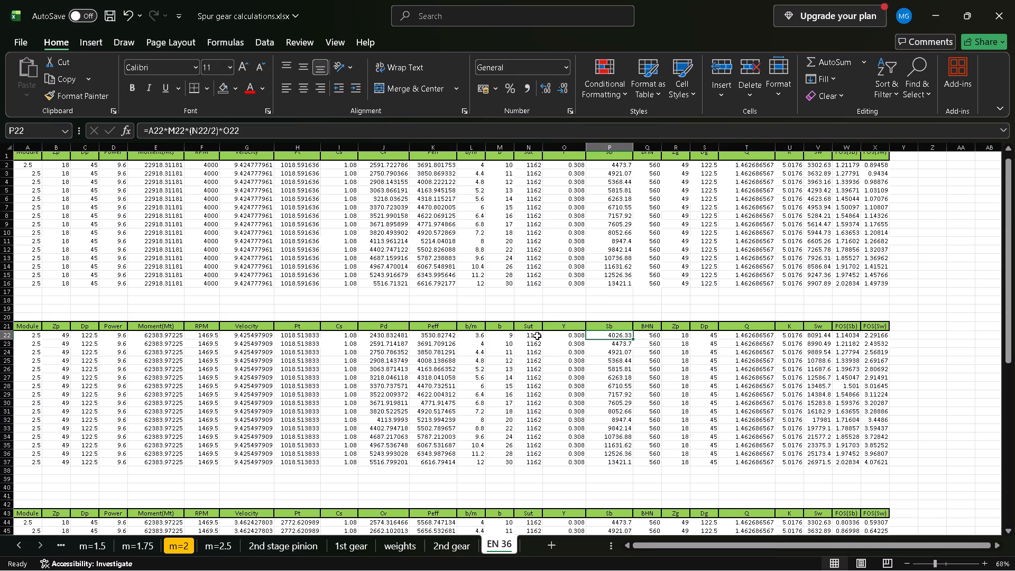
left_click(878, 338)
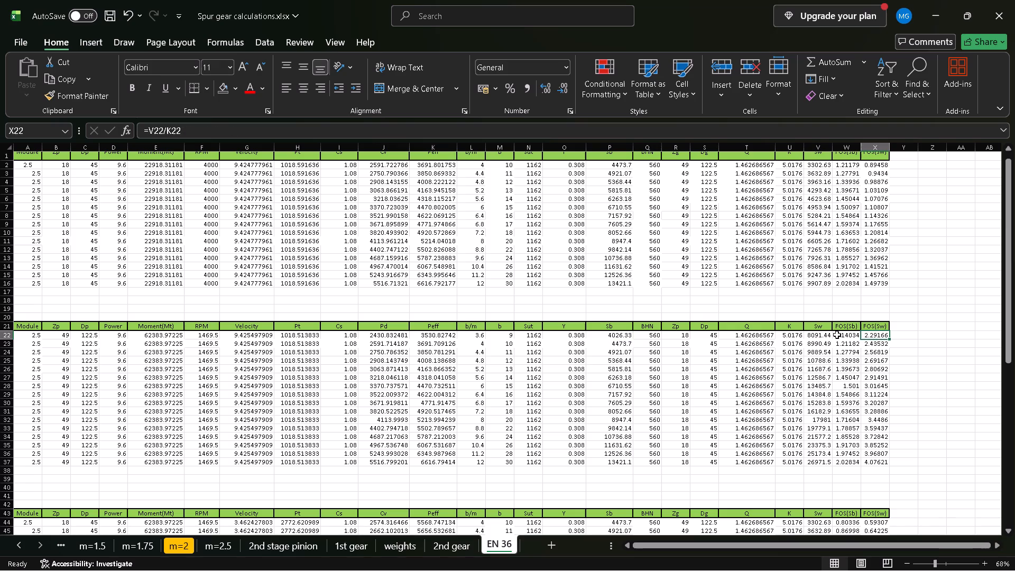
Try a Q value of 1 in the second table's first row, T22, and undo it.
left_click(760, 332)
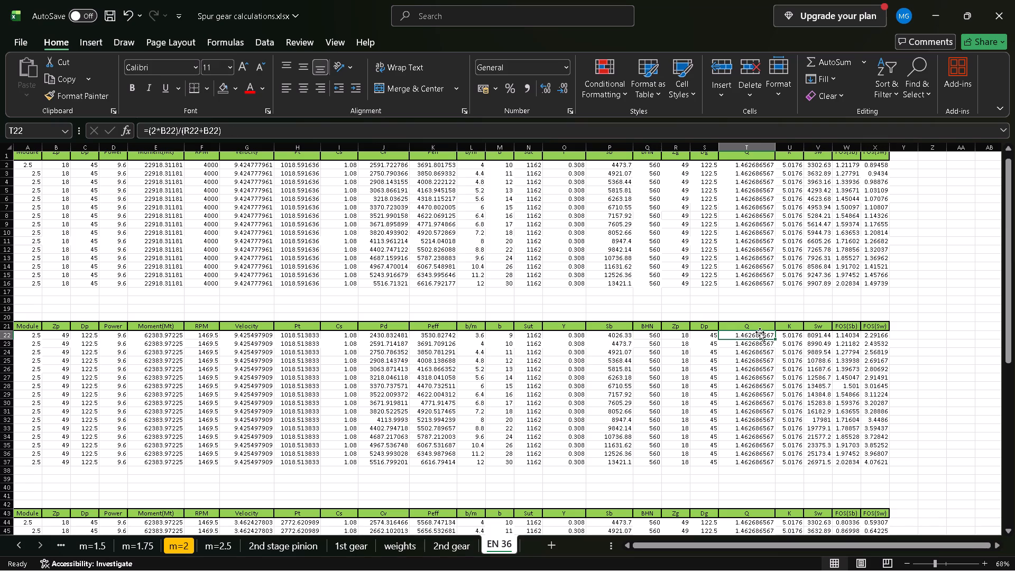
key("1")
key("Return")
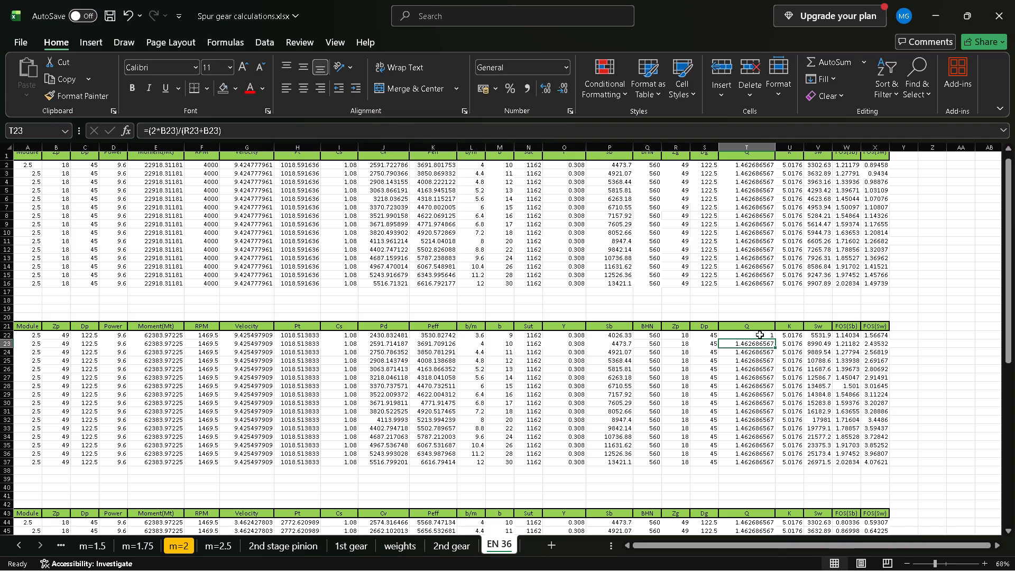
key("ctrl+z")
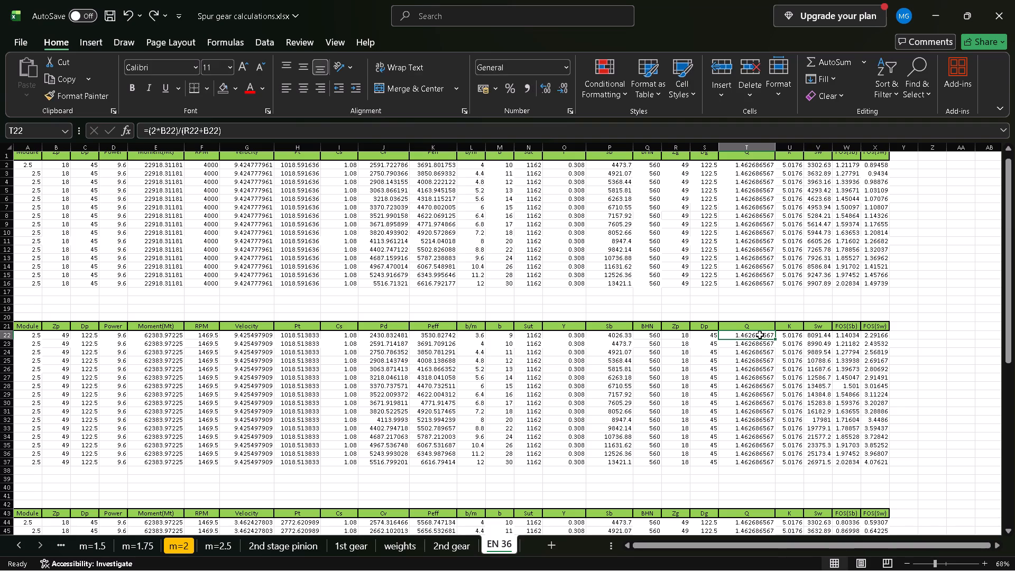
Inspect the second table's FOS(Sw) formula in X22 and Sw formula in V22.
scroll(760, 335, "up", 1)
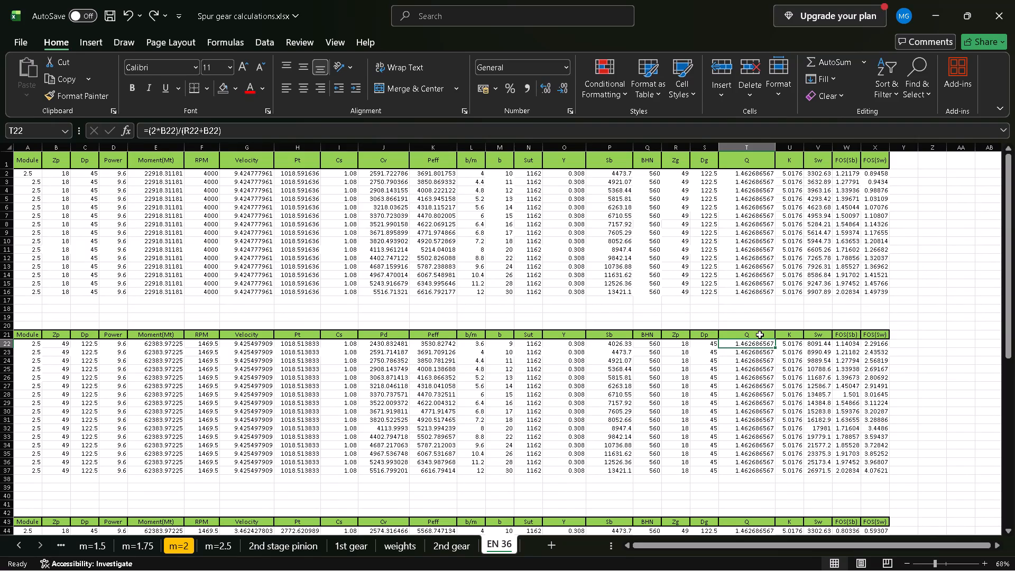
left_click(869, 345)
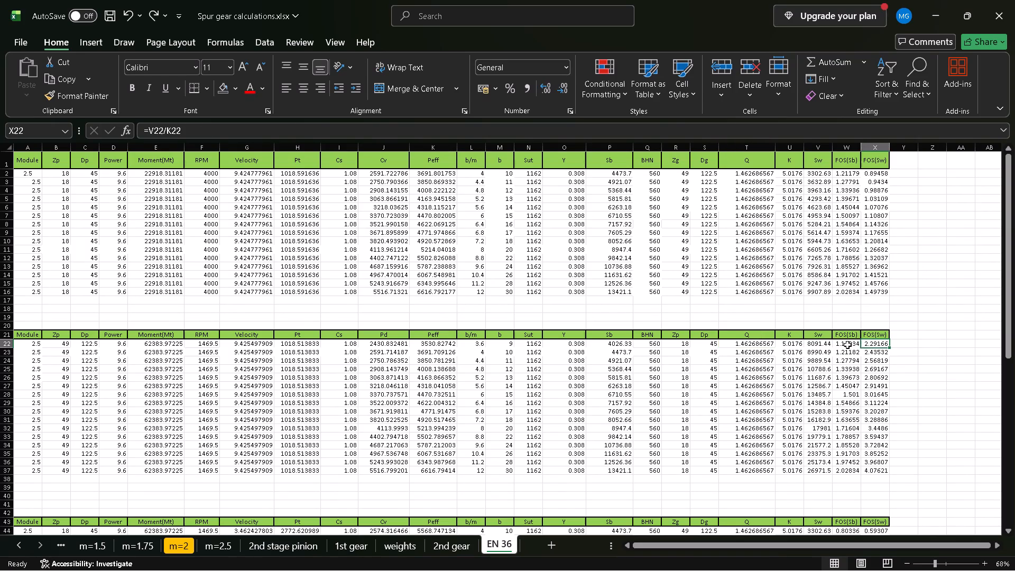
left_click(821, 344)
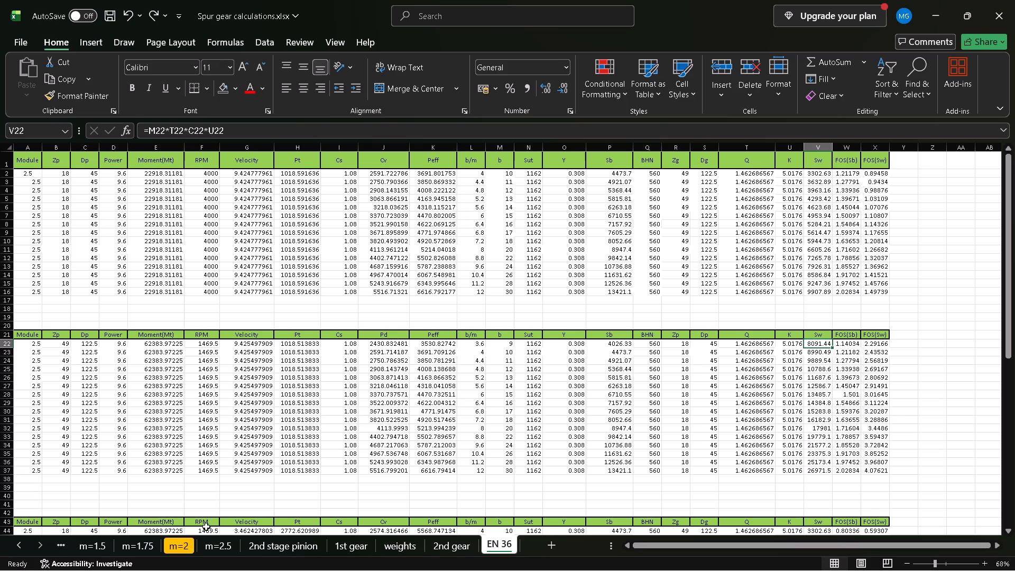
Review the gear tables on the m=2 sheet and the Final Draft sheet for comparison with EN 36.
left_click(178, 547)
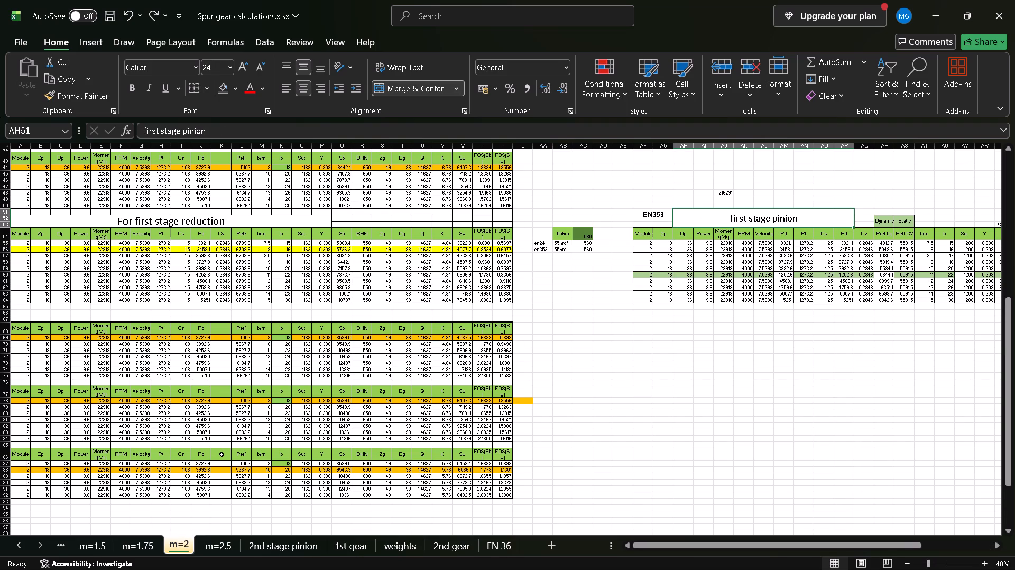
scroll(238, 435, "up", 2)
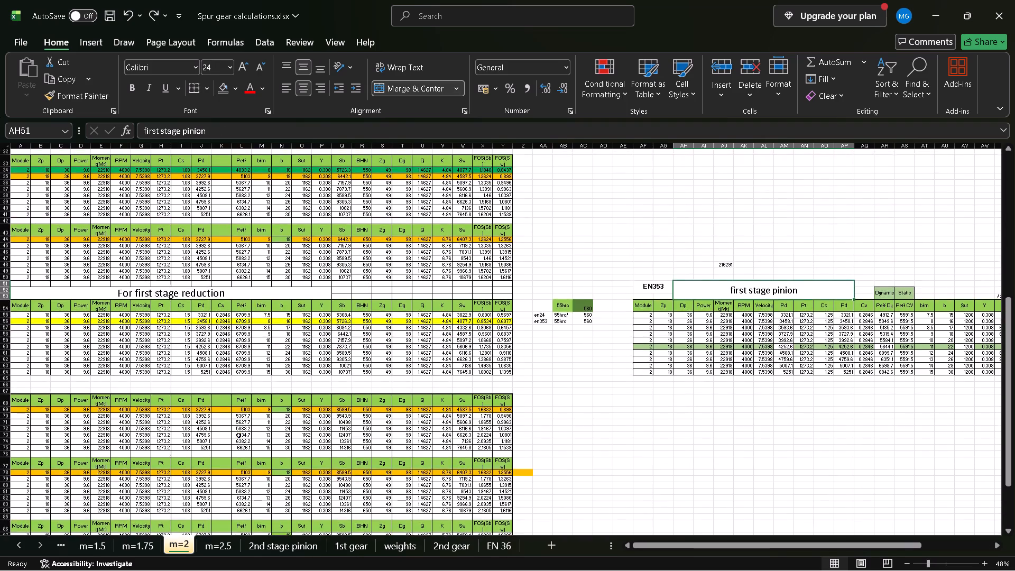
scroll(238, 435, "up", 2)
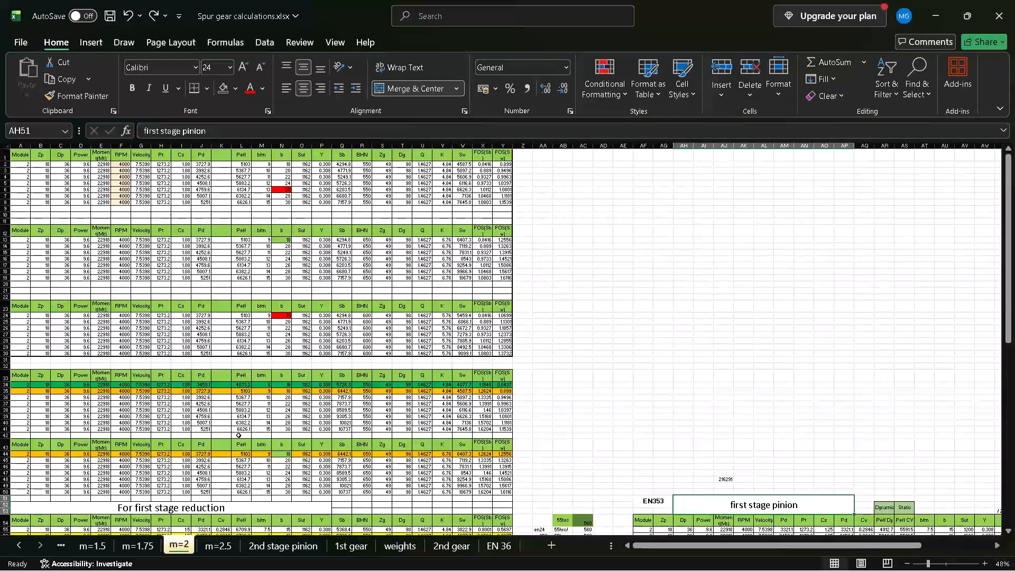
scroll(238, 435, "up", 2)
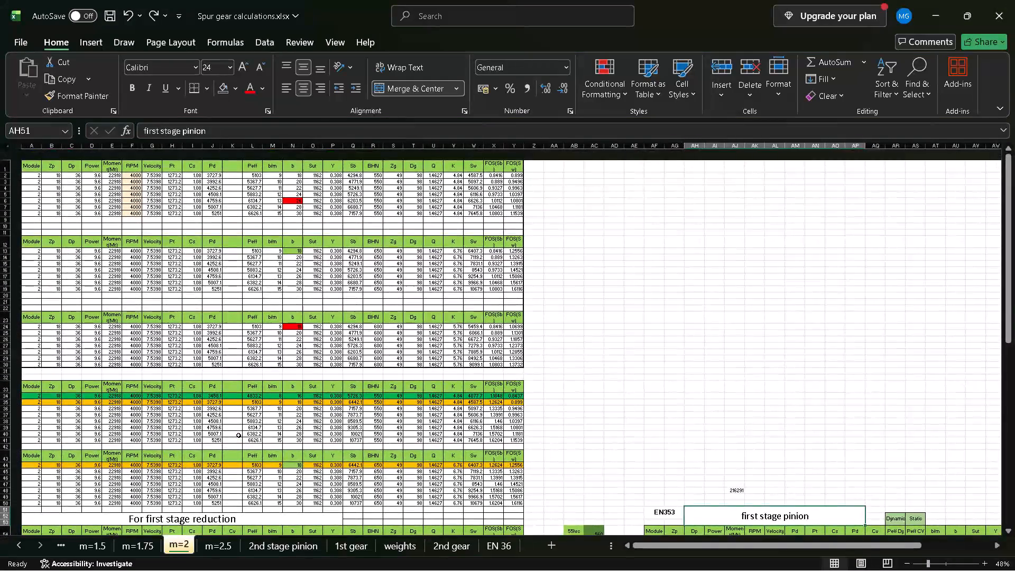
scroll(238, 435, "up", 1)
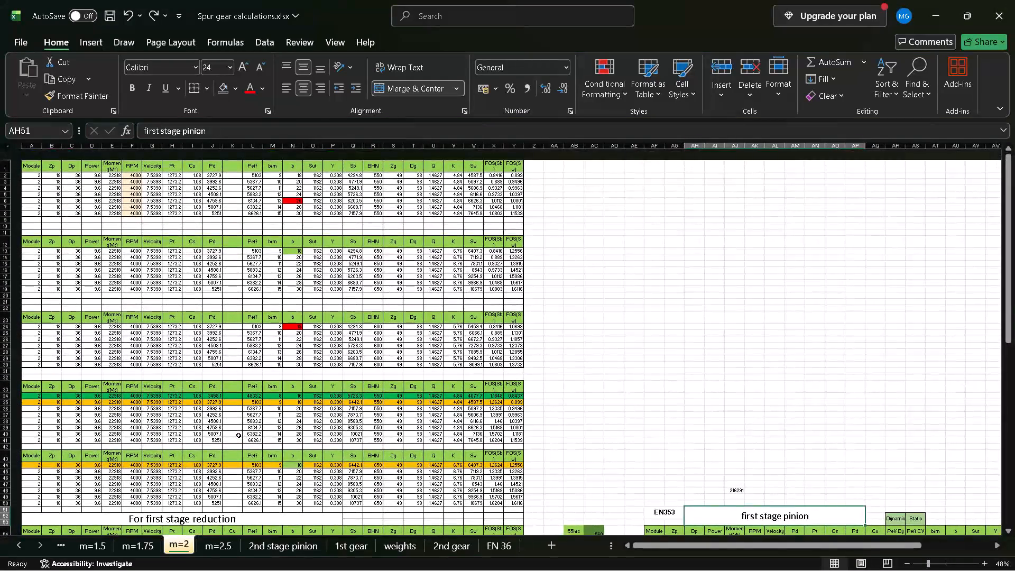
scroll(238, 435, "up", 2)
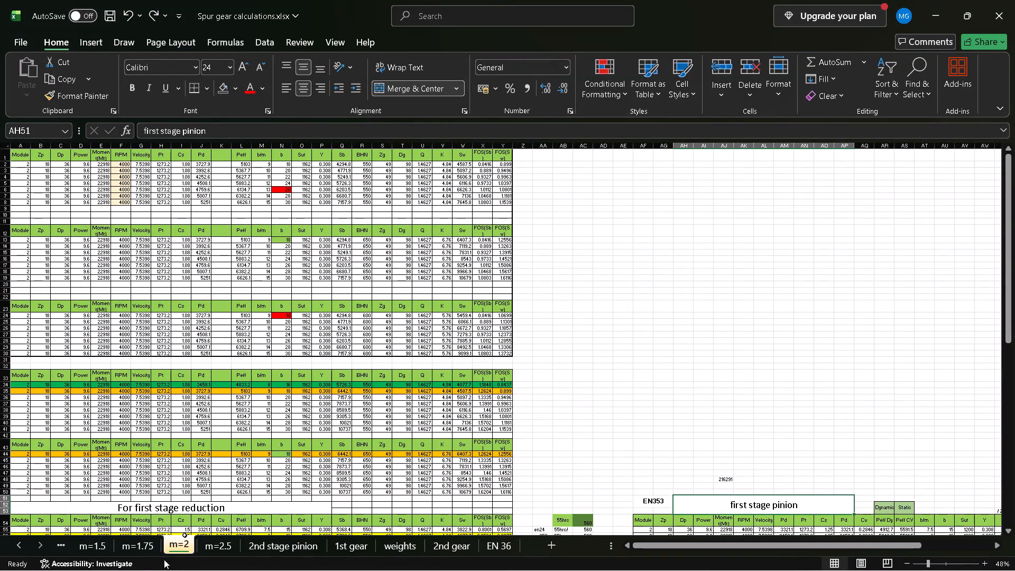
left_click(59, 547)
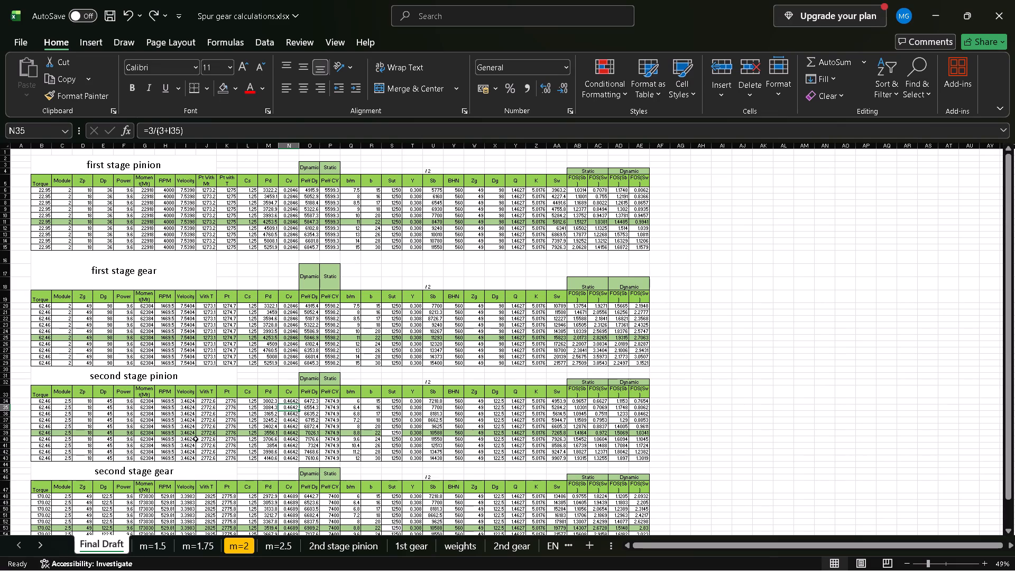
Compare the EN 36 first table's Peff formula in K4 with the Peff formulas on transmission_calculationsssss.xlsx's SPUR GEAR sheet.
left_click(547, 544)
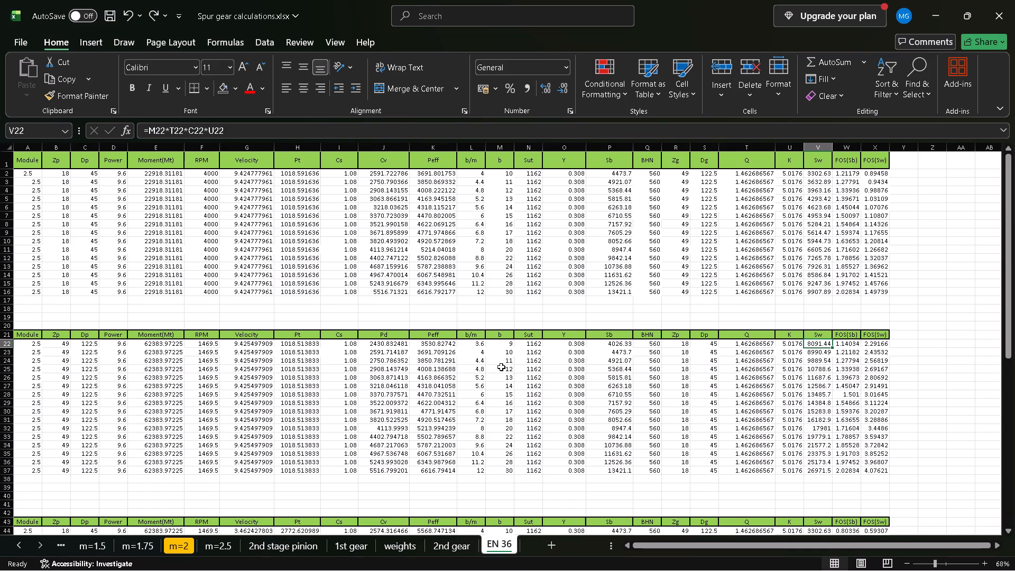
scroll(501, 367, "up", 1)
left_click(427, 188)
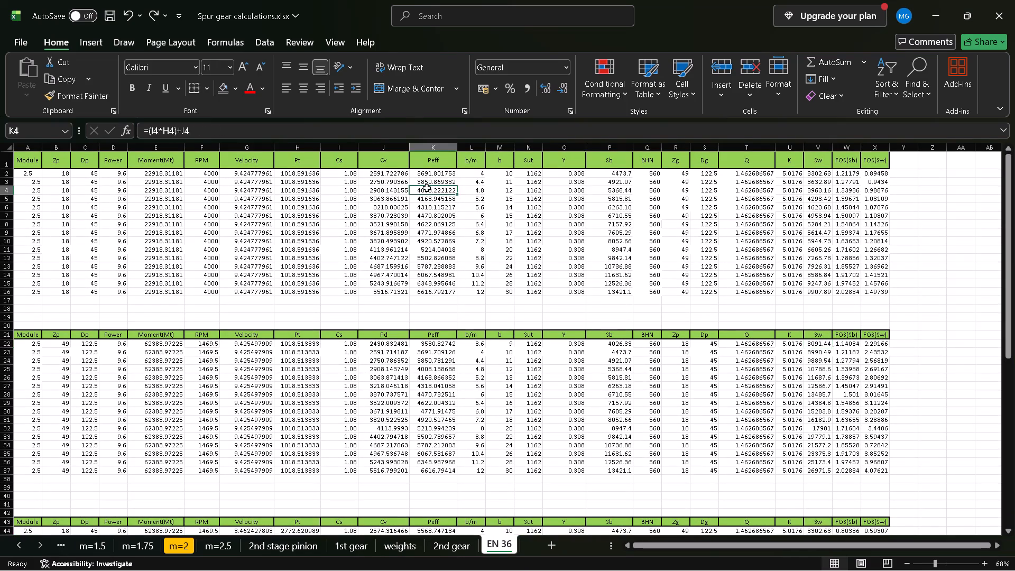
scroll(427, 188, "up", 1)
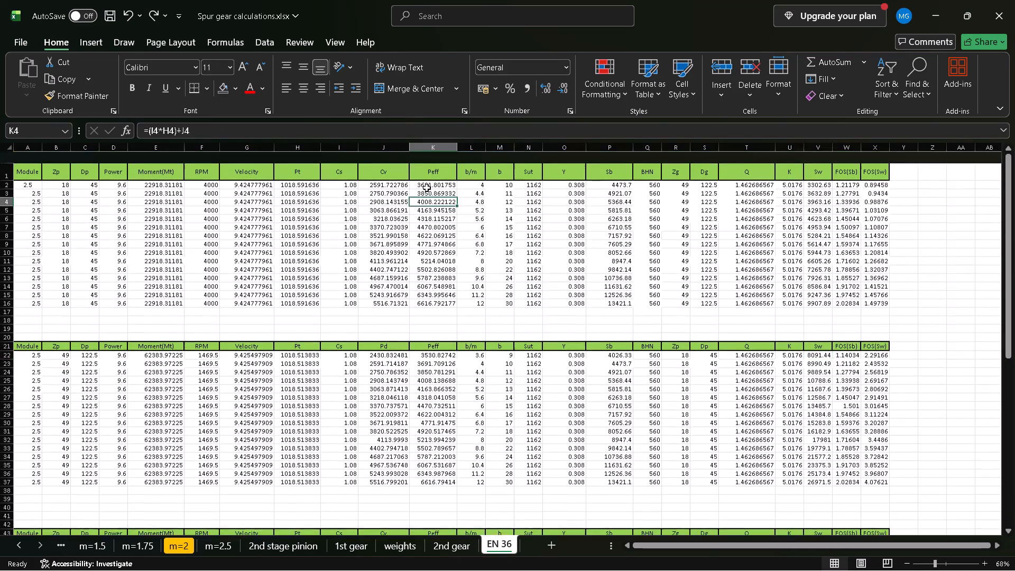
scroll(427, 188, "up", 1)
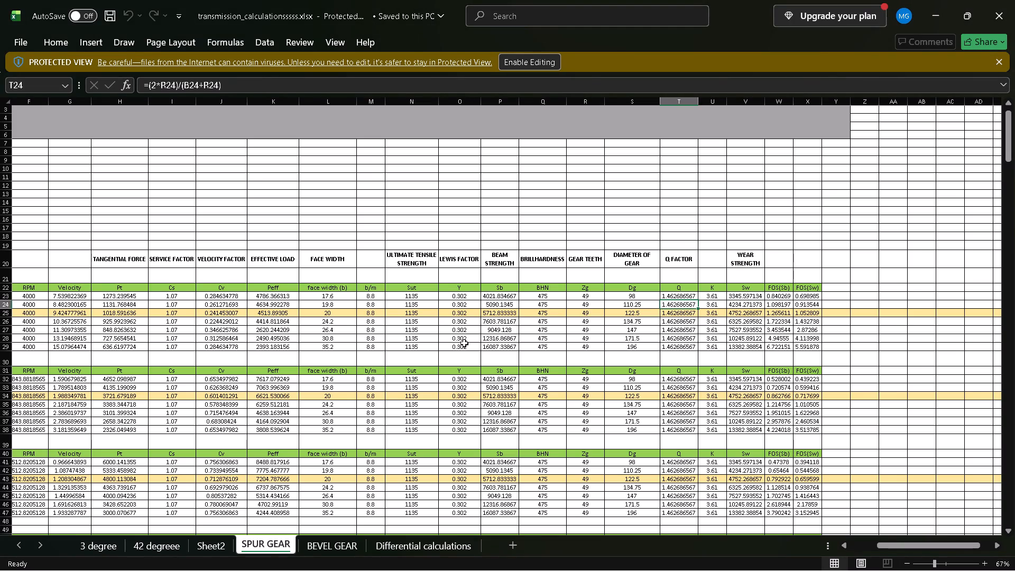
left_click(261, 312)
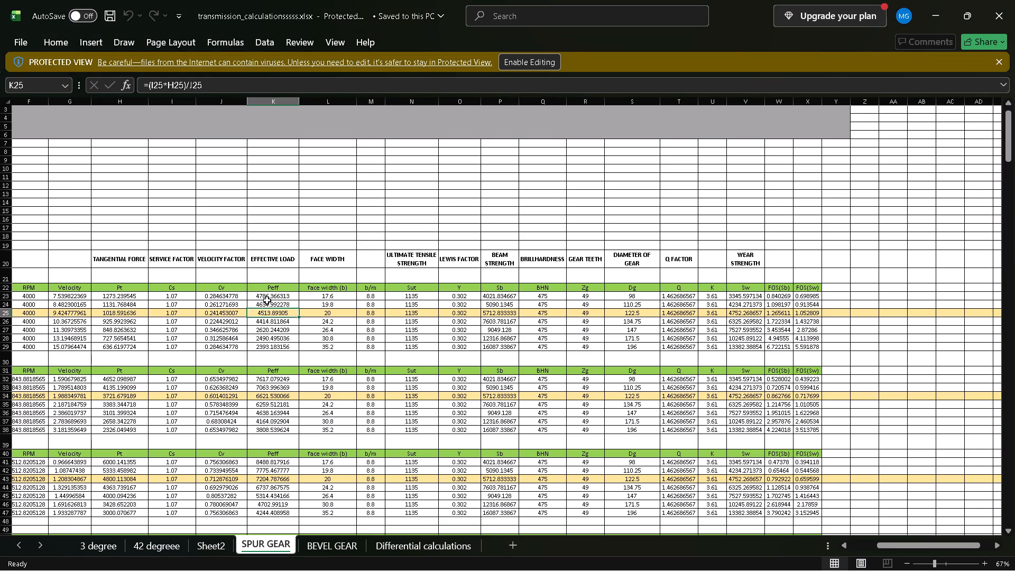
left_click(267, 300)
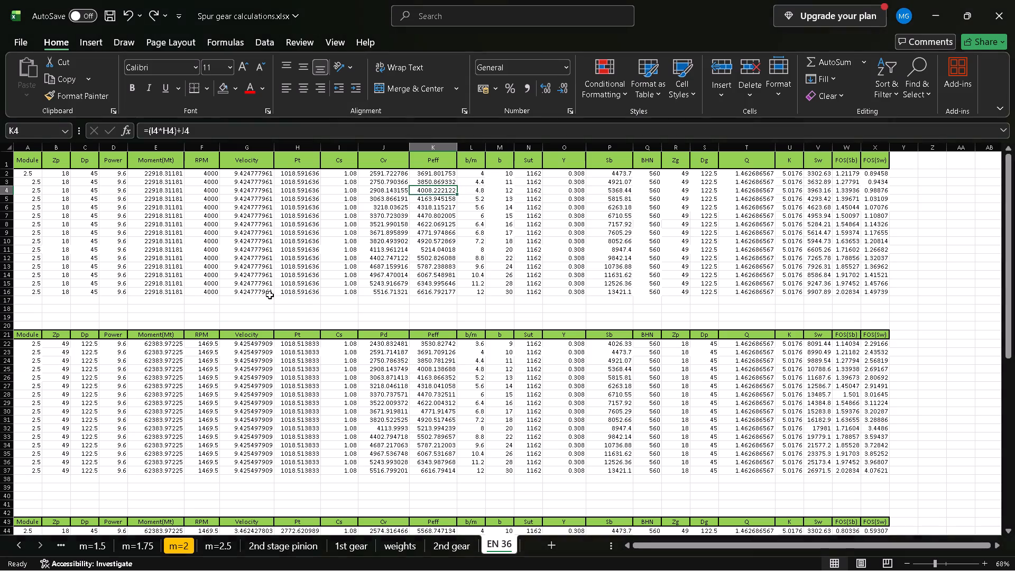
Change the EN 36 first table's Peff formula in K2 to =(I2*H2)/J2.
left_click(428, 174)
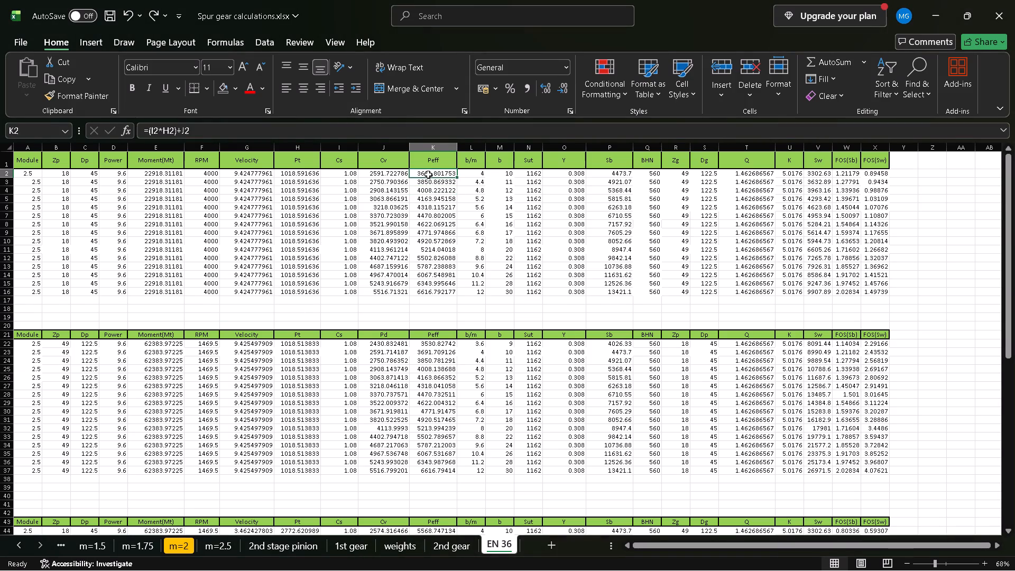
scroll(428, 174, "up", 1)
left_click(225, 135)
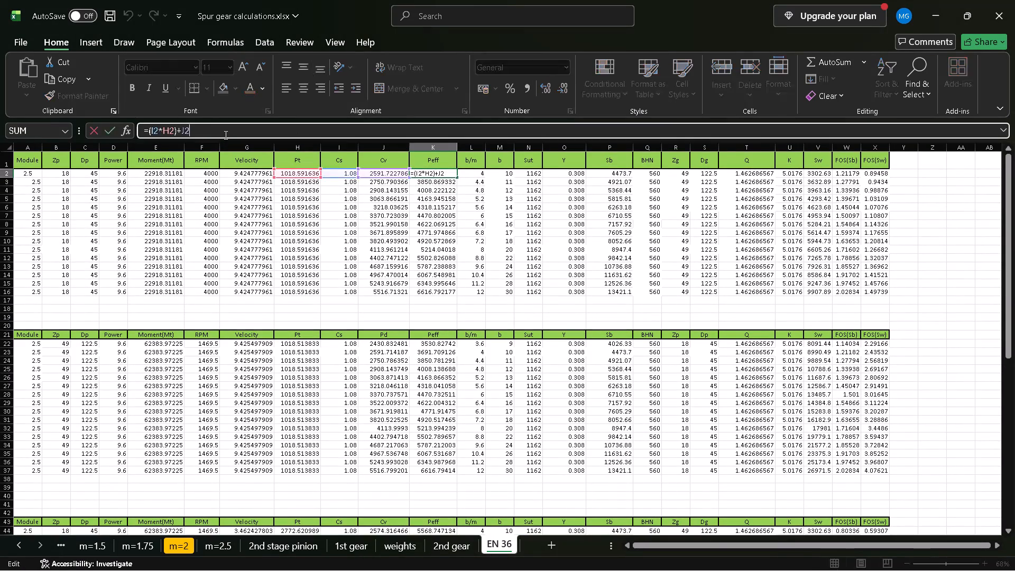
key("BackSpace")
key("BackSpace")
key("BackSpace")
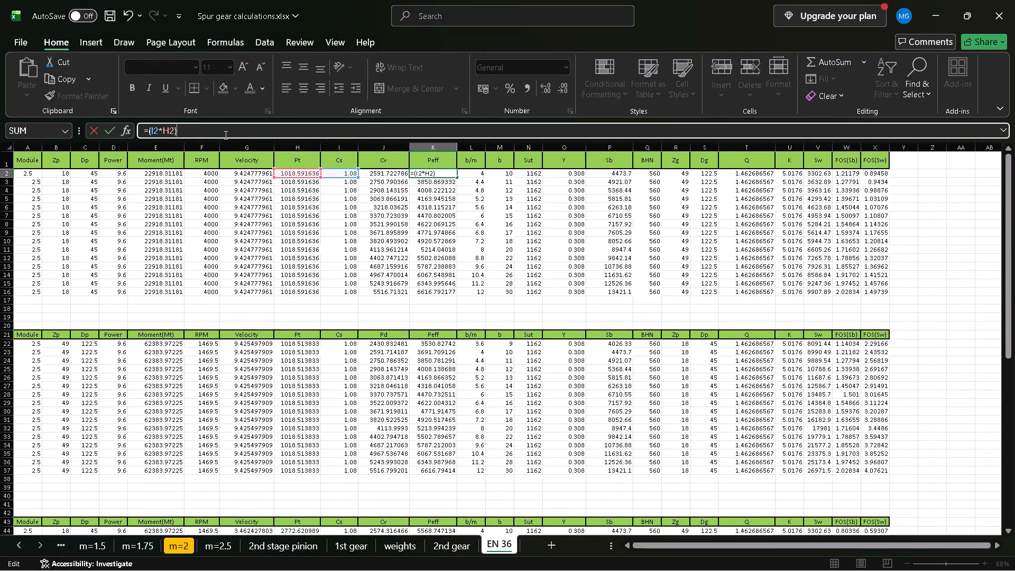
key("slash")
left_click(381, 174)
key("Return")
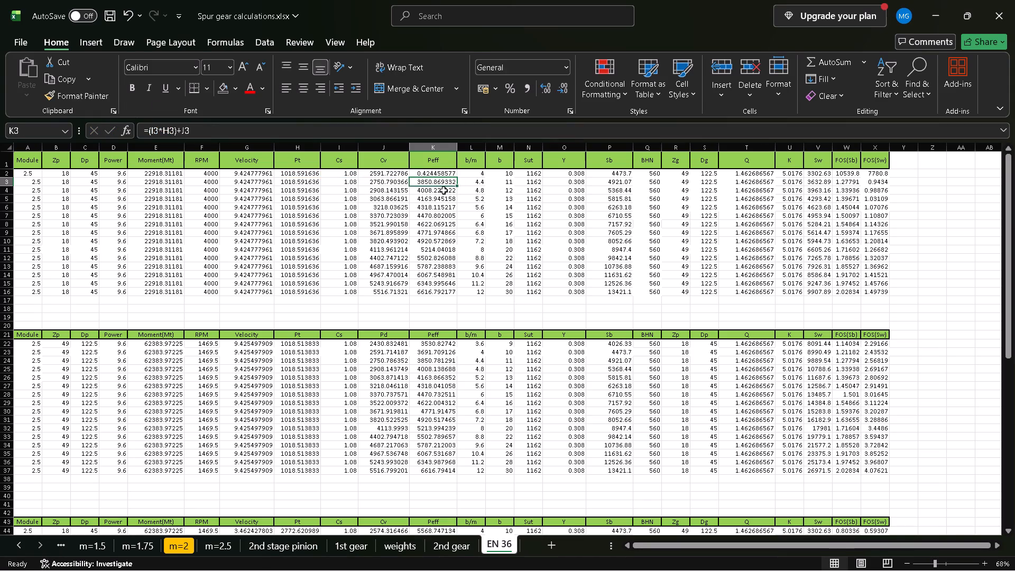
Compare the EN 36 tables' Cv and Pd formulas in column J with the Cv formulas in column N of the Final Draft sheet.
left_click(388, 173)
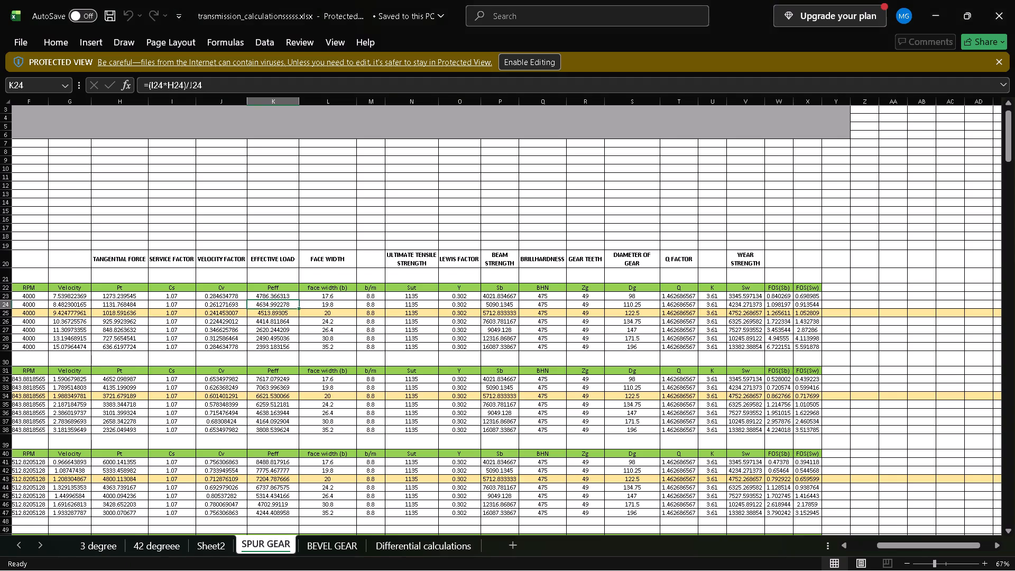
left_click(231, 298)
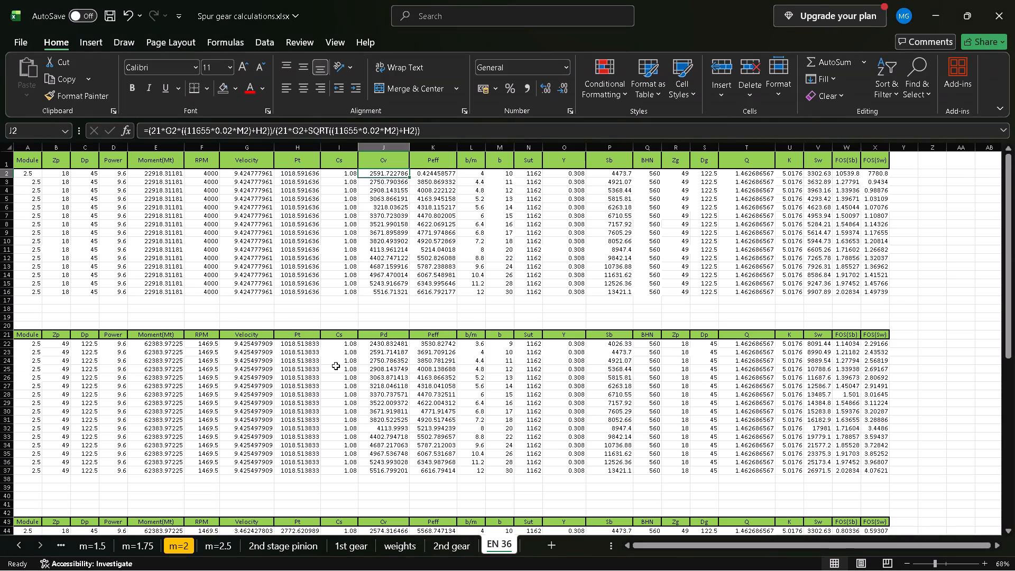
left_click(344, 361)
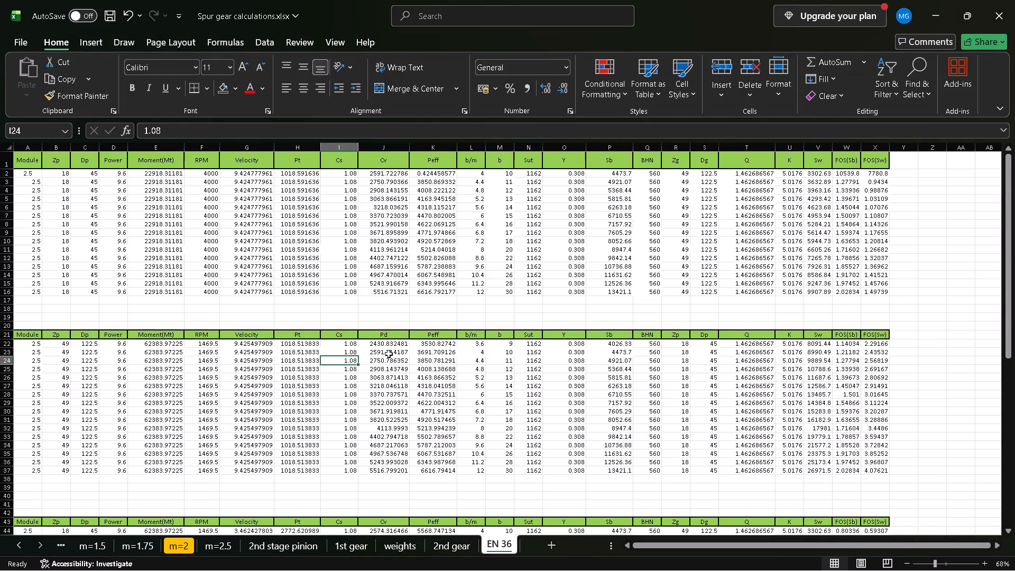
left_click(386, 353)
left_click(381, 250)
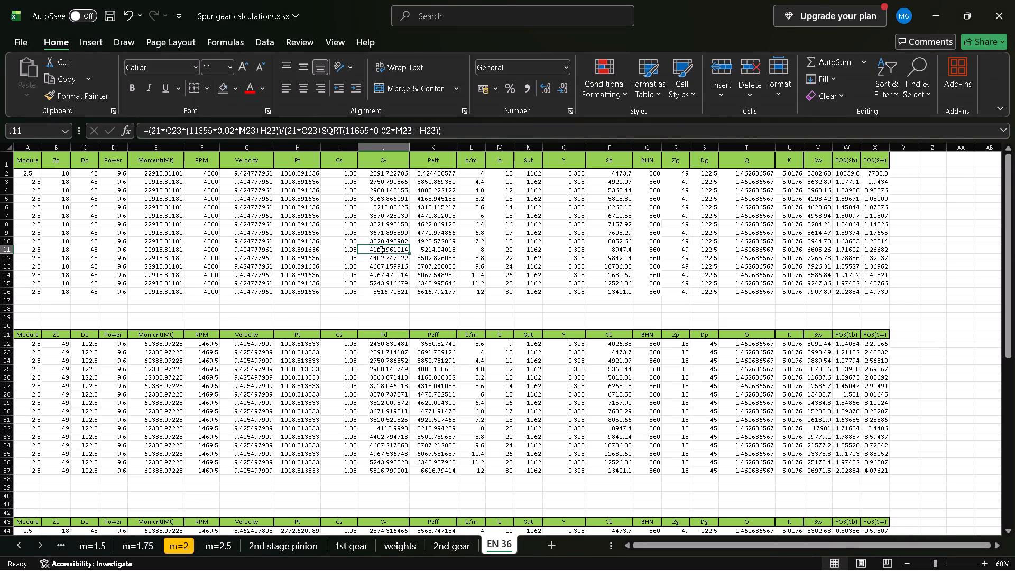
left_click(66, 545)
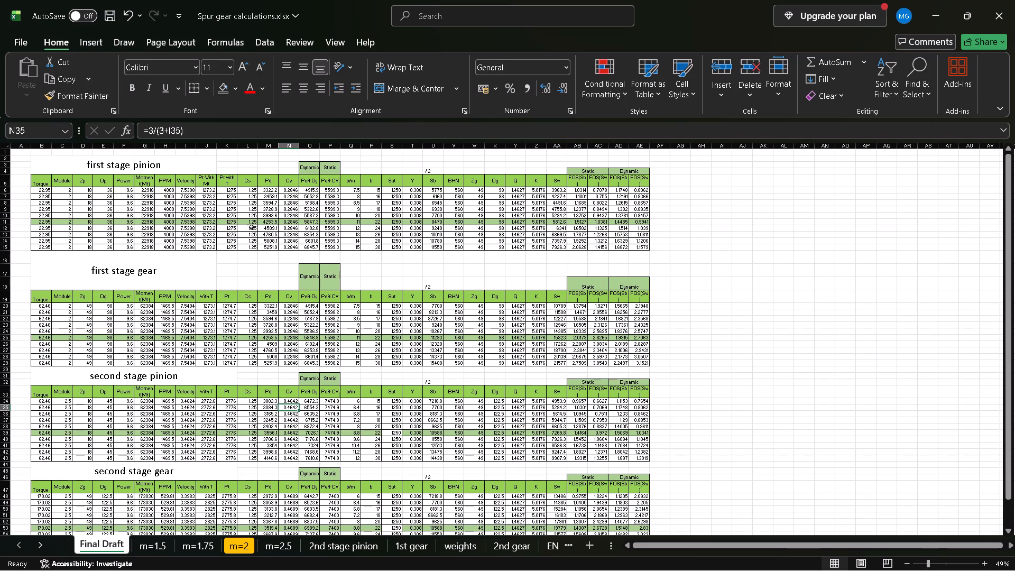
left_click(287, 194)
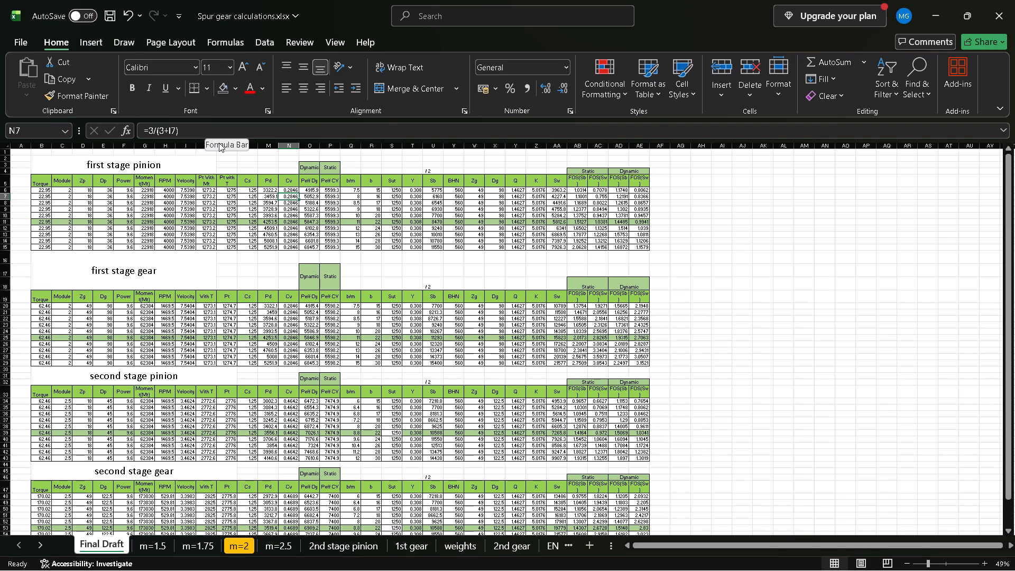
scroll(288, 318, "down", 1)
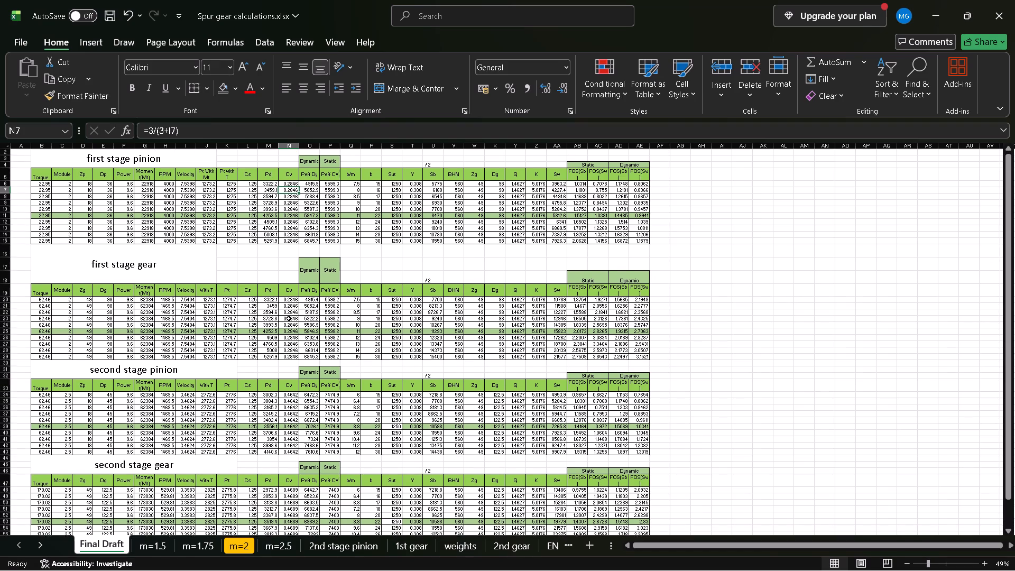
scroll(288, 318, "down", 1)
left_click(284, 399)
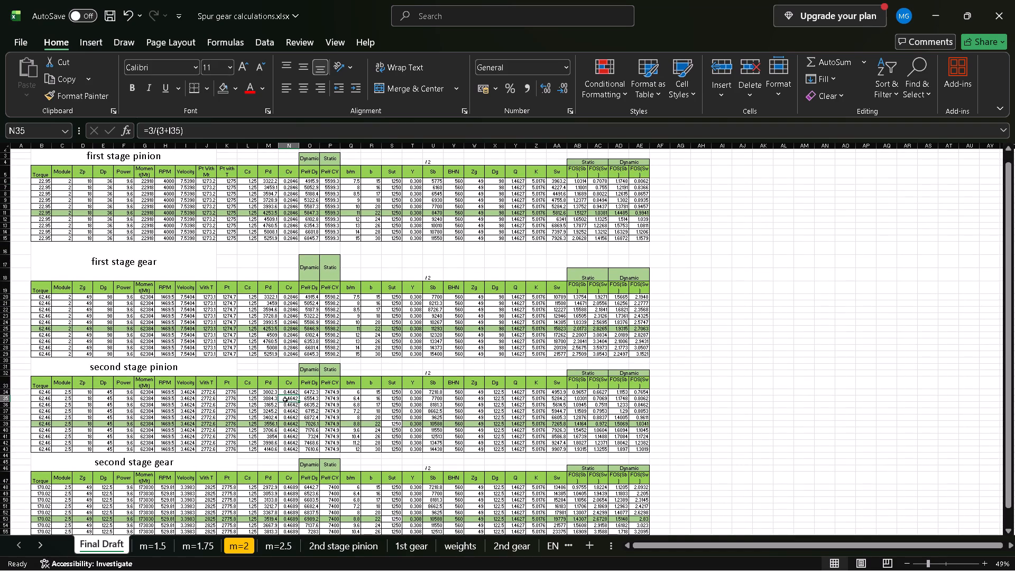
left_click(287, 344)
scroll(287, 344, "down", 1)
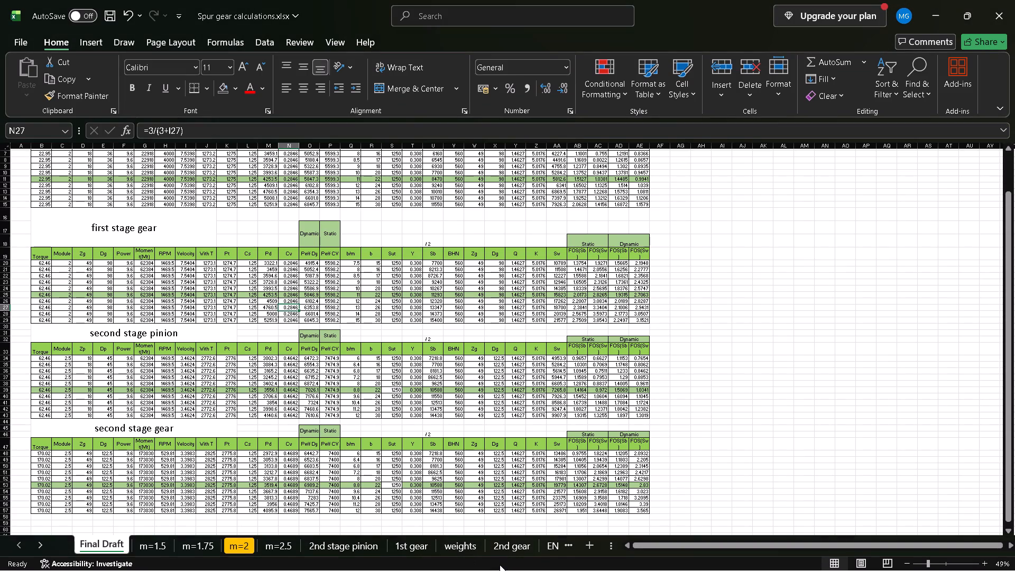
Replace the Cv formula in J2 of the EN 36 first table with =3/(3+G2).
left_click(564, 552)
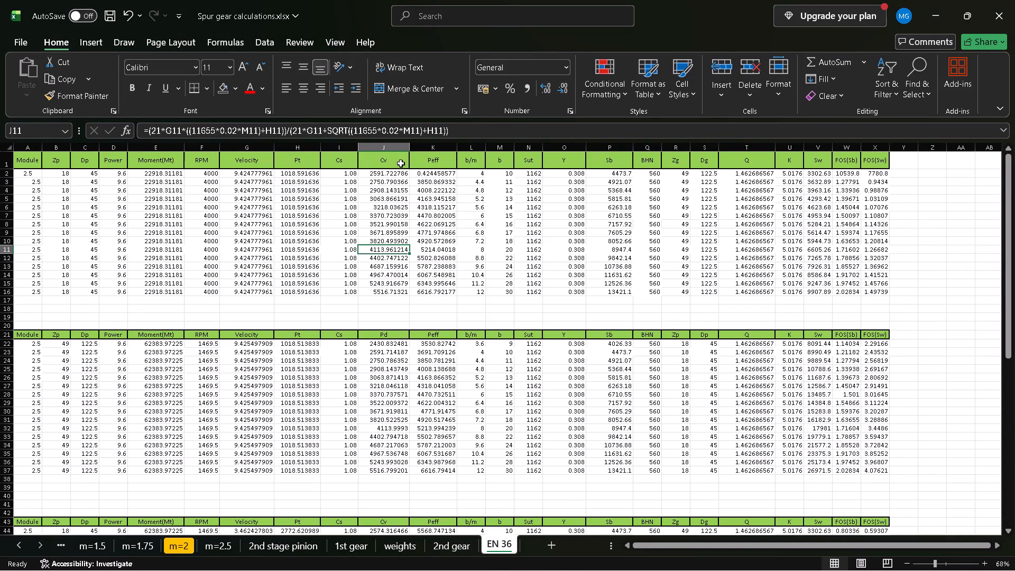
left_click(385, 172)
double_click(423, 130)
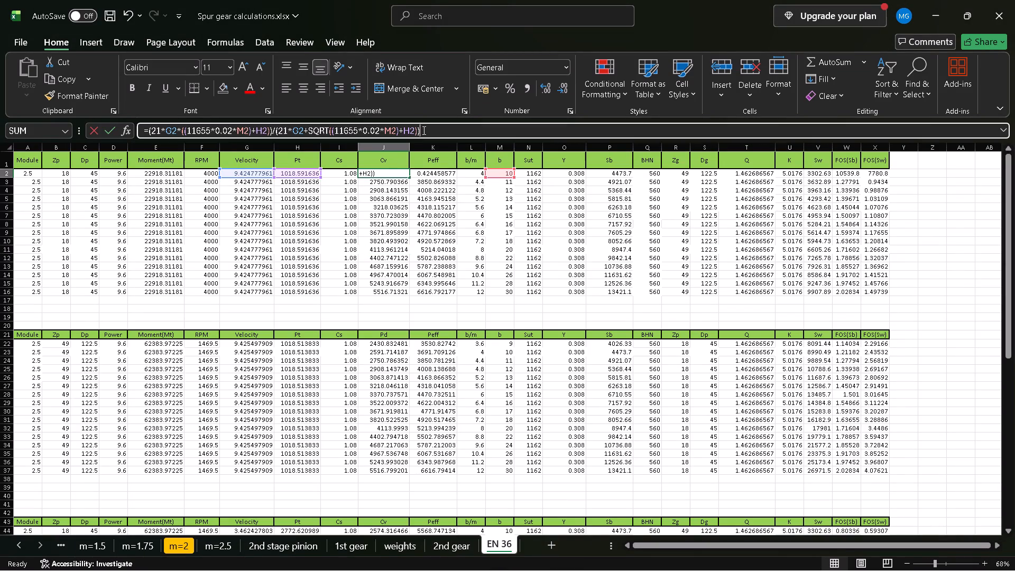
key("BackSpace")
key("BackSpace")
key("BackSpace")
key("BackSpace")
key("BackSpace")
key("BackSpace")
key("BackSpace")
key("BackSpace")
key("BackSpace")
key("BackSpace")
key("BackSpace")
key("BackSpace")
key("BackSpace")
key("BackSpace")
key("BackSpace")
key("BackSpace")
key("BackSpace")
key("BackSpace")
key("BackSpace")
key("BackSpace")
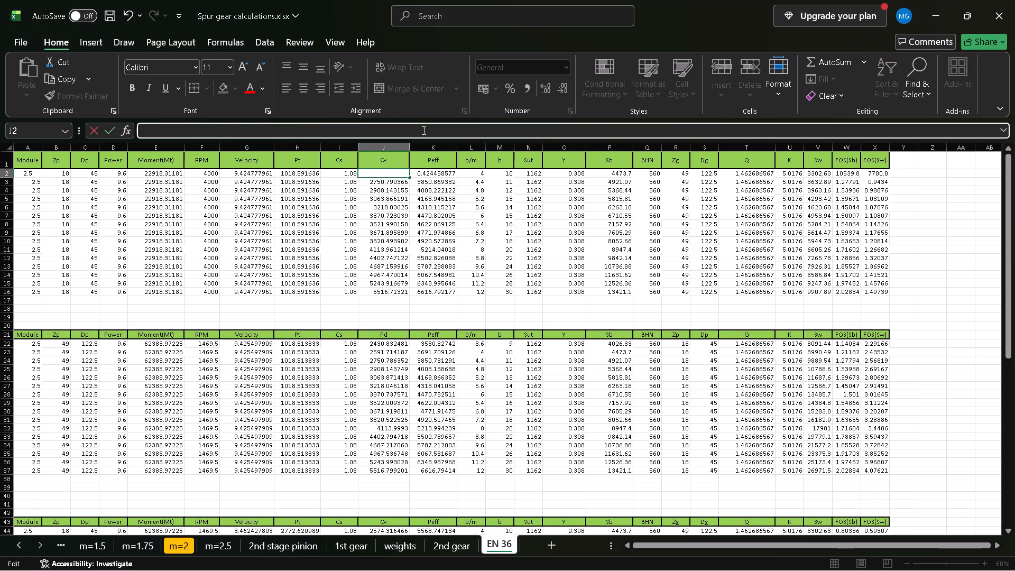
type("3/")
type("(3")
key("equal")
key("BackSpace")
key("shift+plus")
key("BackSpace")
key("BackSpace")
key("BackSpace")
key("BackSpace")
key("BackSpace")
key("equal")
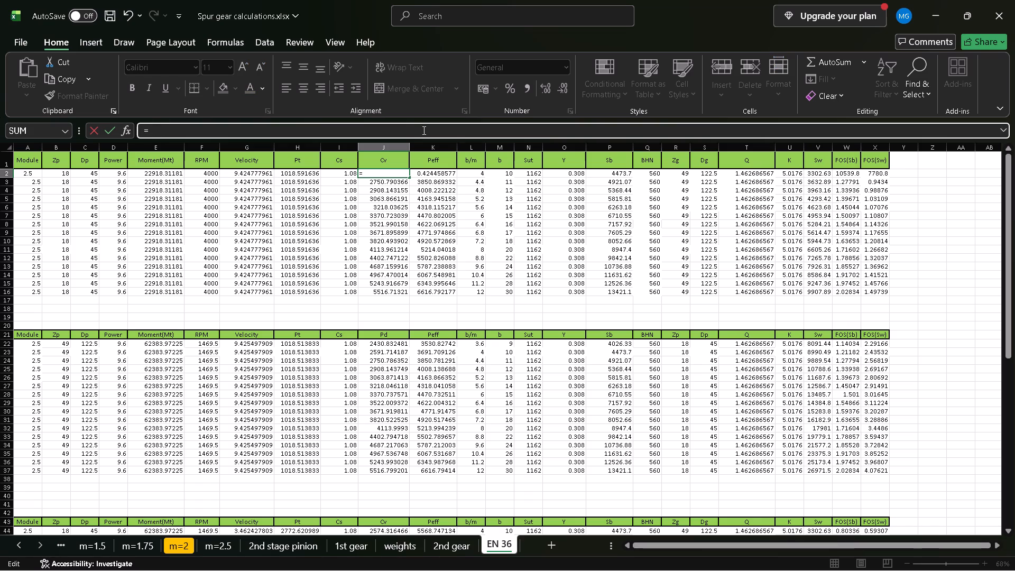
key("3")
type("/#")
key("BackSpace")
key("shift+parenleft")
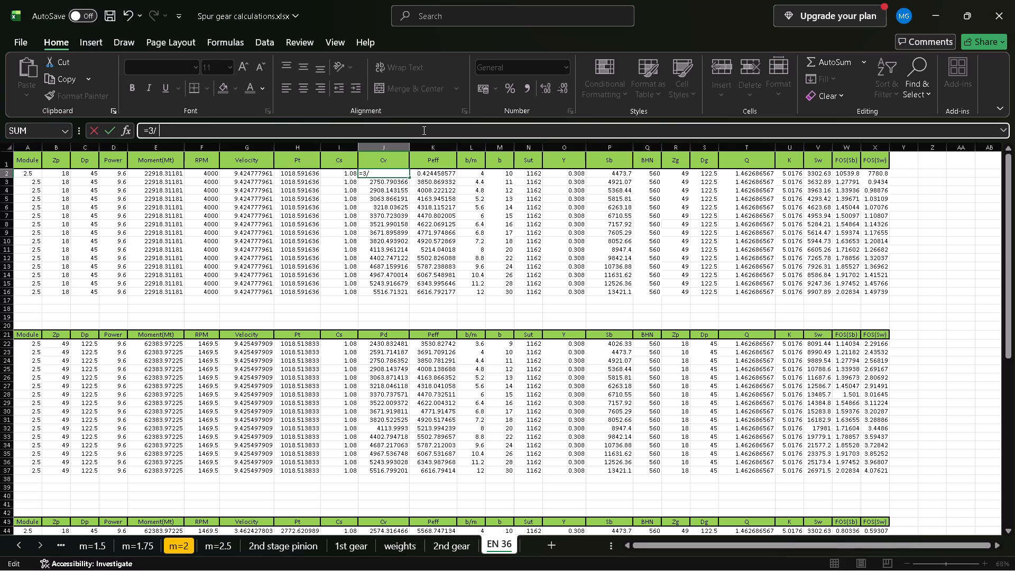
key("3")
key("shift+plus")
left_click(242, 174)
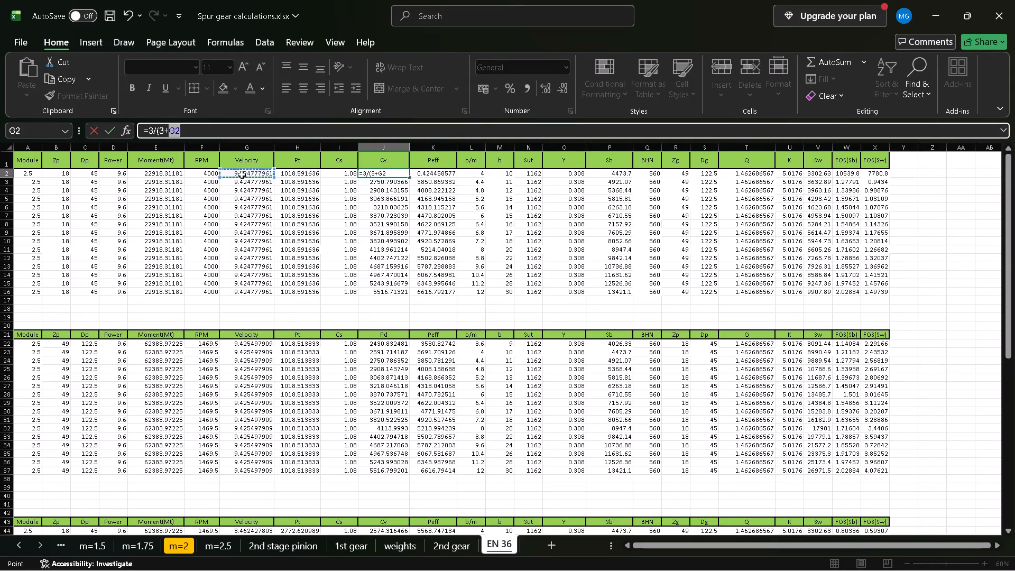
key("shift+parenright")
key("Return")
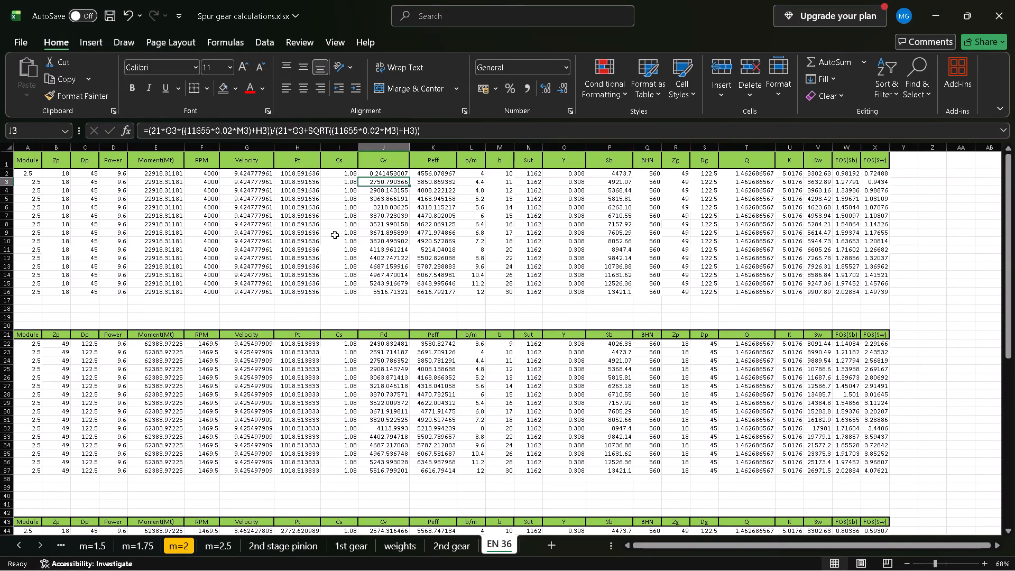
Compare the Final Draft first stage pinion's Velocity formula in I8 with the EN 36 first table's Velocity formula in G3.
scroll(335, 235, "up", 1)
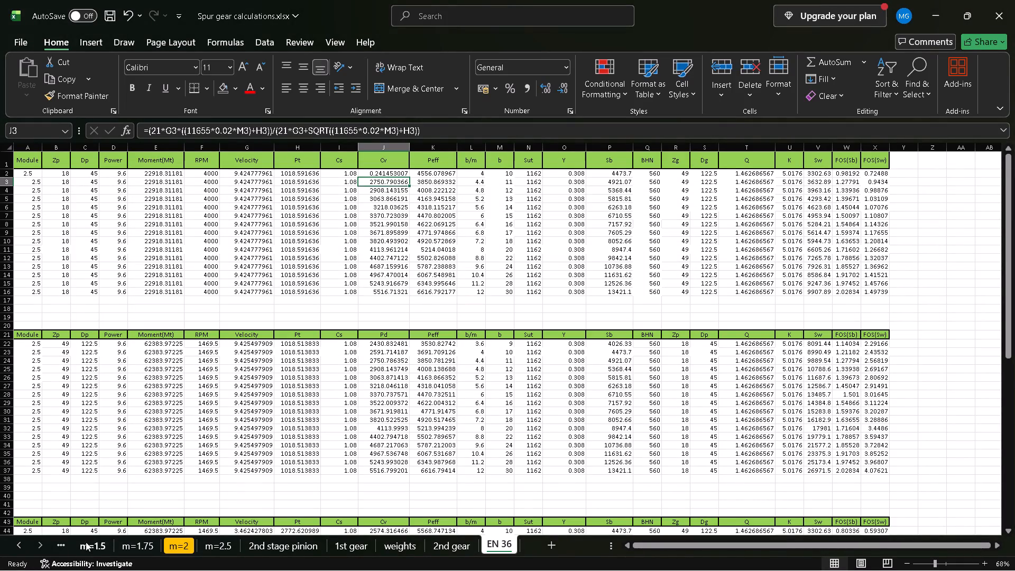
left_click(61, 542)
scroll(175, 429, "up", 1)
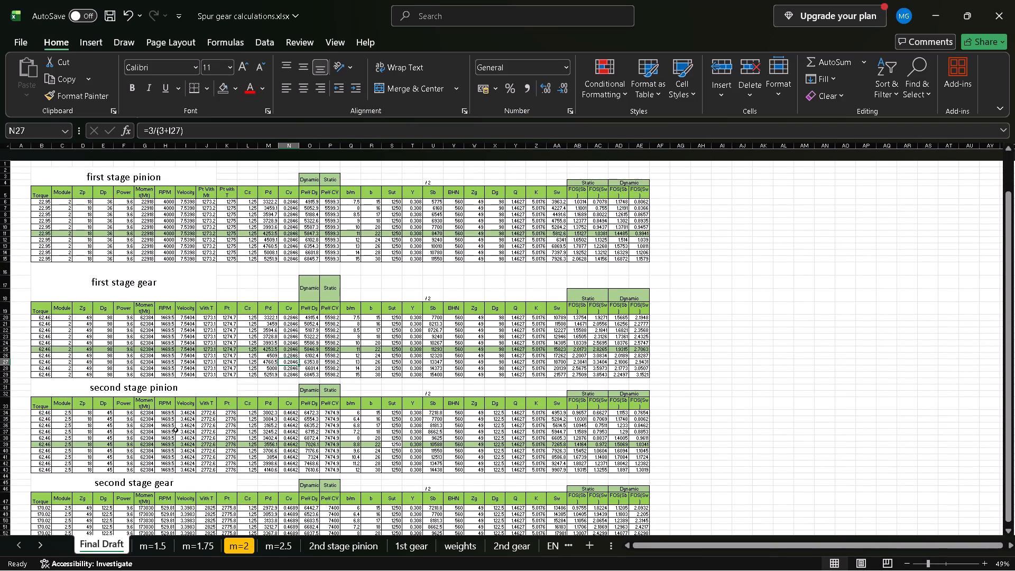
scroll(175, 429, "up", 2)
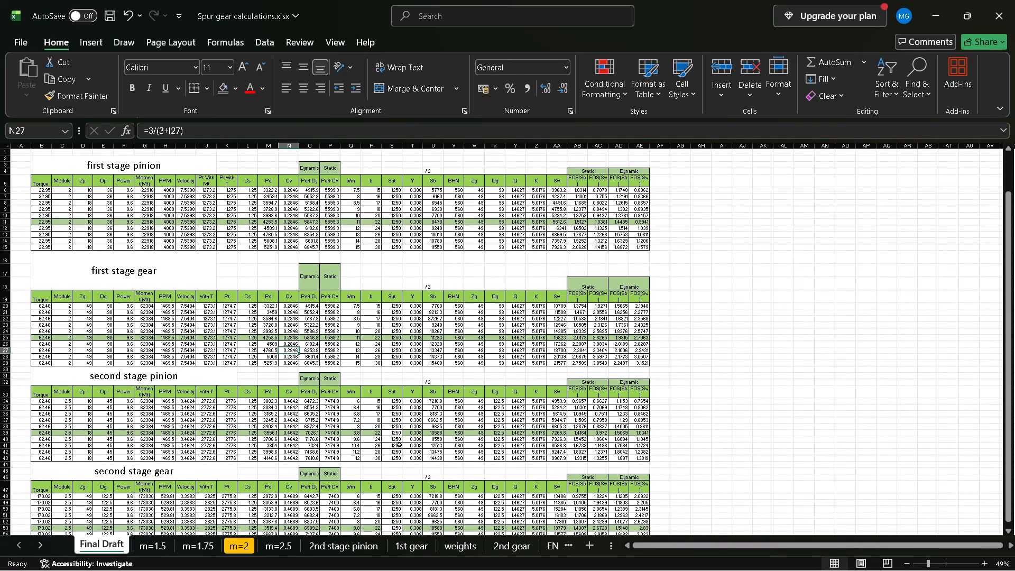
left_click(184, 204)
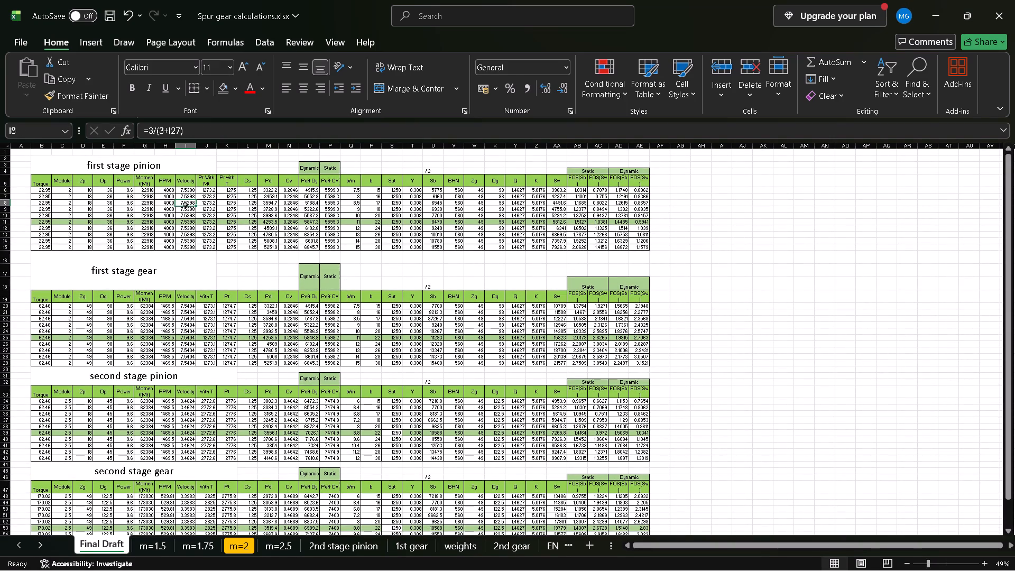
left_click(551, 547)
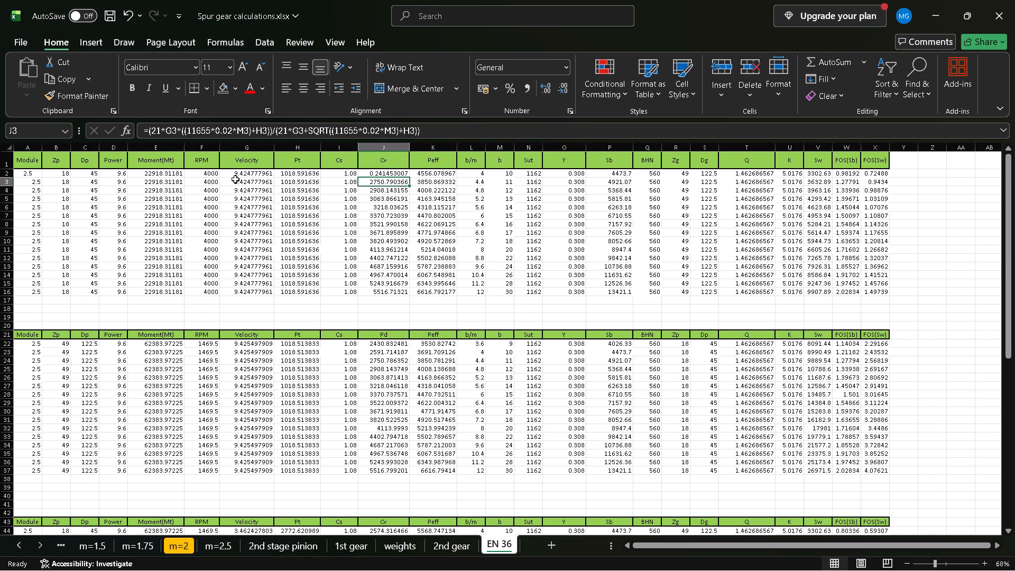
left_click(235, 179)
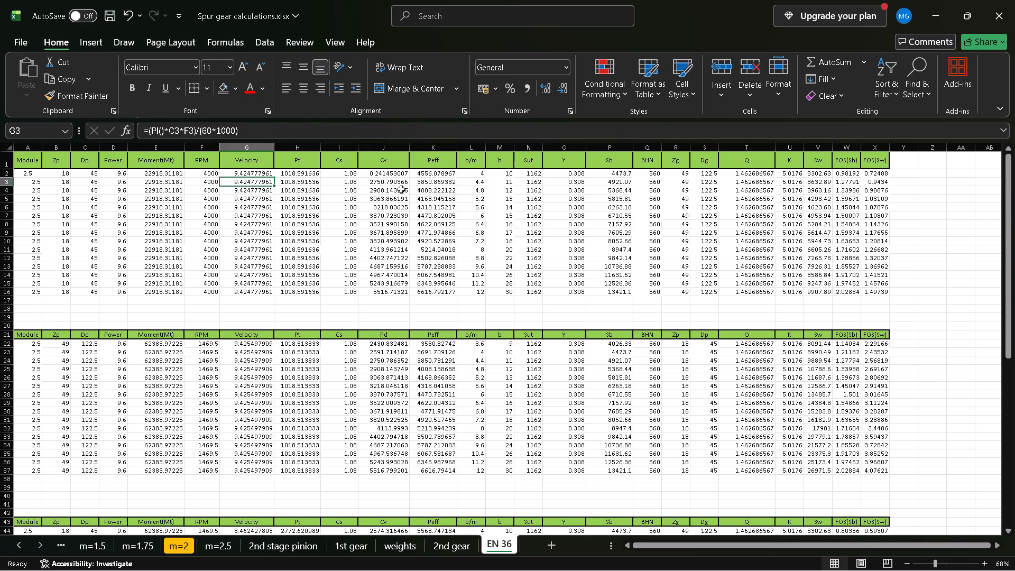
Fill the Cv formula from J2 down through J16 in the EN 36 first table.
left_click(396, 174)
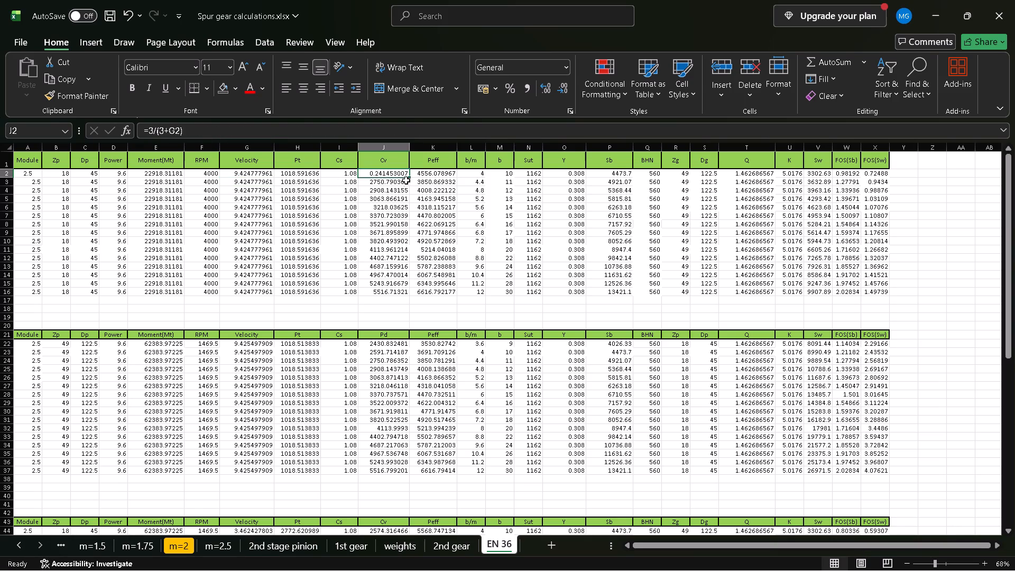
double_click(409, 177)
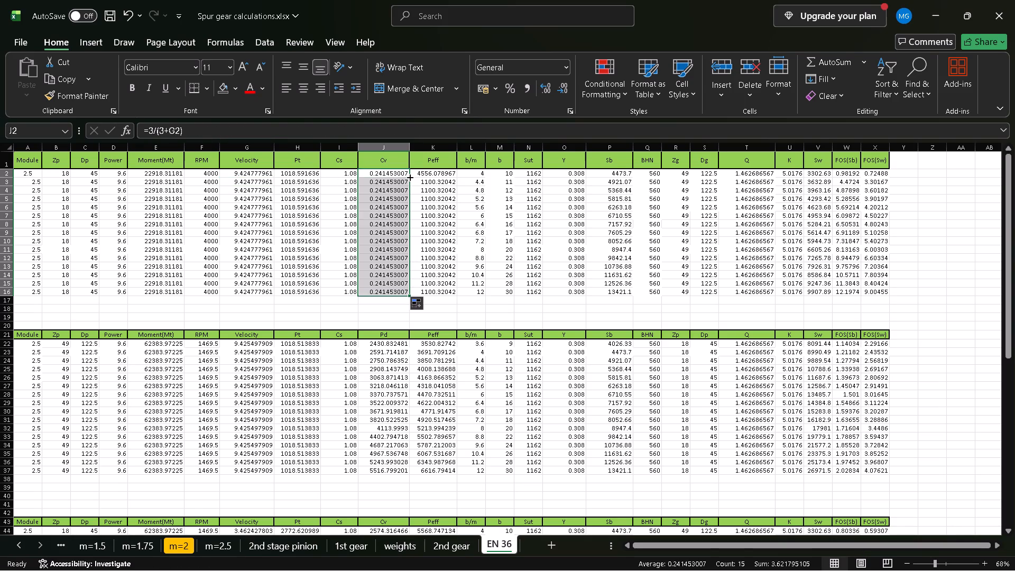
Copy the Cv formula from J2 into J22, the first data row of the second table's Pd column.
left_click(380, 346)
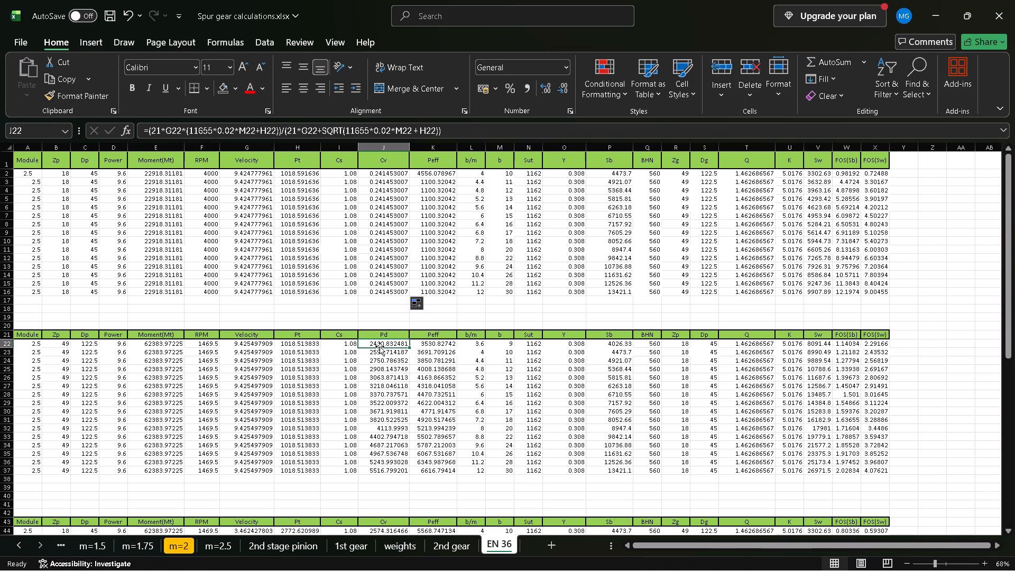
left_click(380, 175)
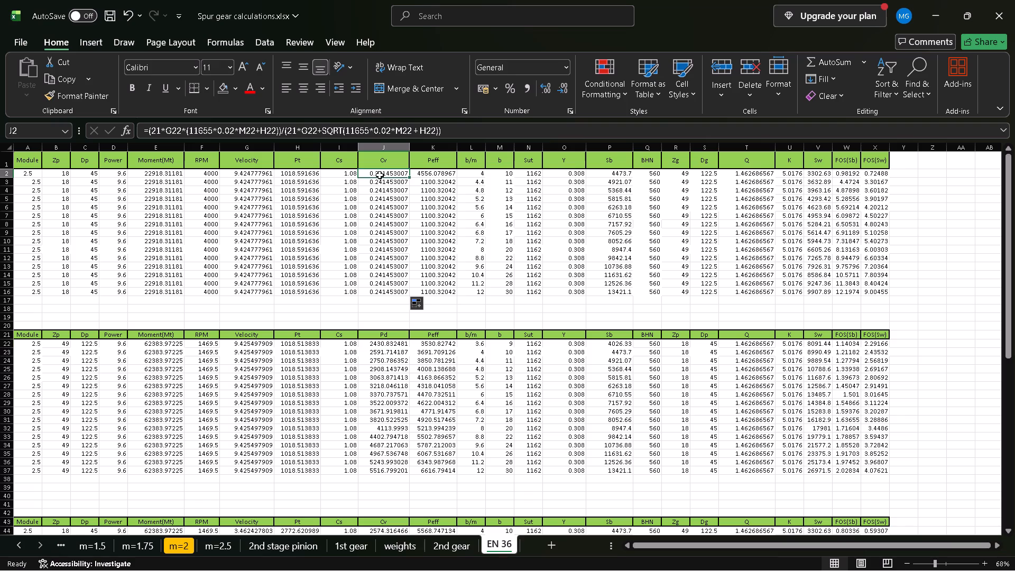
key("ctrl+c")
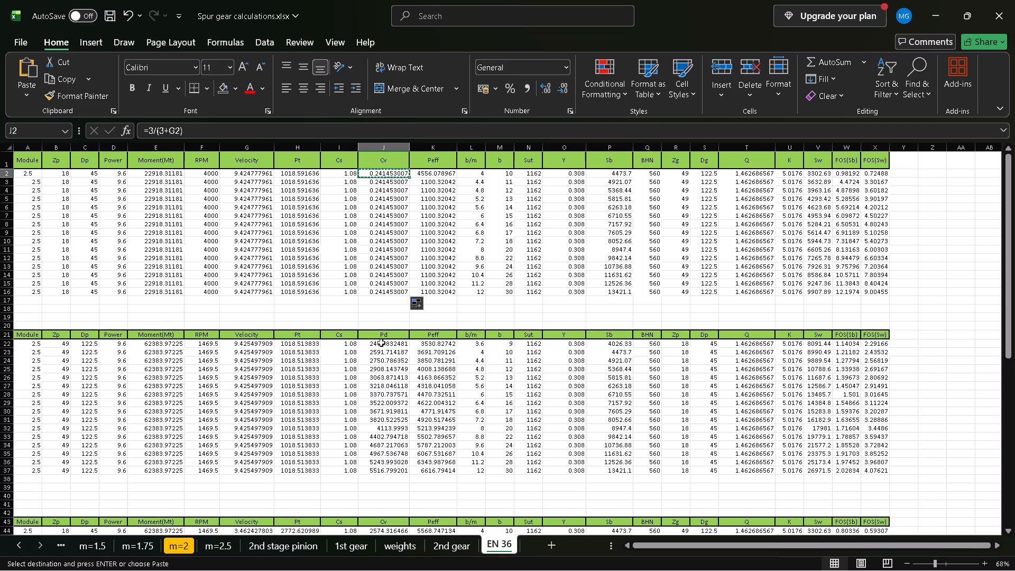
left_click(381, 344)
key("ctrl+v")
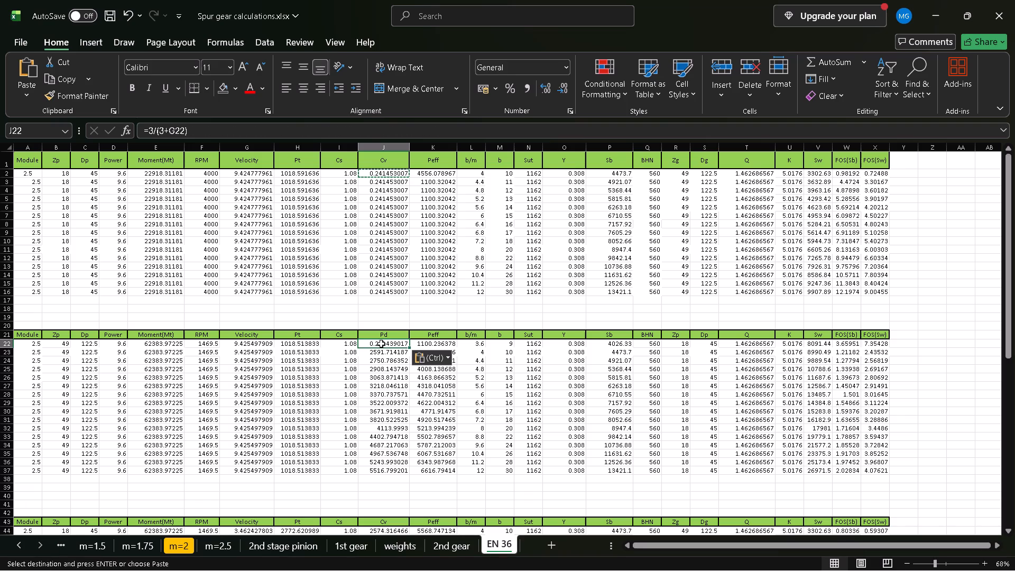
Fill the Peff formula =(I2*H2)/J2 from K2 down through K16 in the EN 36 first table.
left_click(441, 174)
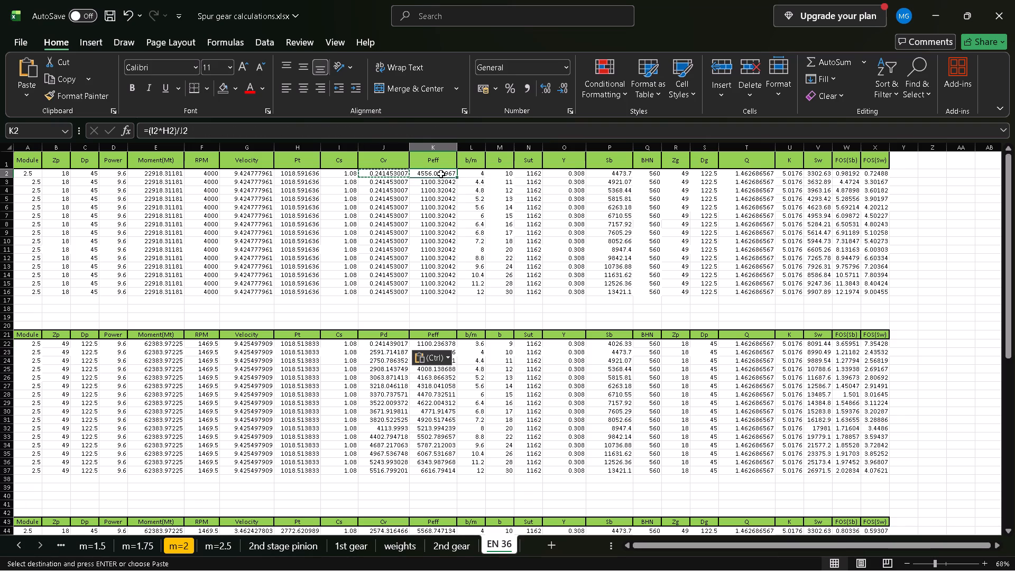
double_click(455, 176)
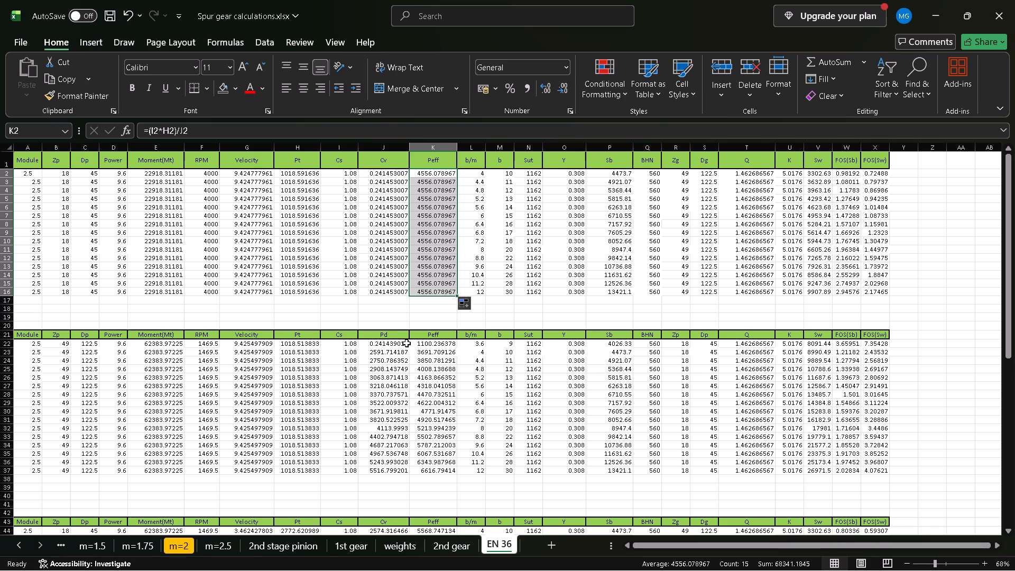
Fill the =3/(3+G22) formula from J22 down through J37 in the second table's Pd column.
left_click(436, 345)
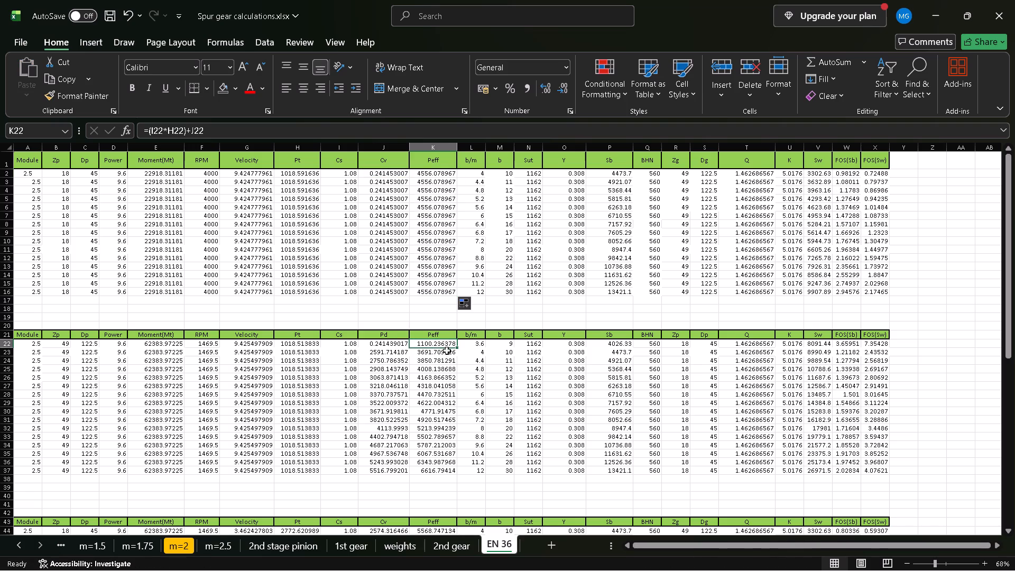
left_click(393, 346)
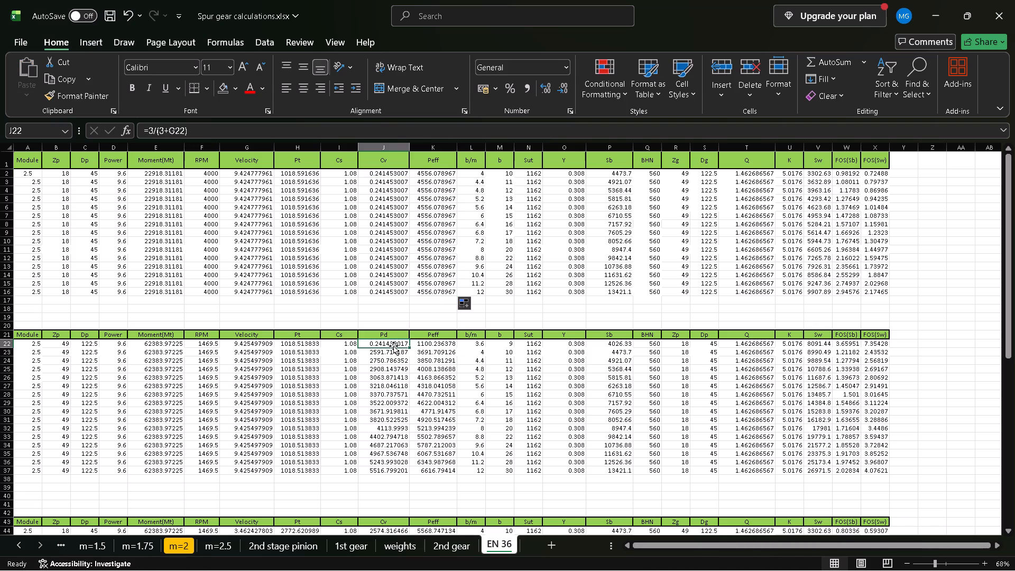
double_click(409, 347)
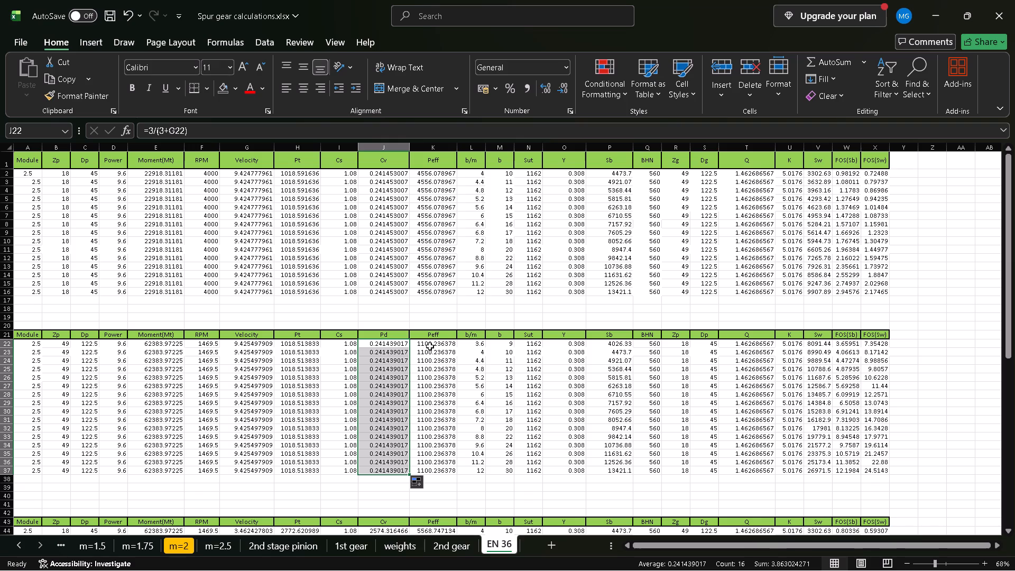
key("Return")
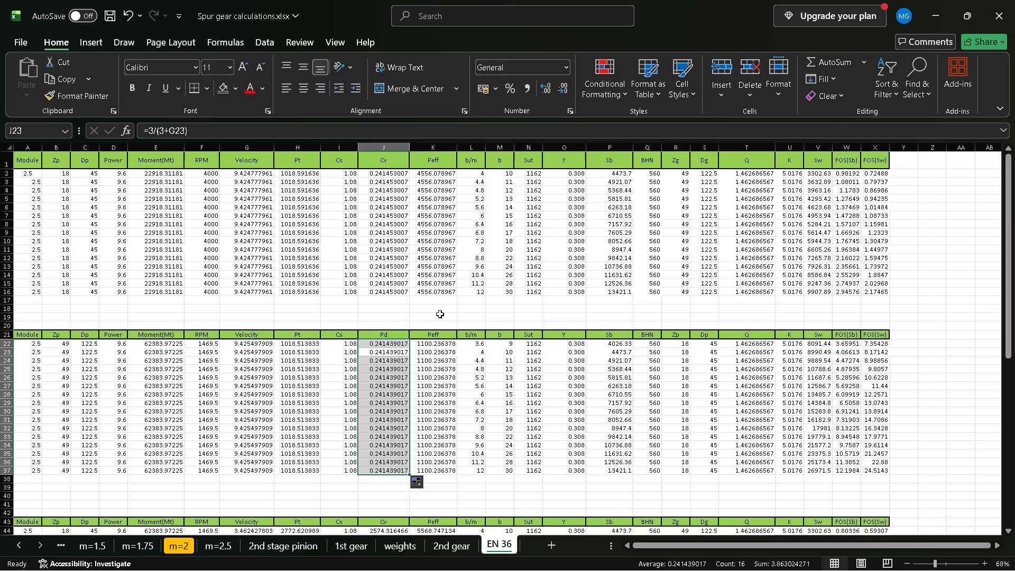
Copy the Cv formula from J37 into J44 and fill it down through J58 in the third table.
scroll(440, 314, "down", 1)
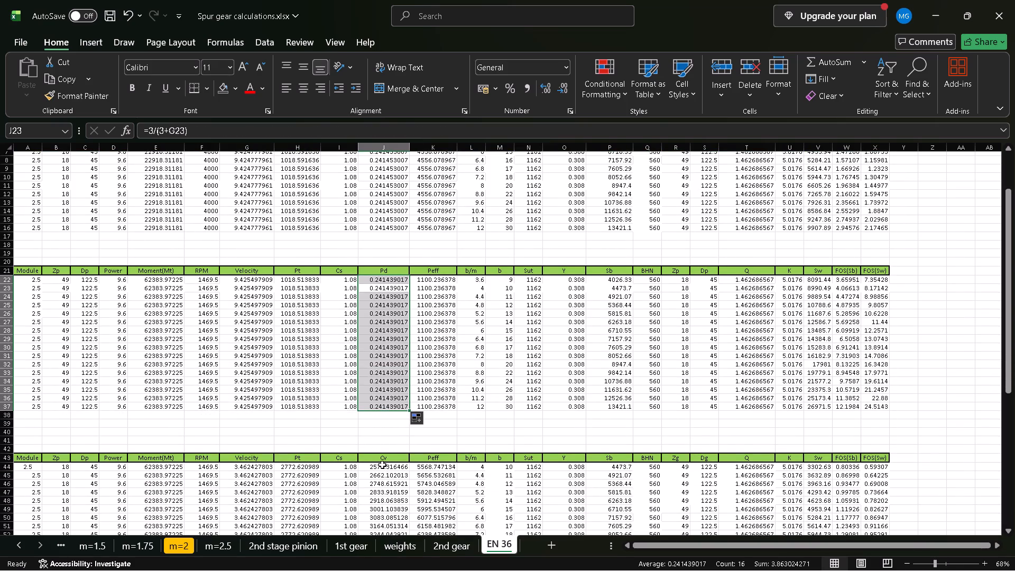
left_click(382, 465)
left_click(391, 406)
key("ctrl+c")
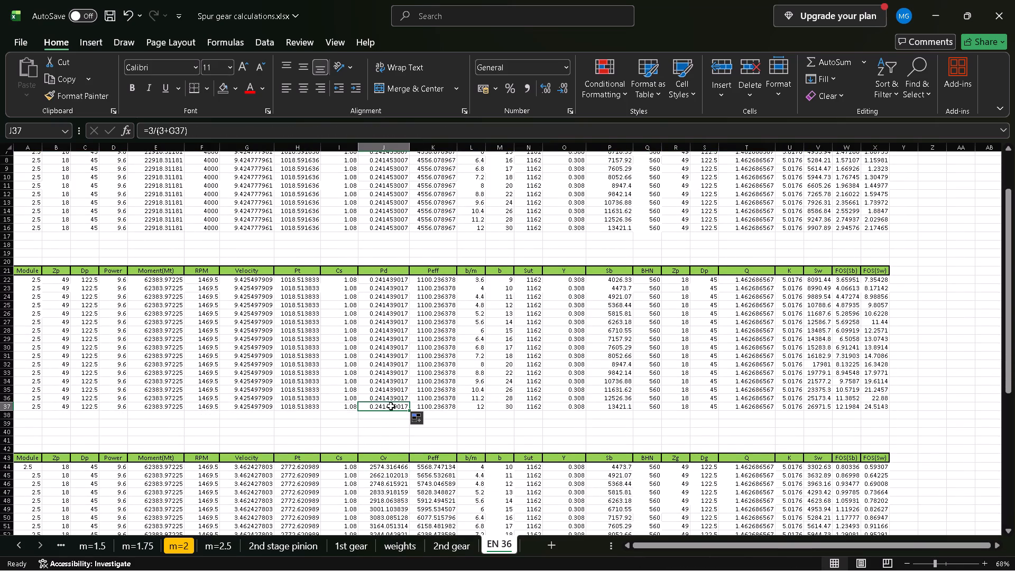
left_click(382, 468)
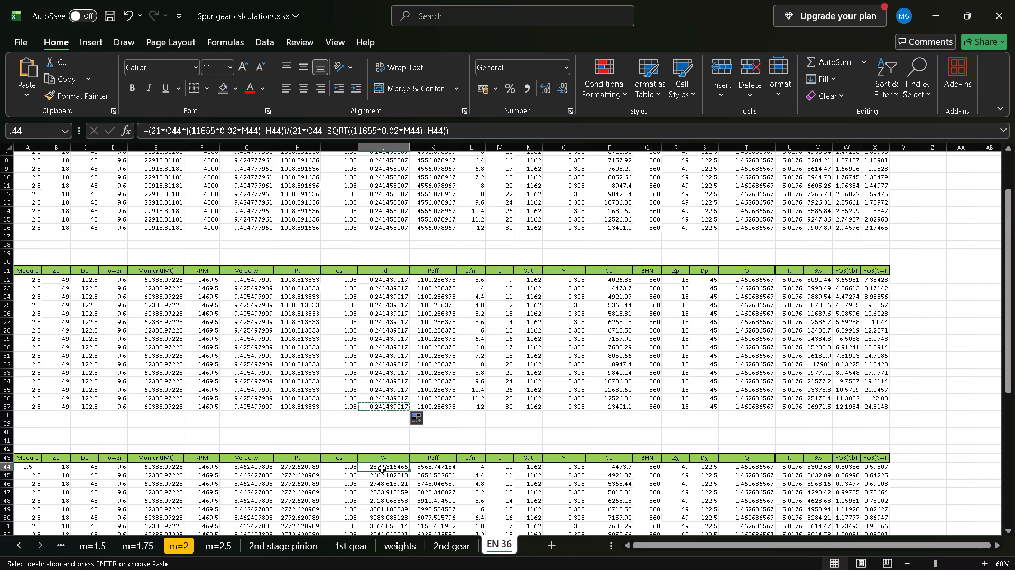
key("ctrl+v")
scroll(382, 468, "down", 1)
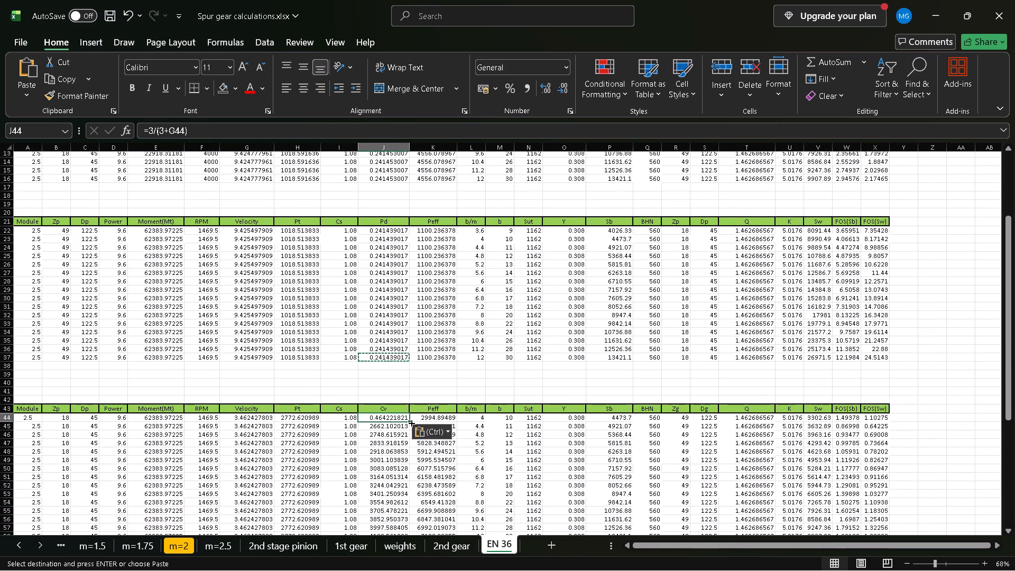
double_click(409, 420)
scroll(409, 420, "down", 1)
Check the first table's Peff formulas, copy the one in K16 into K22, and fill it down through K37 in the second table.
scroll(436, 244, "up", 3)
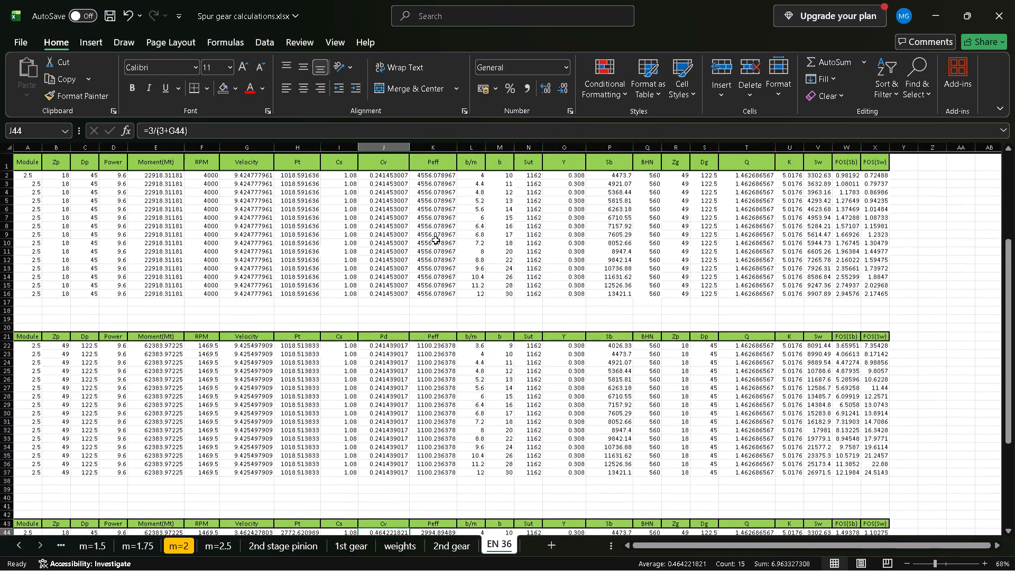
left_click(435, 210)
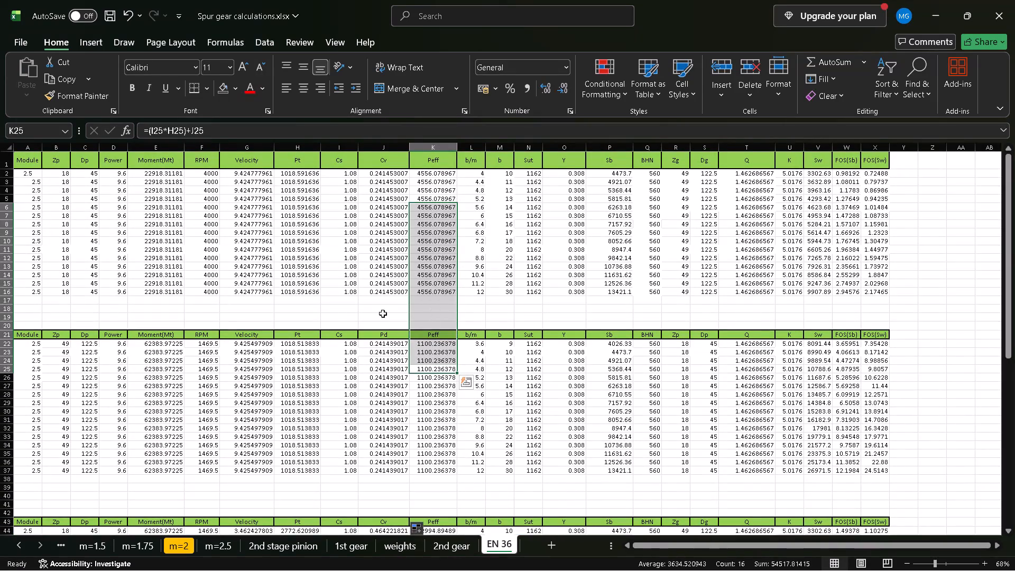
left_click(377, 308)
left_click(426, 174)
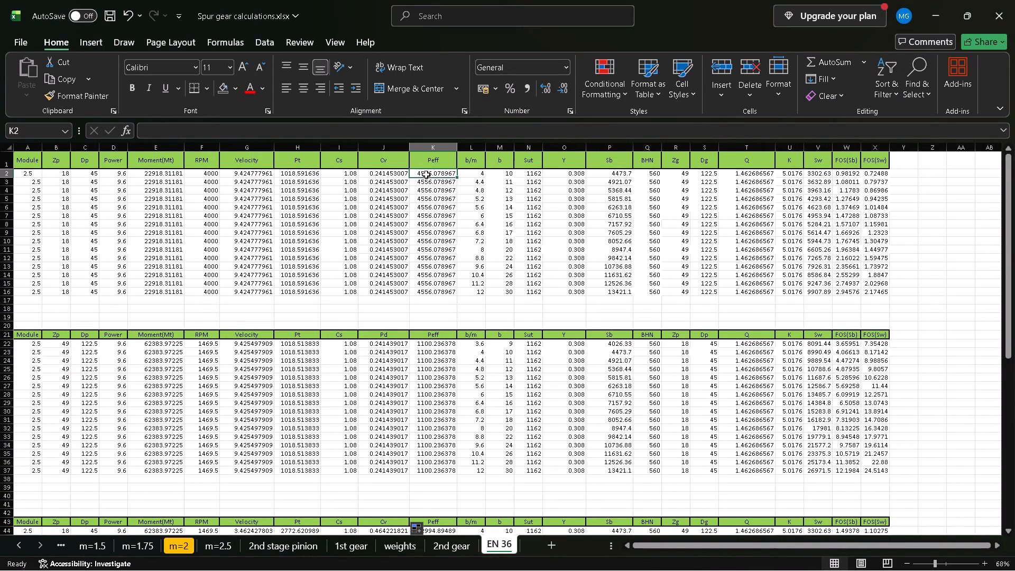
left_click(433, 182)
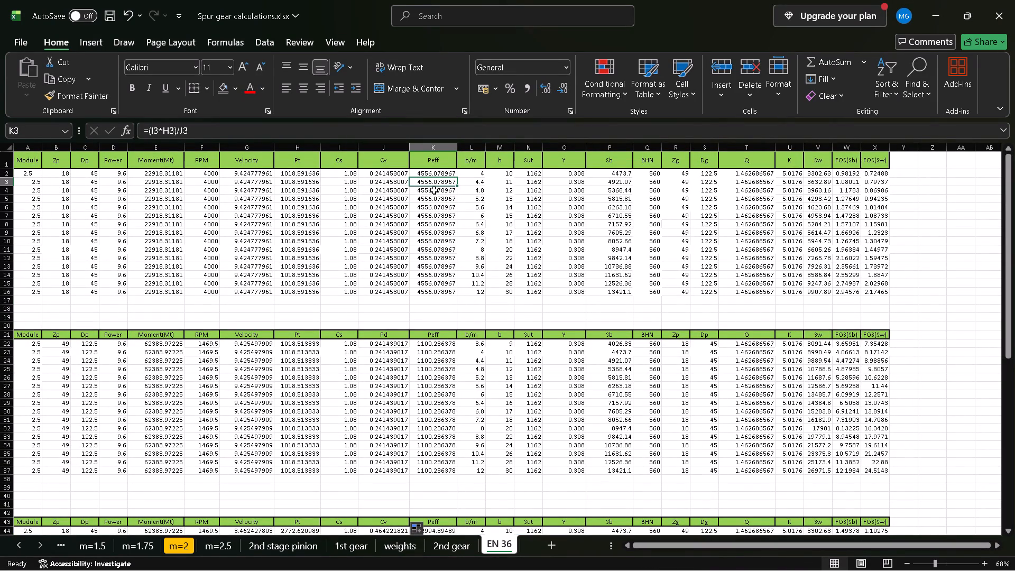
left_click(434, 190)
left_click(439, 278)
scroll(439, 278, "down", 1)
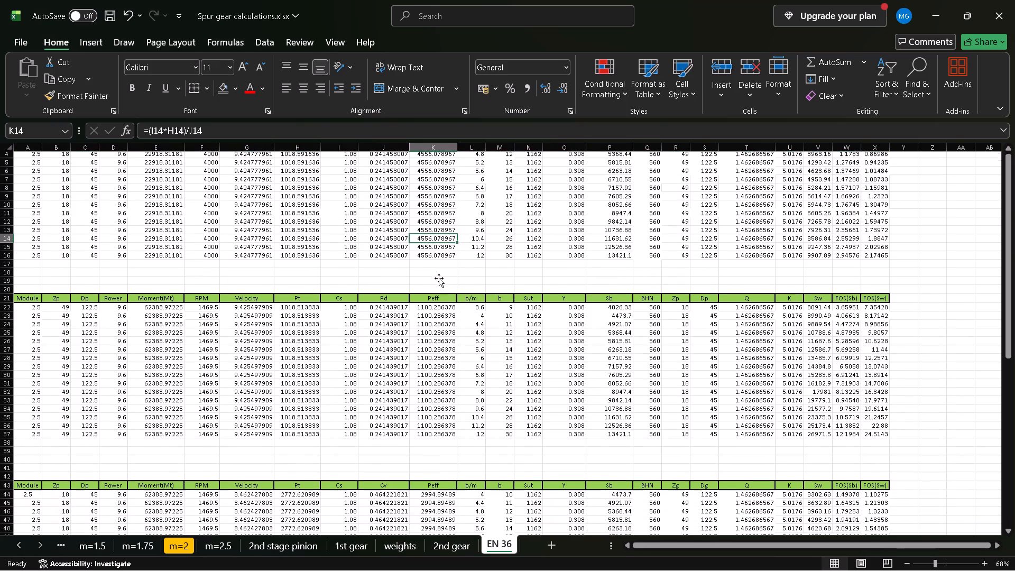
left_click(437, 310)
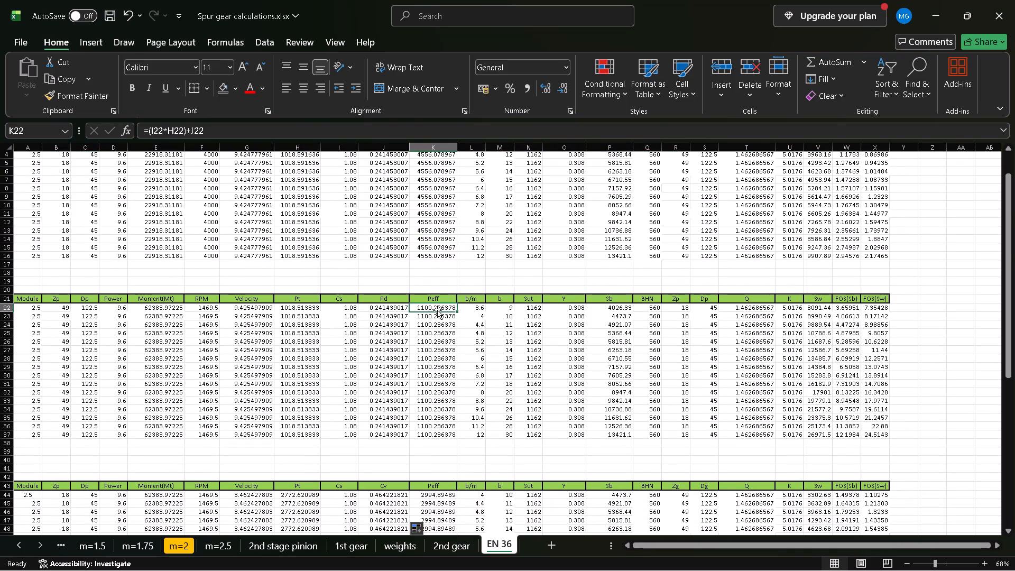
left_click(433, 257)
key("ctrl+c")
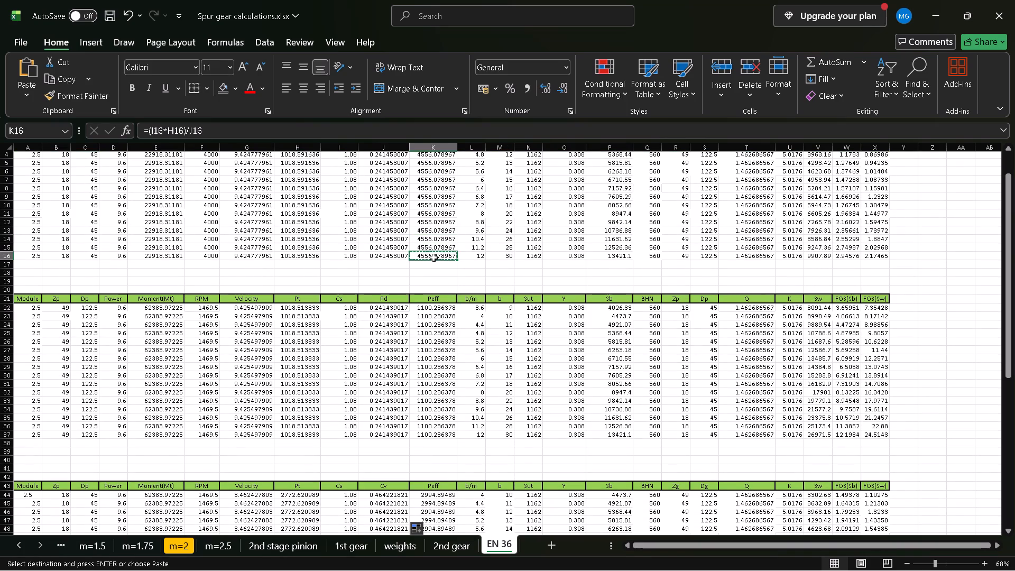
left_click(437, 312)
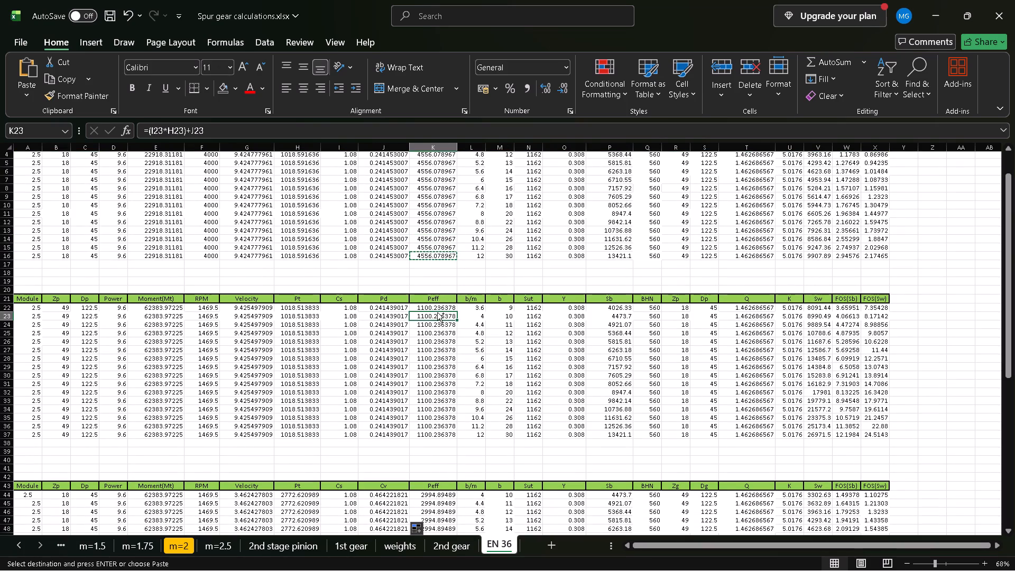
left_click(433, 306)
key("ctrl+v")
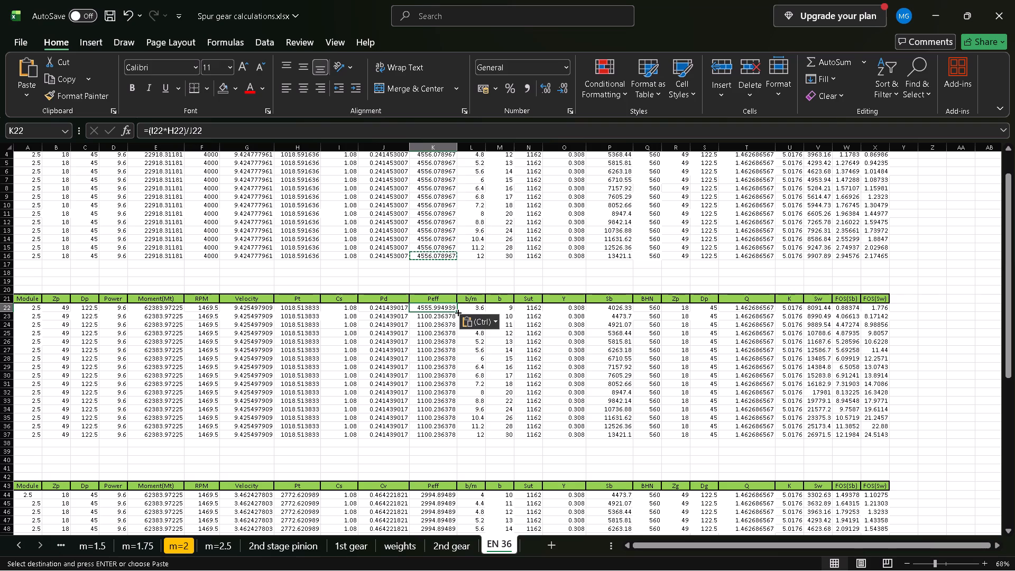
double_click(457, 312)
Copy the Cv formula from J54 into J64 and fill it down the fourth table's Pd column through J79.
scroll(457, 312, "down", 2)
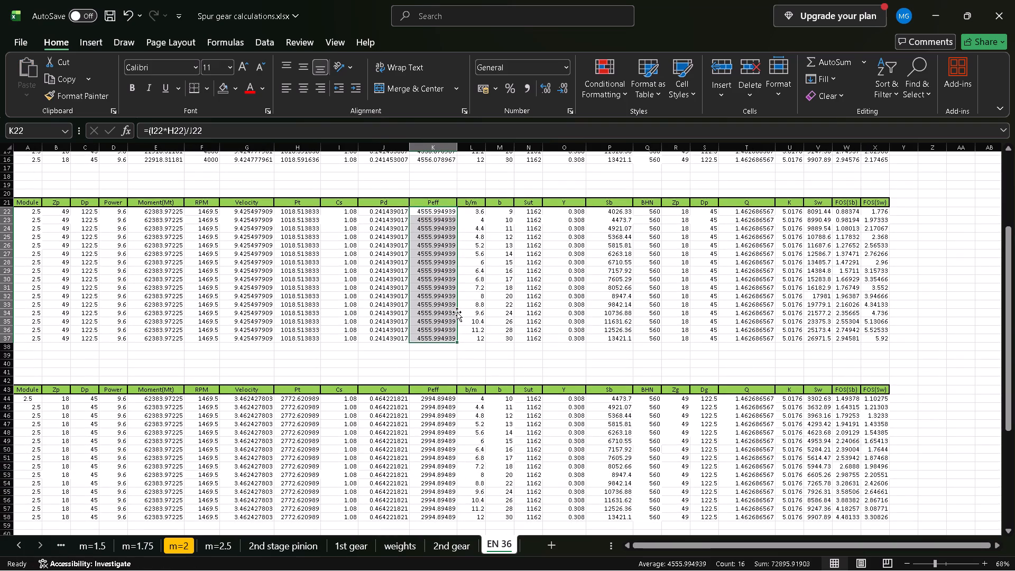
scroll(457, 312, "down", 1)
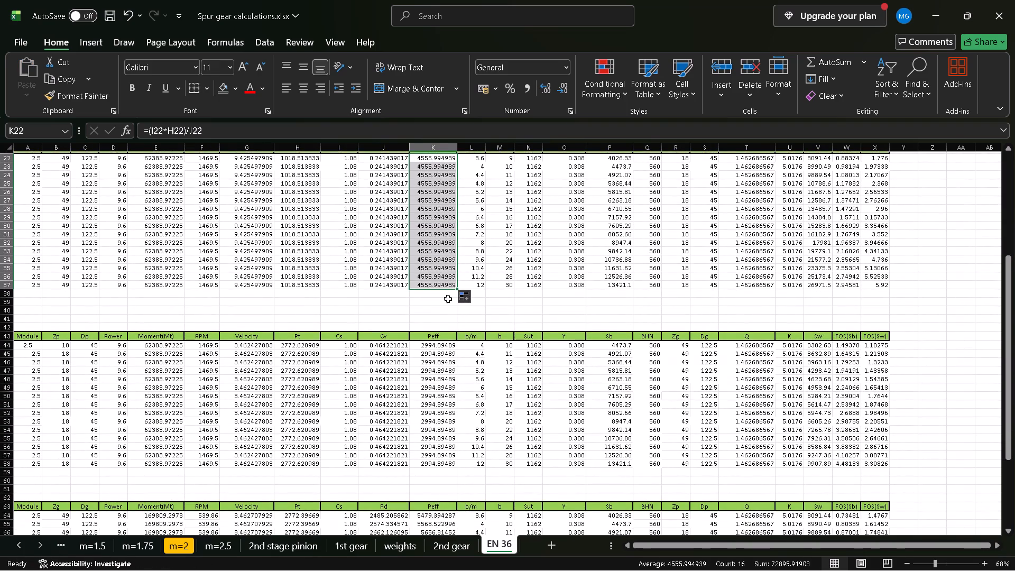
scroll(411, 366, "down", 1)
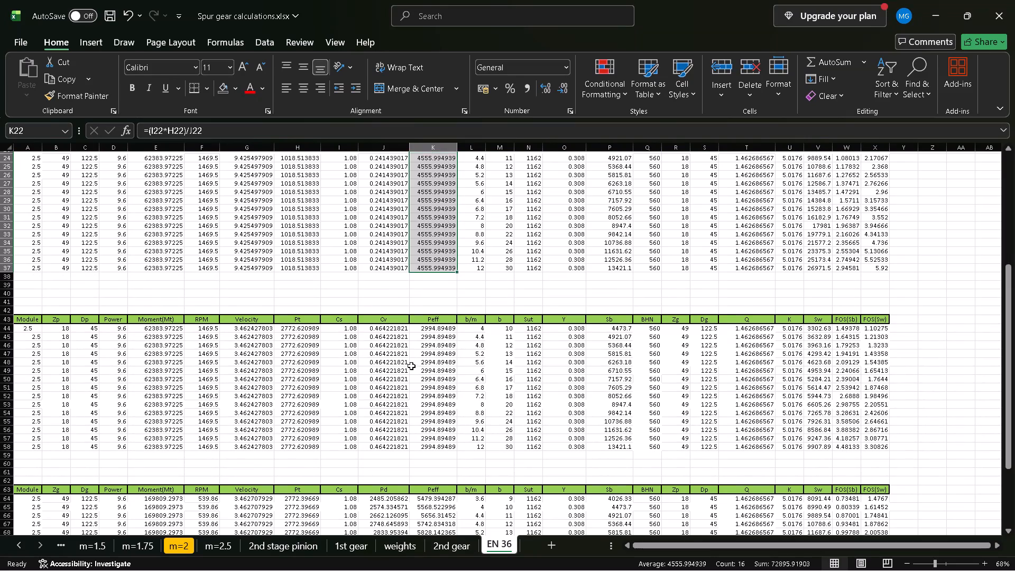
left_click(387, 413)
scroll(387, 413, "down", 1)
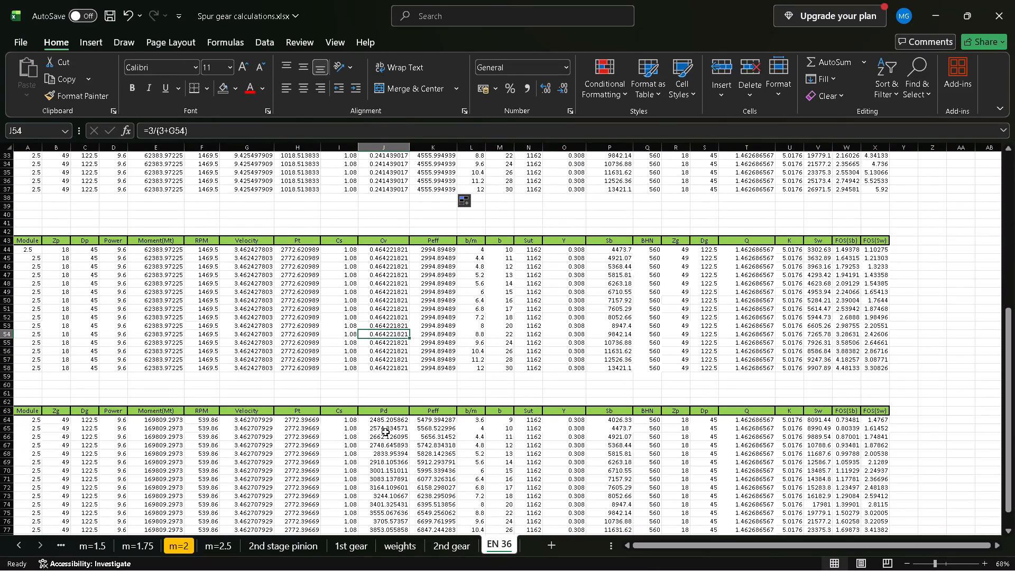
key("ctrl+c")
left_click(384, 421)
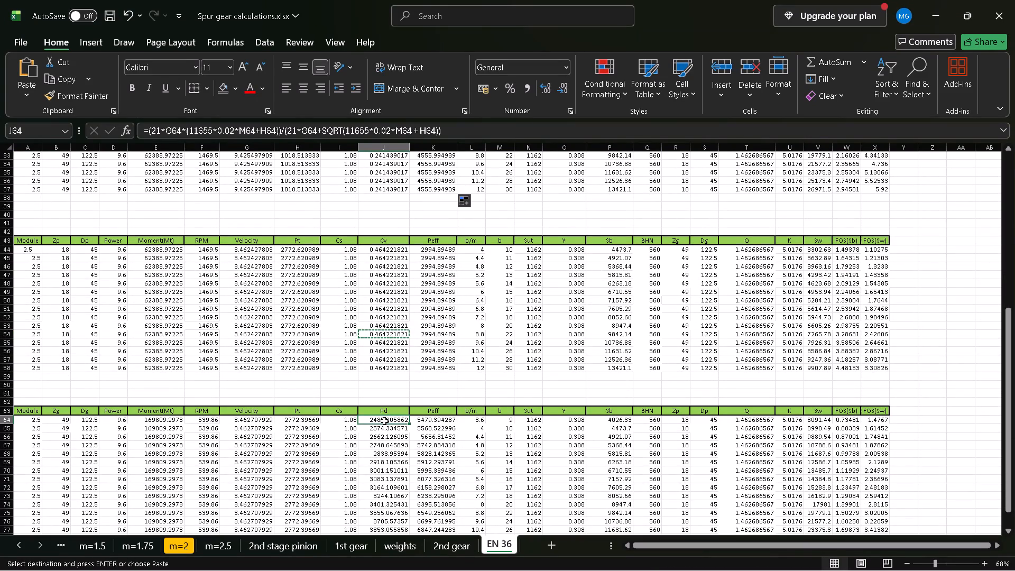
key("ctrl+v")
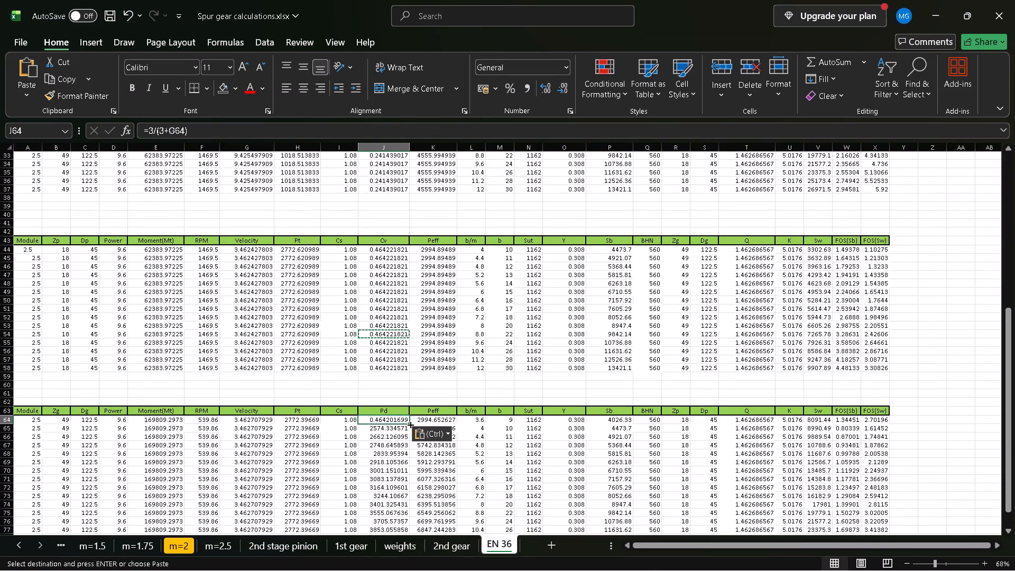
double_click(409, 423)
Replace the fourth table's Pd header in J63 with Cv.
left_click(395, 410)
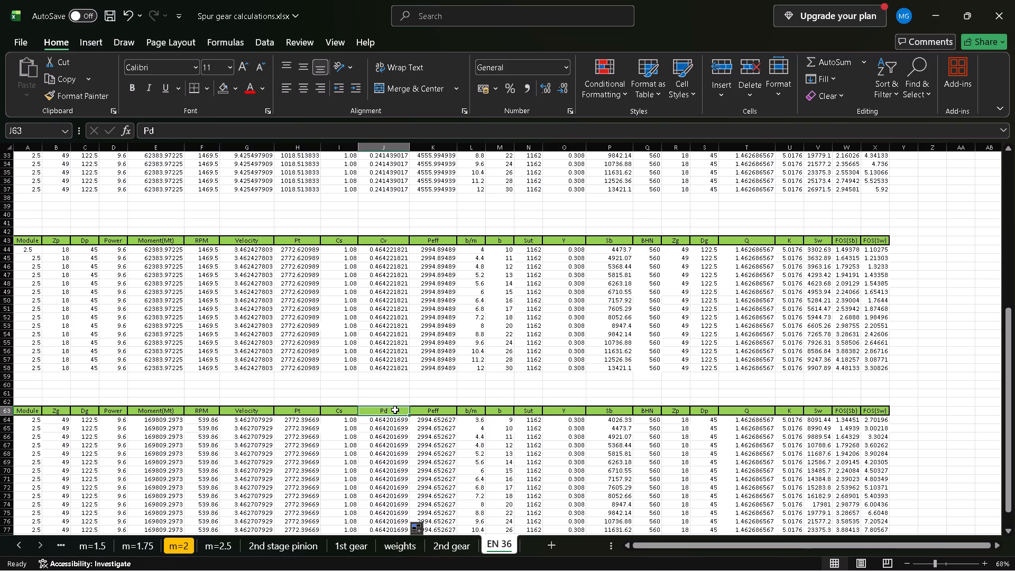
key("BackSpace")
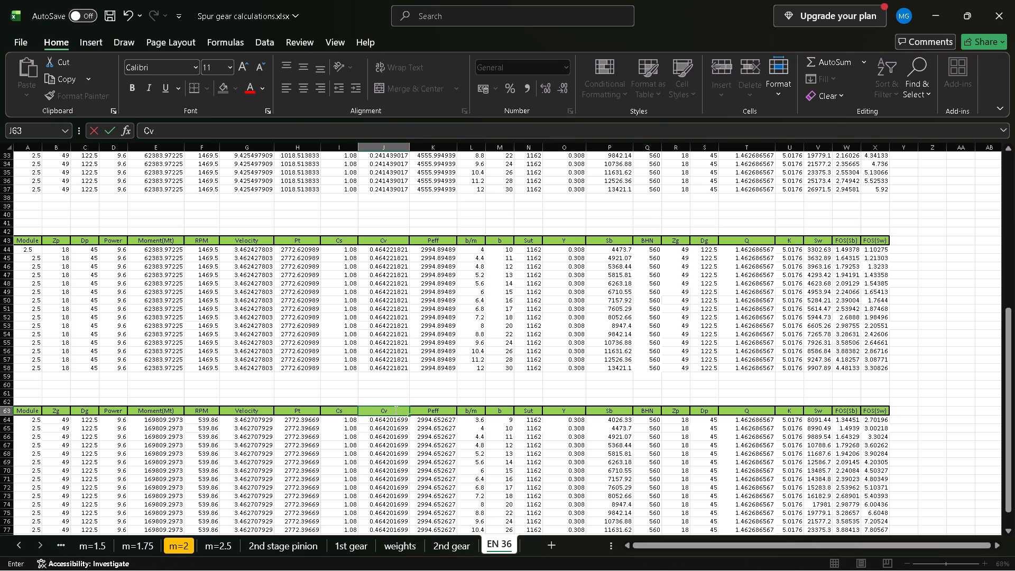
Copy the Peff formula from K37 into K44 and fill it down through K58 in the third table.
scroll(395, 410, "up", 1)
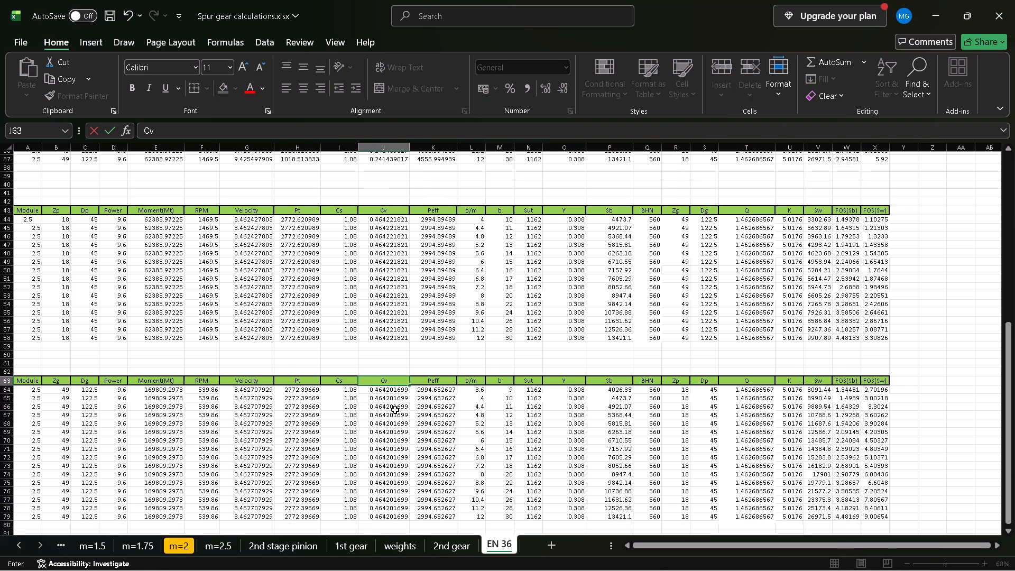
scroll(395, 410, "up", 1)
left_click(442, 243)
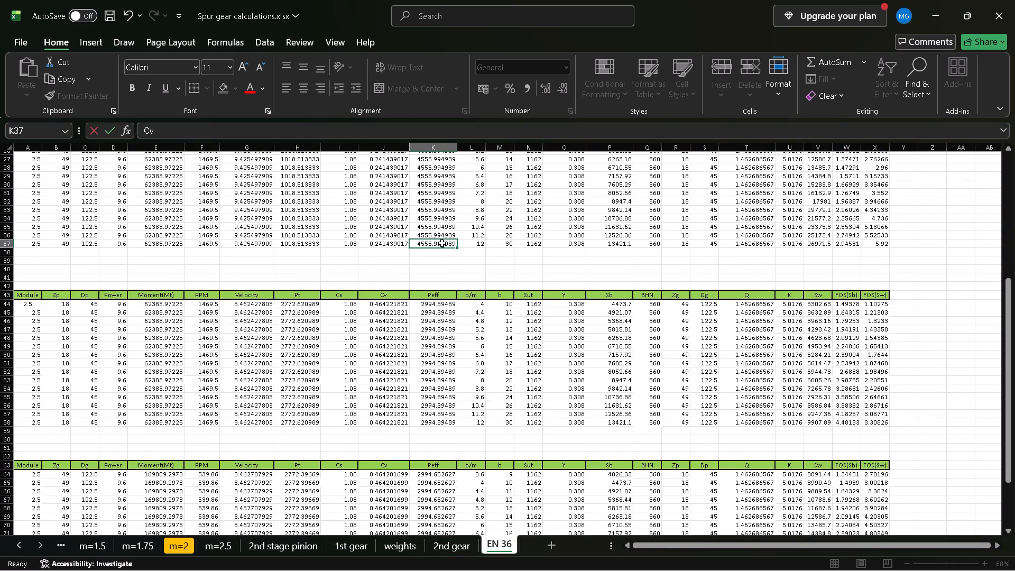
key("ctrl+c")
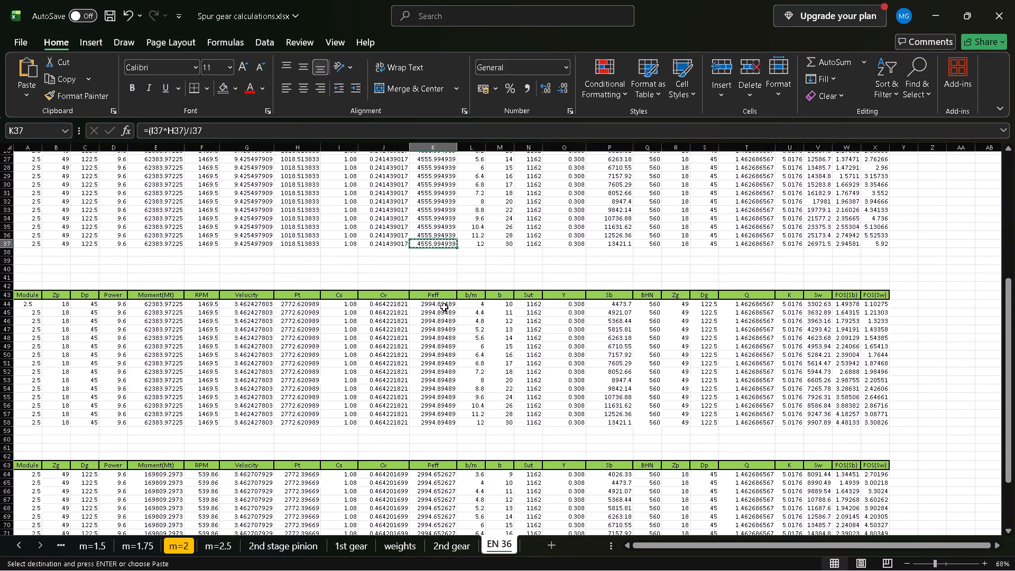
left_click(444, 305)
key("ctrl+v")
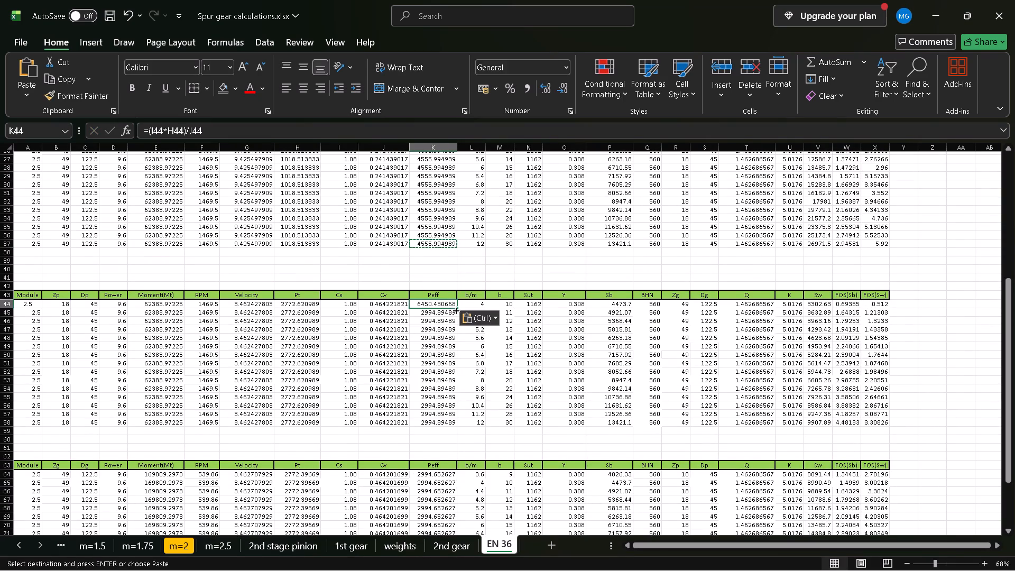
double_click(457, 306)
Select the Peff formula cell K52 in the third table.
scroll(457, 306, "down", 1)
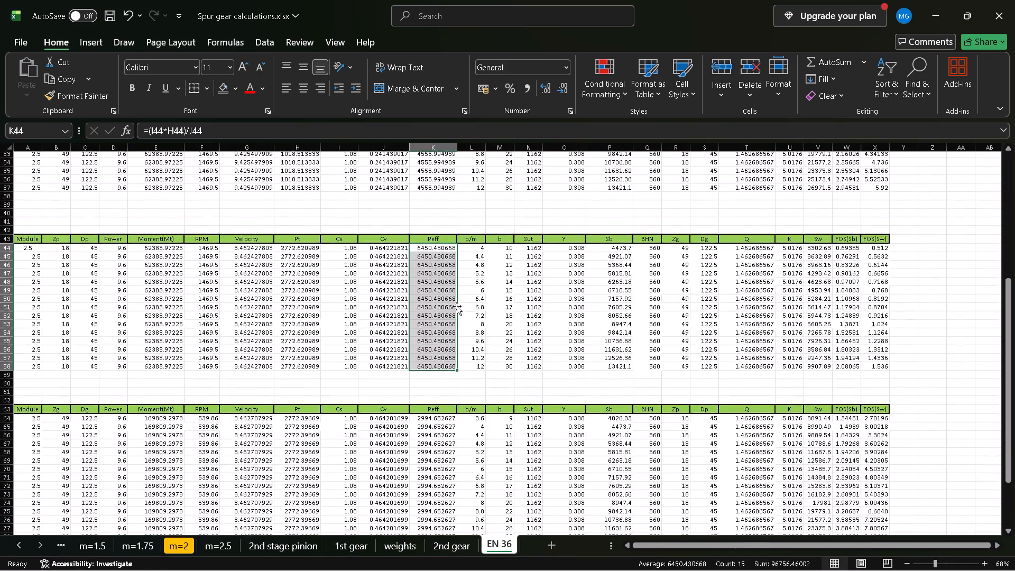
left_click(439, 311)
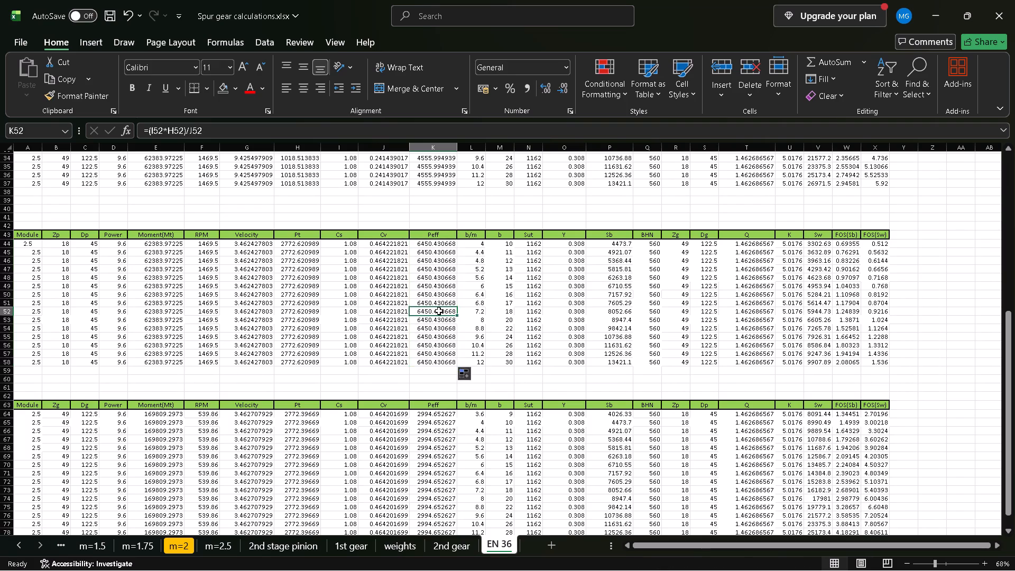
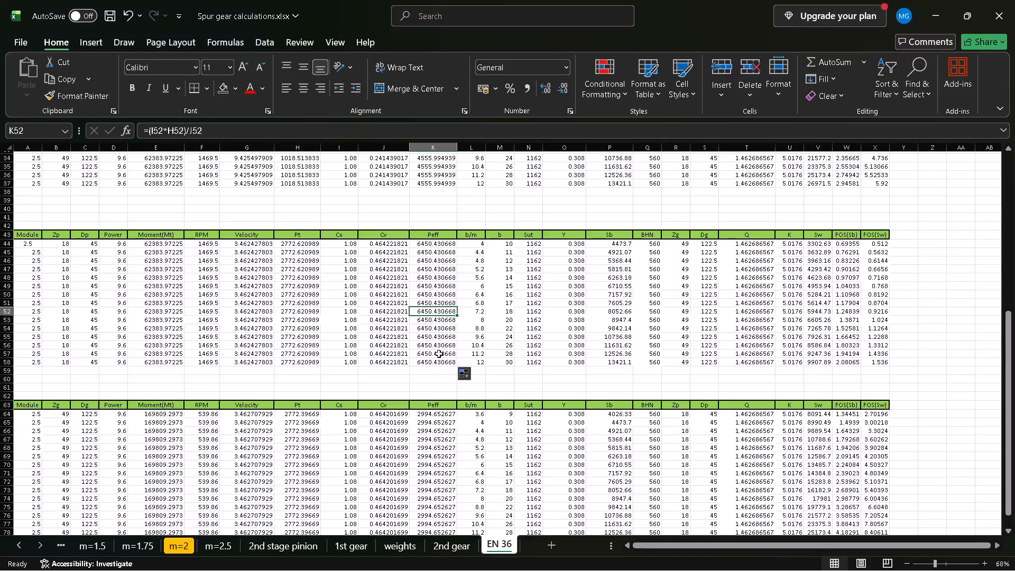
Copy the Peff formula from K57 into K64 and fill it down the fourth table's Peff column through K79.
left_click(439, 351)
key("ctrl+c")
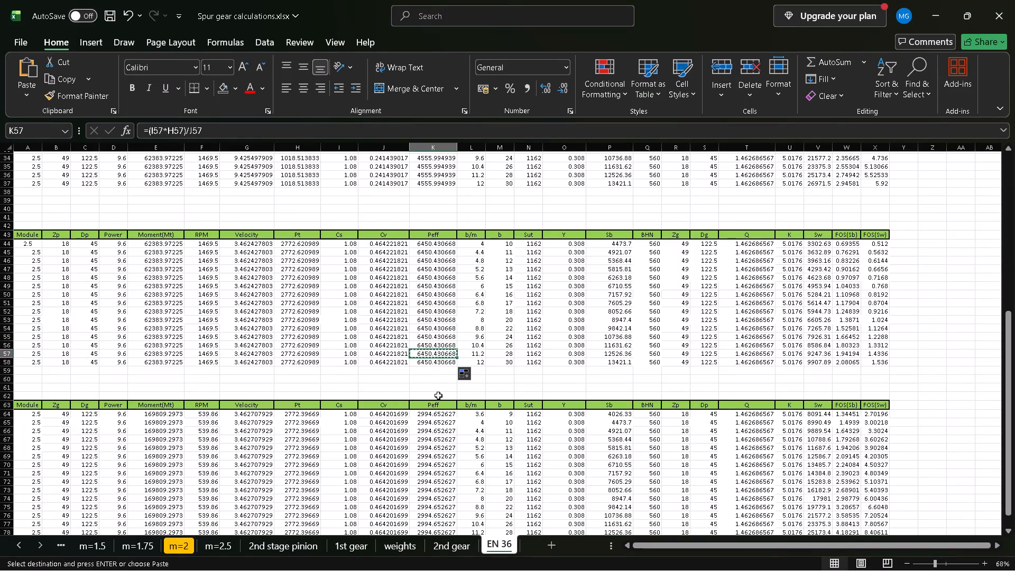
left_click(438, 412)
key("ctrl+v")
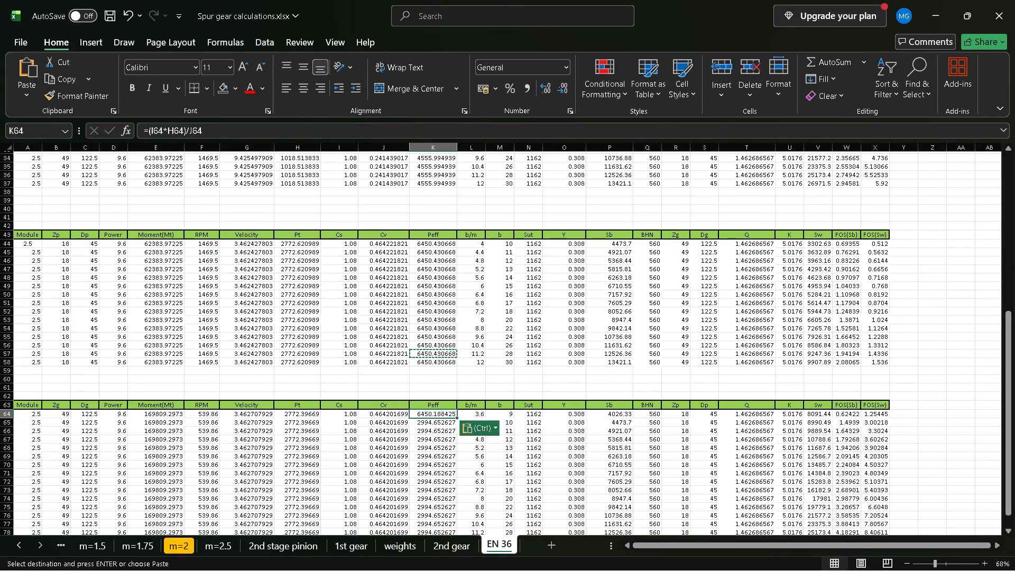
double_click(456, 416)
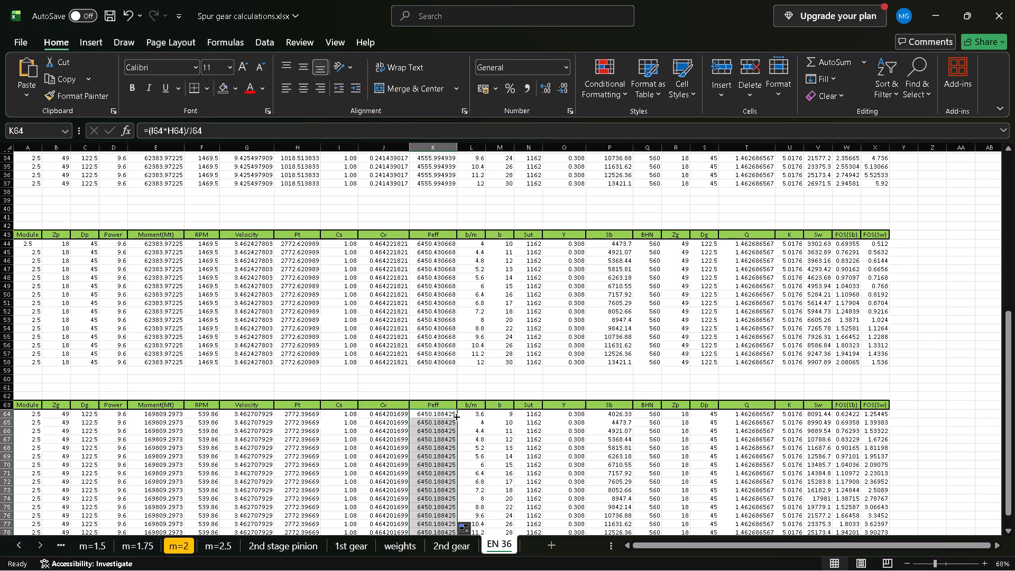
Review the recalculated Peff, FOS(Sb) and FOS(Sw) columns across all four EN 36 tables.
scroll(456, 416, "down", 1)
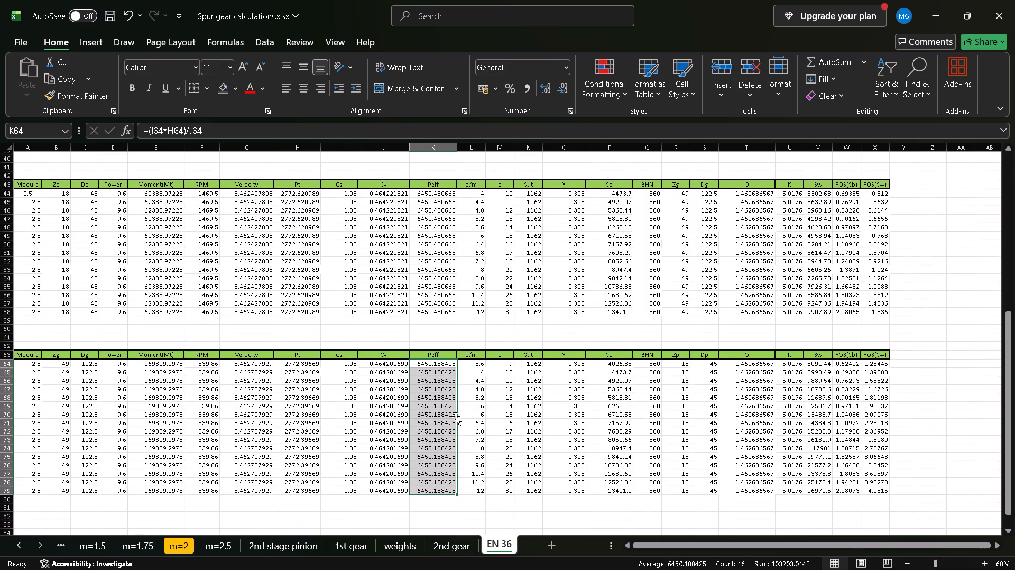
scroll(456, 416, "down", 1)
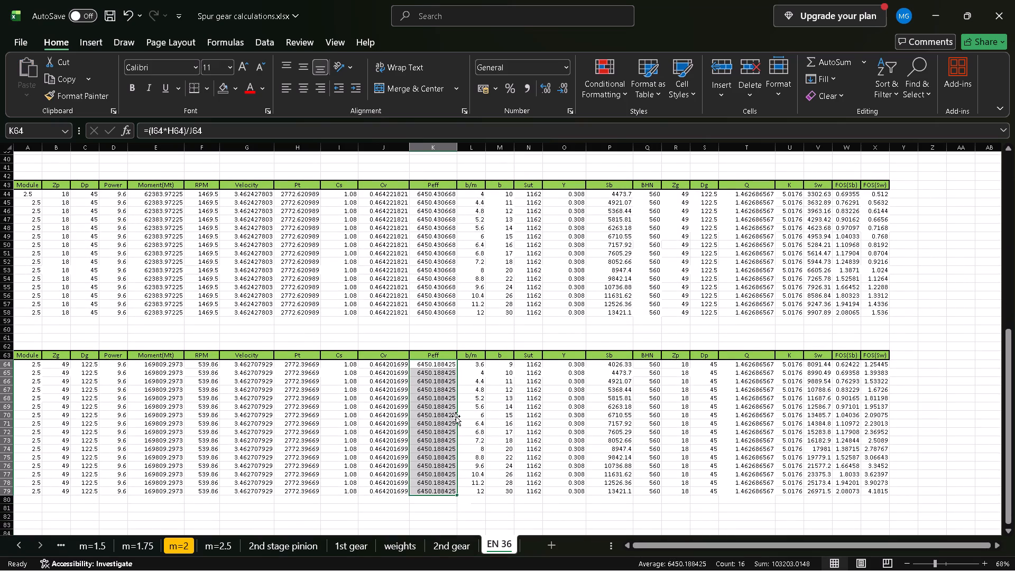
scroll(456, 416, "down", 1)
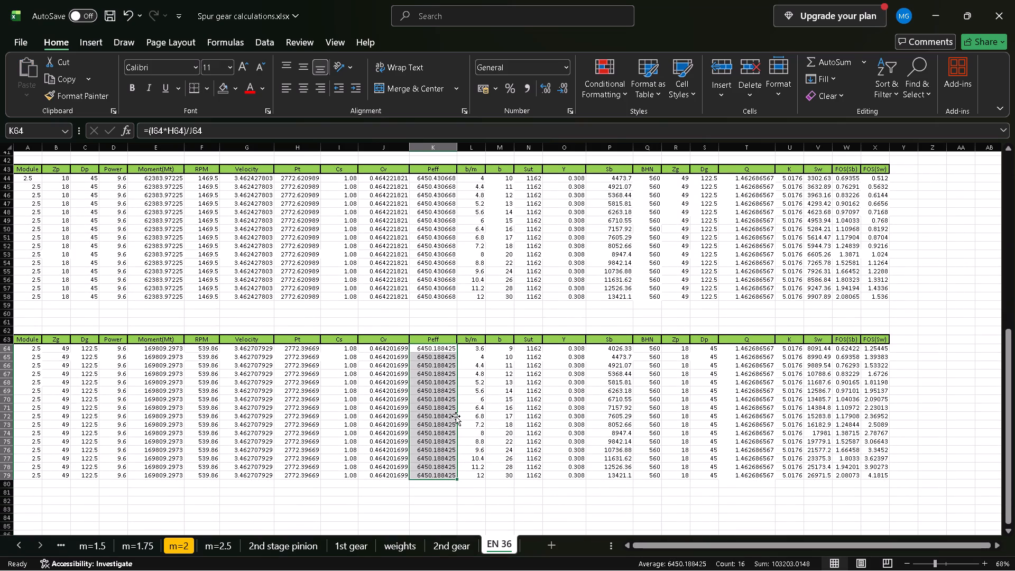
scroll(456, 416, "down", 1)
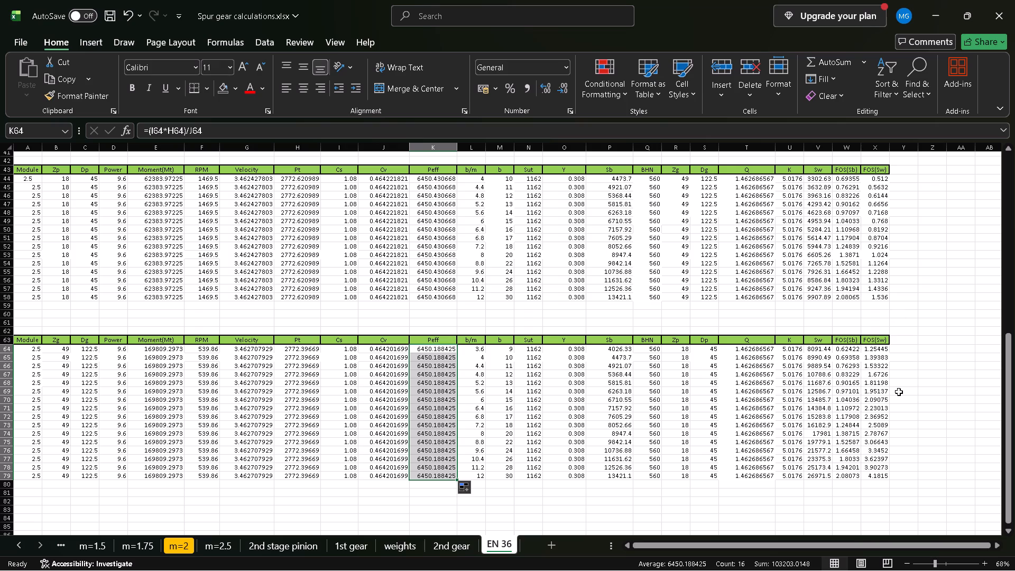
scroll(899, 392, "up", 1)
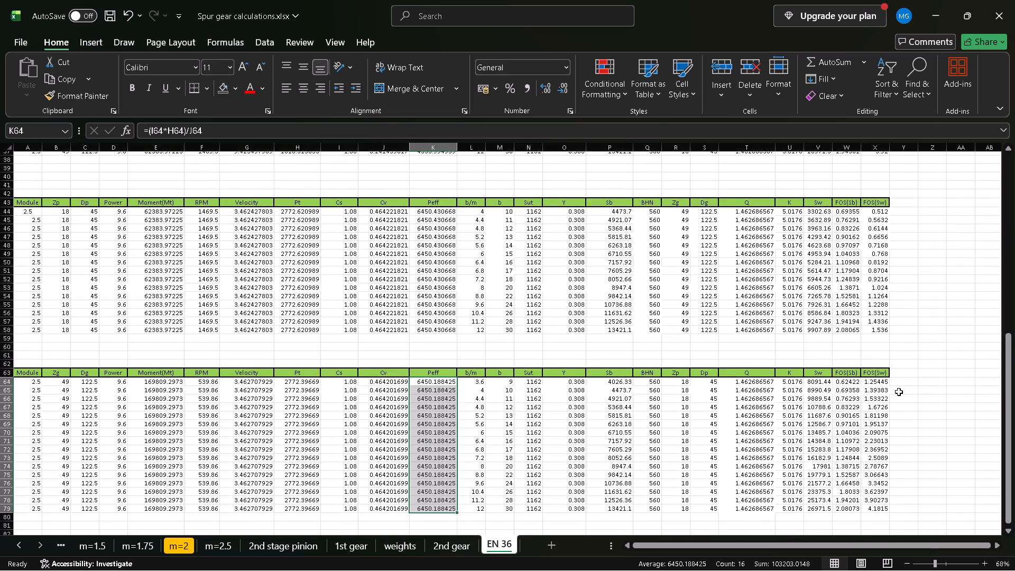
scroll(899, 392, "up", 4)
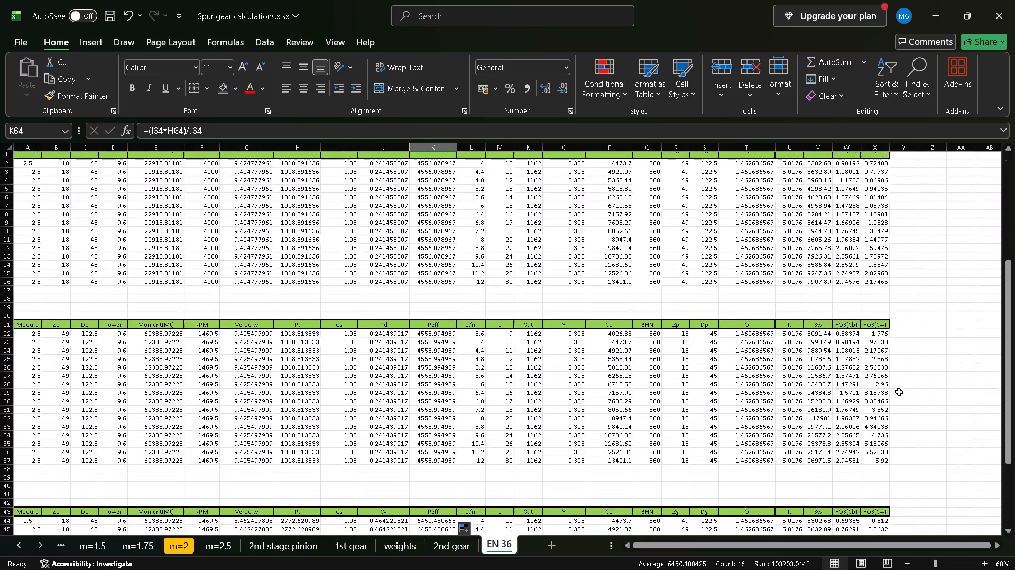
scroll(899, 392, "up", 1)
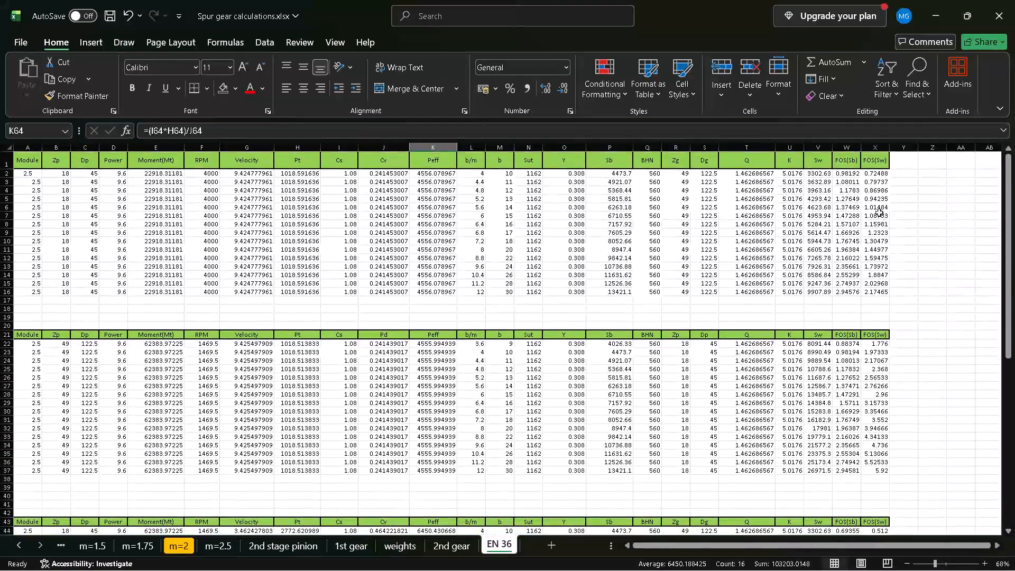
scroll(880, 377, "down", 2)
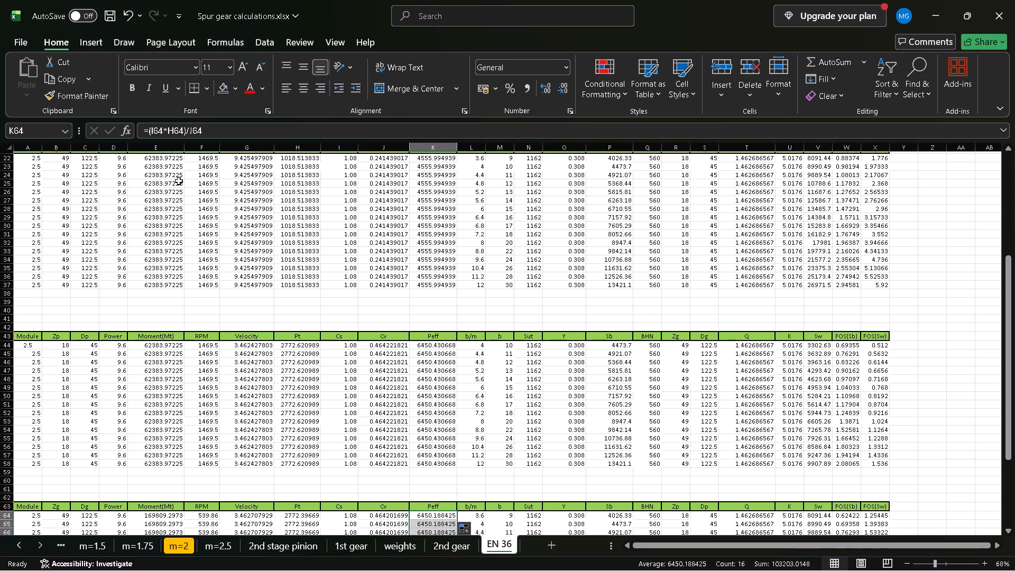
Save the spur gear calculations workbook.
left_click(106, 19)
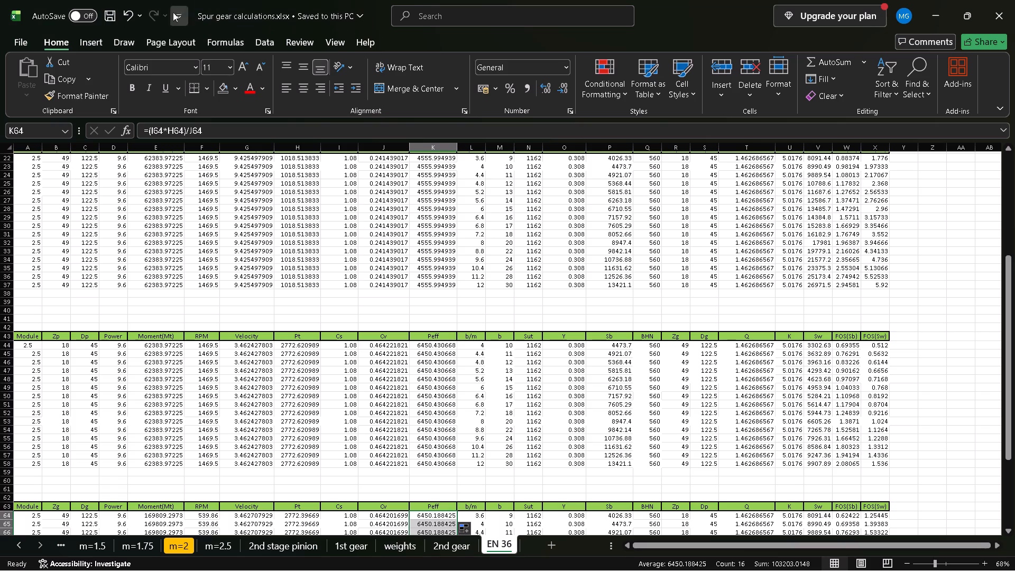
left_click(112, 19)
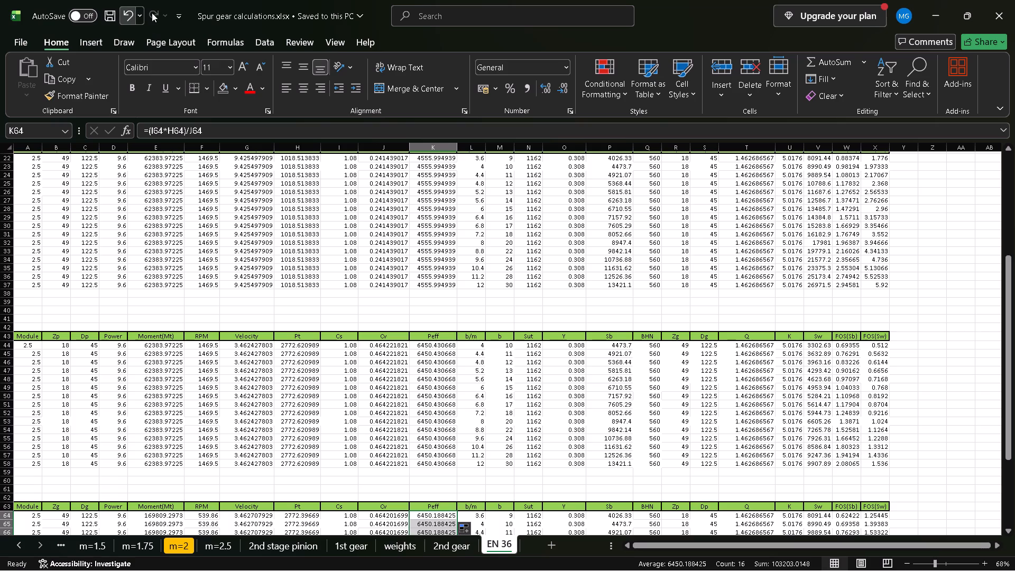
left_click(114, 13)
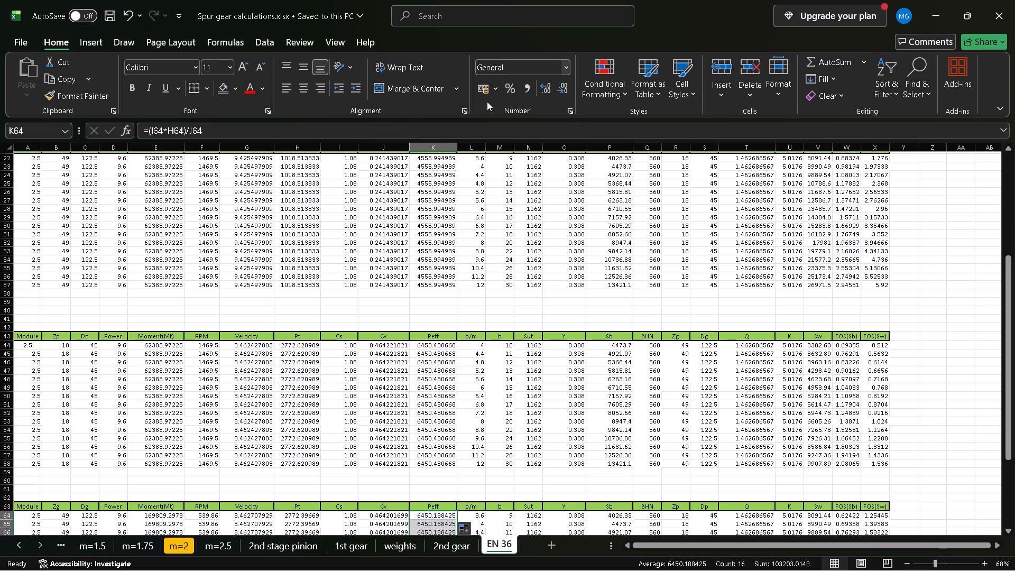
left_click(15, 16)
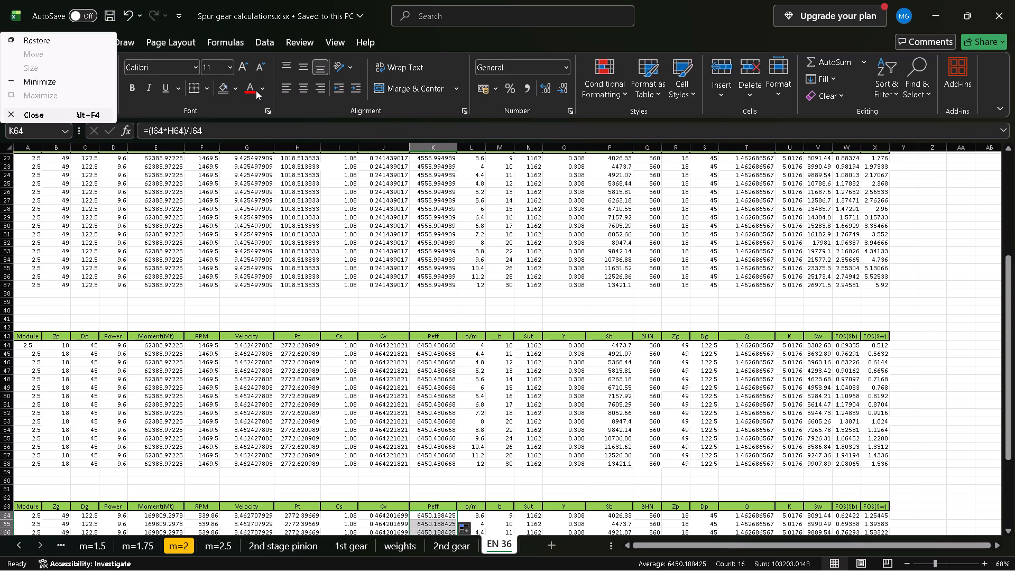
Minimize the spur gear calculations workbook window to get to the transmission calculations workbook behind it.
left_click(61, 83)
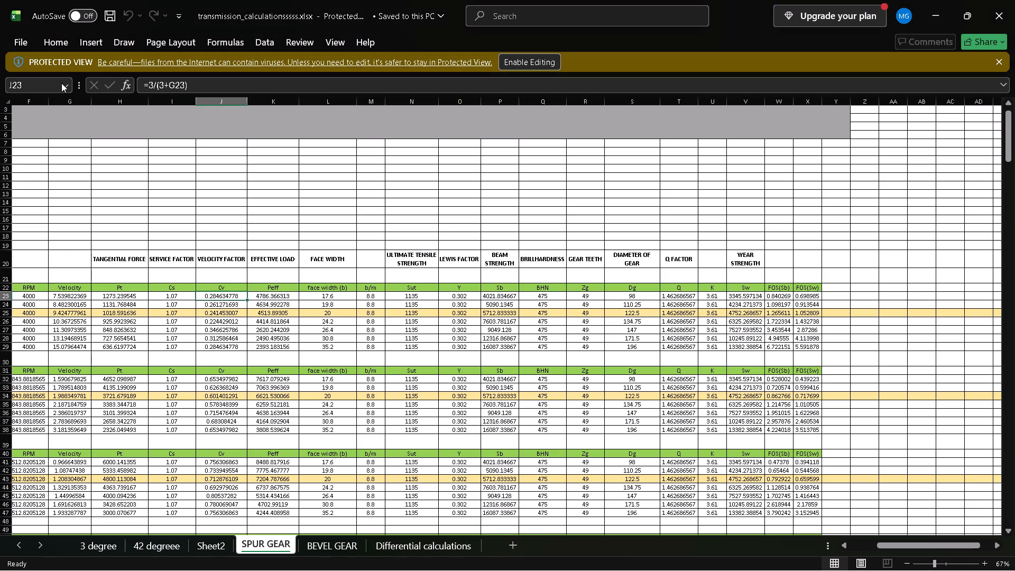
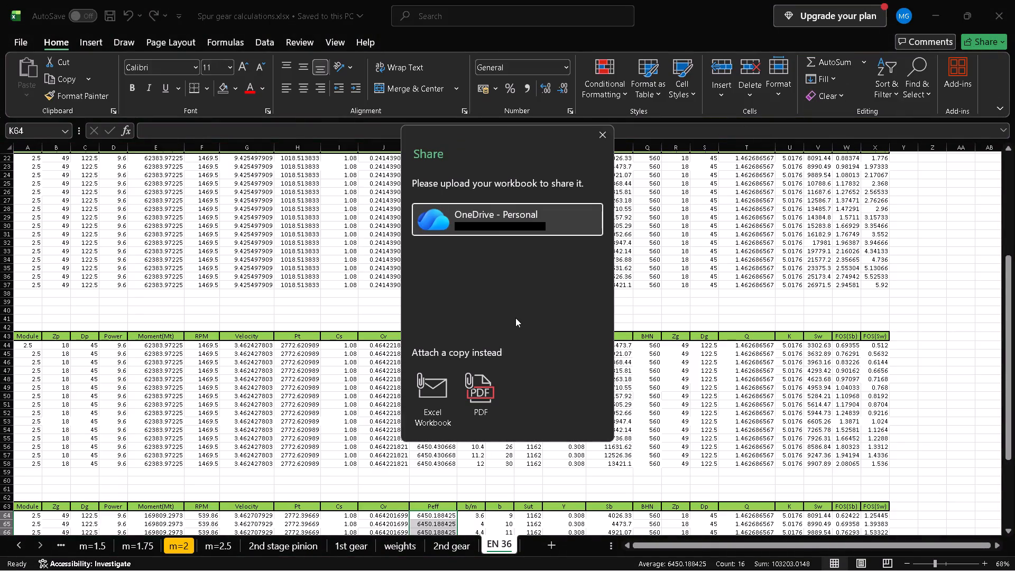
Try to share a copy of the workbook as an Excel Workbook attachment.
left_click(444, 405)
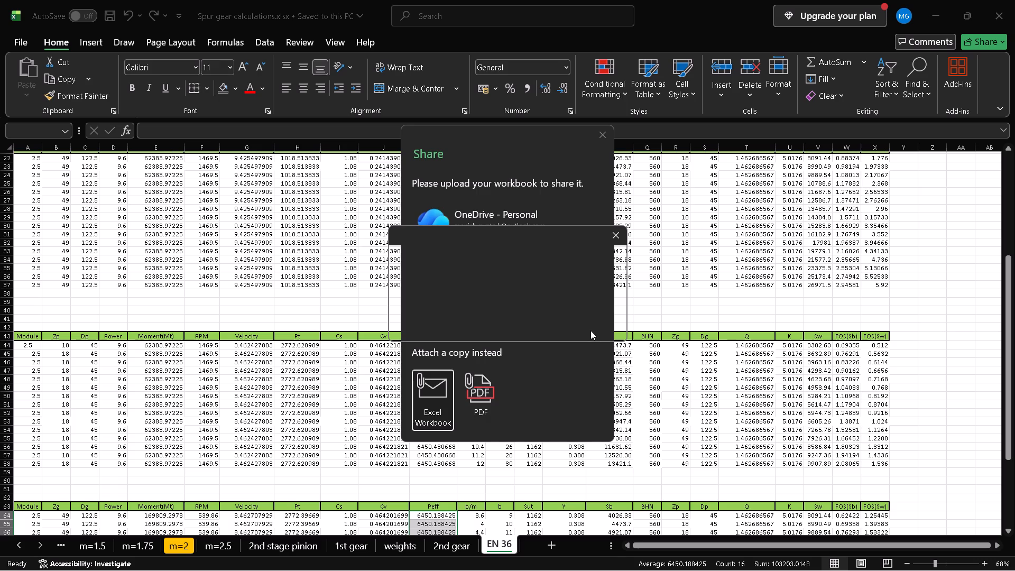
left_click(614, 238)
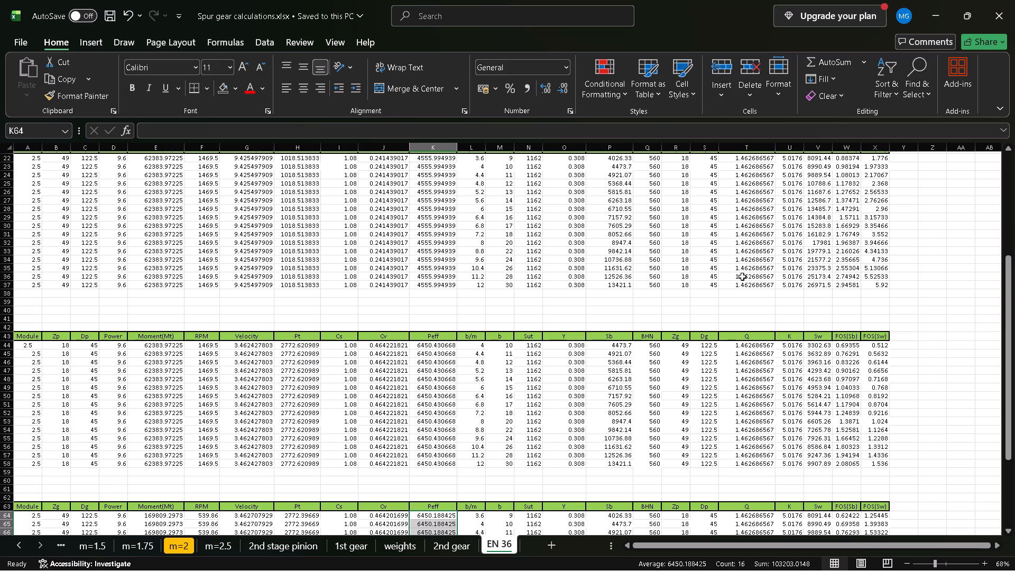
Check the Moment(Mt), Pt, Cs and Cv cell contents and formulas in the first EN 36 table.
scroll(656, 333, "up", 3)
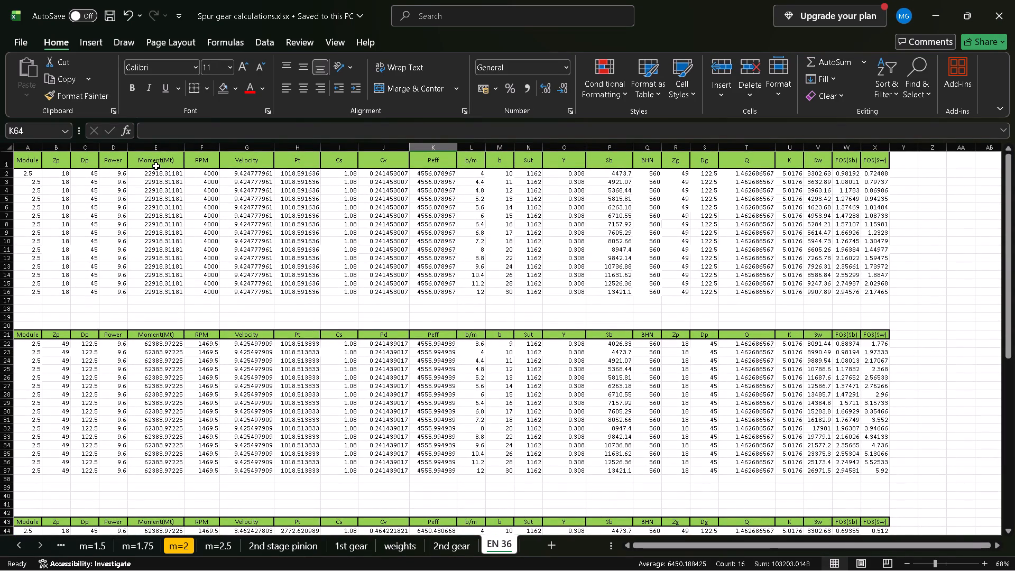
left_click(163, 180)
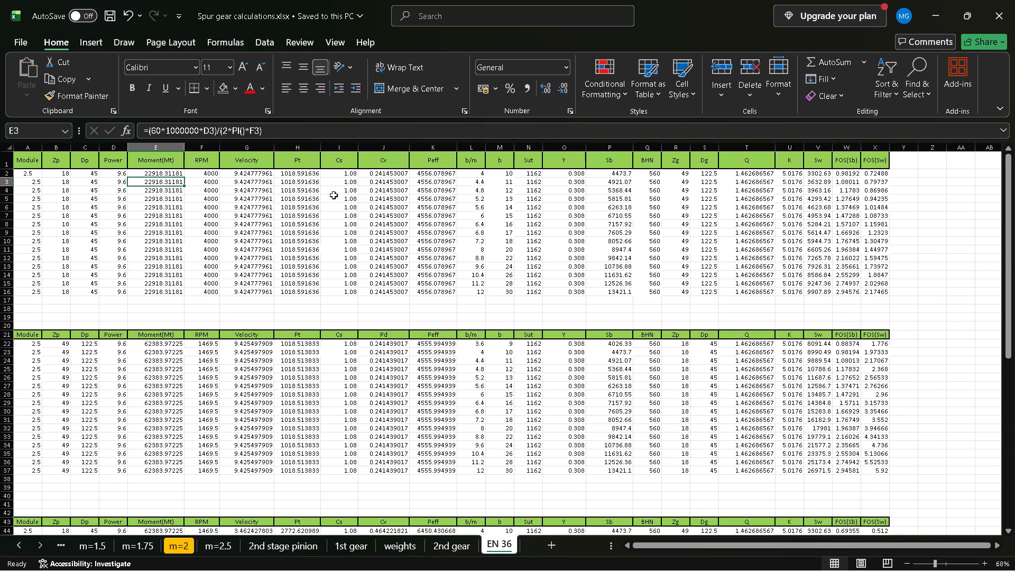
left_click(286, 189)
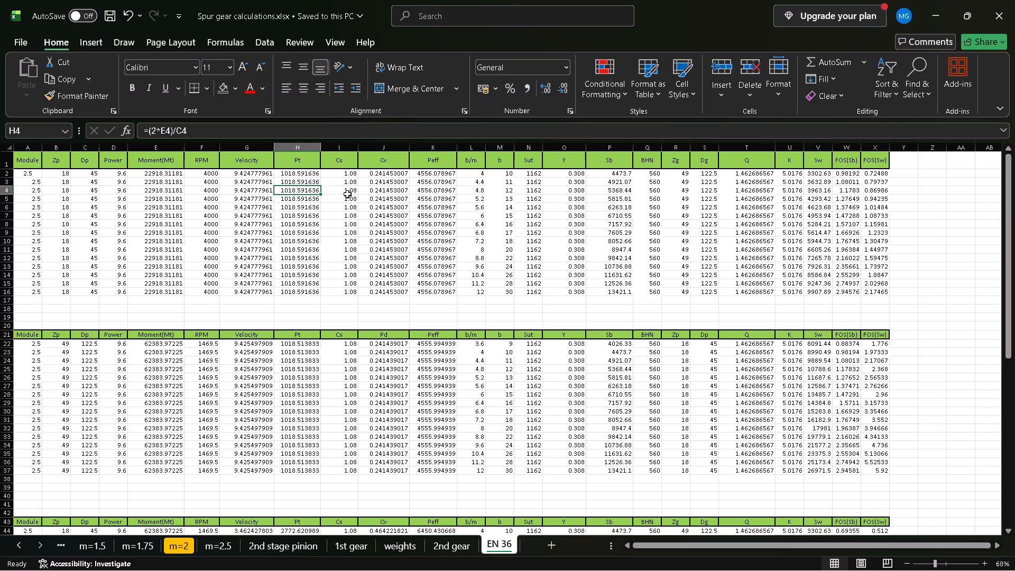
left_click(353, 195)
left_click(372, 196)
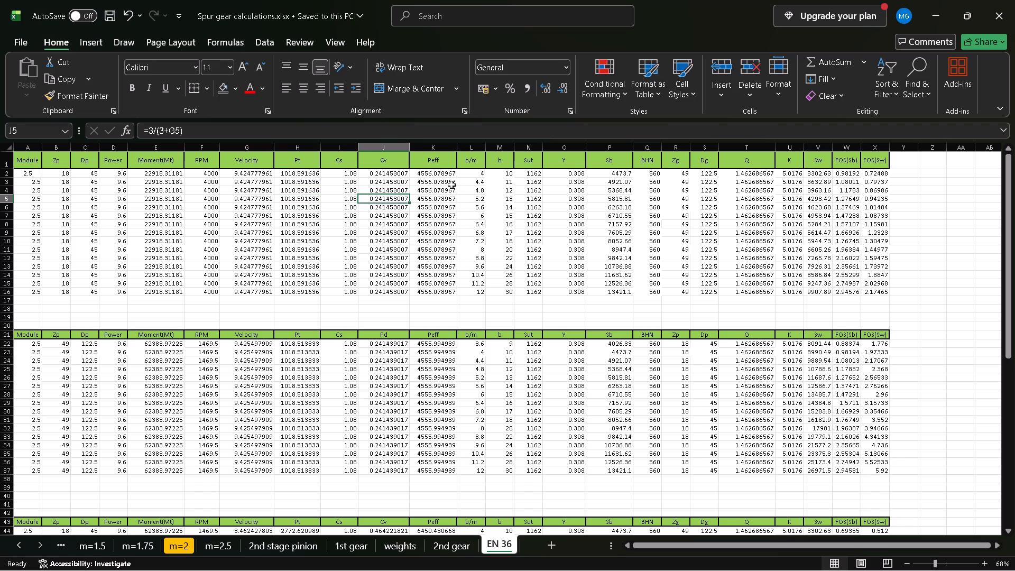
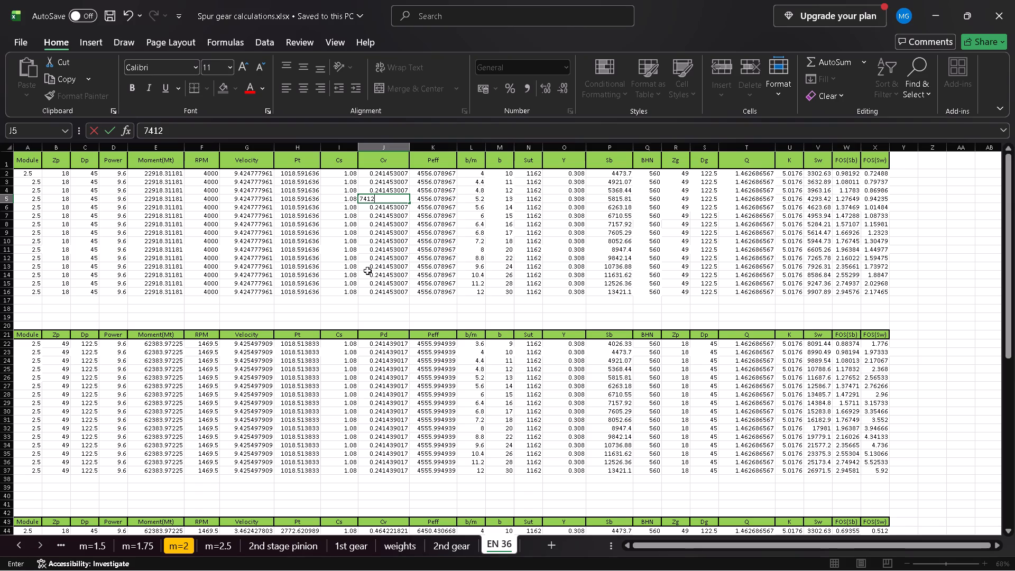
Switch to the transmission calculations workbook and examine the gear reduction tables on the 3 degree sheet, around the highlighted 7.41 reduction.
left_click(392, 226)
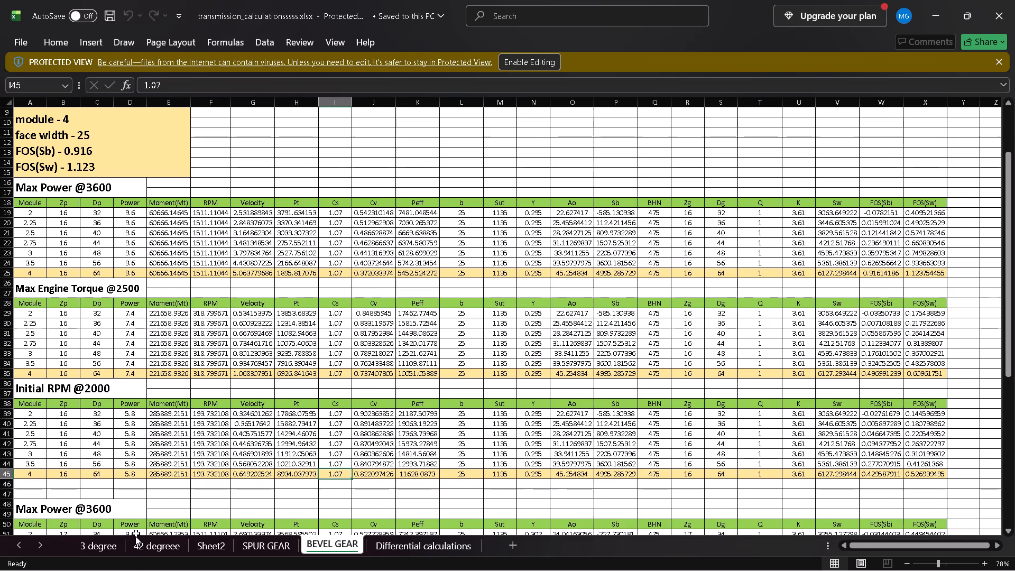
left_click(109, 546)
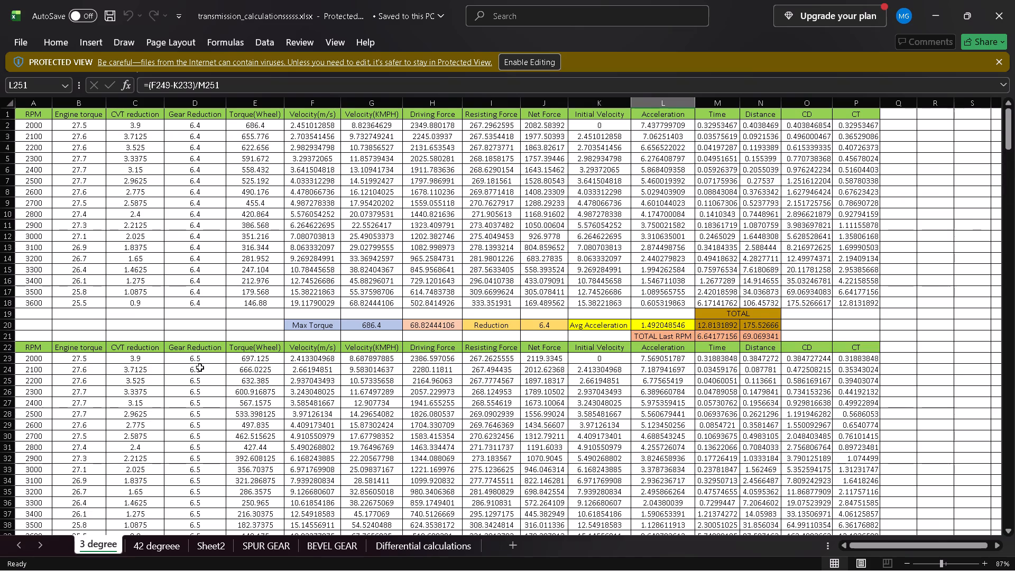
scroll(200, 364, "right", 1)
scroll(200, 364, "down", 9)
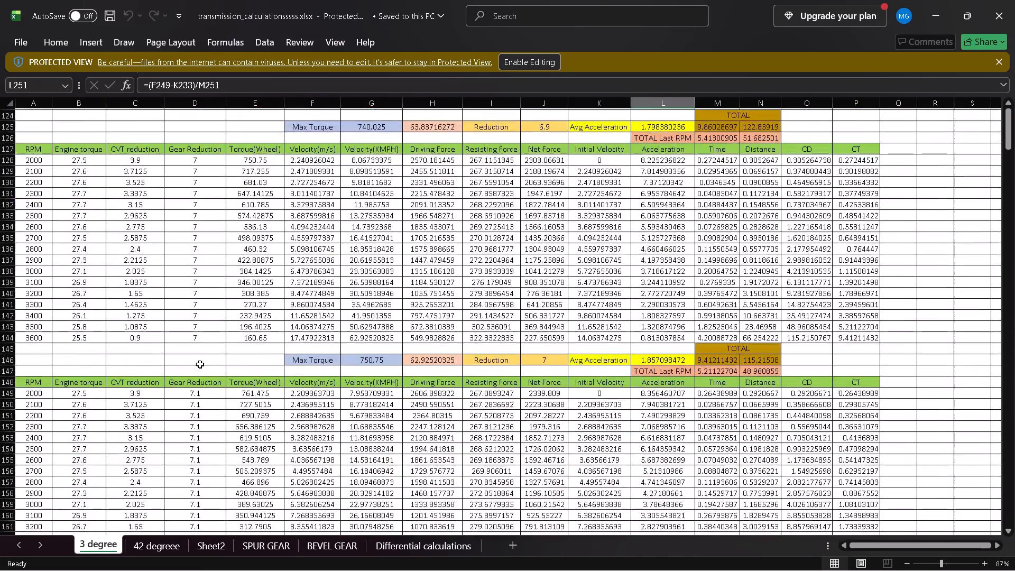
scroll(200, 364, "down", 2)
scroll(200, 364, "up", 1)
scroll(200, 364, "down", 3)
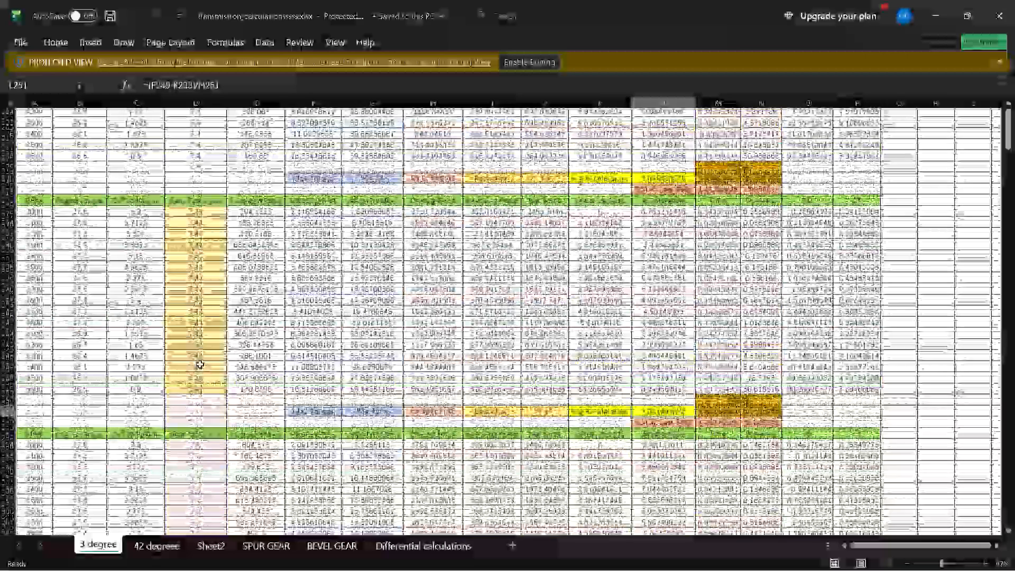
scroll(200, 364, "down", 6)
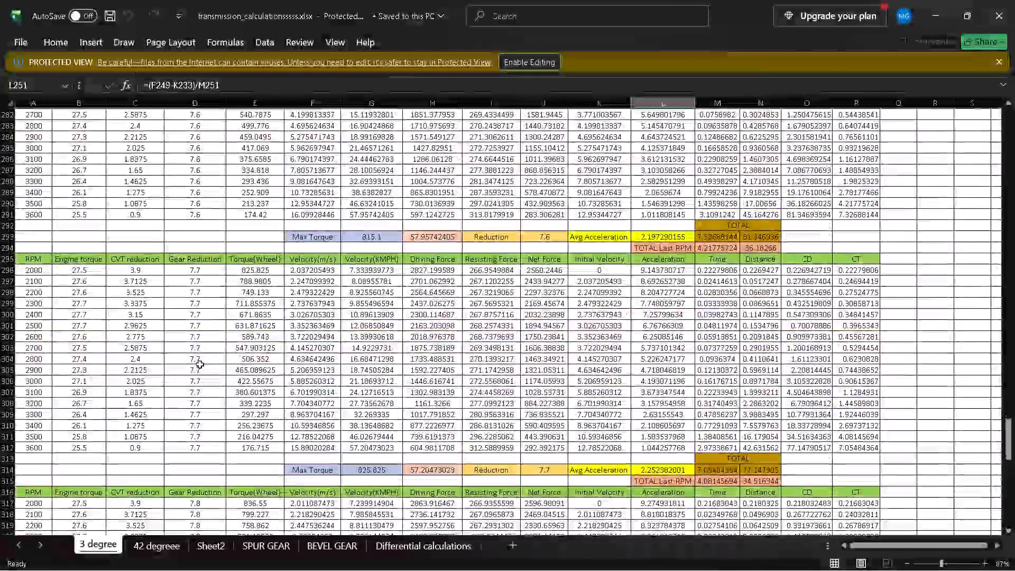
scroll(200, 364, "up", 1)
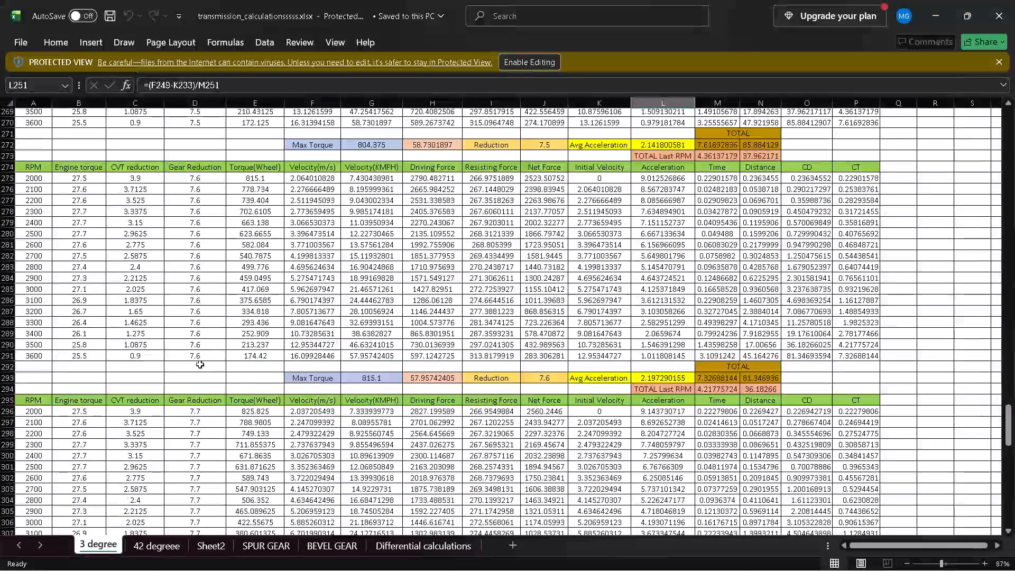
scroll(200, 364, "up", 5)
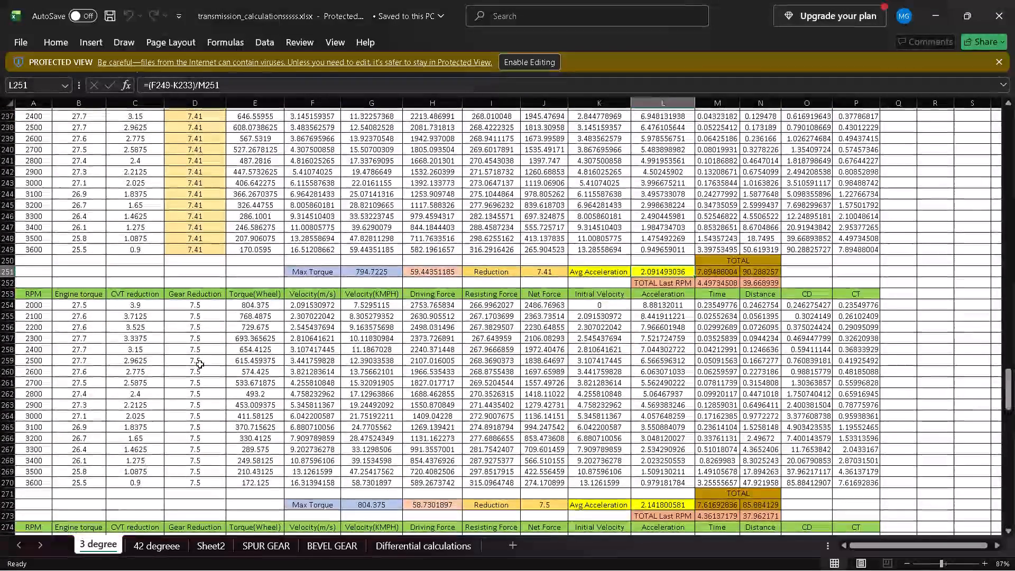
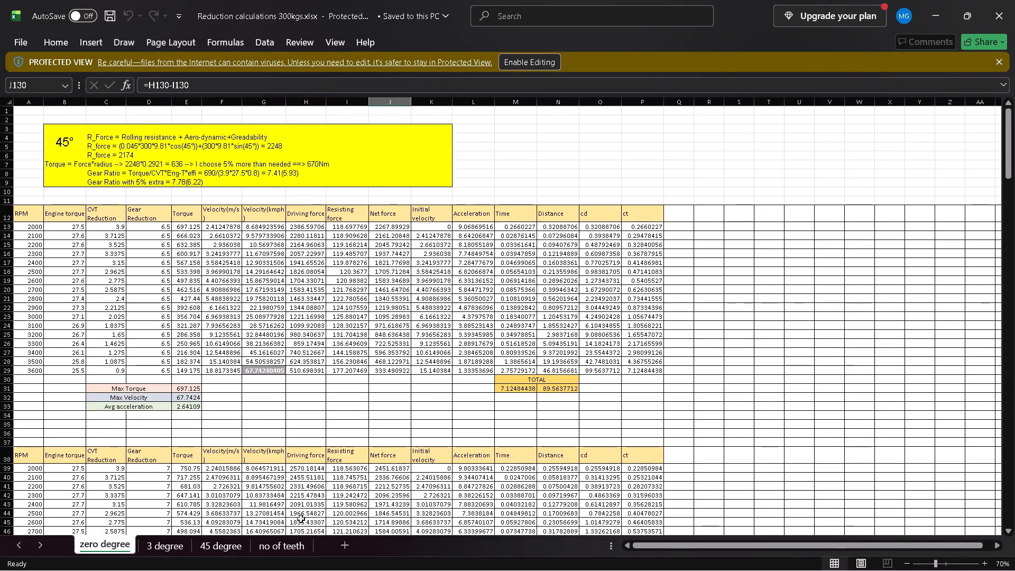
Examine the driven/driver ratio table and the tooth-count options for each reduction on the no of teeth sheet.
left_click(291, 544)
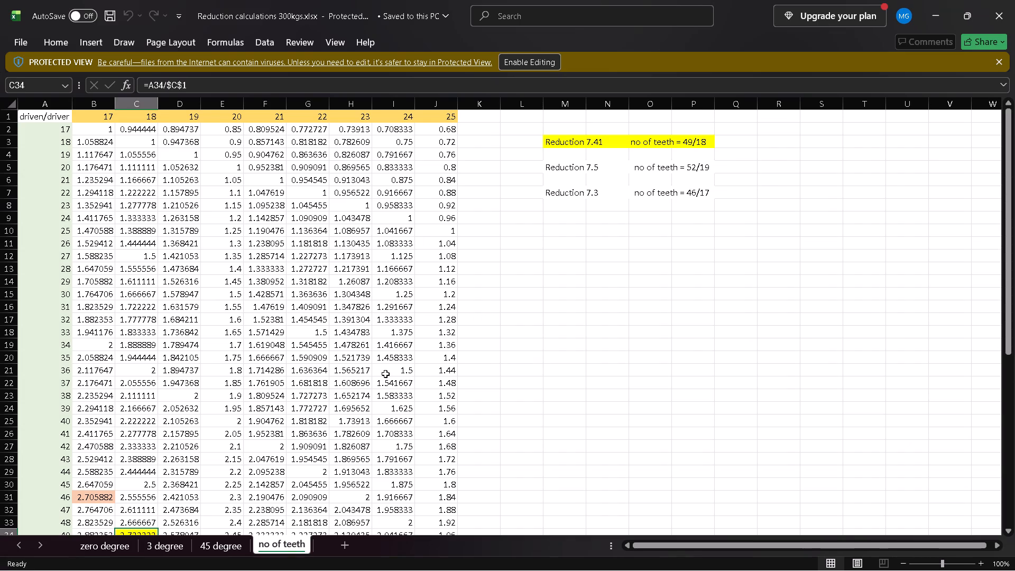
scroll(172, 241, "down", 1)
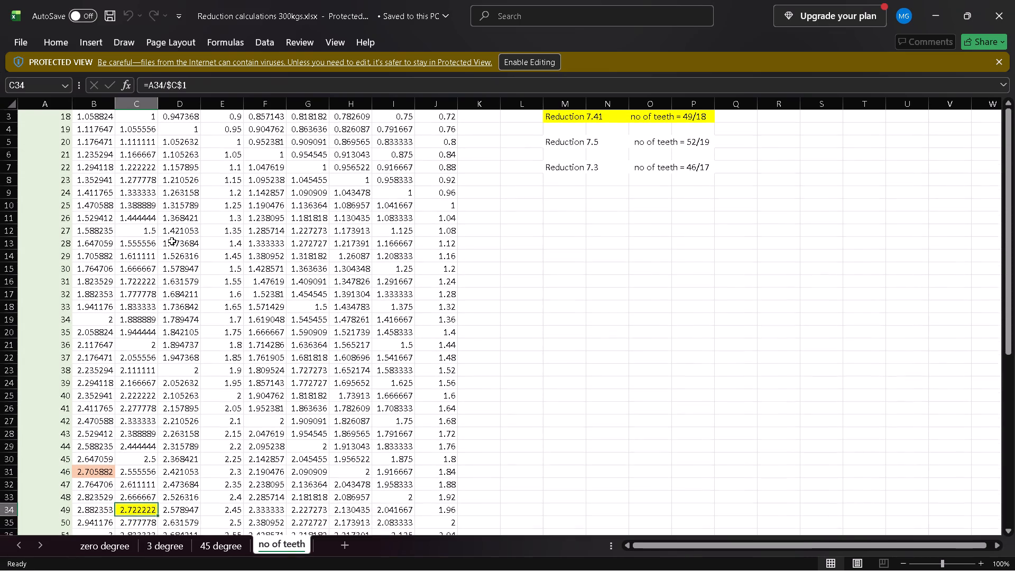
scroll(172, 241, "down", 1)
scroll(172, 241, "up", 1)
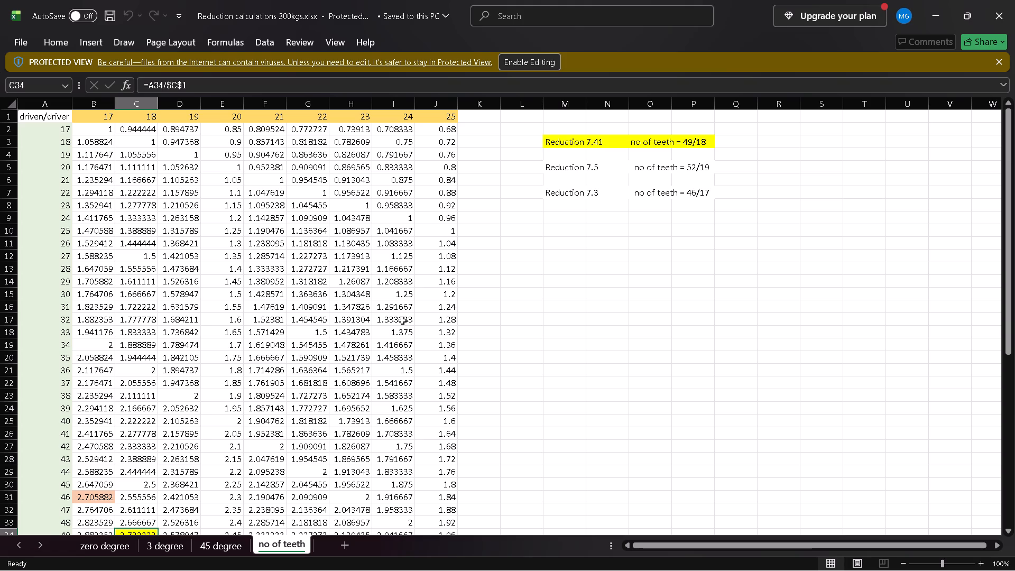
scroll(283, 365, "up", 1)
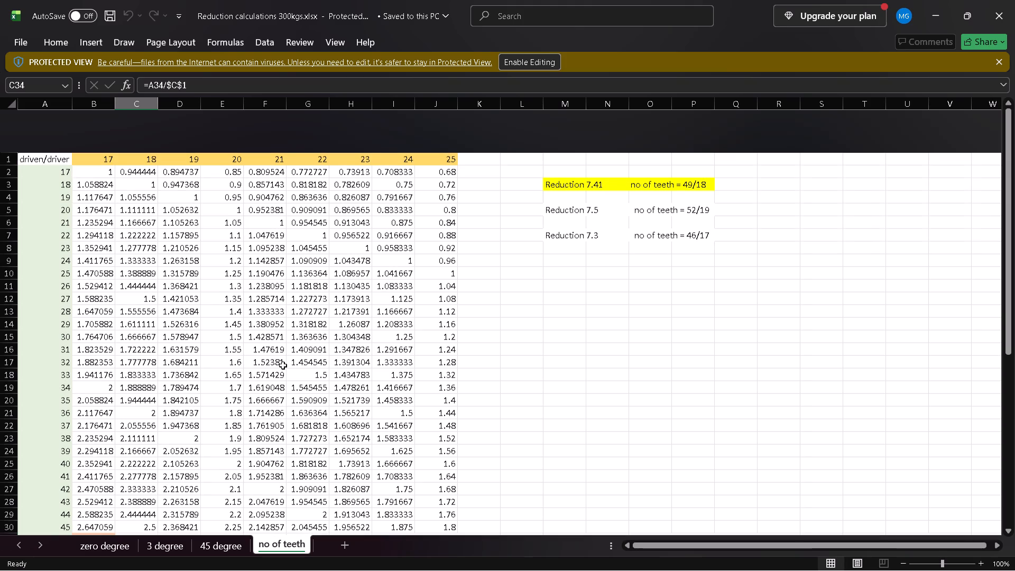
scroll(283, 365, "up", 1)
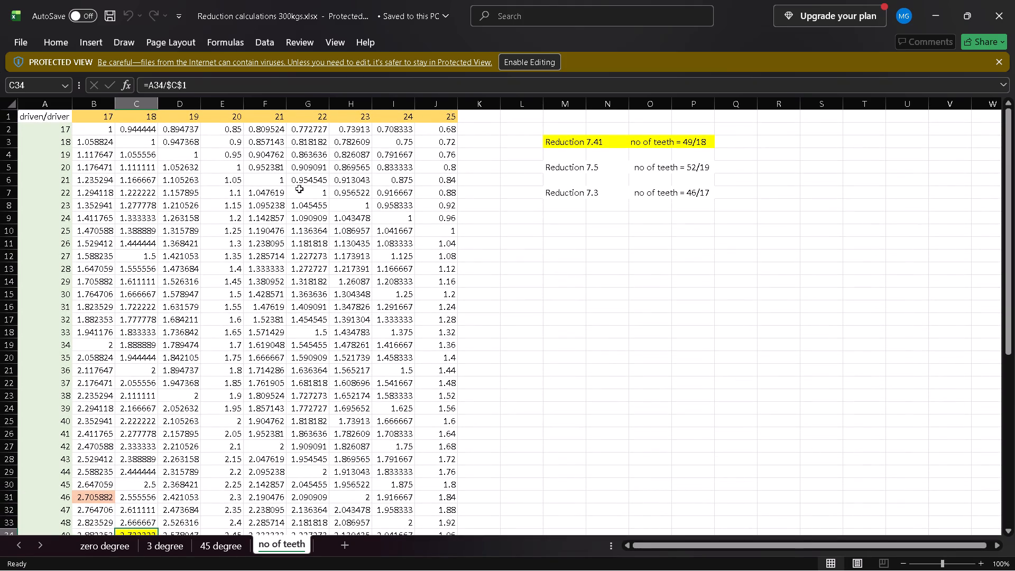
scroll(307, 178, "up", 1)
scroll(138, 282, "right", 1)
scroll(138, 282, "down", 2)
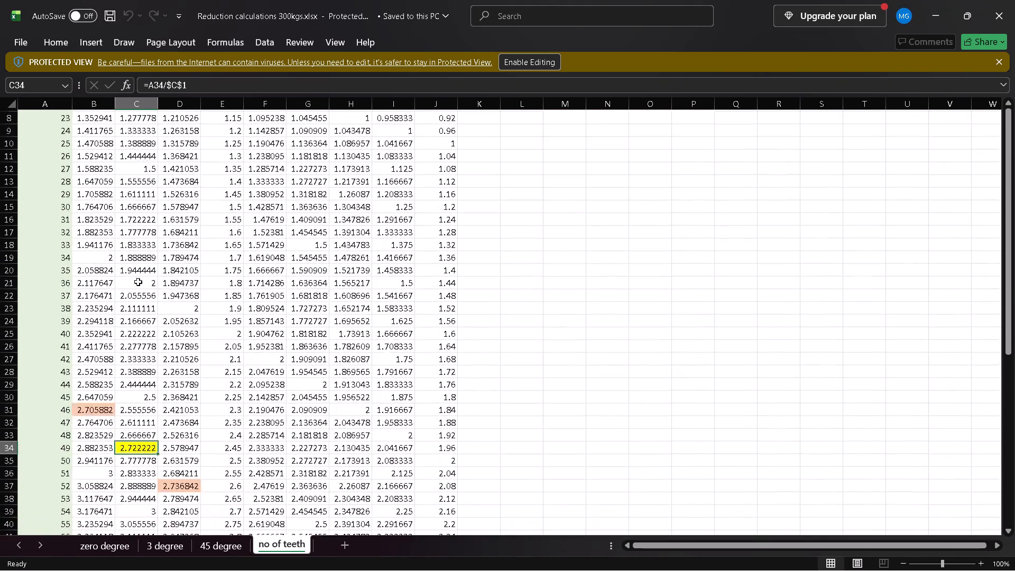
scroll(138, 282, "down", 1)
scroll(138, 282, "up", 2)
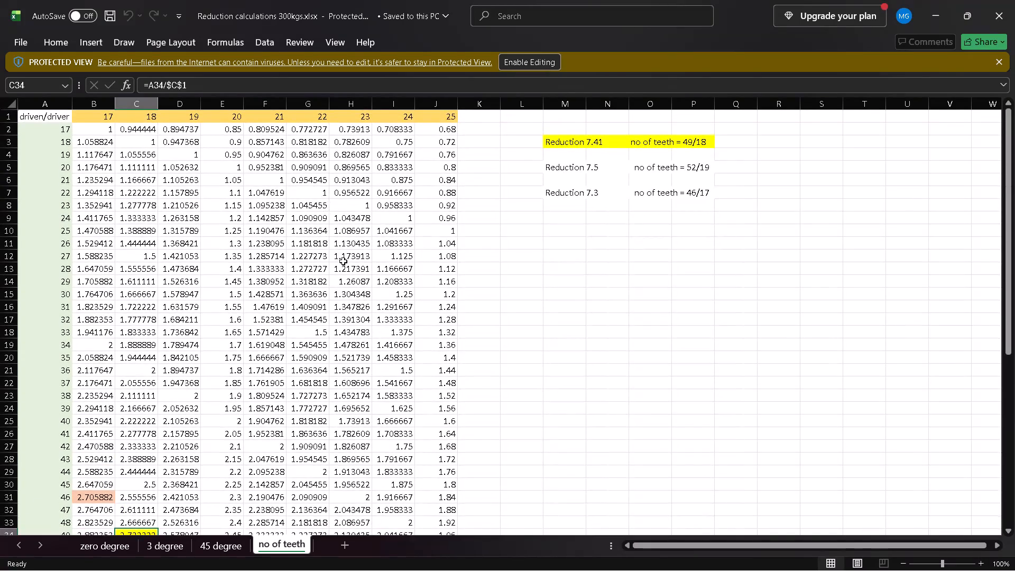
scroll(343, 261, "down", 6)
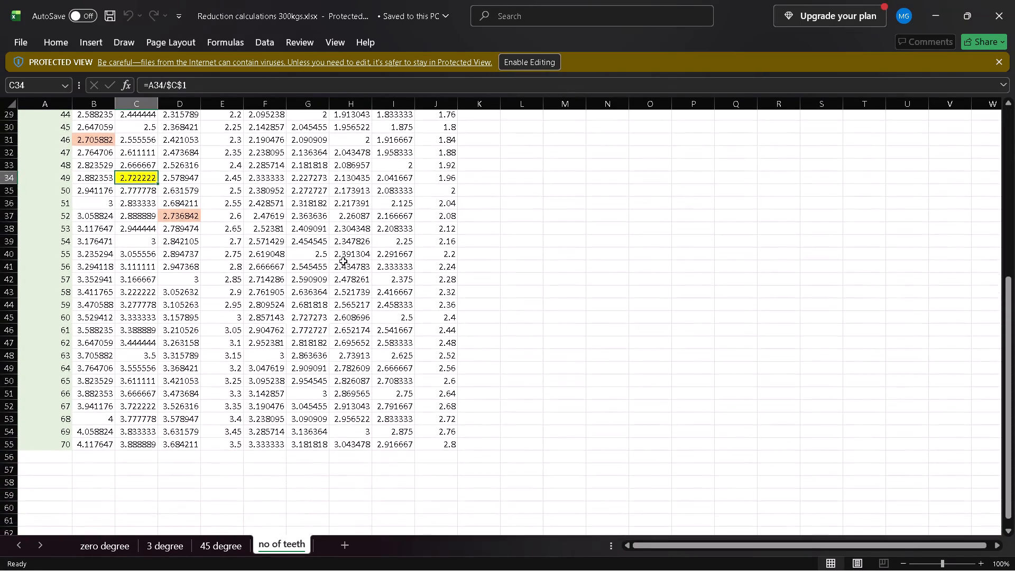
left_click(345, 354)
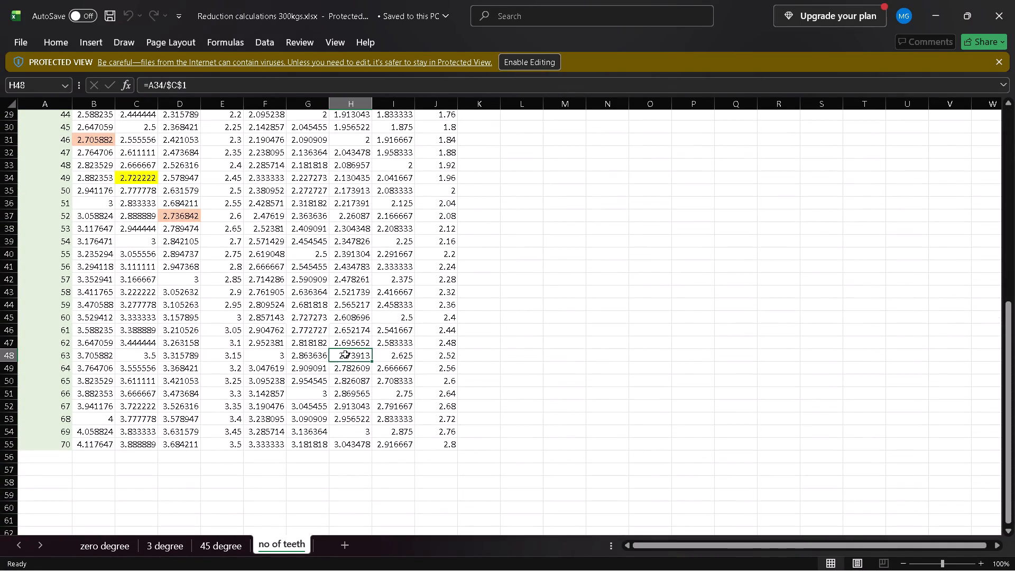
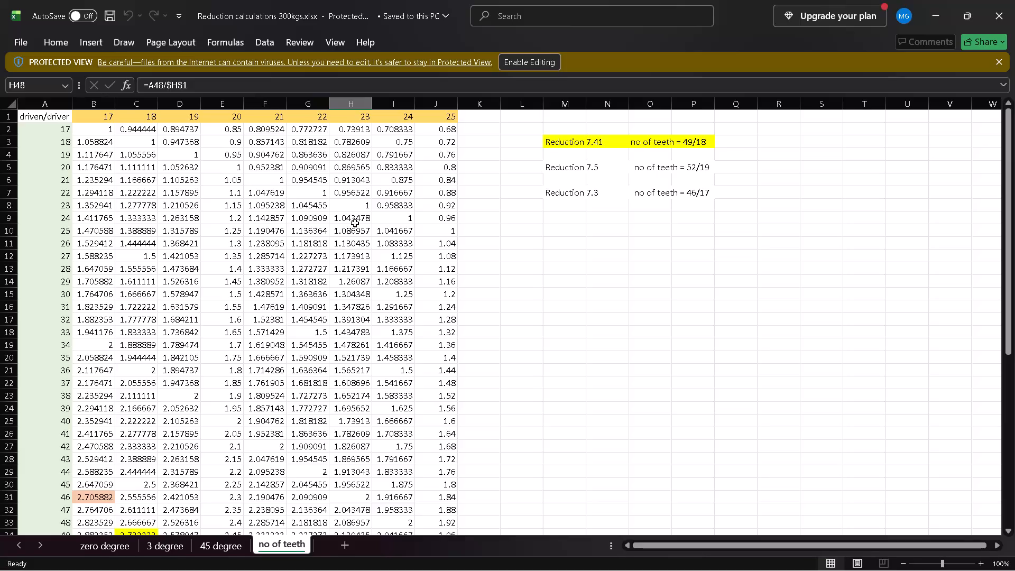
Compare the ratio columns for driver tooth counts 17 to 25 in the driven/driver table.
left_click(308, 102)
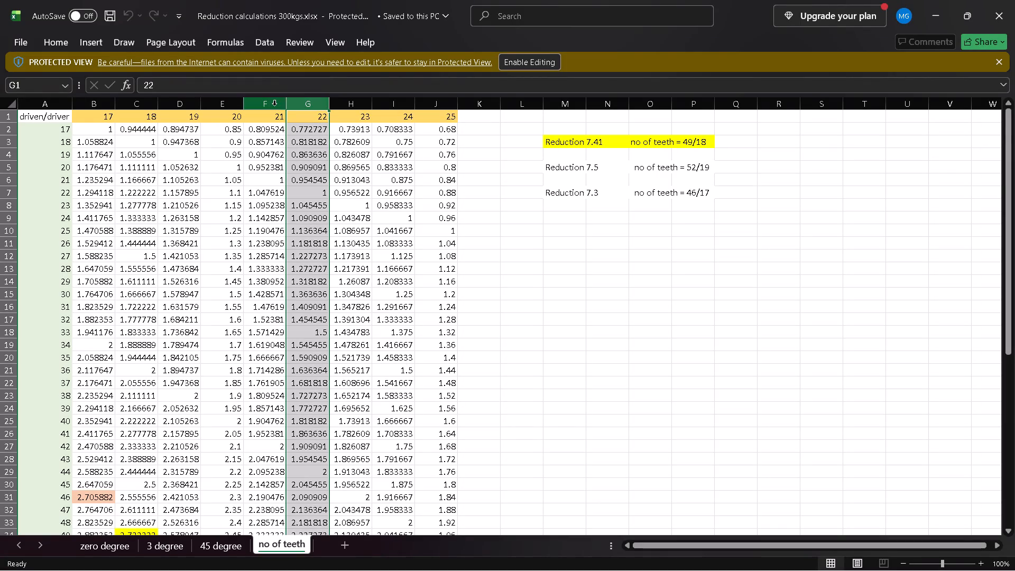
left_click(274, 105)
left_click(228, 105)
left_click(186, 104)
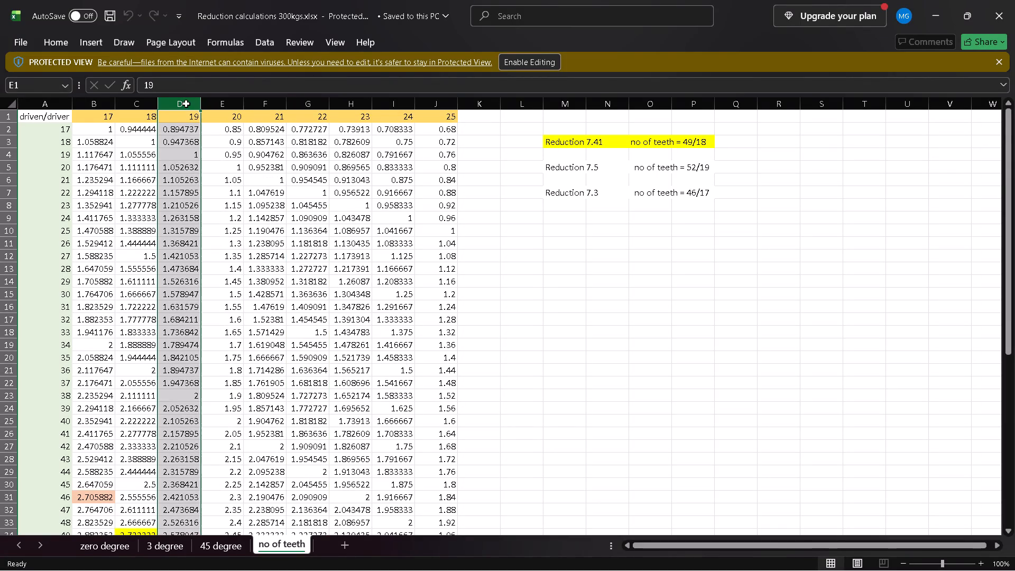
left_click(222, 105)
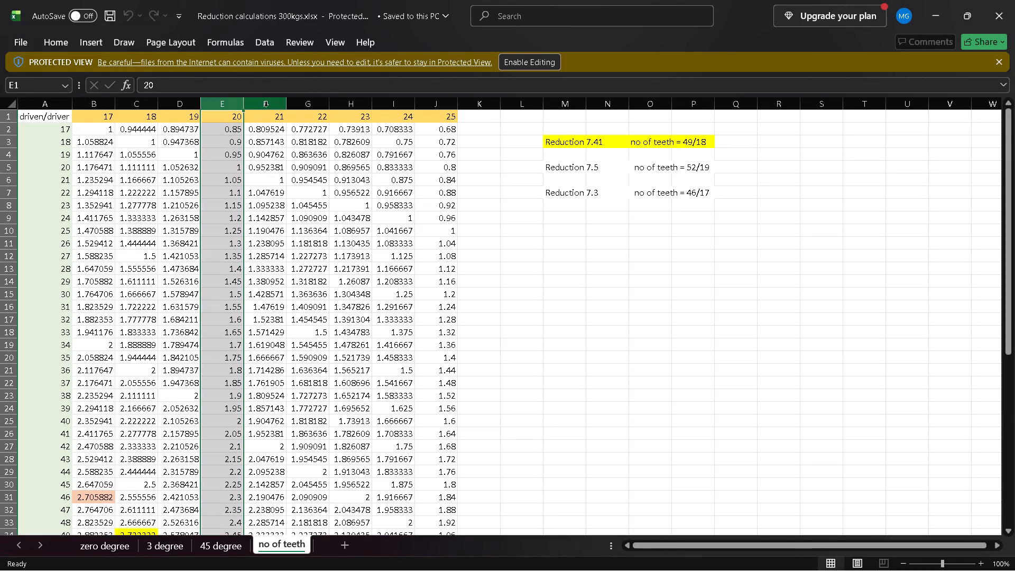
left_click(266, 106)
left_click(309, 105)
left_click(343, 105)
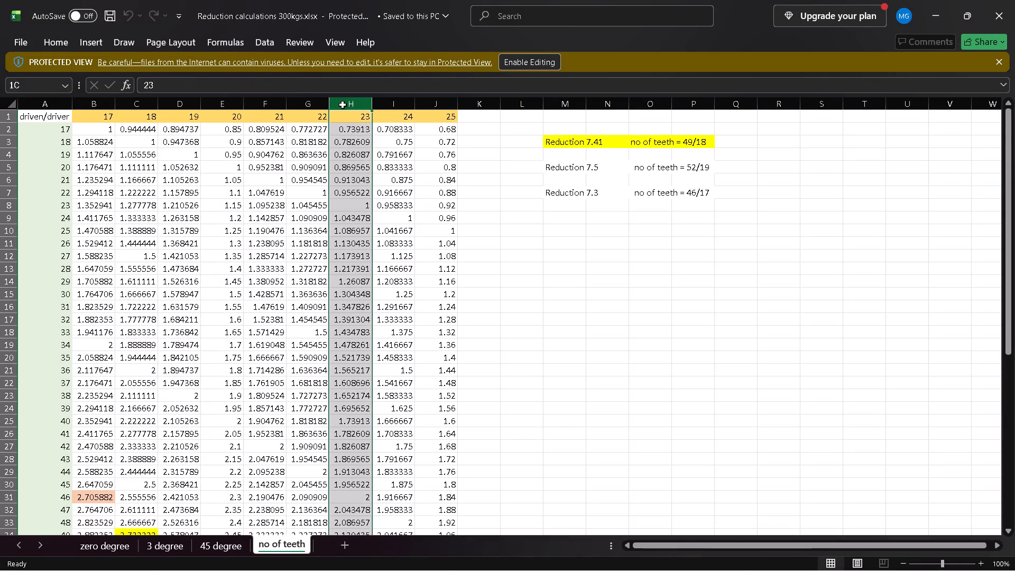
left_click(389, 106)
left_click(429, 104)
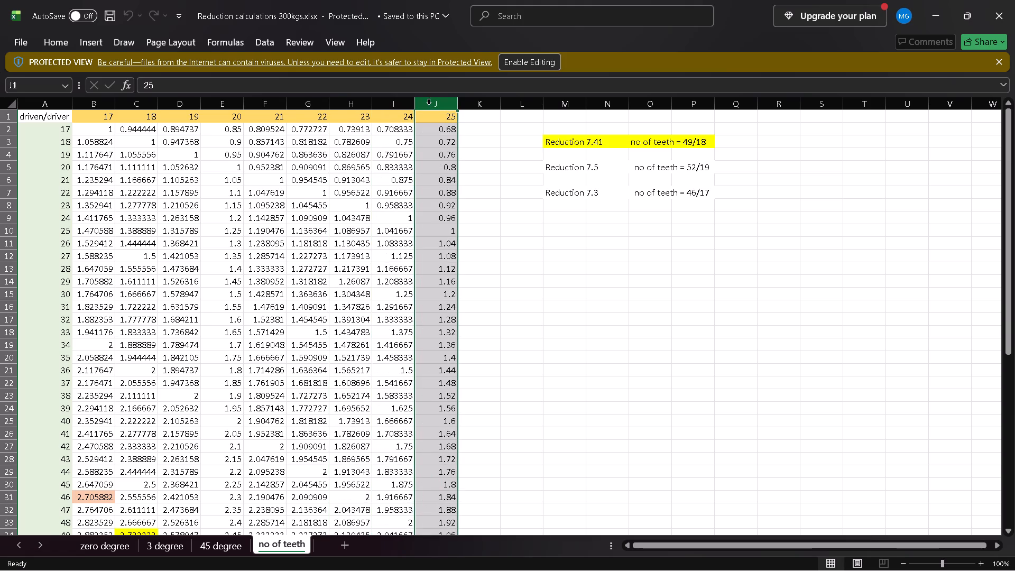
left_click(400, 104)
left_click(353, 108)
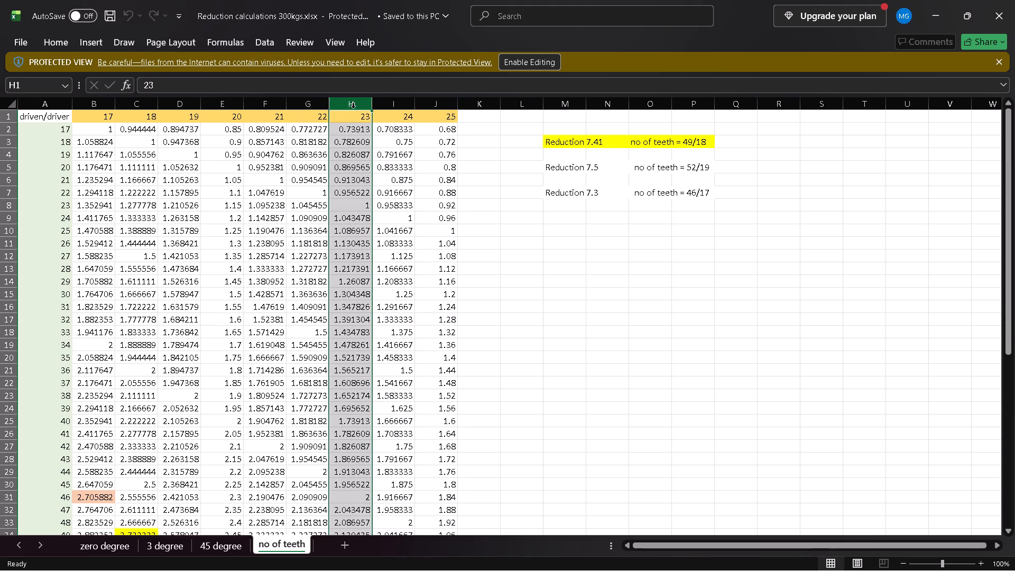
left_click(312, 110)
left_click(311, 106)
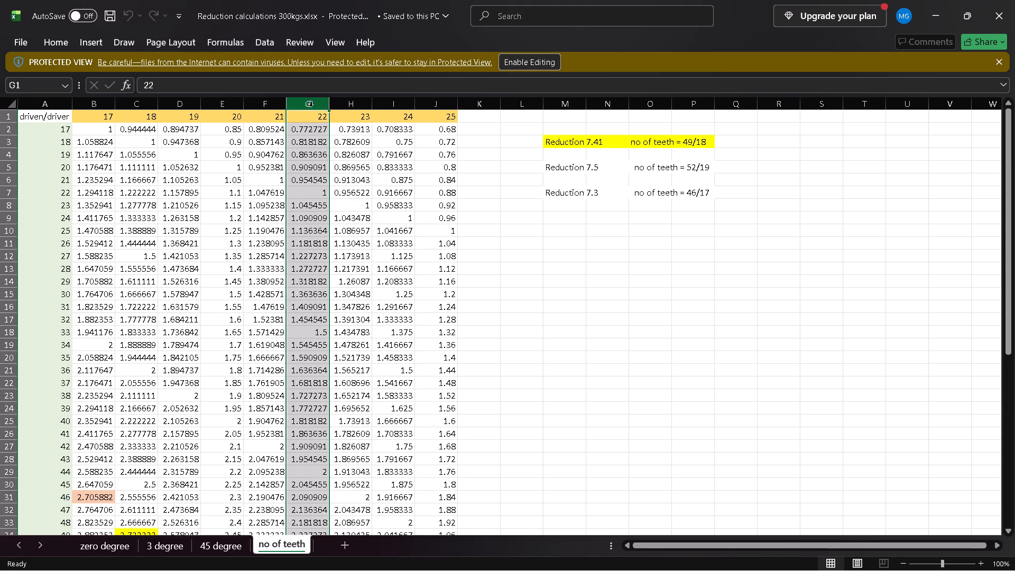
left_click(265, 108)
left_click(219, 100)
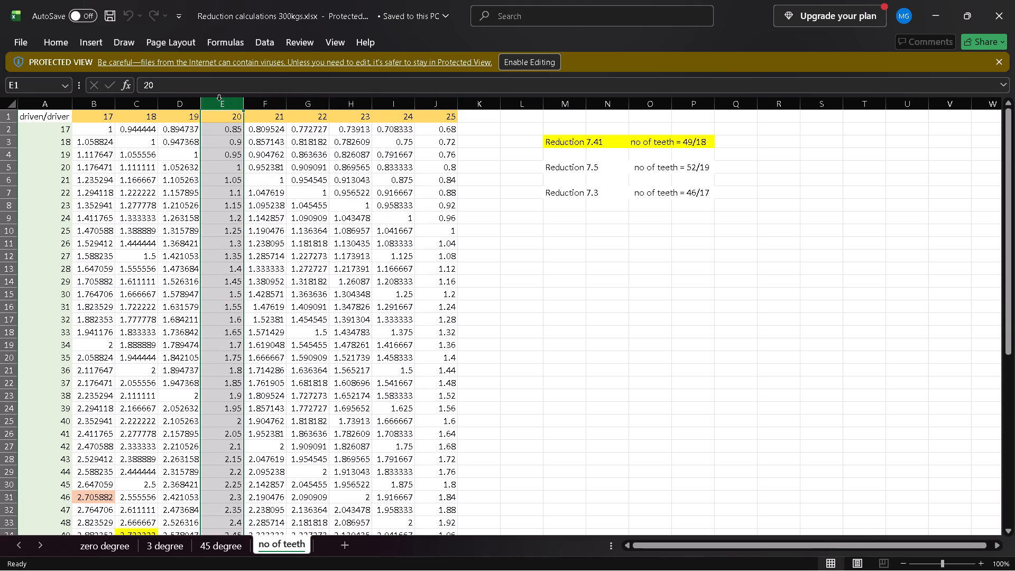
left_click(184, 109)
left_click(143, 107)
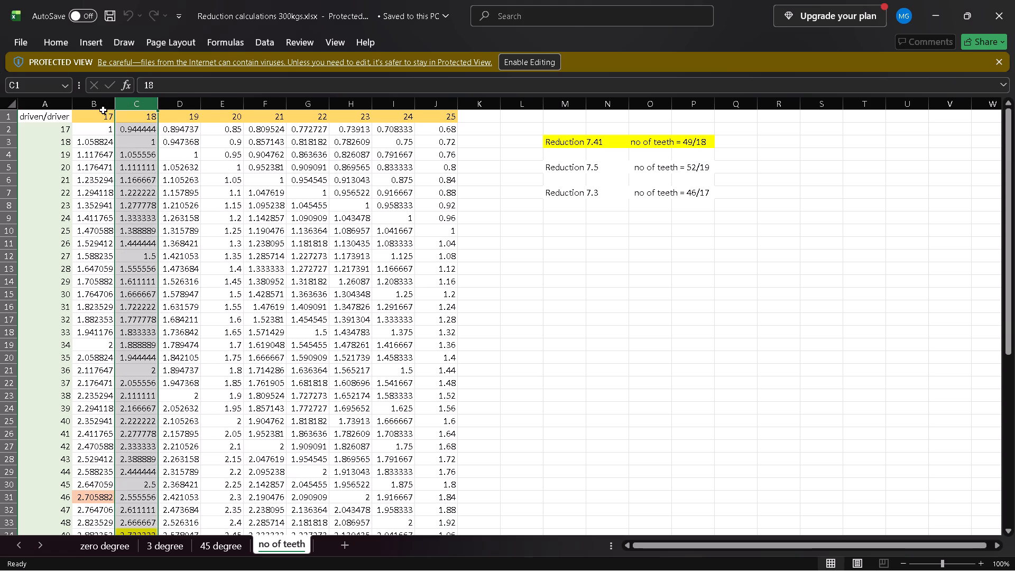
left_click(97, 107)
left_click(137, 105)
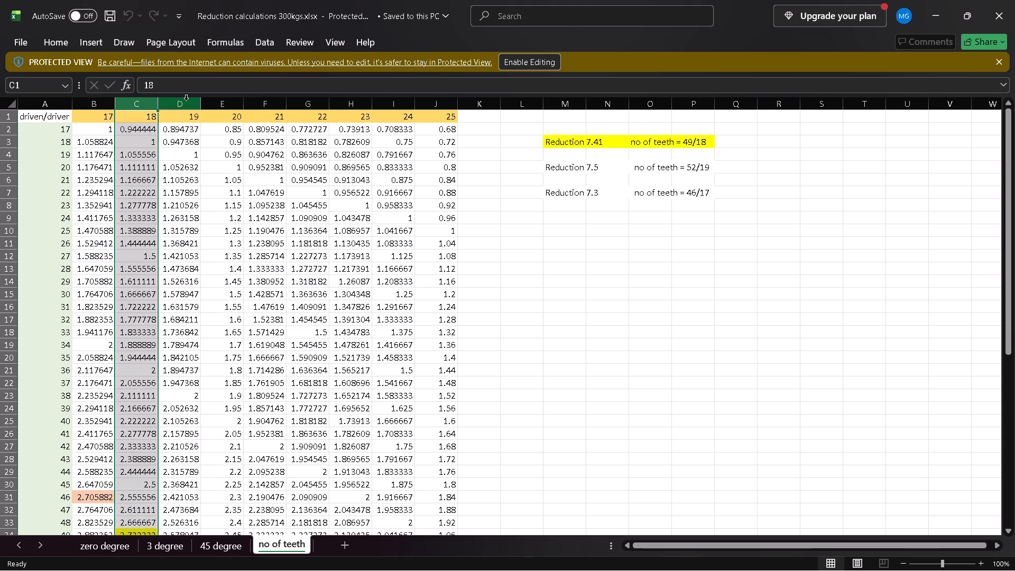
left_click(186, 100)
left_click(227, 108)
left_click(272, 110)
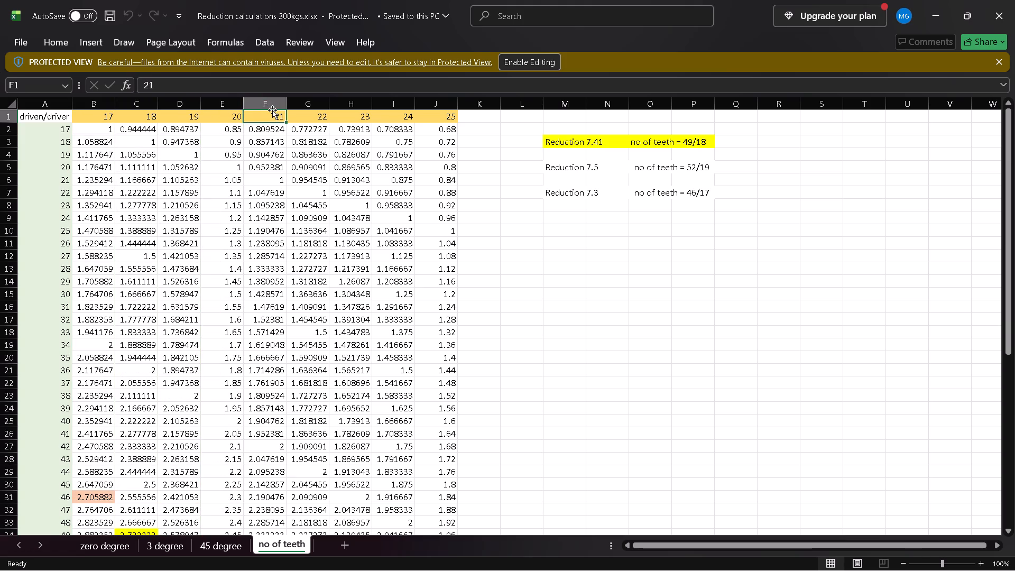
left_click(265, 105)
left_click(297, 109)
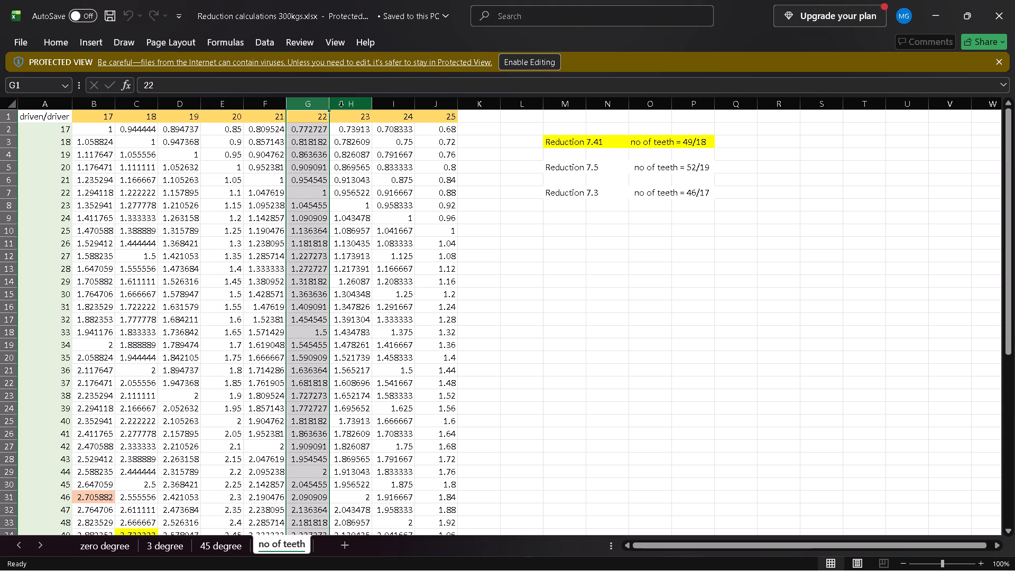
left_click(342, 106)
left_click(396, 104)
left_click(436, 104)
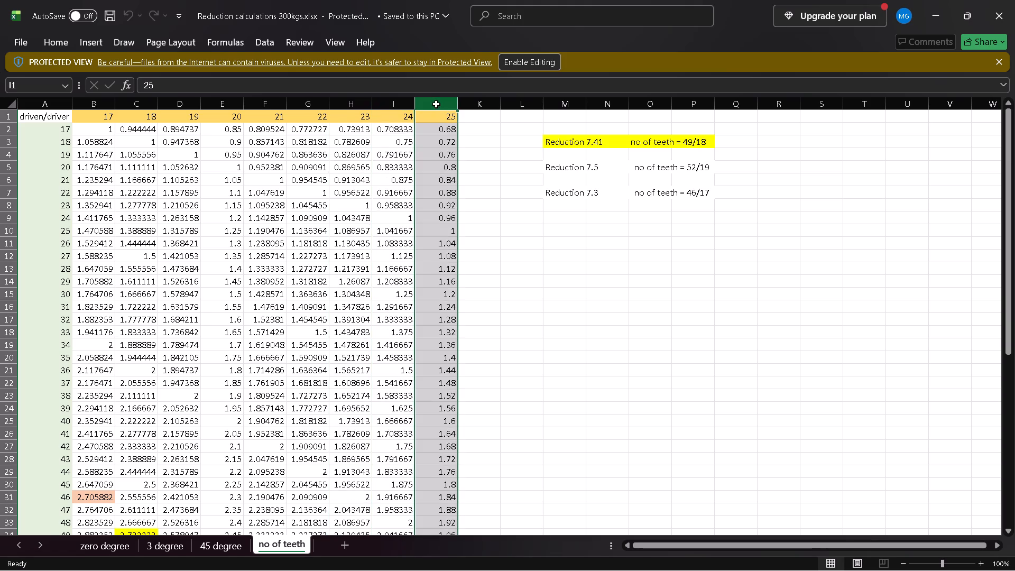
left_click(397, 104)
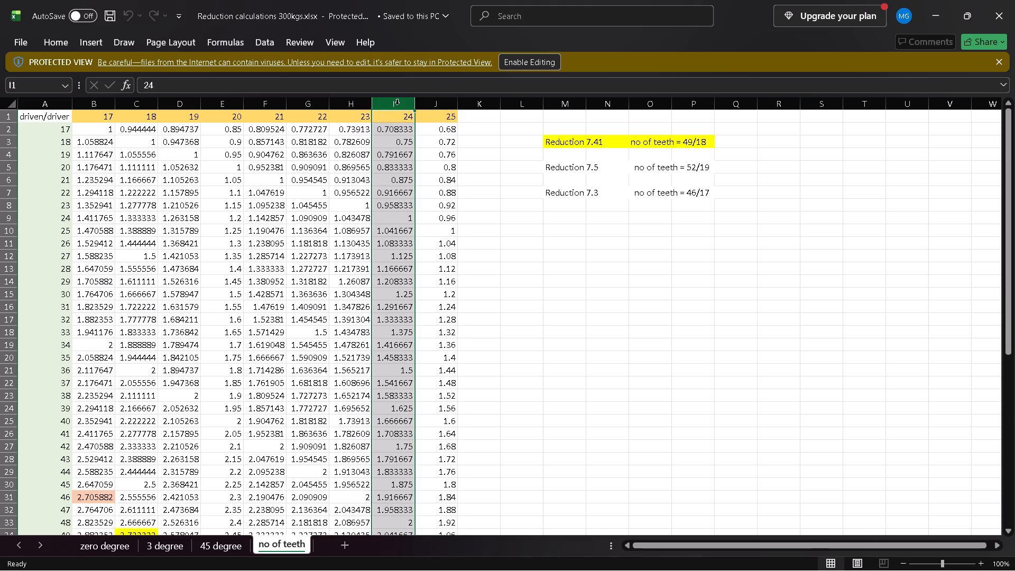
left_click(362, 109)
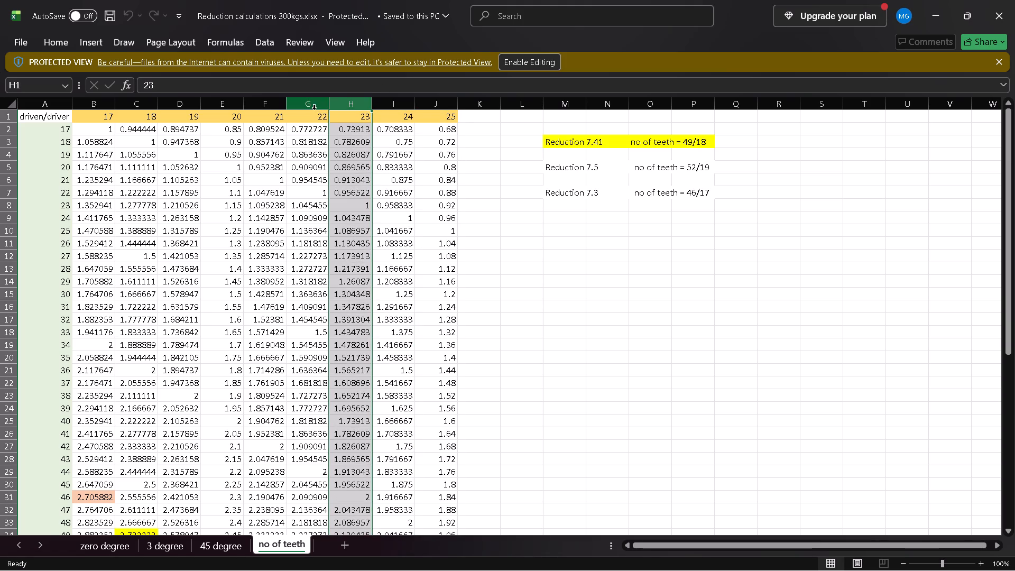
left_click(314, 108)
left_click(275, 106)
left_click(227, 106)
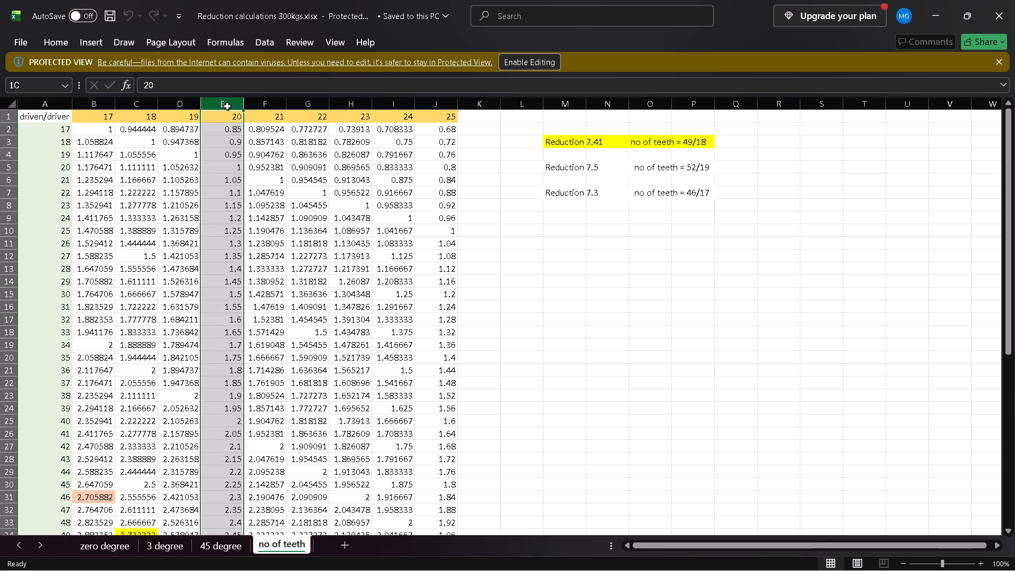
left_click(182, 106)
left_click(143, 107)
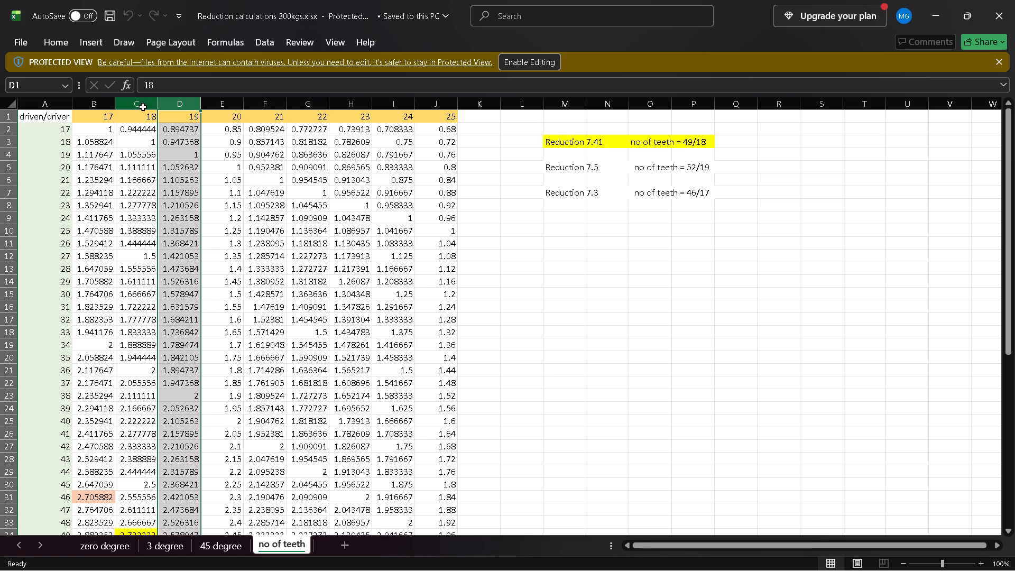
left_click(95, 102)
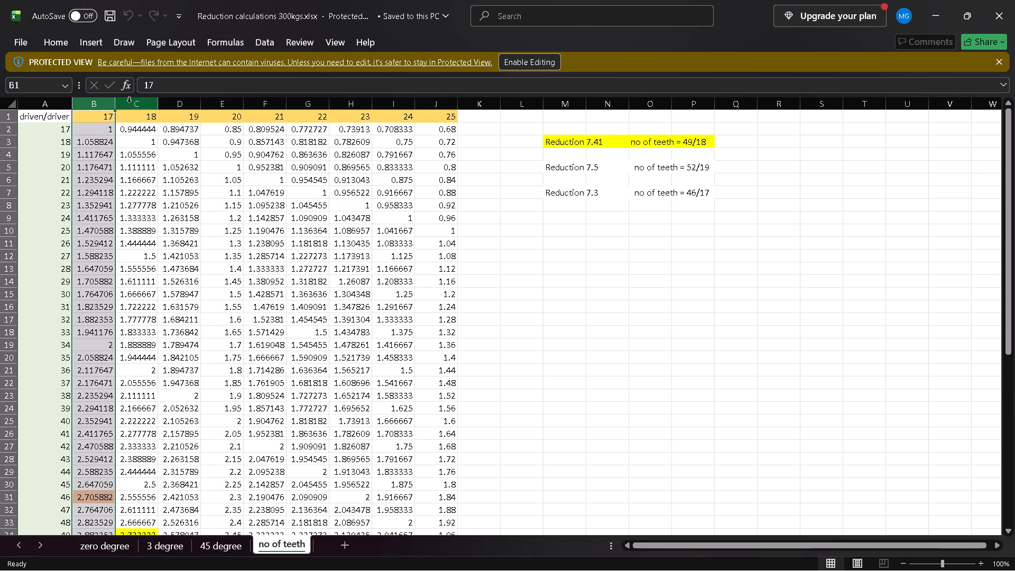
left_click(138, 109)
left_click(168, 102)
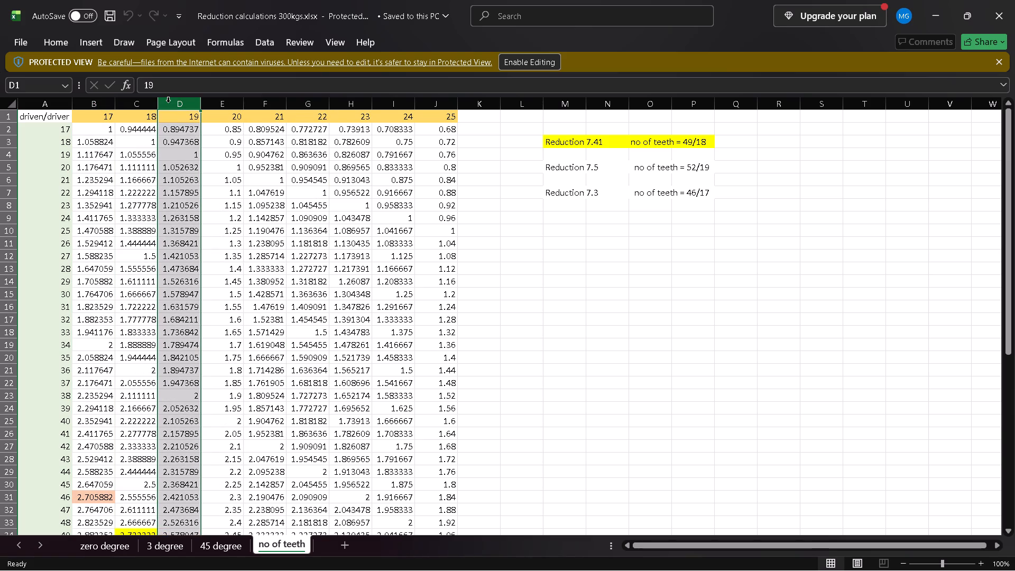
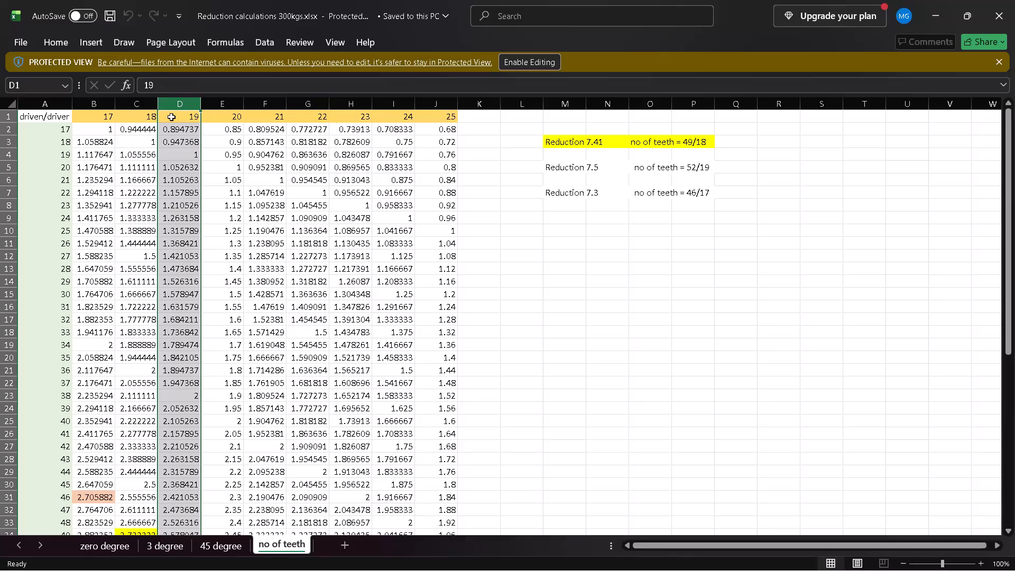
Examine the equal-tooth-count ratio cells diagonally through the driven/driver table, from 17/17 to 25/25.
left_click(177, 152)
left_click(153, 142)
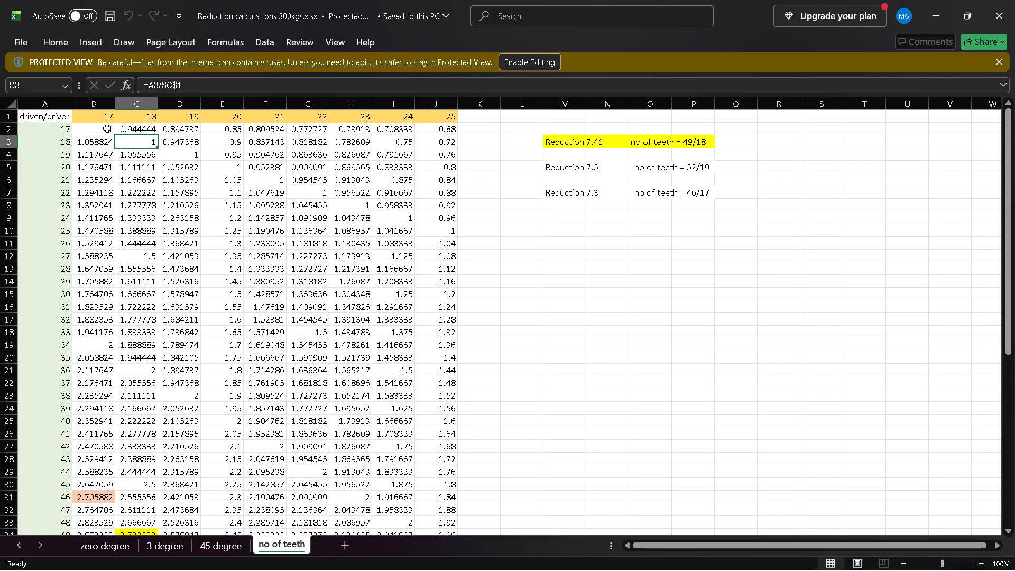
left_click(107, 127)
left_click(139, 139)
left_click(181, 159)
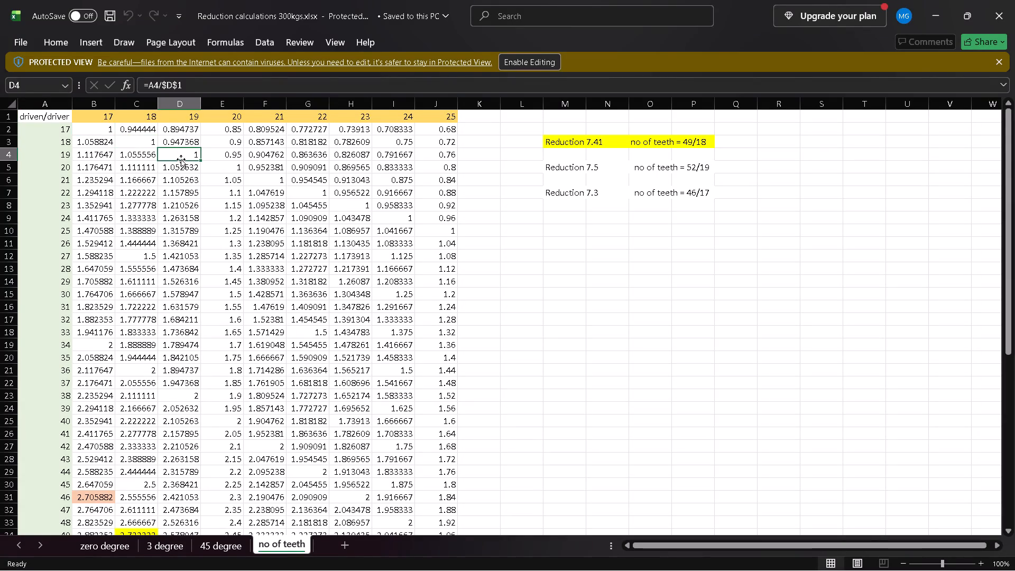
left_click(224, 169)
left_click(267, 174)
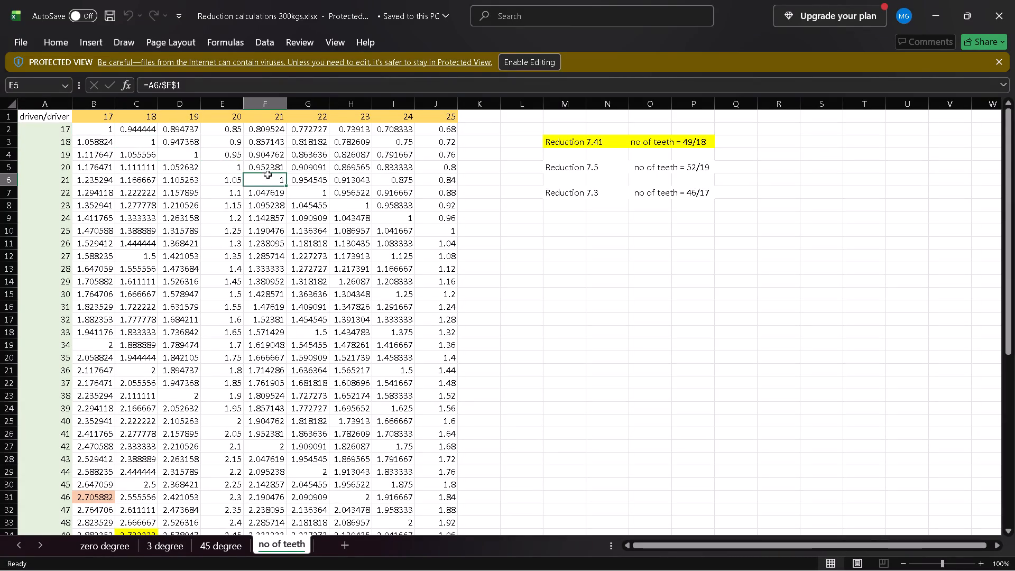
left_click(306, 190)
left_click(347, 209)
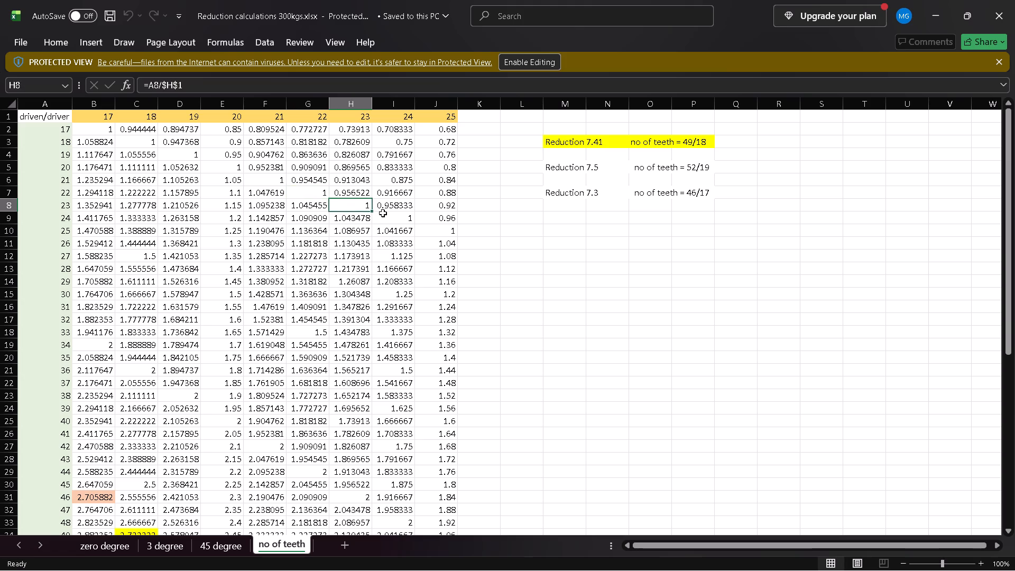
left_click(386, 213)
left_click(424, 226)
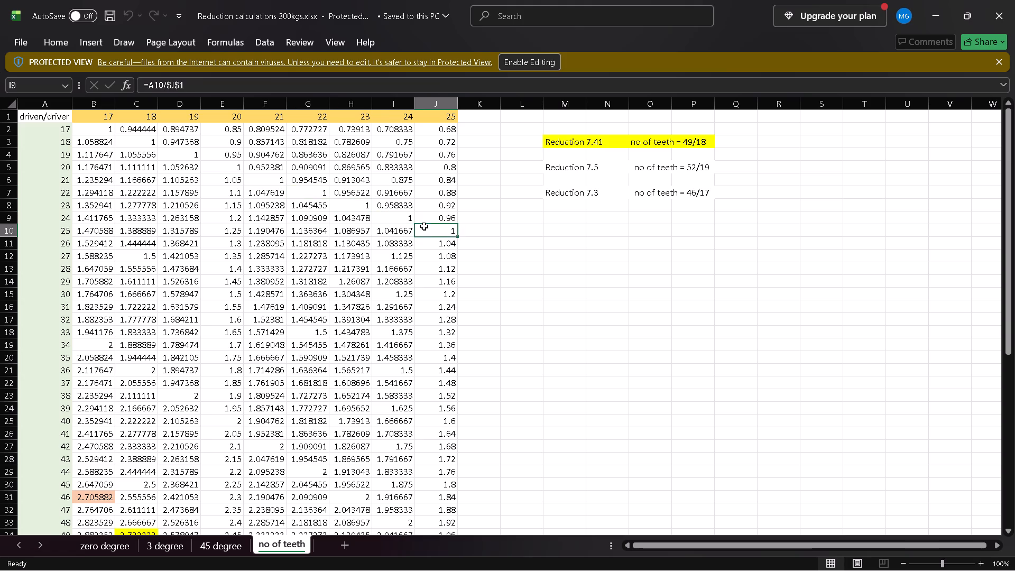
Recheck the diagonal of equal driven and driver tooth counts between 19 and 24, including the neighbouring ratios.
left_click(408, 220)
left_click(359, 196)
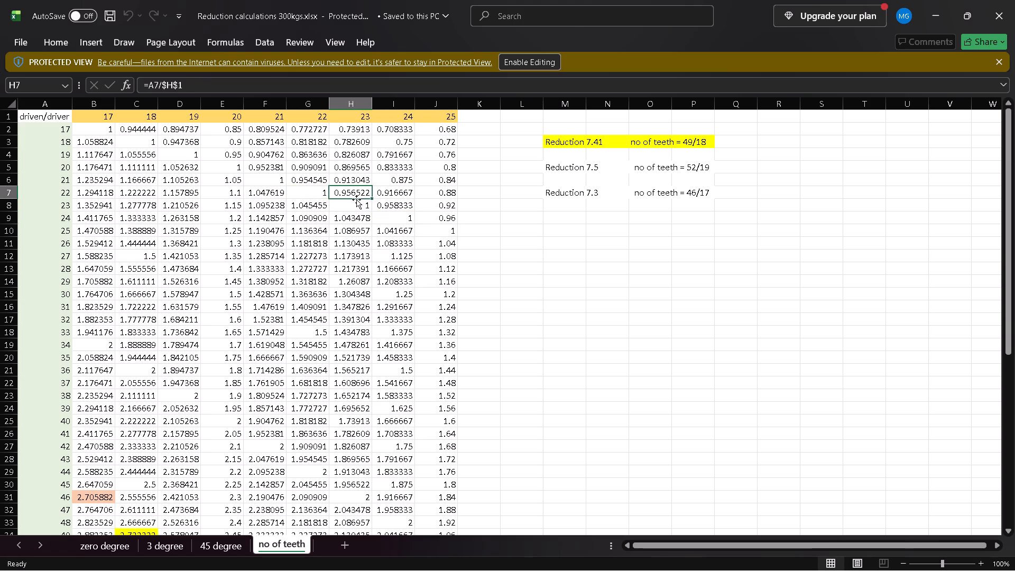
left_click(356, 200)
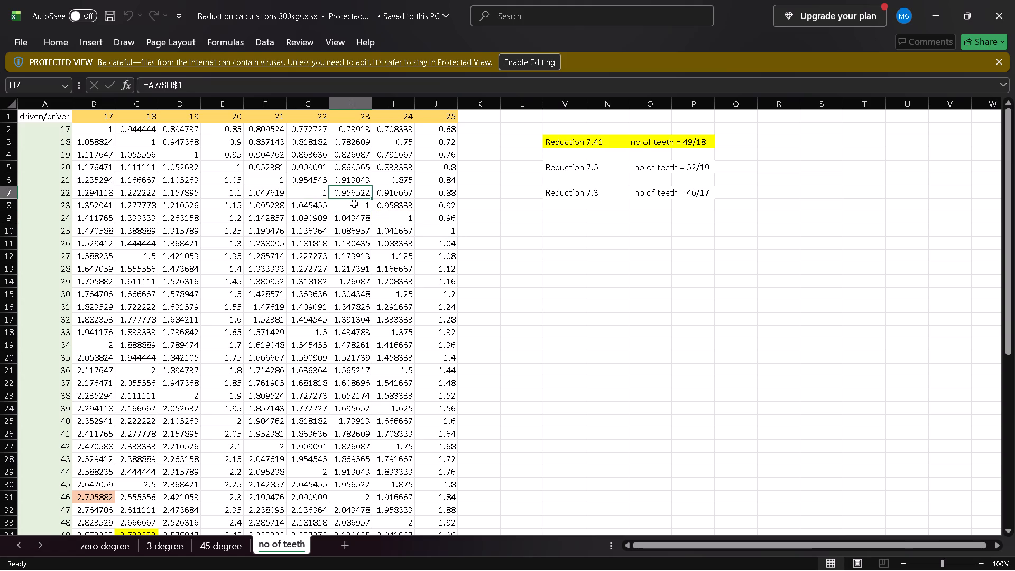
left_click(353, 204)
left_click(320, 195)
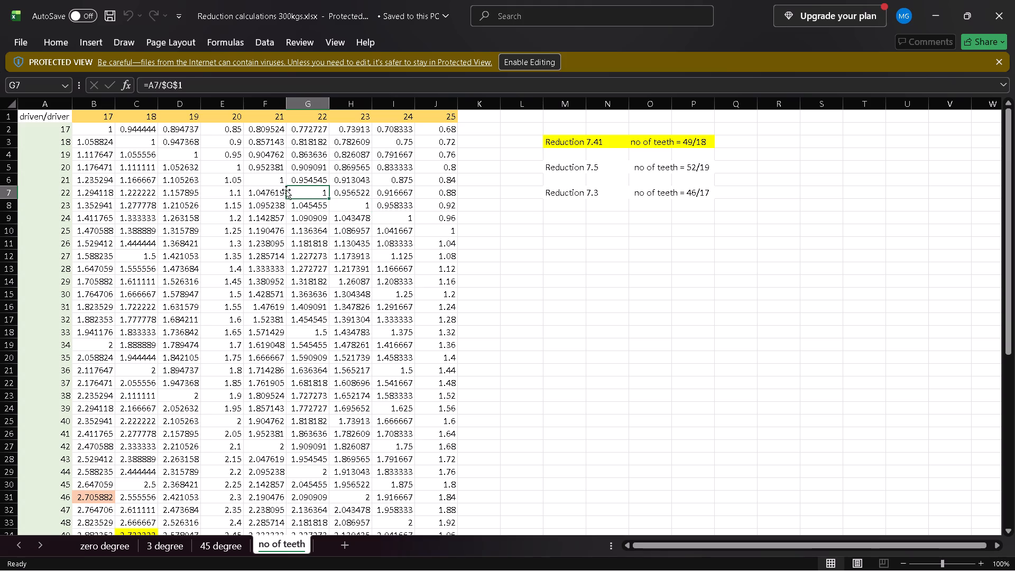
left_click(271, 187)
left_click(265, 182)
left_click(234, 167)
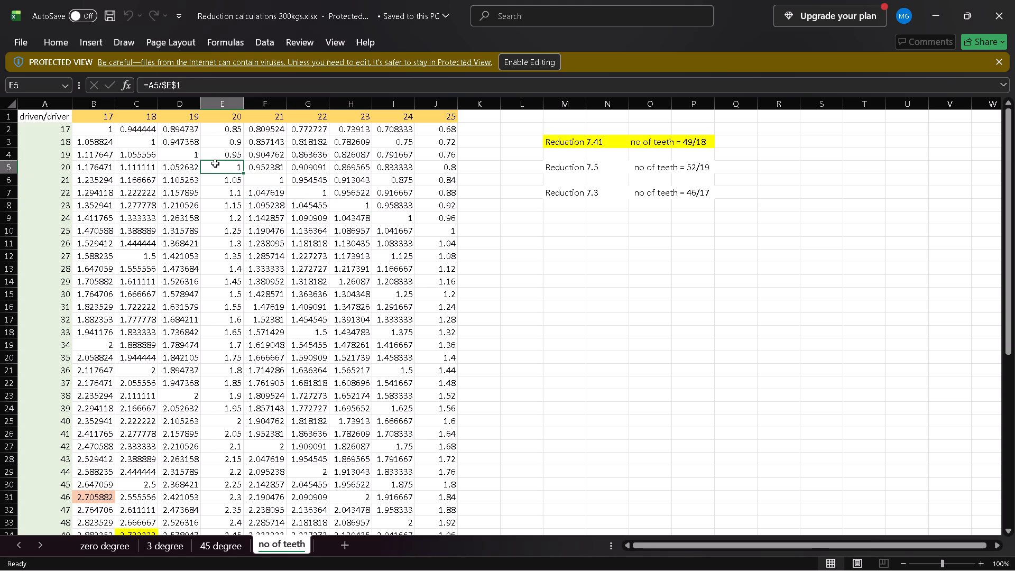
left_click_drag(204, 159, 186, 152)
left_click(186, 152)
left_click_drag(222, 165, 283, 182)
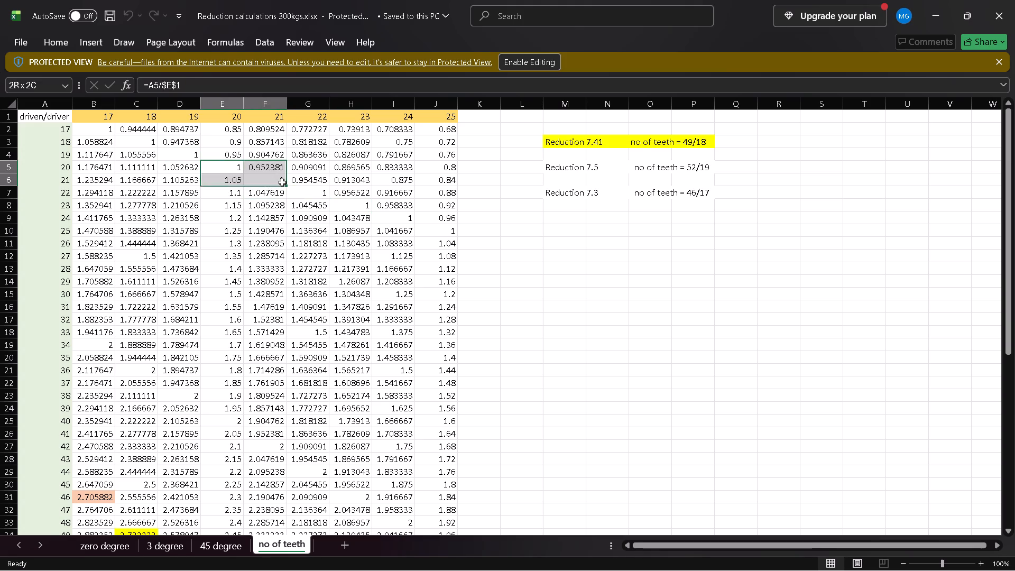
left_click(283, 182)
left_click(305, 194)
left_click(344, 205)
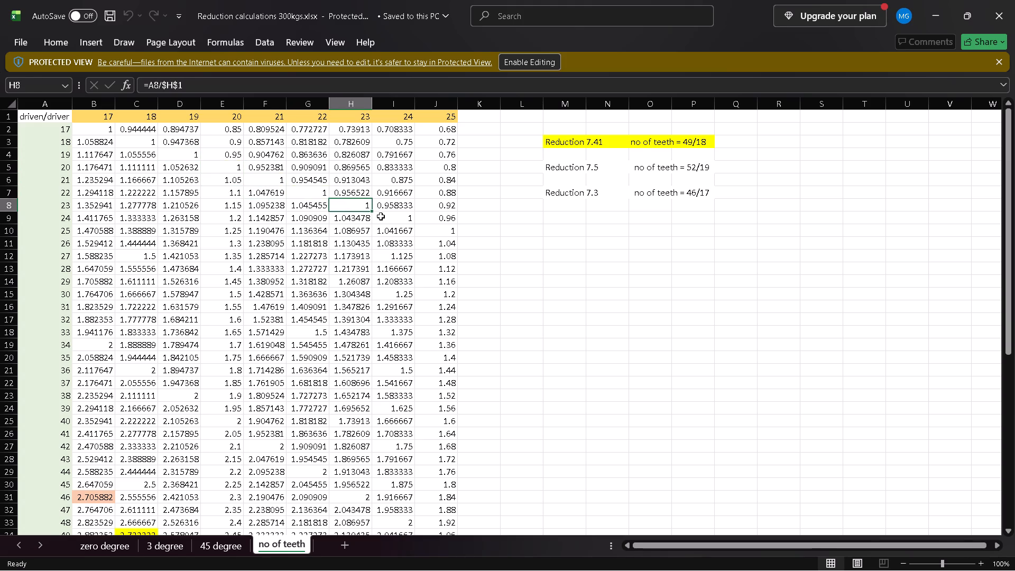
left_click(381, 216)
left_click(354, 224)
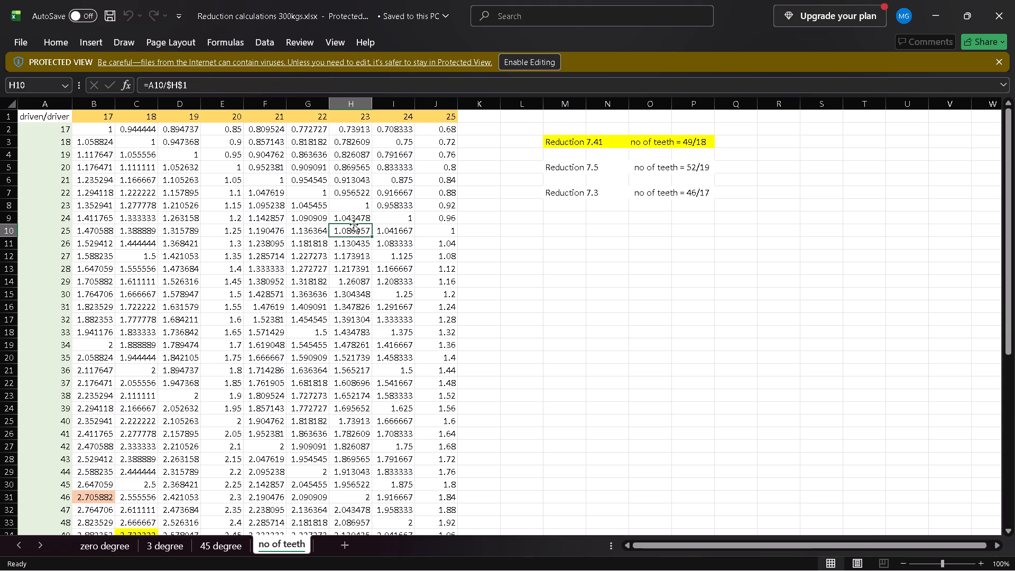
scroll(354, 224, "down", 1)
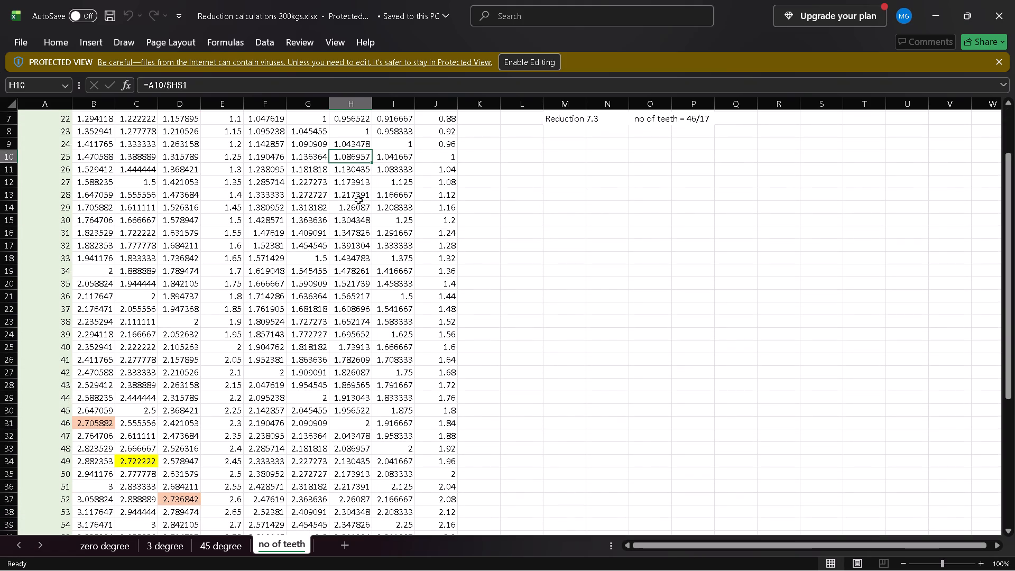
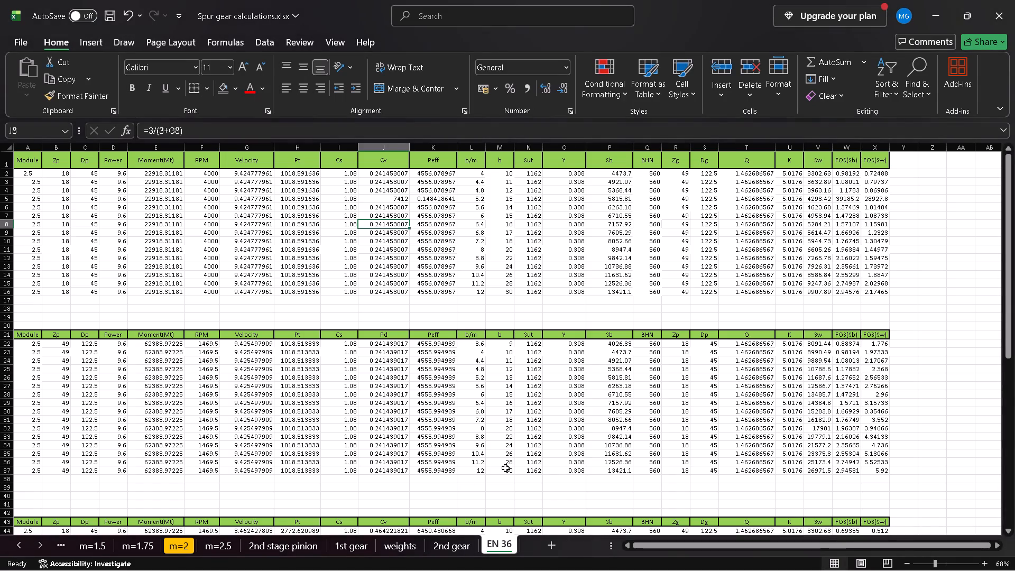
Set the ultimate strength Sut to 1250 in the first EN 36 table and fill it down all rows to row 16.
left_click(531, 176)
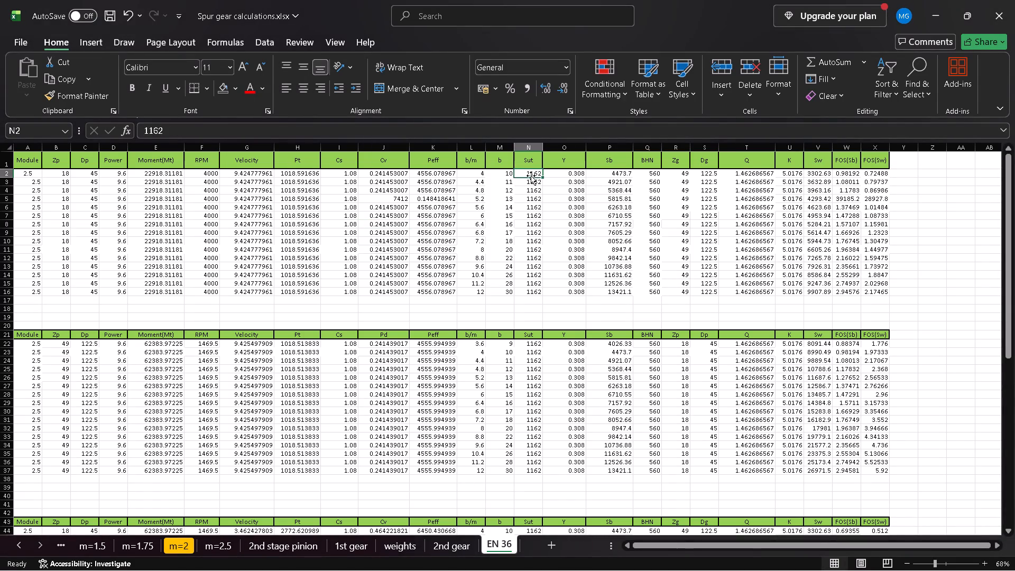
type("1250")
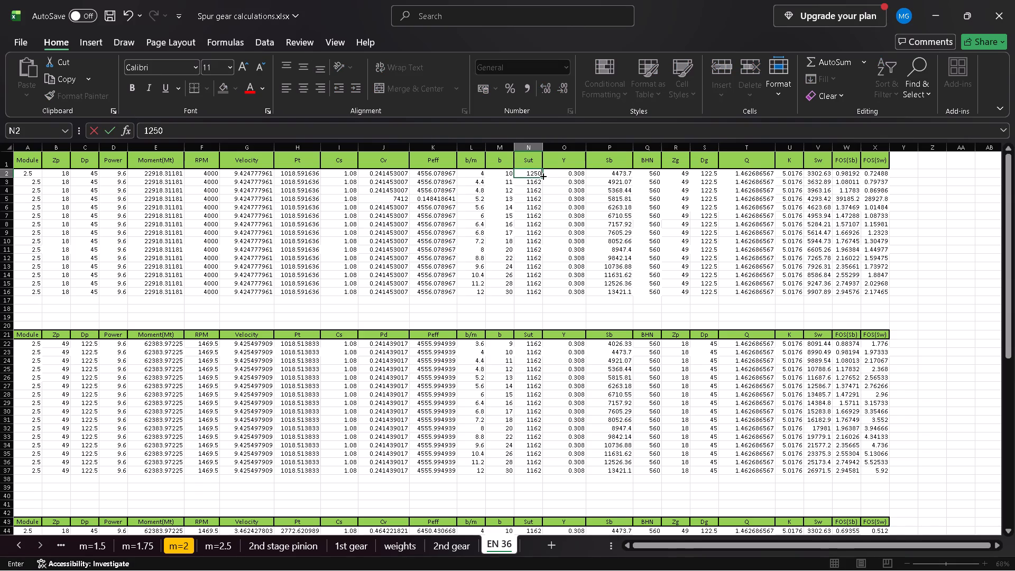
double_click(542, 176)
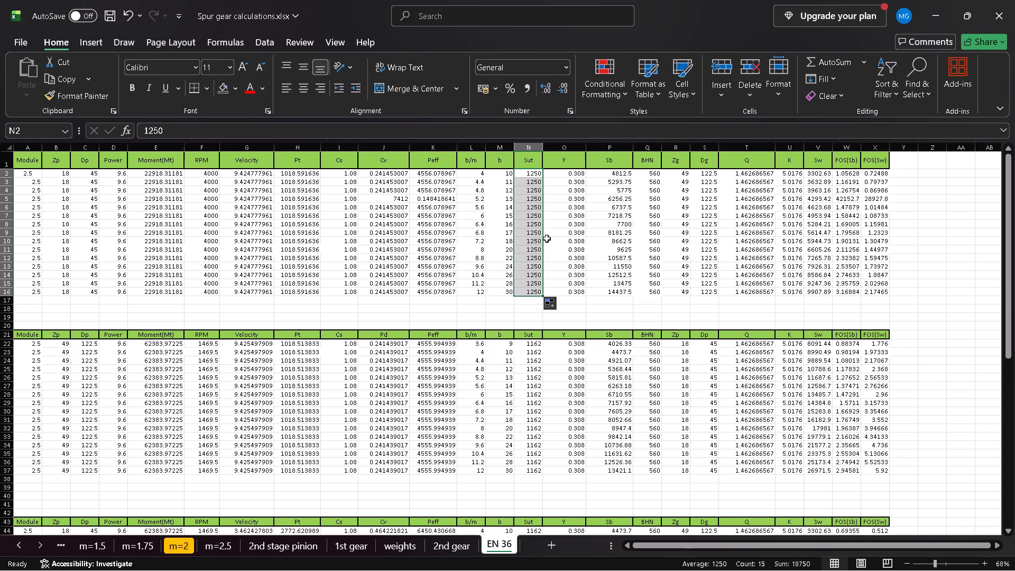
Set Sut to 1250 in the second table and fill it down from row 22 to row 37.
left_click(536, 345)
type("1250")
left_click(542, 346)
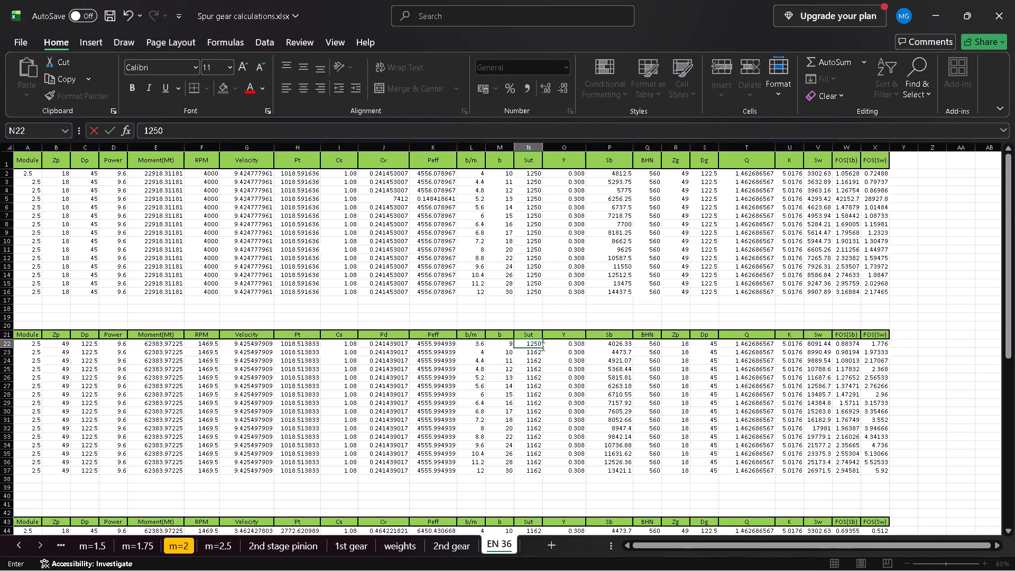
left_click_drag(542, 347, 540, 379)
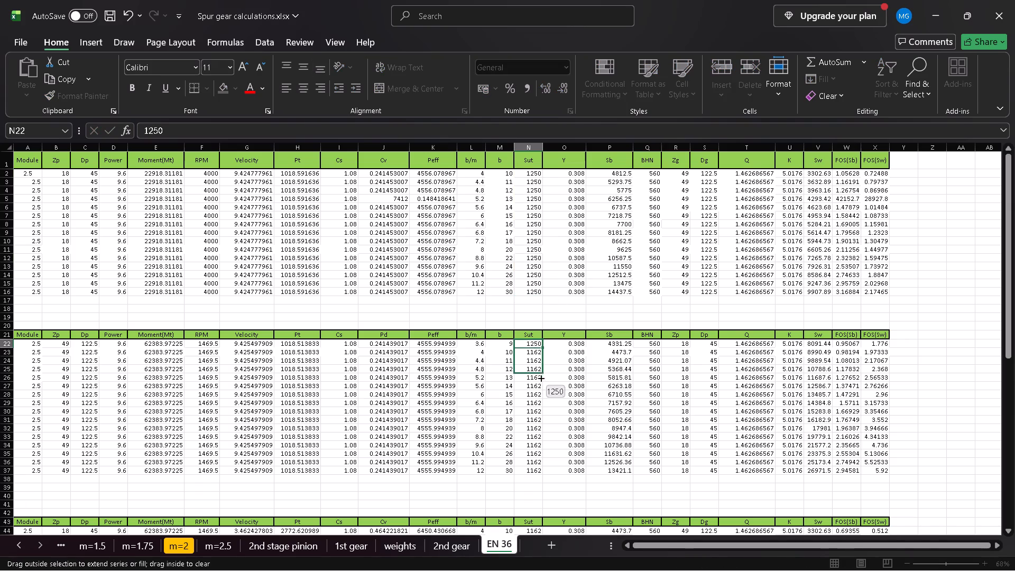
left_click_drag(540, 379, 545, 476)
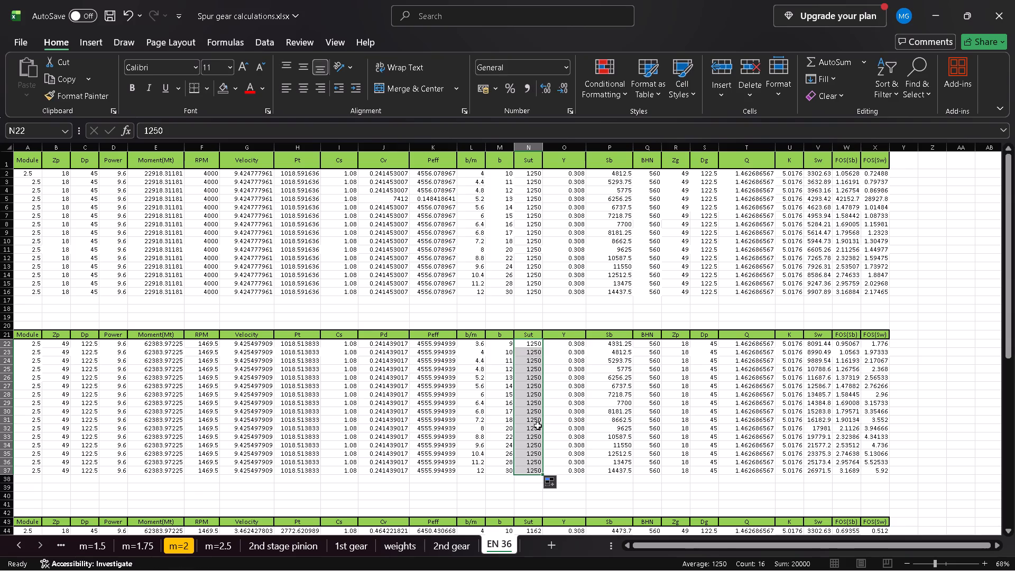
Set Sut to 1250 in the third table and fill it down from row 44 to row 58.
scroll(537, 423, "down", 2)
left_click(530, 397)
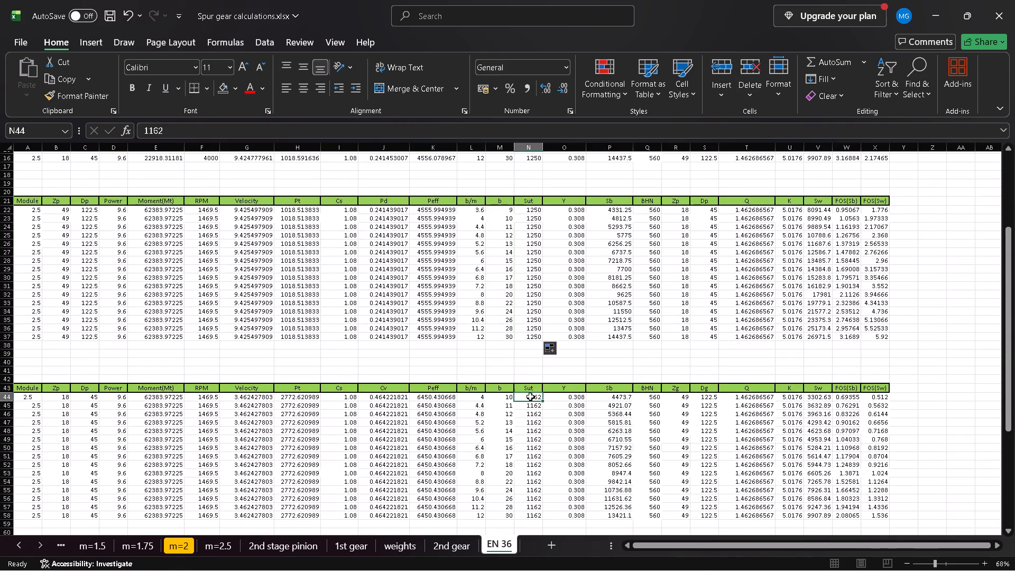
type("1250")
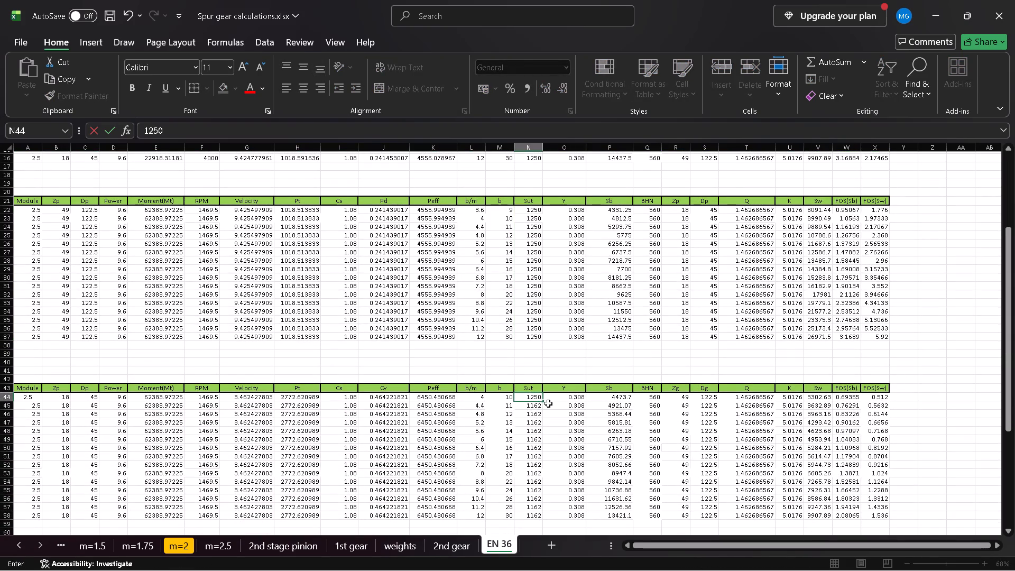
left_click_drag(542, 400, 537, 508)
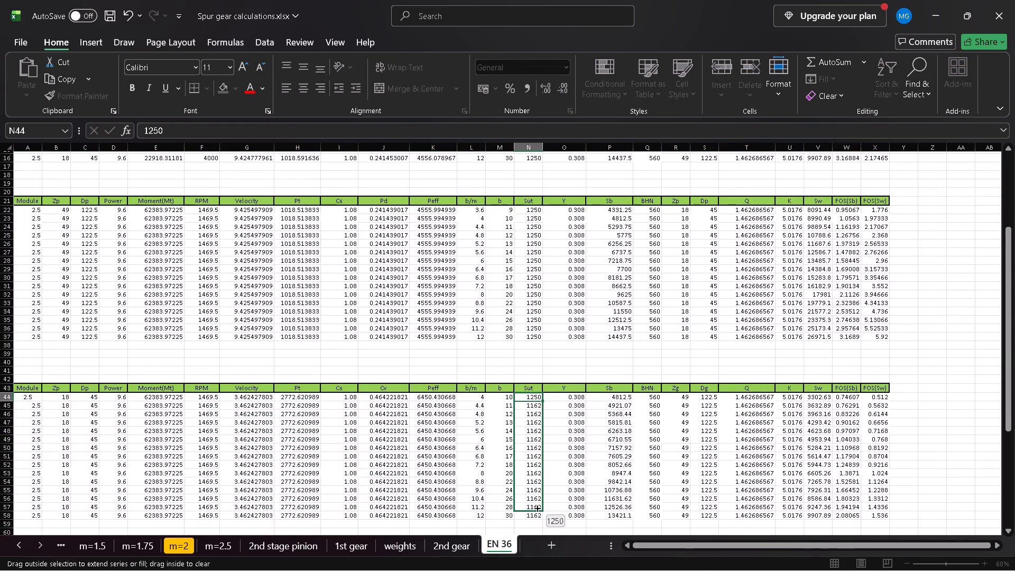
left_click_drag(537, 508, 537, 516)
Set Sut to 1250 in the fourth table and fill it down from row 64 to row 79.
scroll(514, 447, "down", 1)
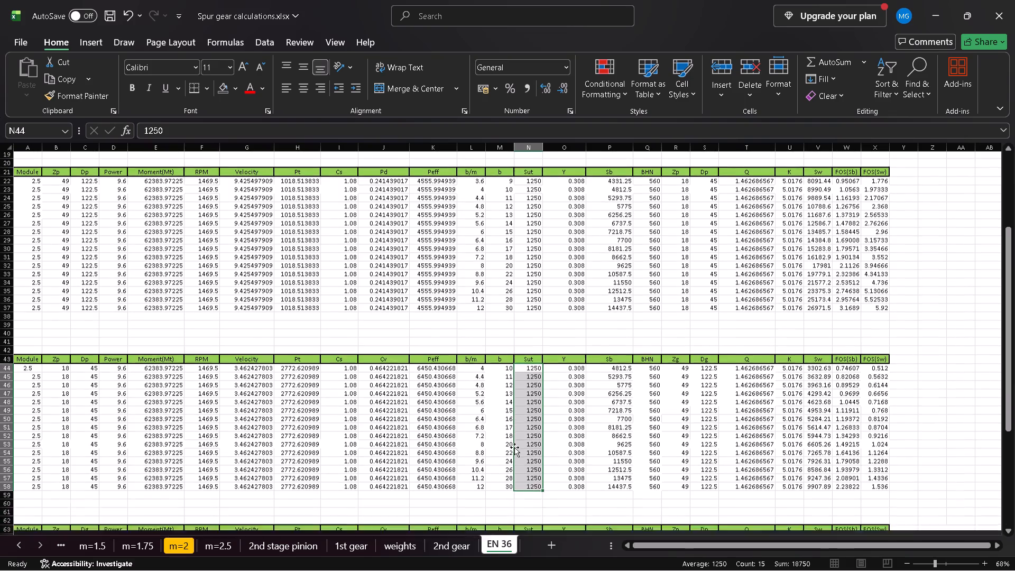
scroll(514, 447, "down", 1)
left_click(524, 447)
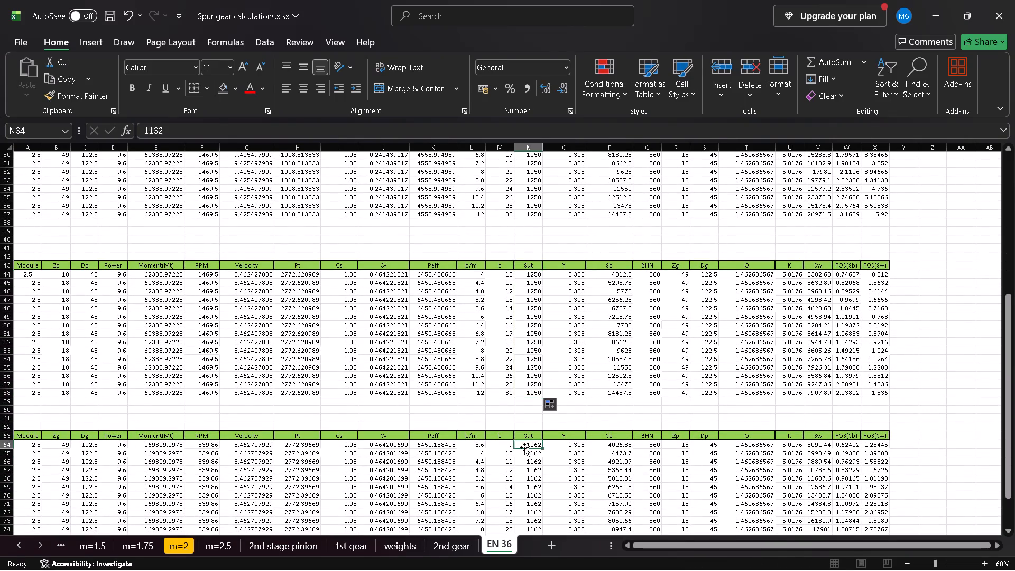
type("1250")
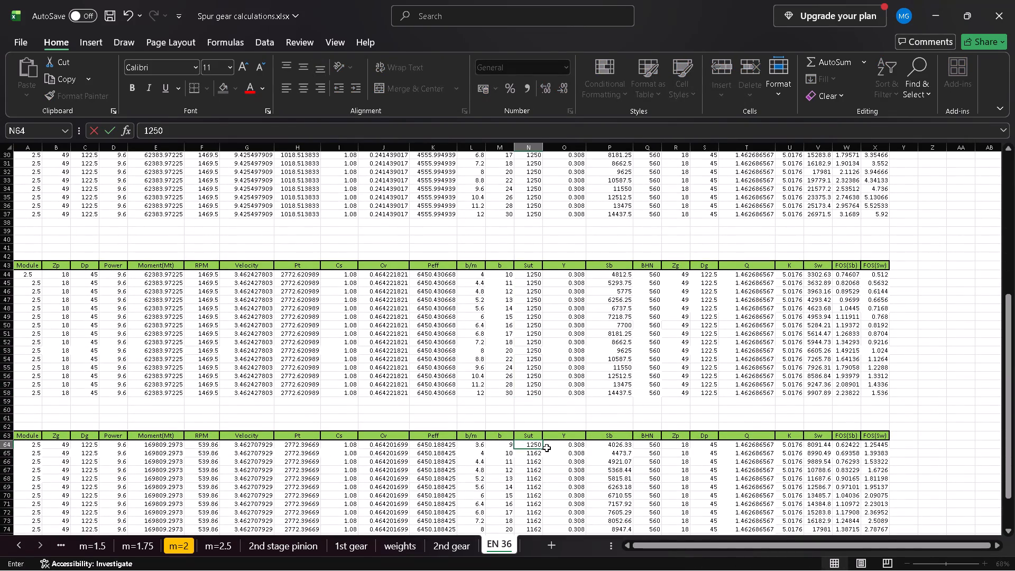
left_click(540, 448)
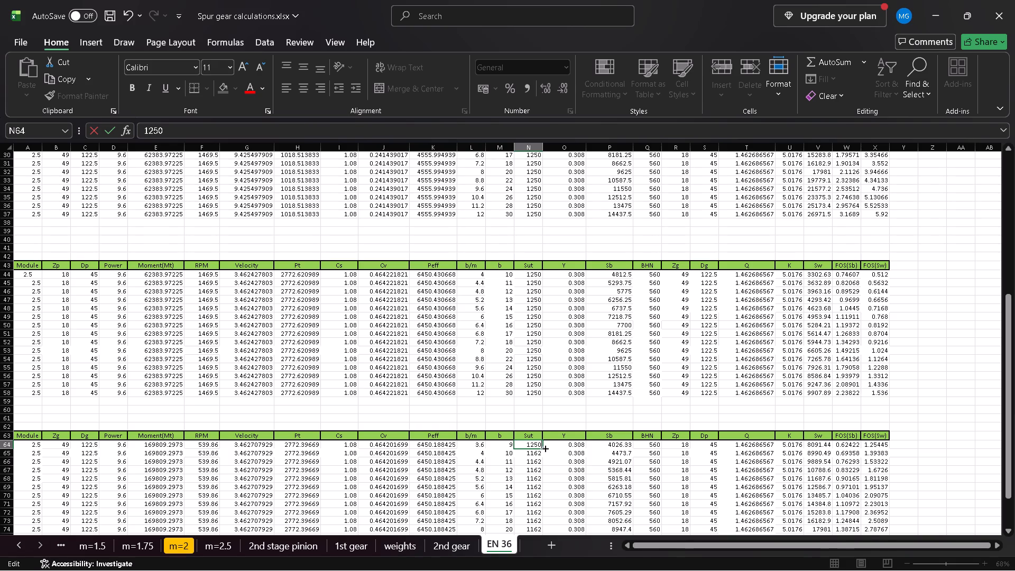
left_click_drag(541, 448, 545, 533)
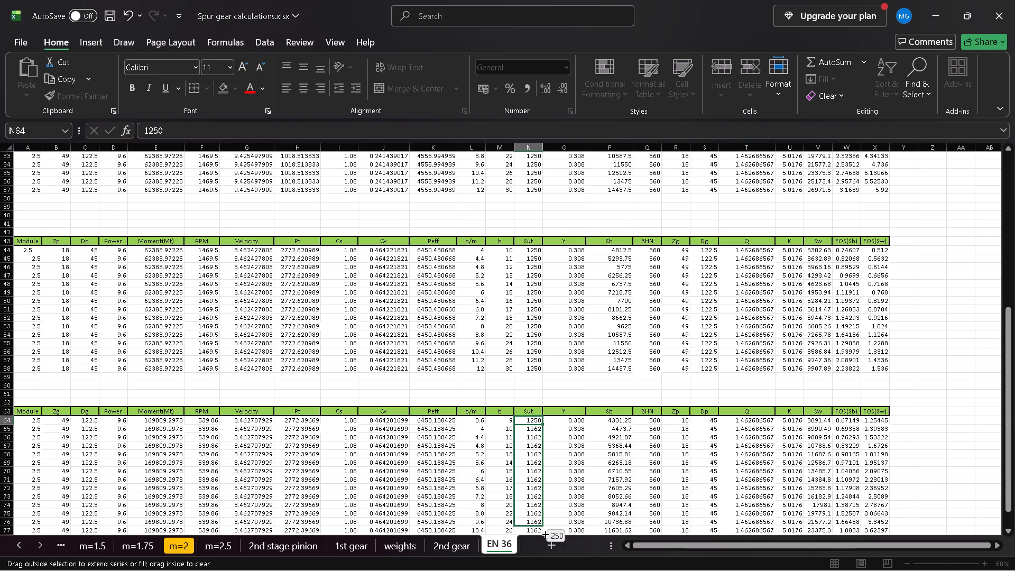
left_click_drag(545, 533, 541, 507)
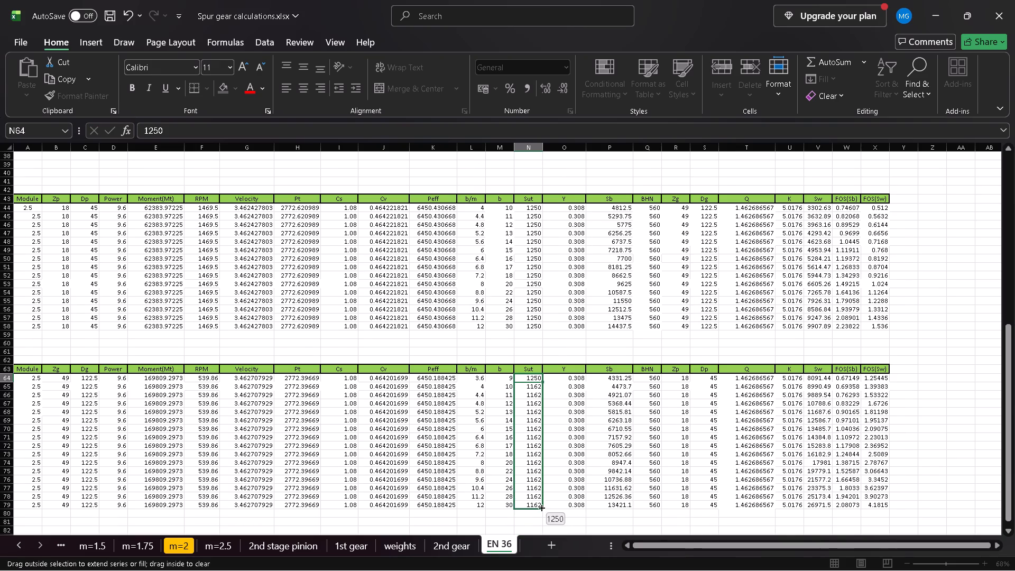
left_click_drag(541, 507, 541, 506)
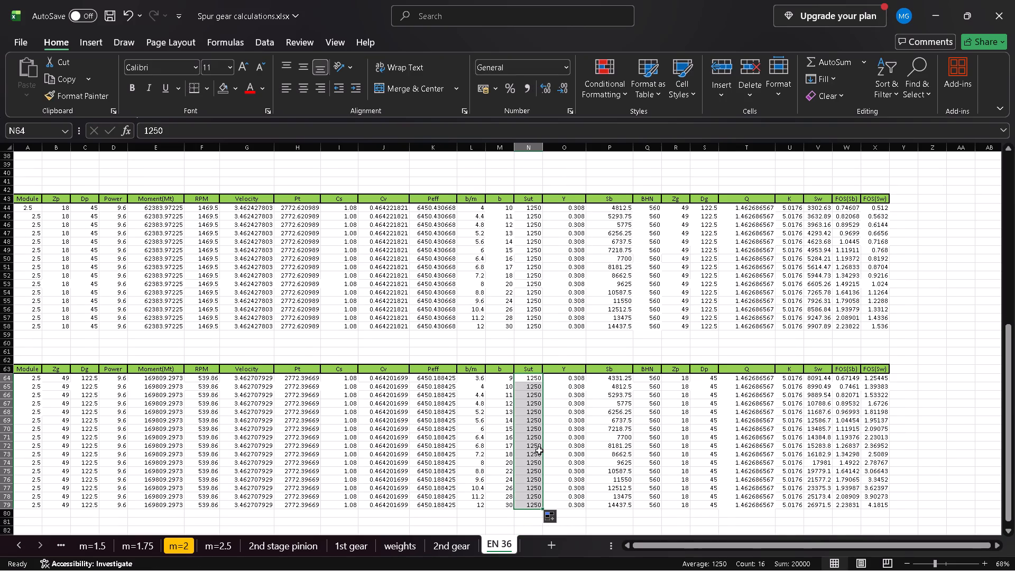
Replace the stray Cv entry in row 5 of the first table with the formula copied from the row above, =3/(3+G5).
scroll(537, 452, "down", 1)
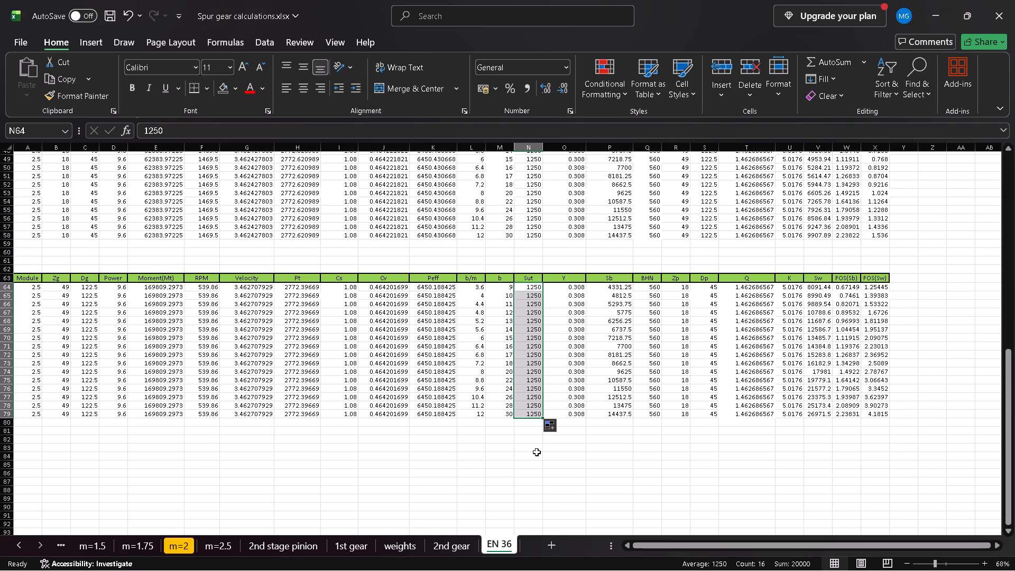
left_click(612, 461)
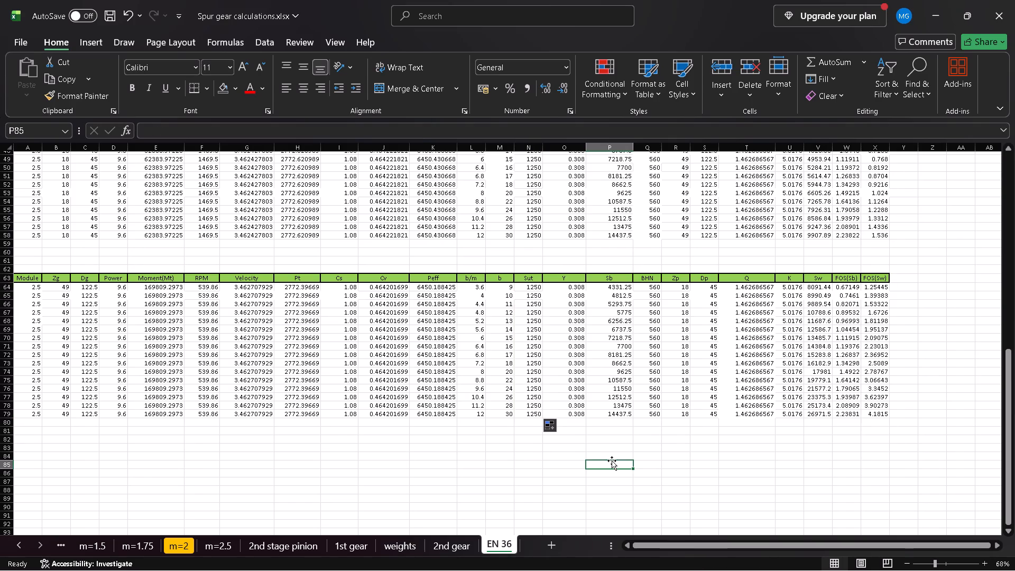
scroll(673, 438, "up", 1)
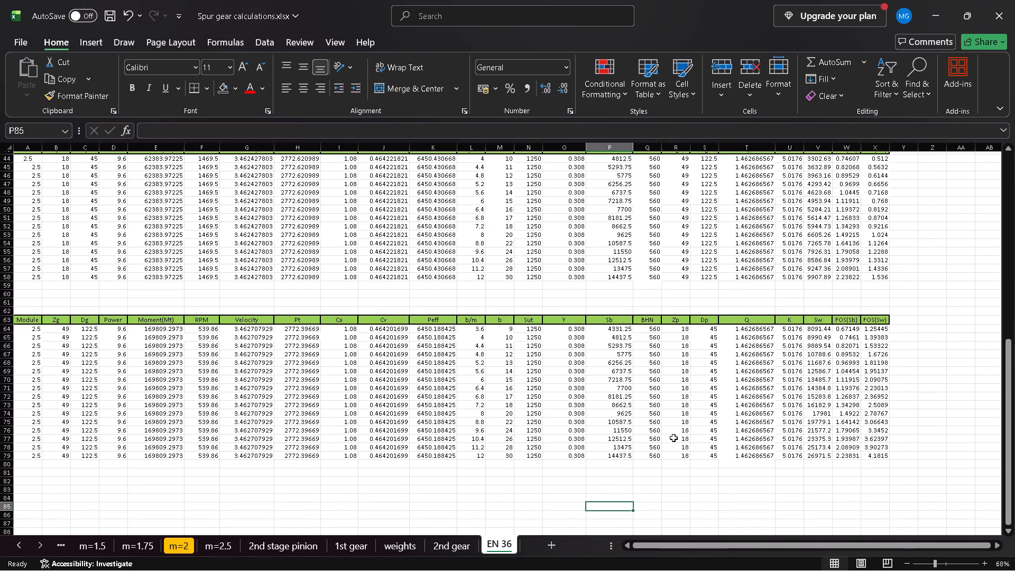
scroll(707, 393, "up", 1)
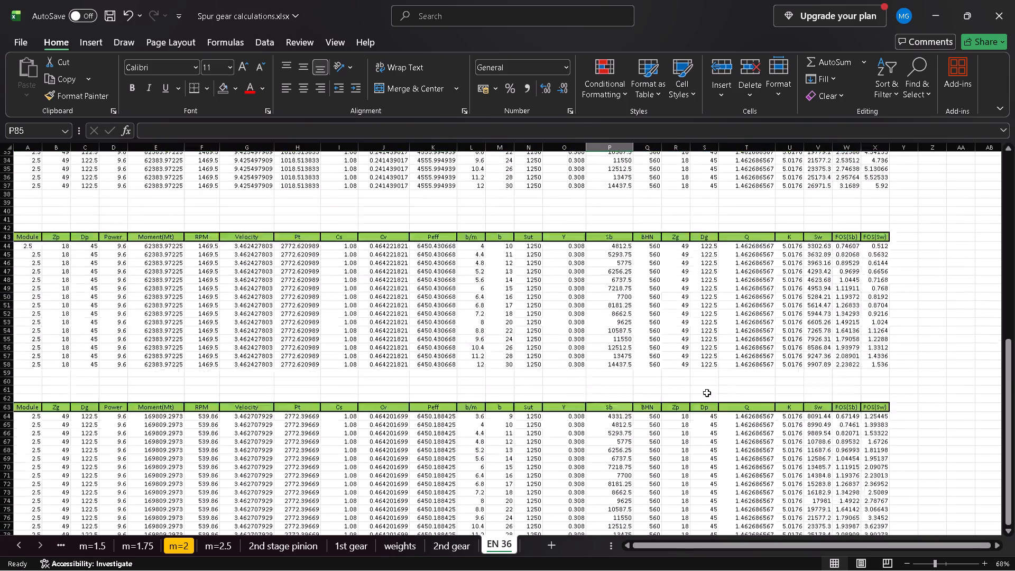
scroll(707, 393, "up", 6)
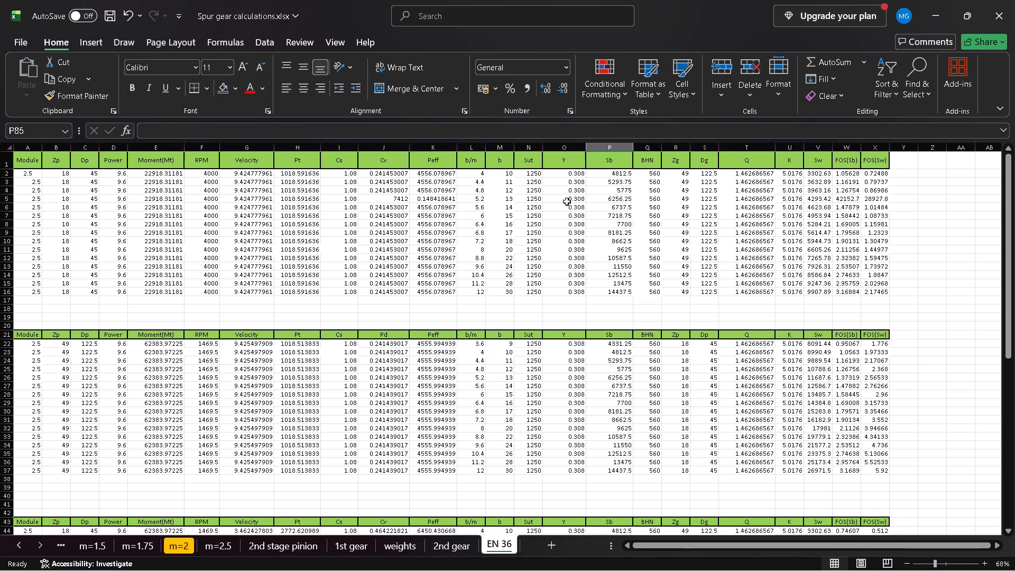
left_click(396, 199)
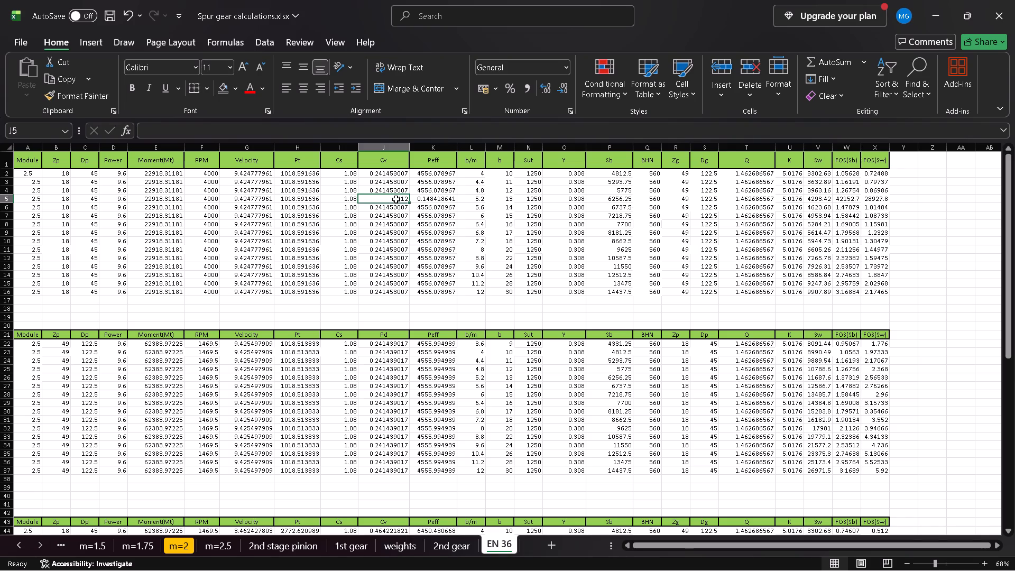
left_click(396, 192)
left_click(390, 188)
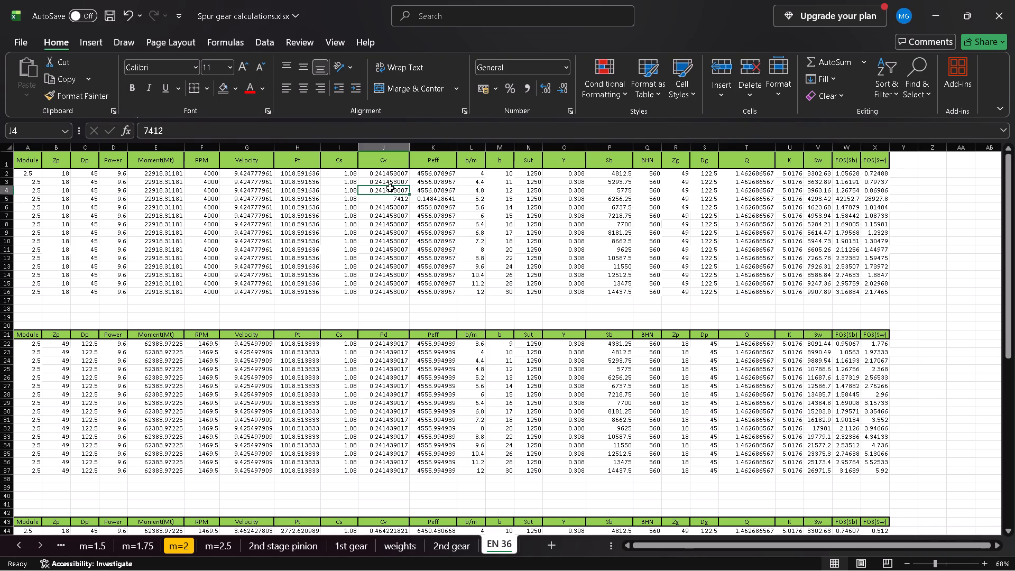
key("ctrl+c")
left_click(387, 198)
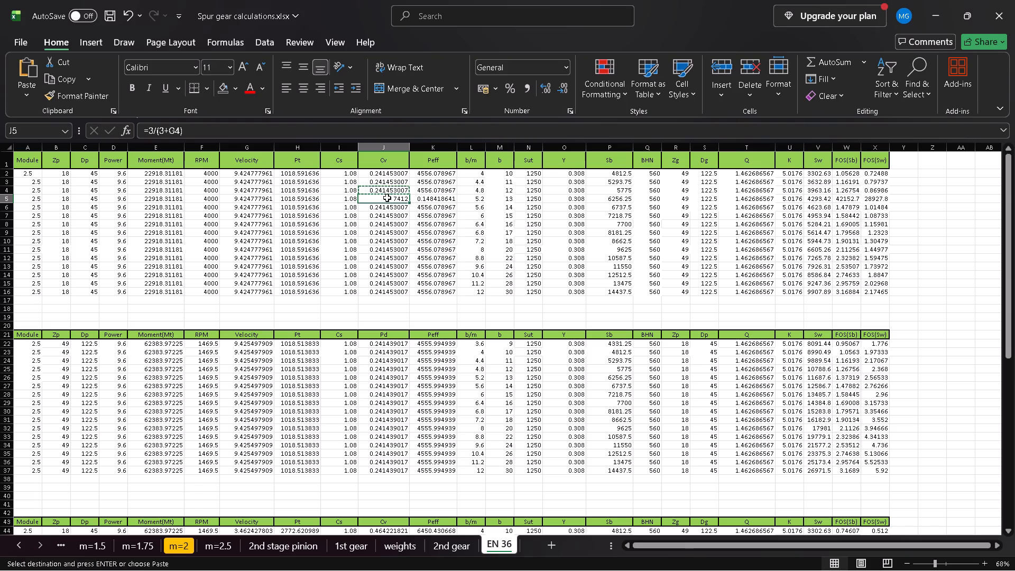
key("ctrl+v")
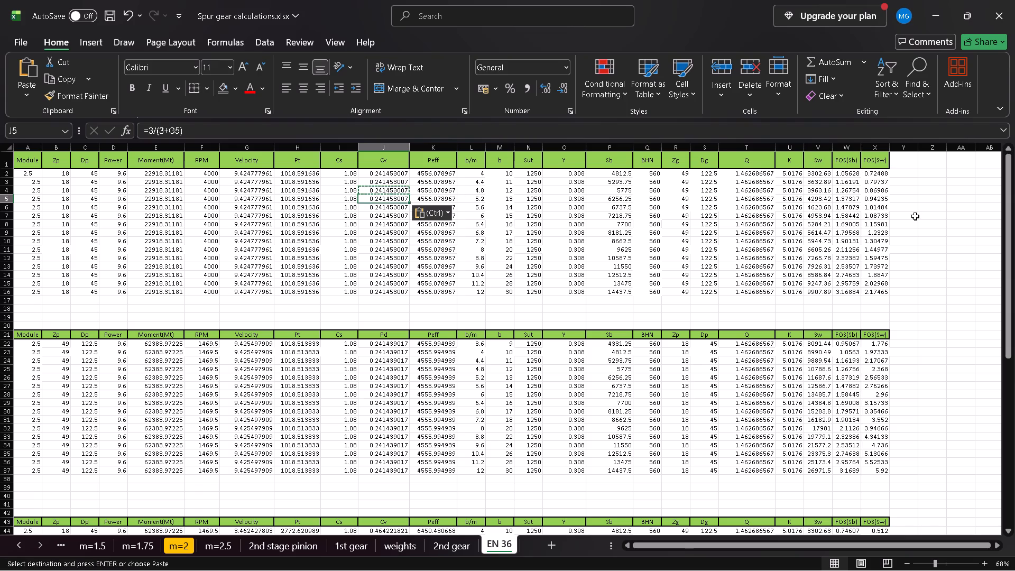
Compare the bending and wear safety factors with face width b and b/m in the first and third tables, checking widths 14, 17 and 18.
left_click(915, 216)
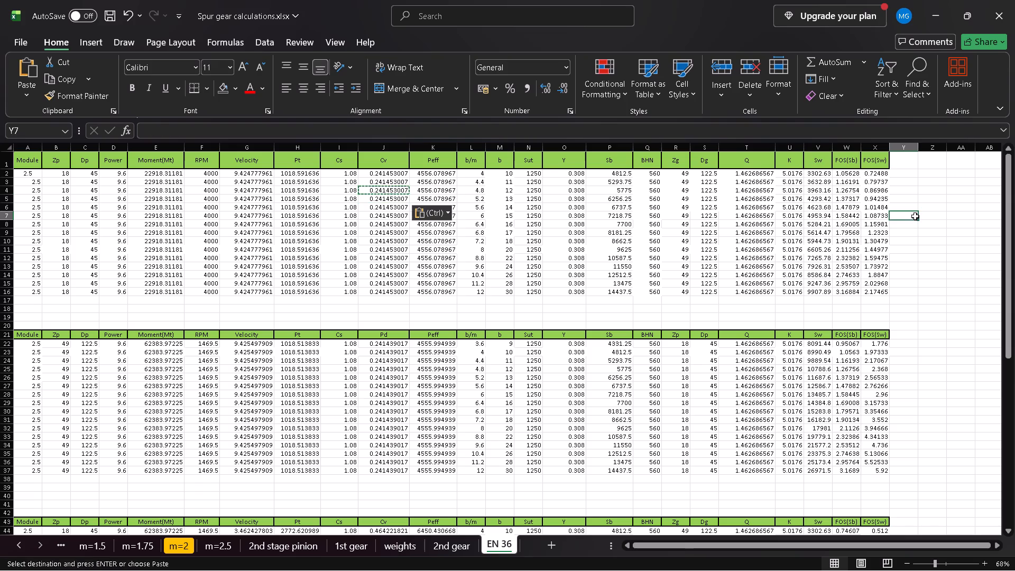
left_click(875, 207)
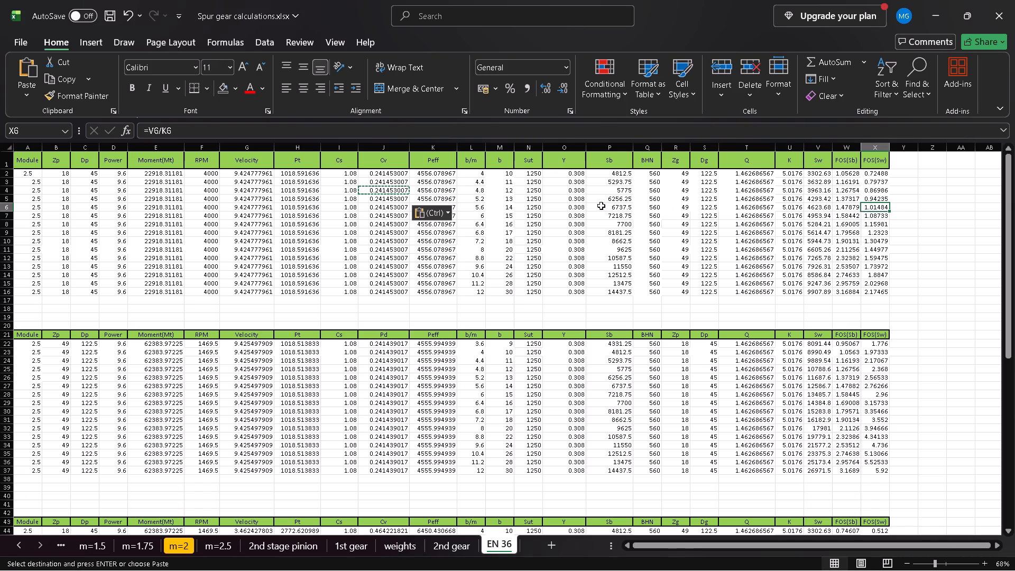
left_click(476, 208)
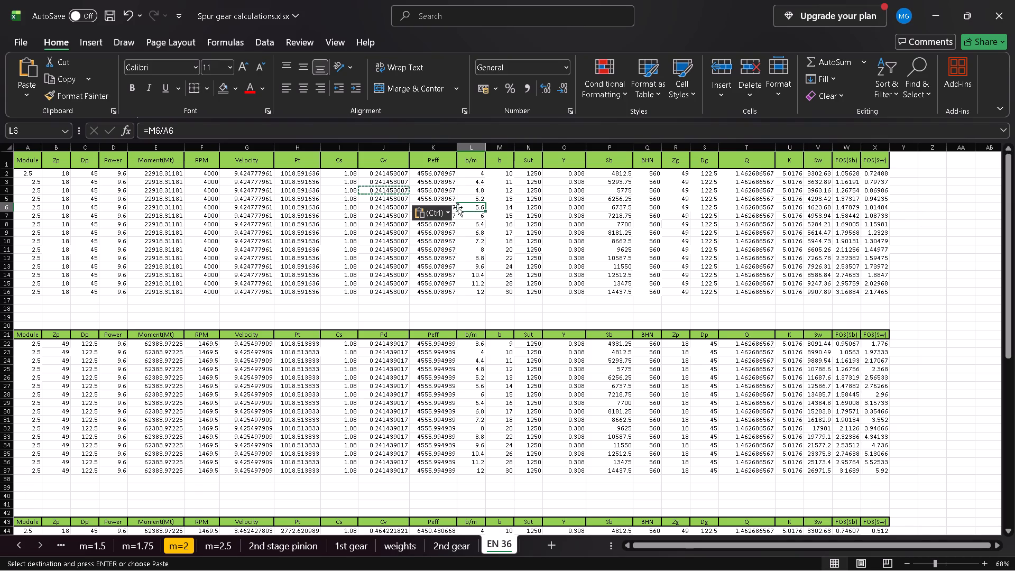
left_click(503, 205)
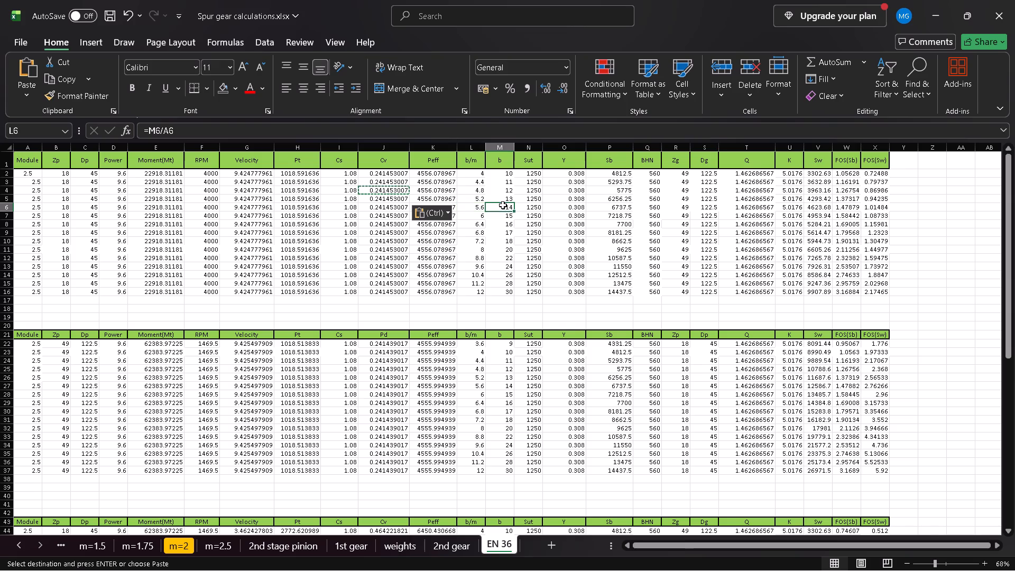
scroll(503, 205, "down", 2)
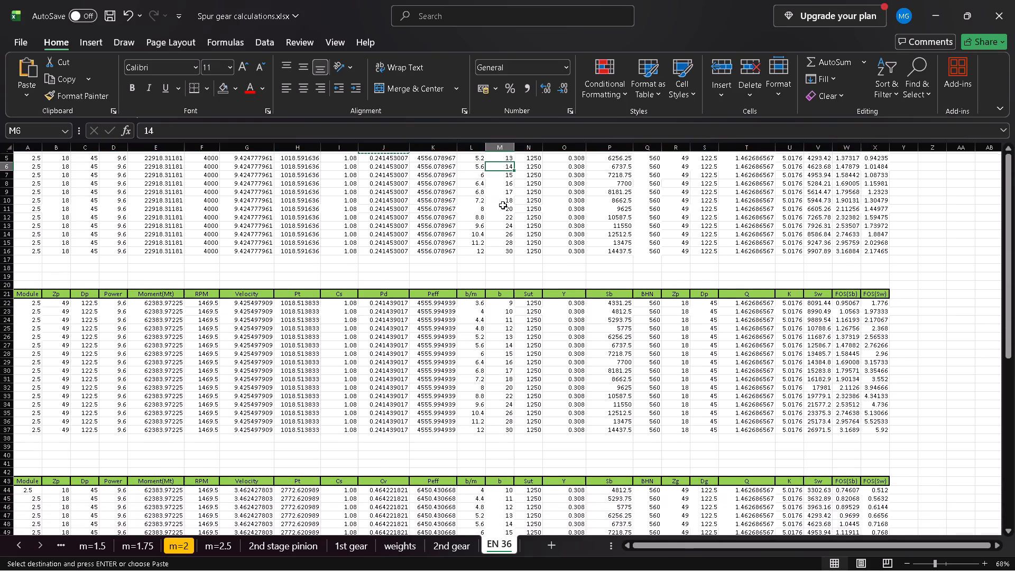
scroll(503, 205, "down", 2)
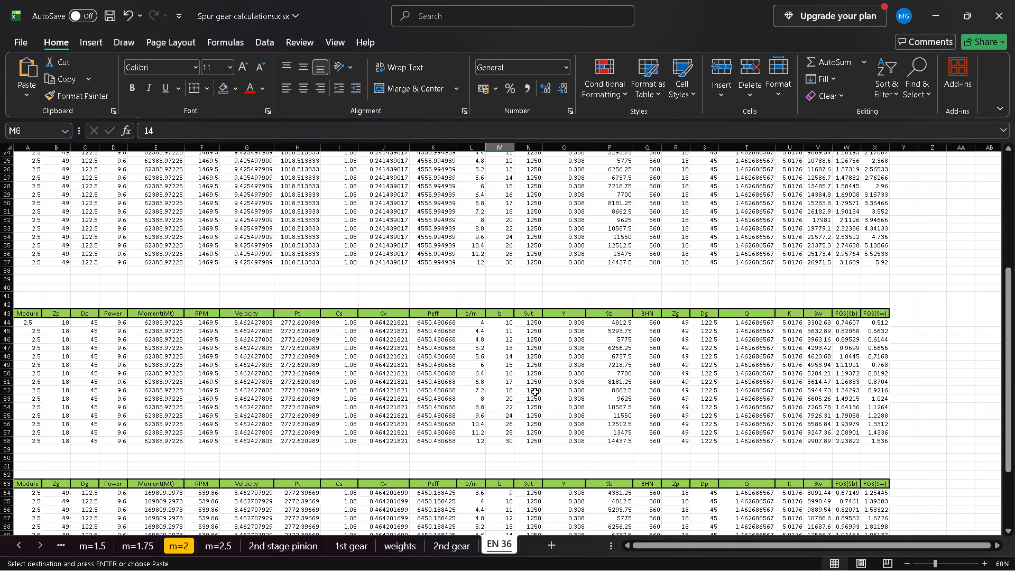
left_click(509, 390)
left_click(505, 383)
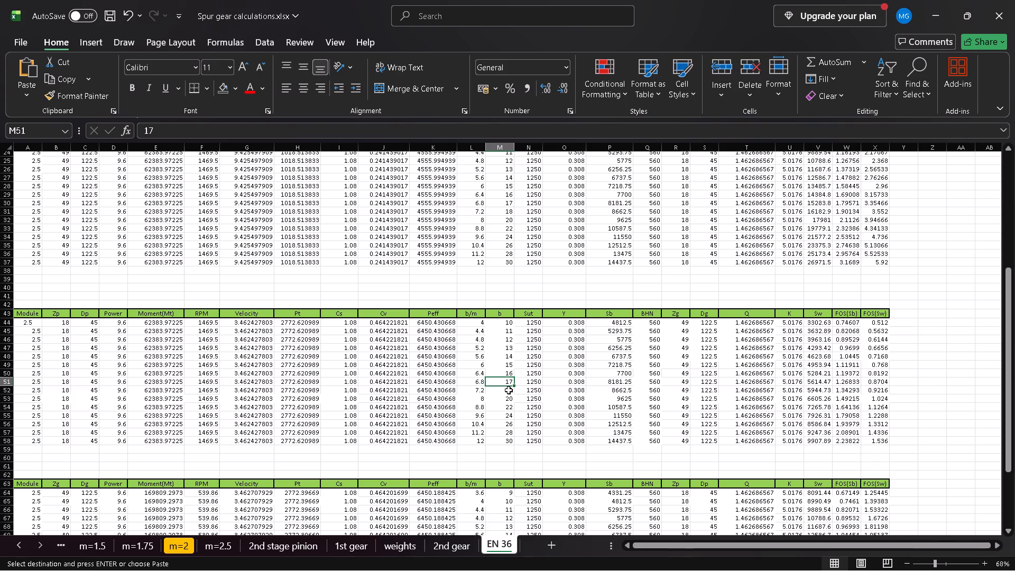
left_click(509, 391)
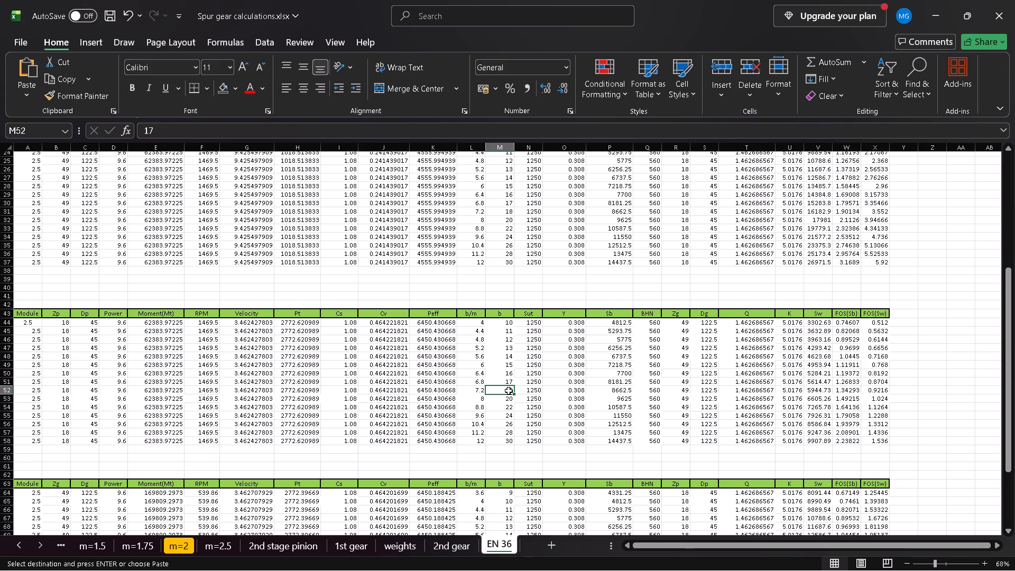
Examine the tooth-count ratio table and the zero degree gear reduction tables in the Reduction calculations 300kgs workbook.
left_click(63, 539)
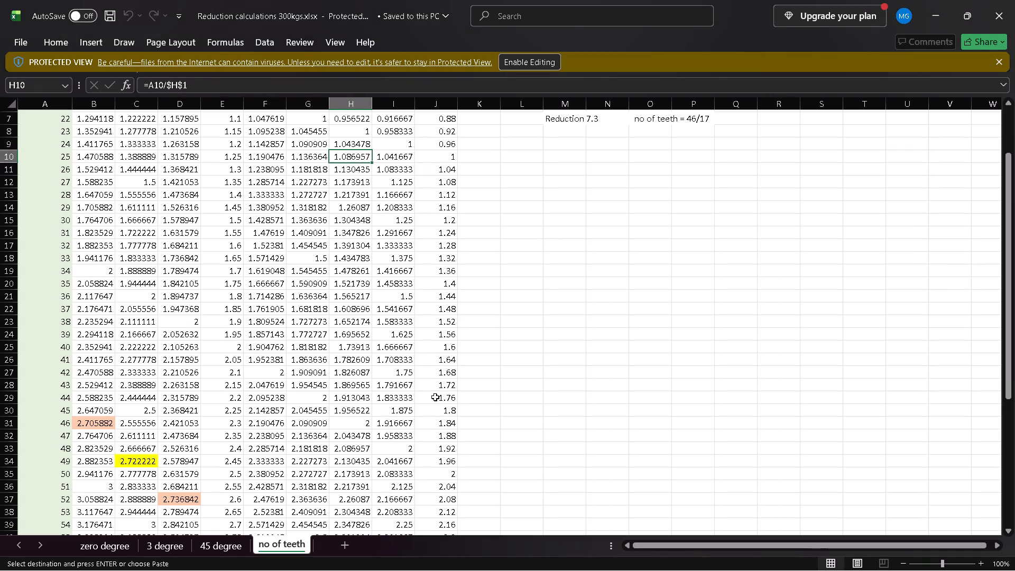
left_click(482, 427)
scroll(482, 427, "up", 1)
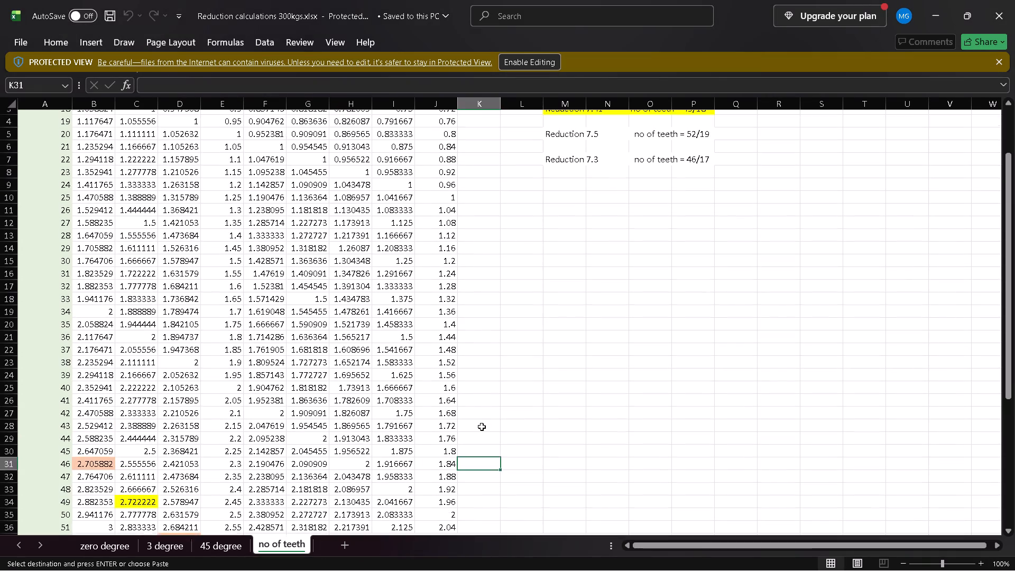
scroll(482, 427, "up", 1)
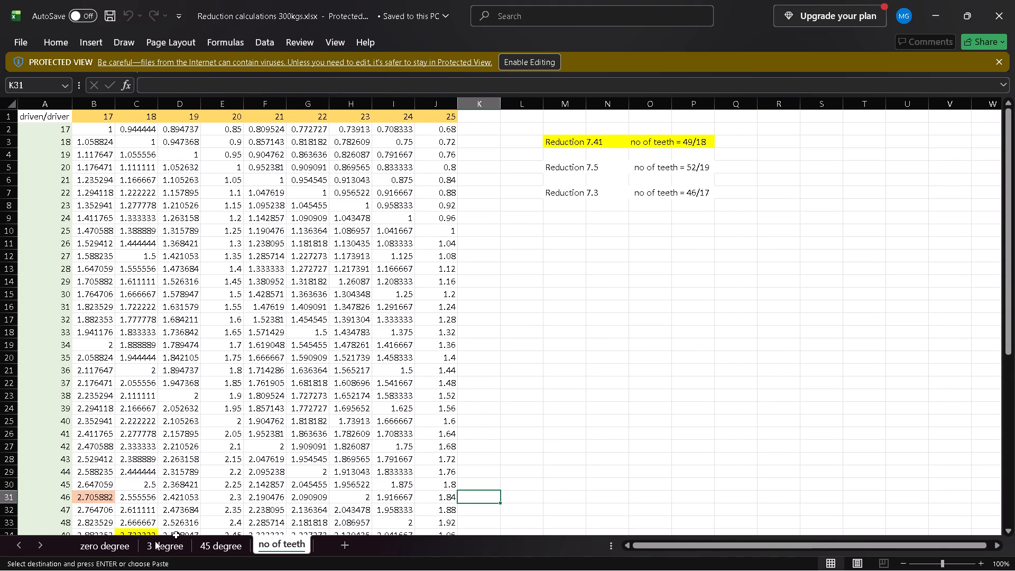
left_click(103, 544)
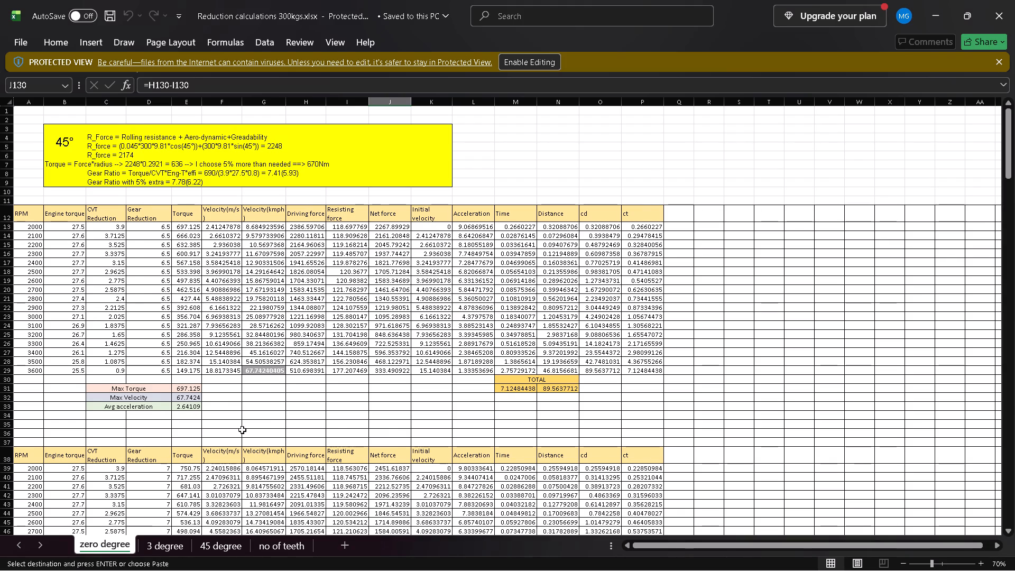
scroll(242, 428, "down", 5)
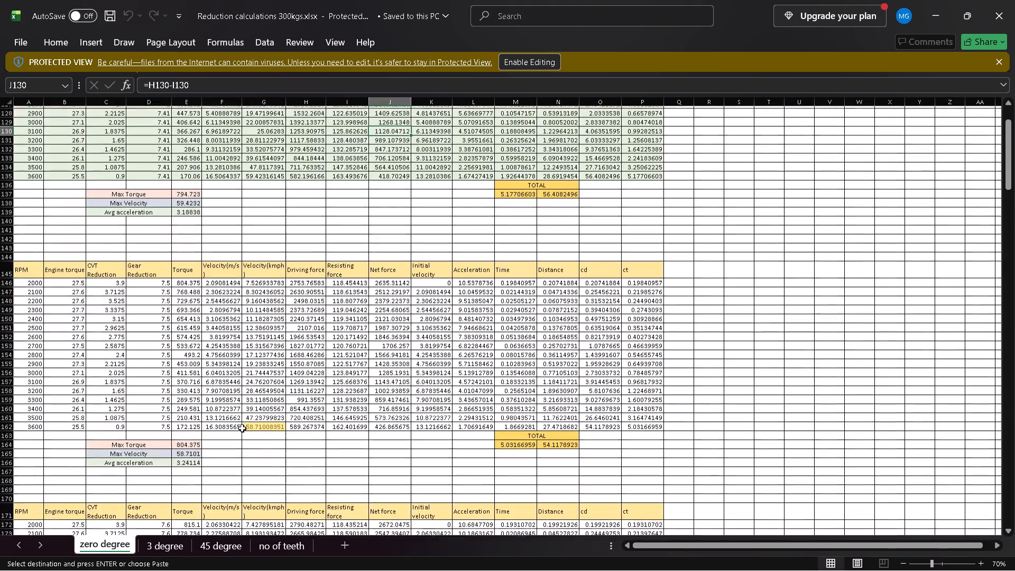
scroll(242, 428, "down", 4)
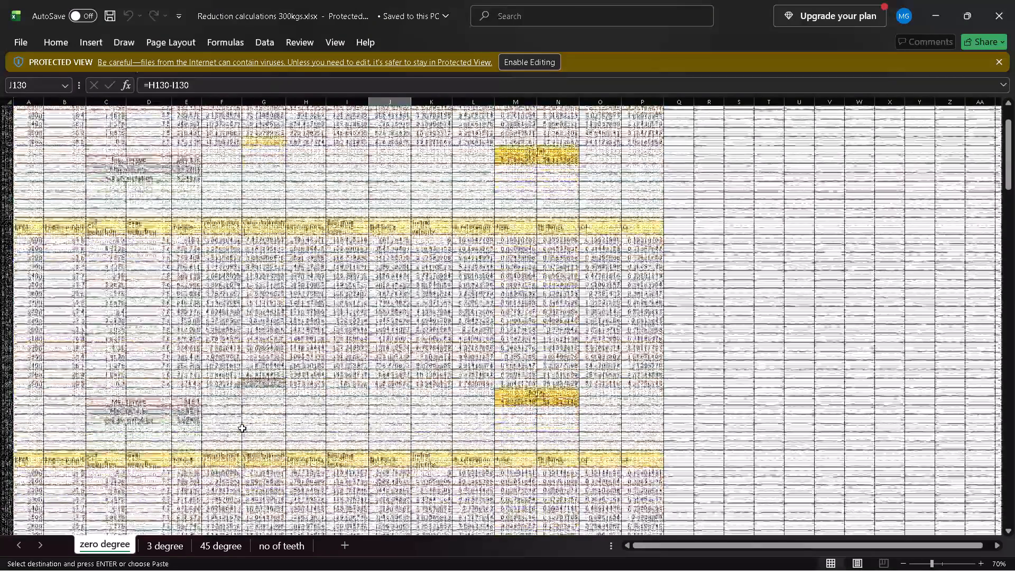
scroll(242, 428, "up", 2)
scroll(242, 428, "right", 1)
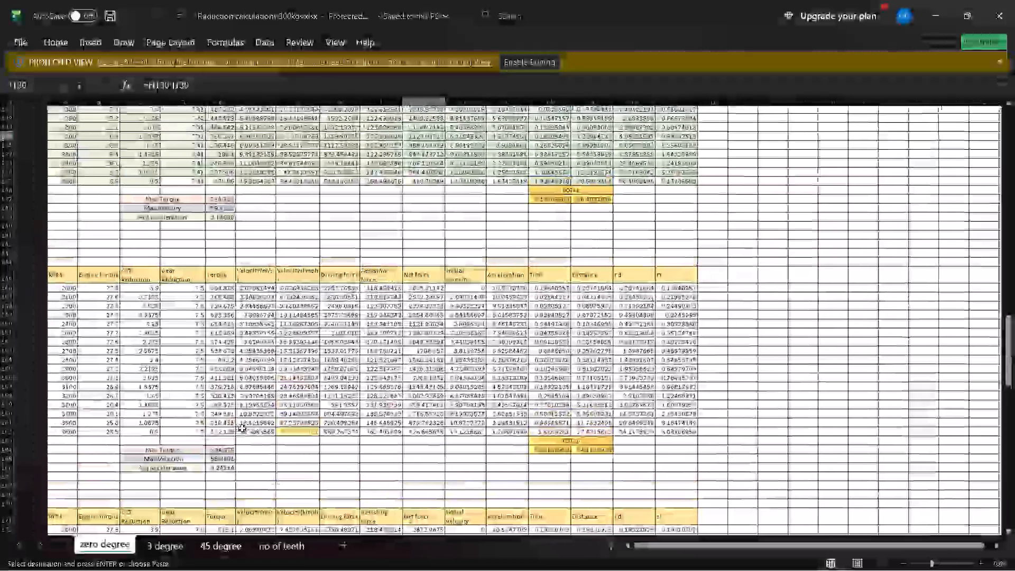
scroll(242, 428, "up", 1)
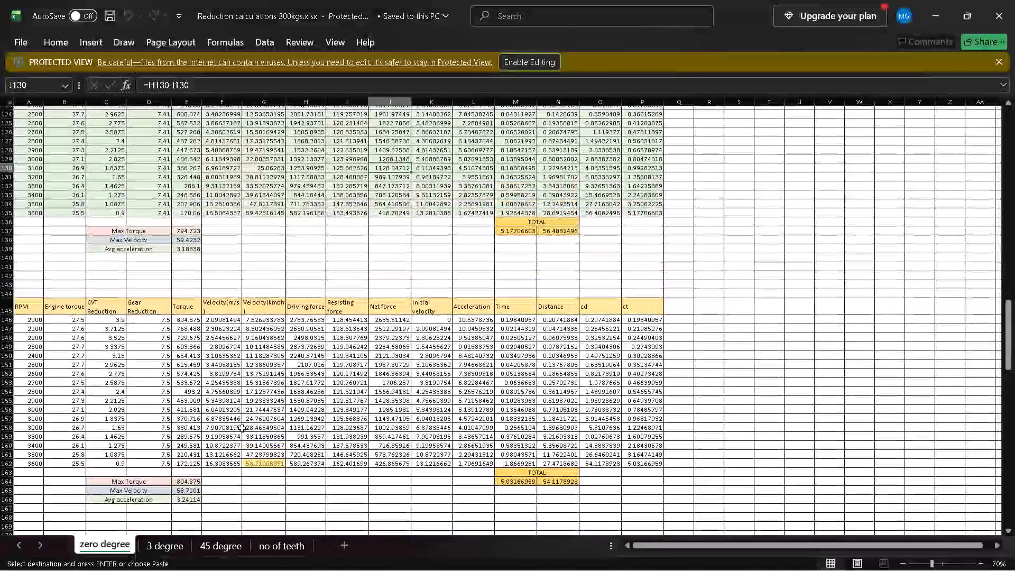
scroll(242, 428, "up", 1)
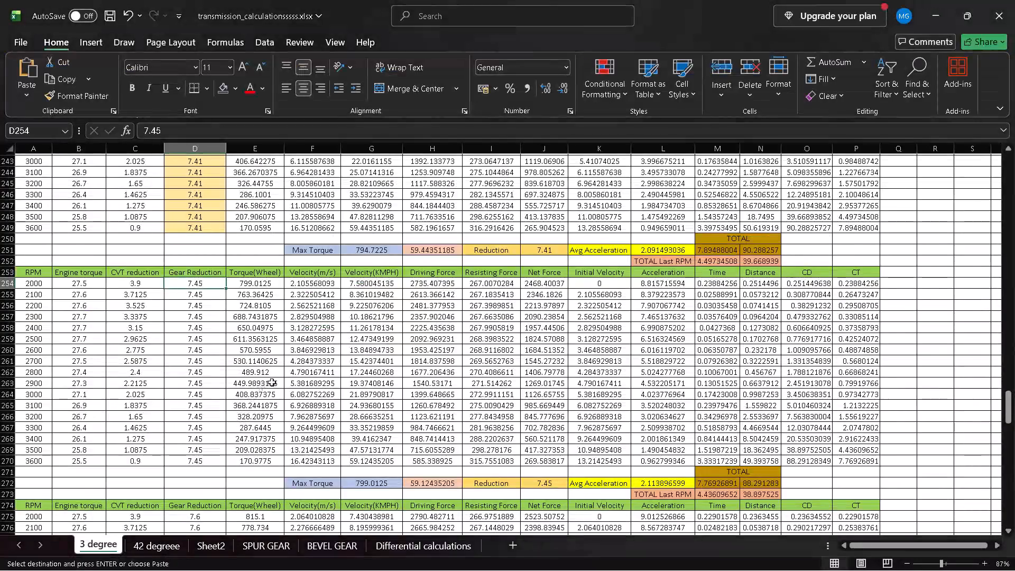
Switch to the transmission calculations workbook and compare the 7.41 and 7.45 gear reduction tables on the 3 degree sheet.
scroll(273, 382, "up", 2)
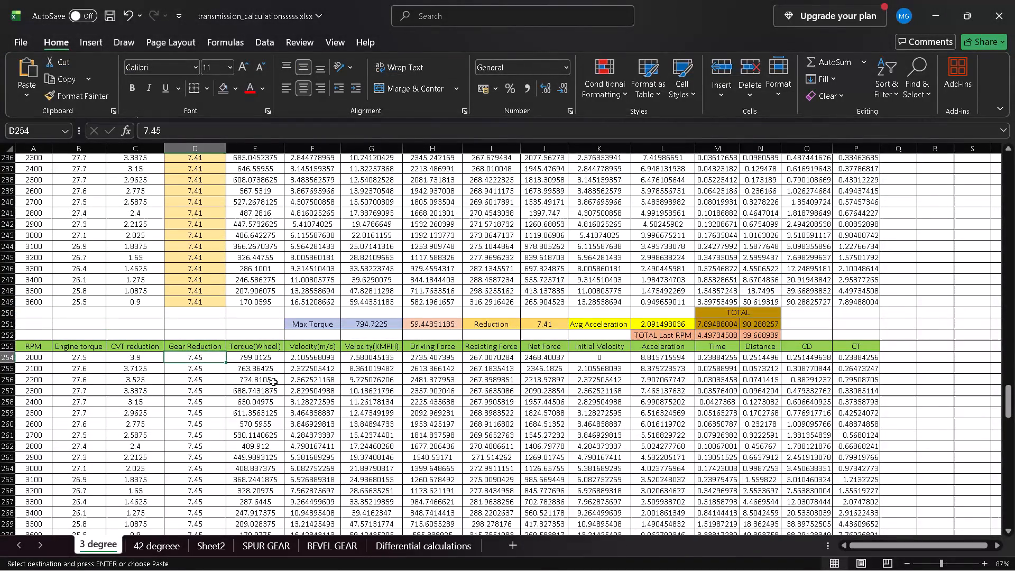
scroll(325, 368, "down", 1)
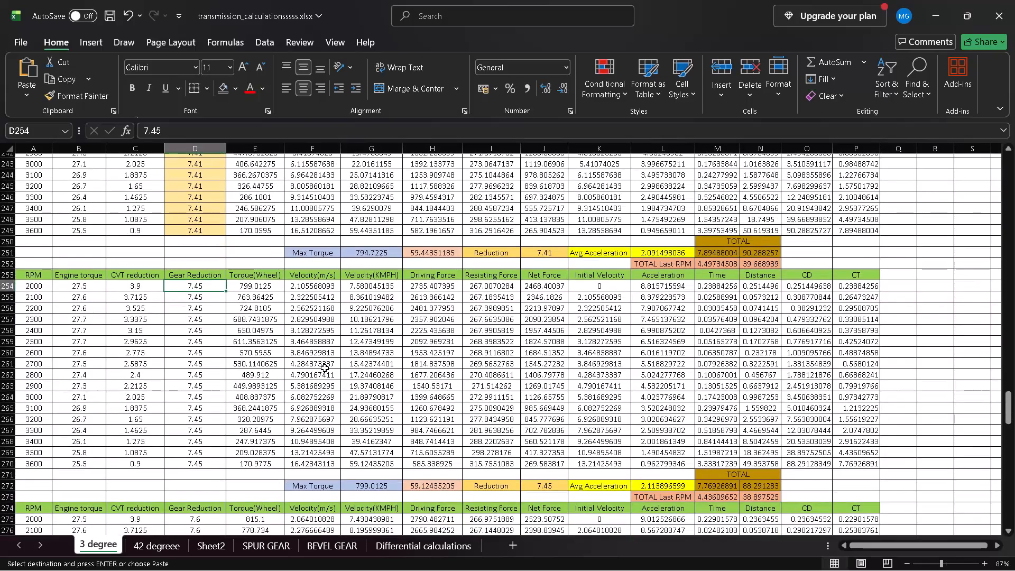
scroll(325, 368, "right", 1)
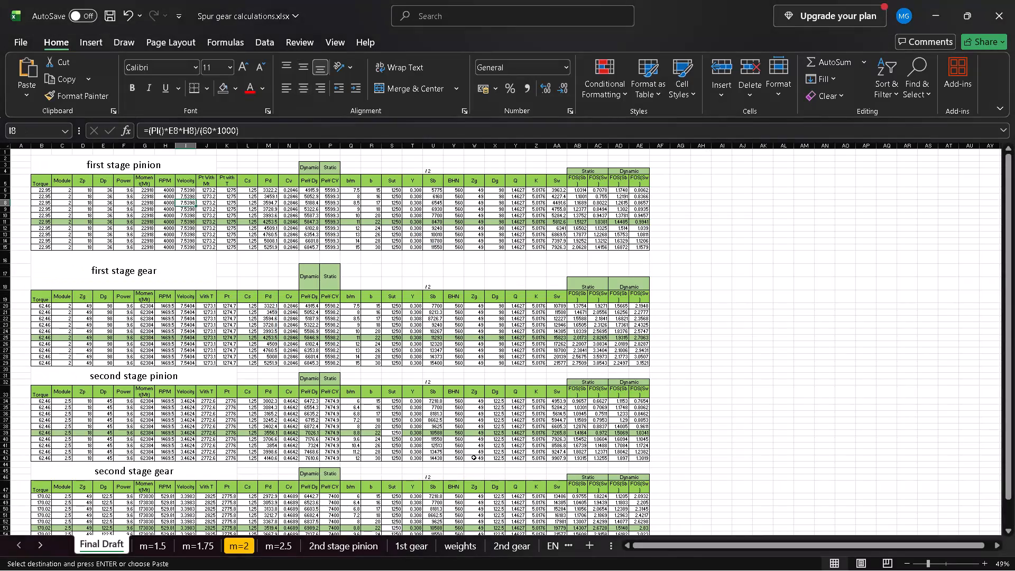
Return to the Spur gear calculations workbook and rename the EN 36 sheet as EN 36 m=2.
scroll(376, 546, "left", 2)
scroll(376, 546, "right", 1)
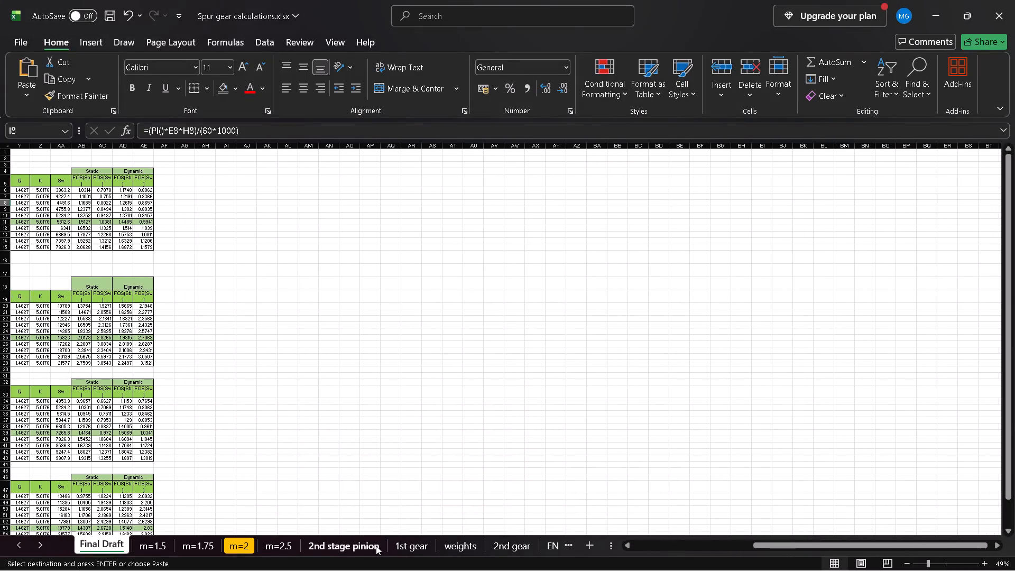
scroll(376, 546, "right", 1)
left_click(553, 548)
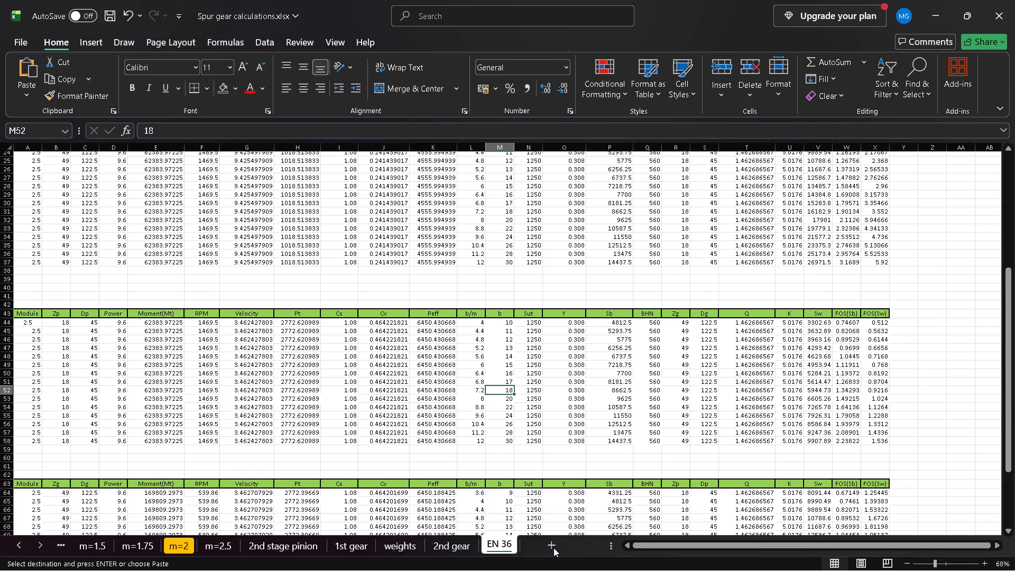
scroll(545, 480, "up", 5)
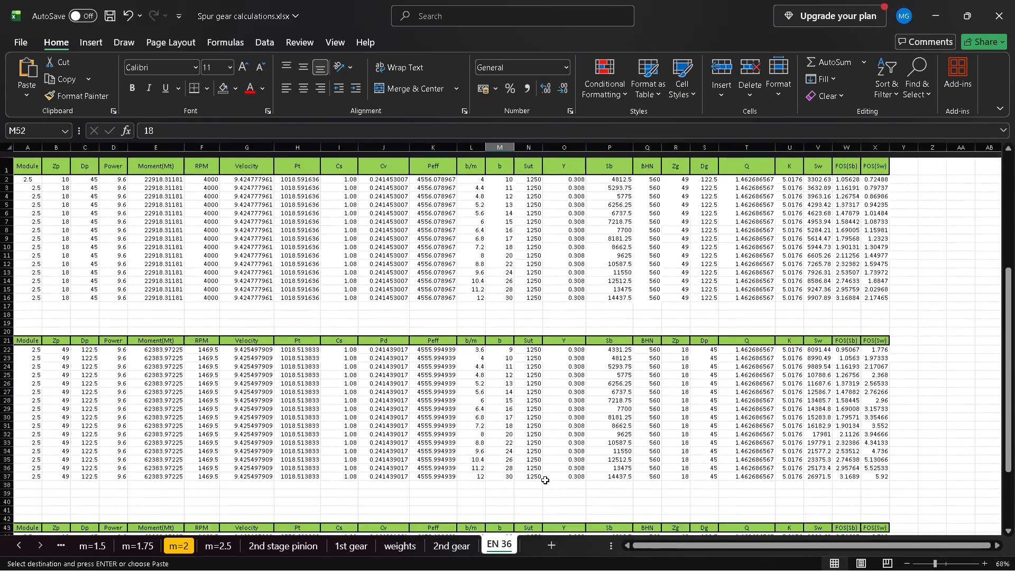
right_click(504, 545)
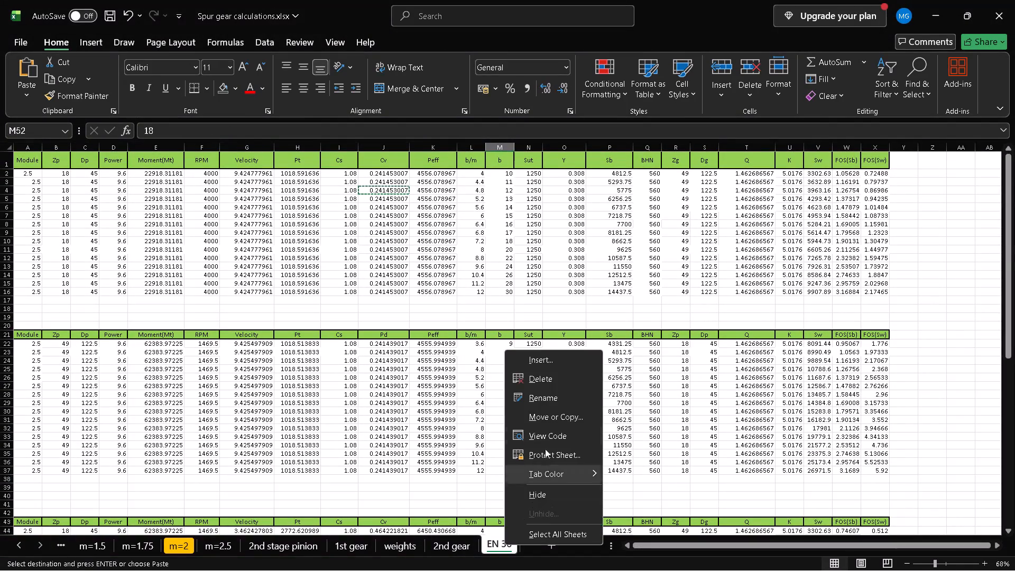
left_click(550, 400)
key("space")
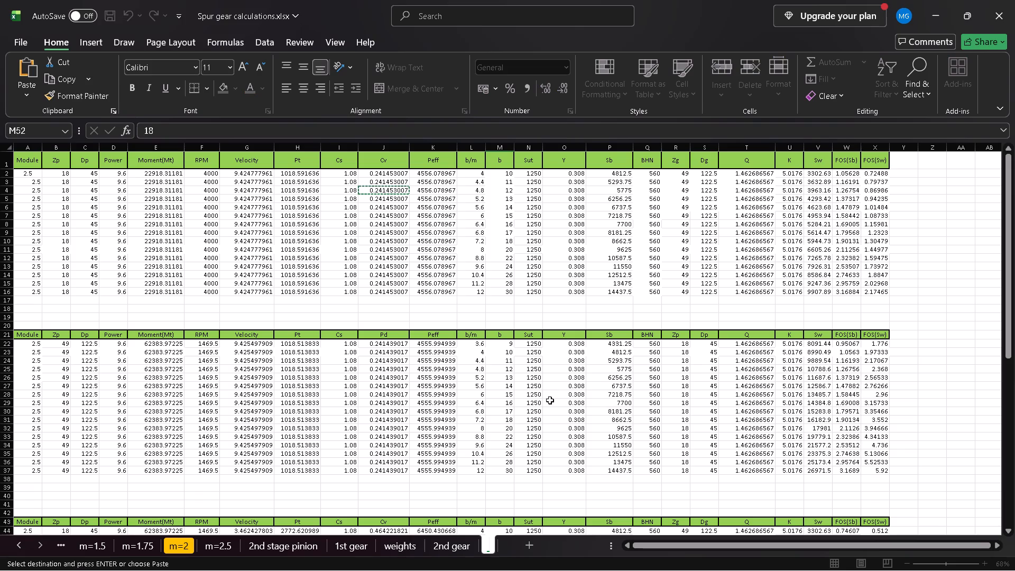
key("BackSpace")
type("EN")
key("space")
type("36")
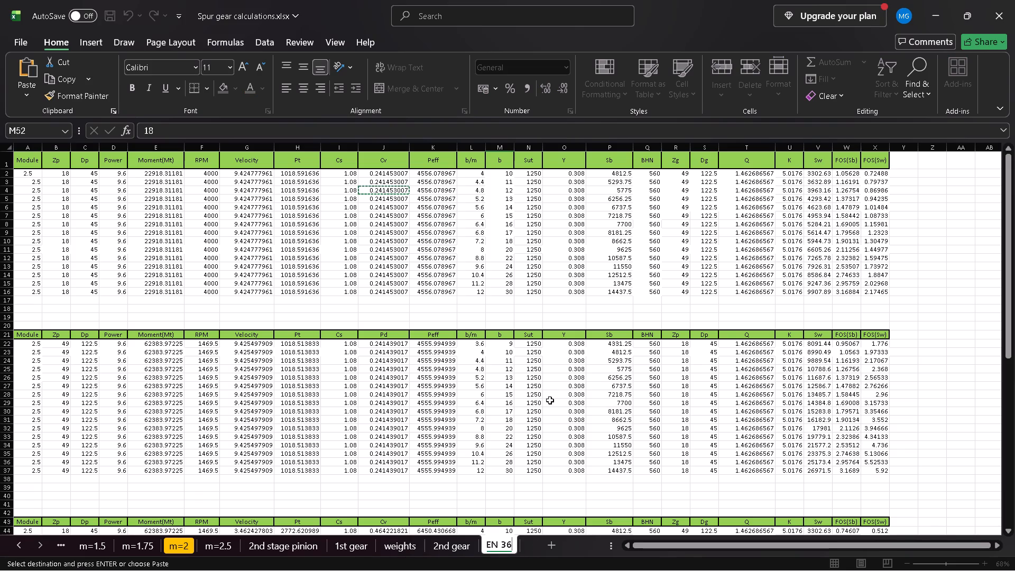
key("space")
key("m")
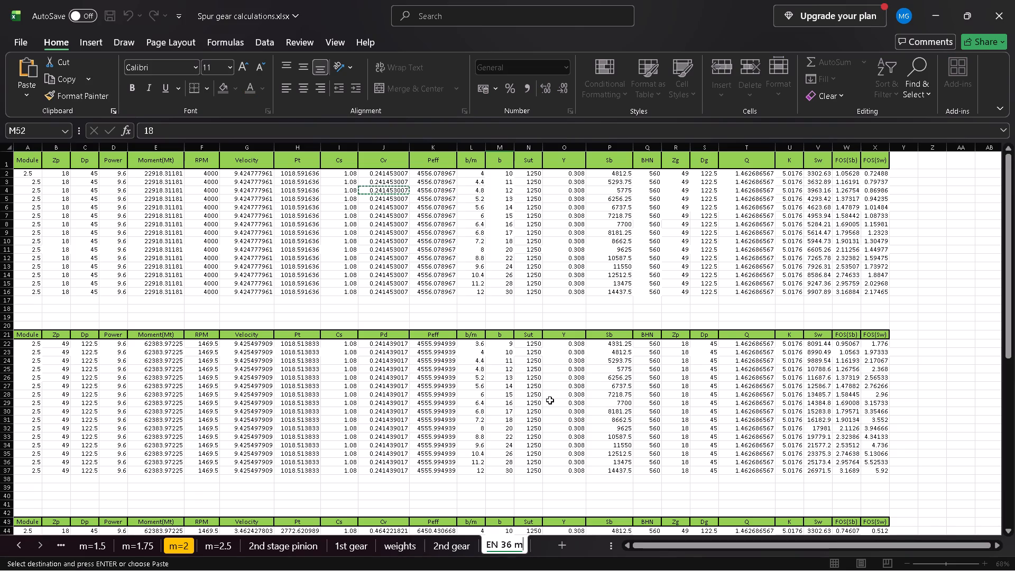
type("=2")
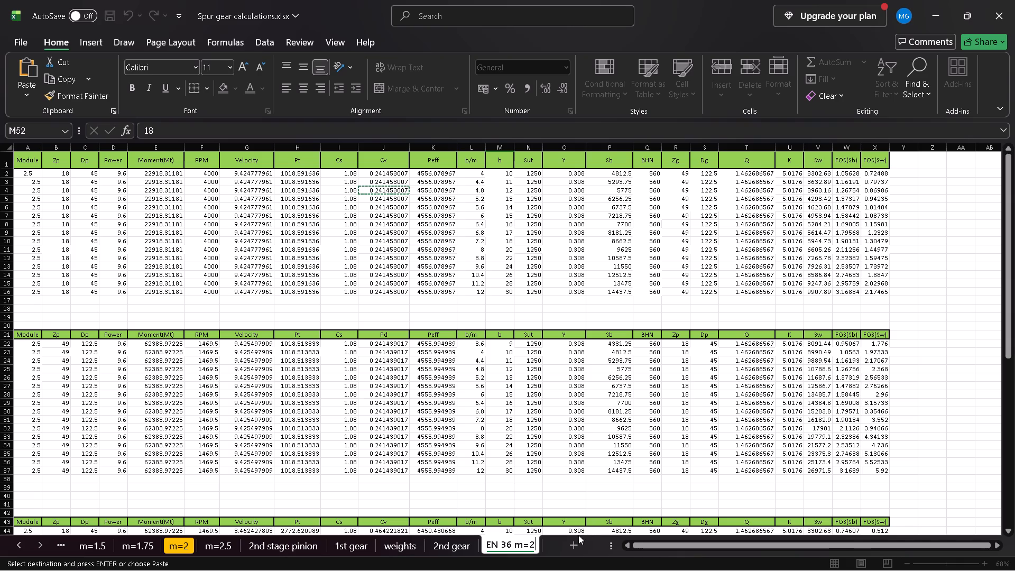
Add a new blank sheet after the EN 36 tables and name it EN36 m=2.
left_click(571, 545)
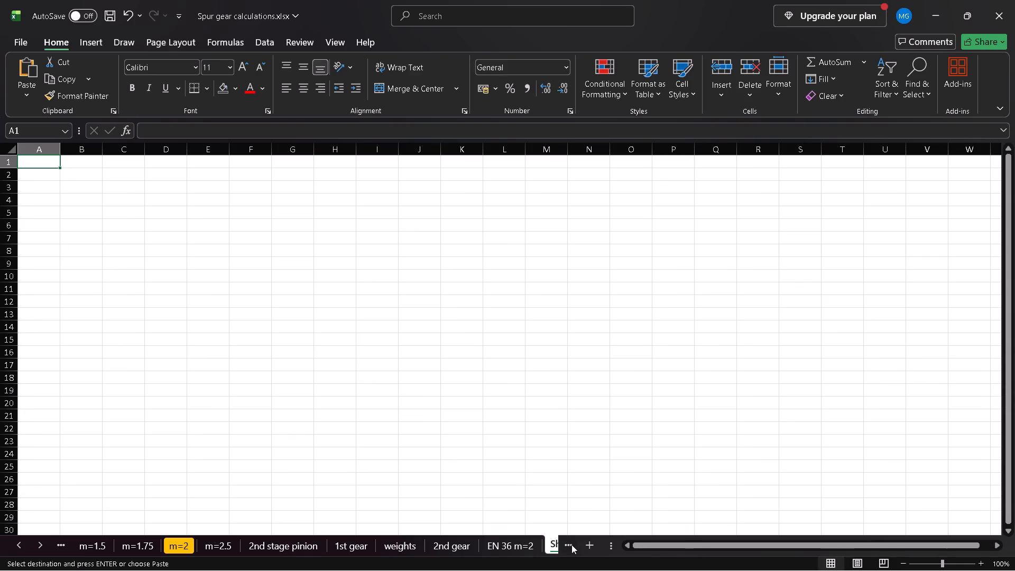
scroll(547, 547, "left", 1)
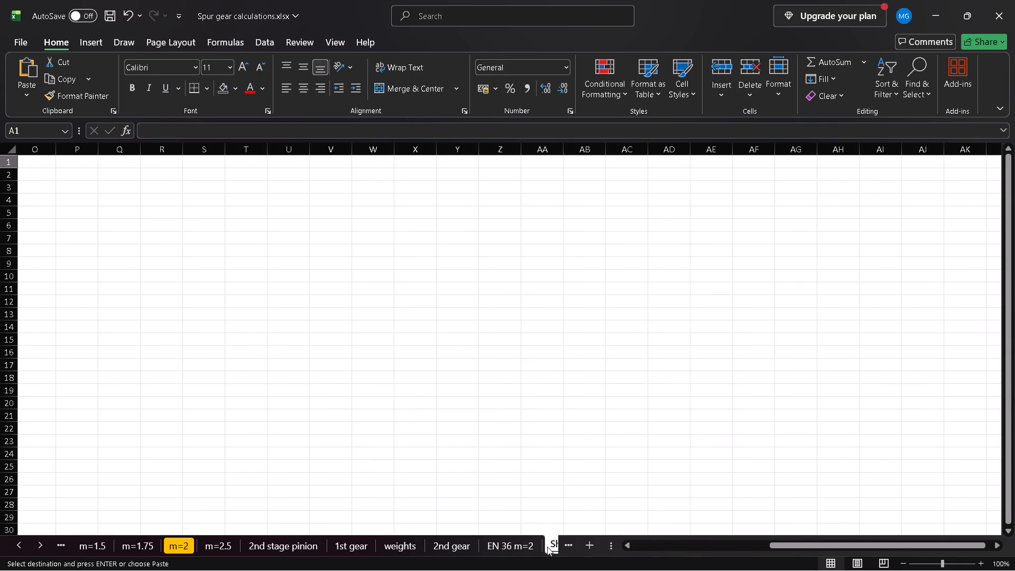
right_click(547, 547)
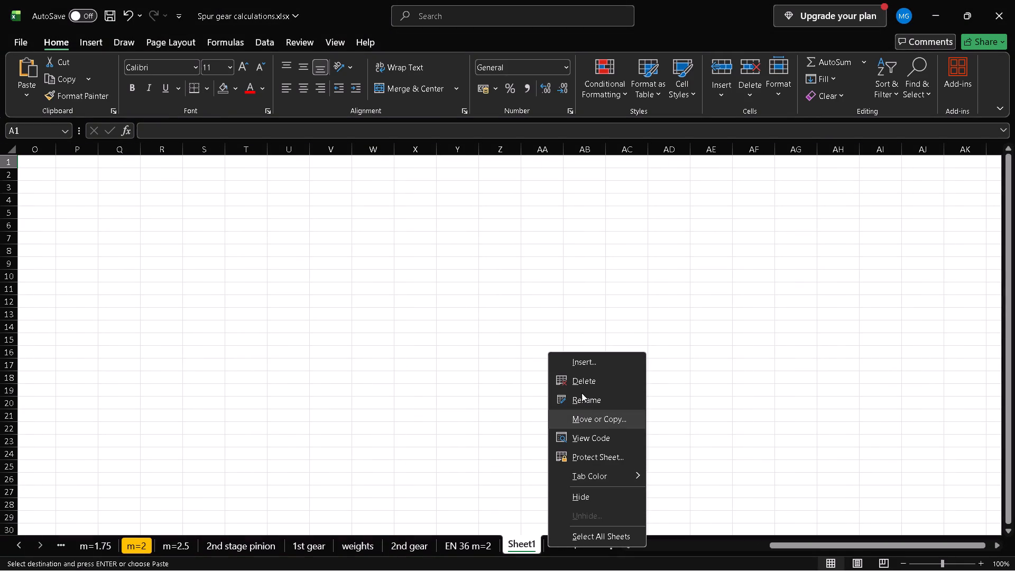
left_click(582, 393)
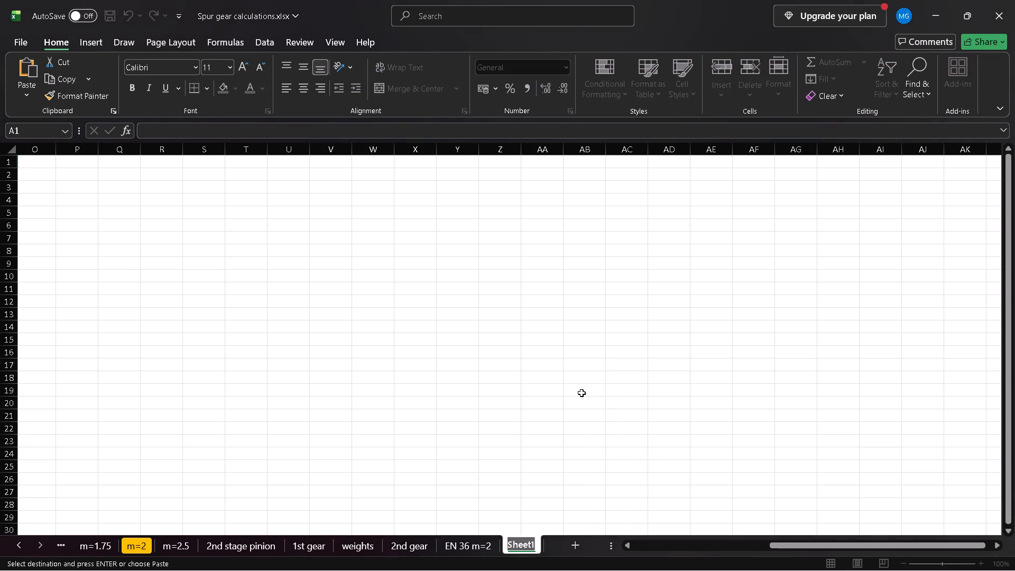
type("EN36")
key("space")
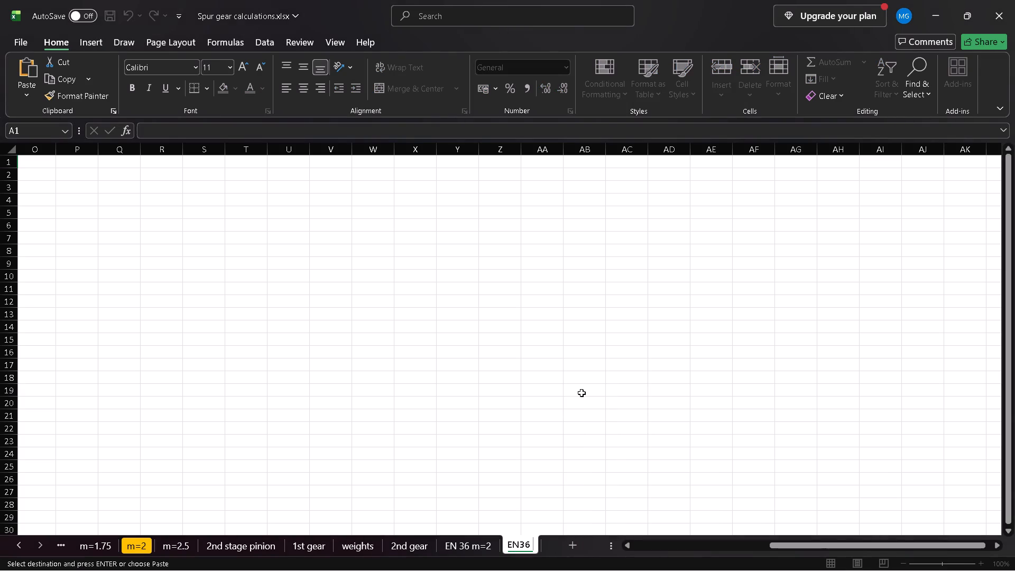
type("m=")
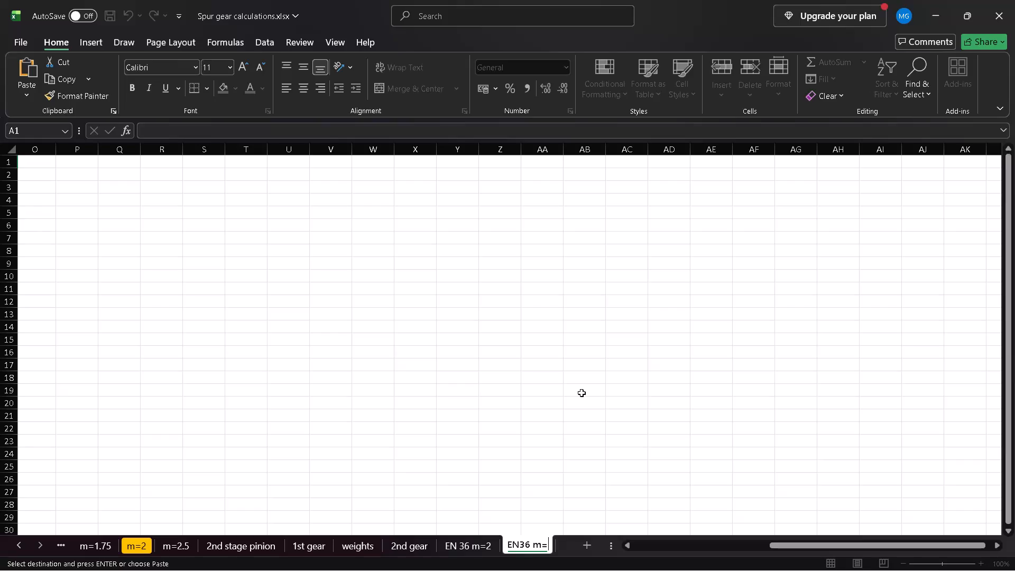
key("2")
Rename the sheet holding the existing EN 36 gear tables as EN36 m=2.5.
double_click(490, 541)
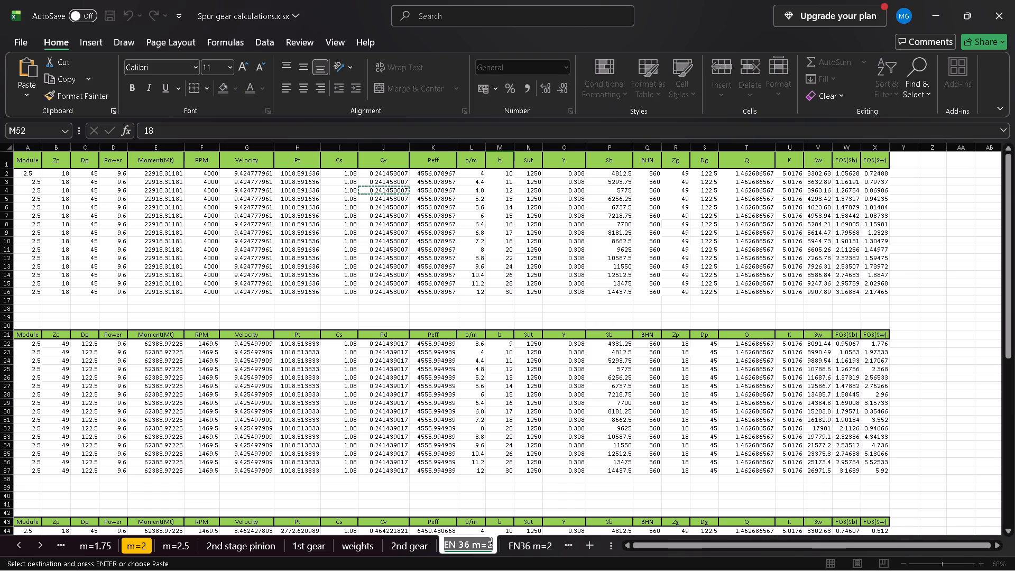
key("period")
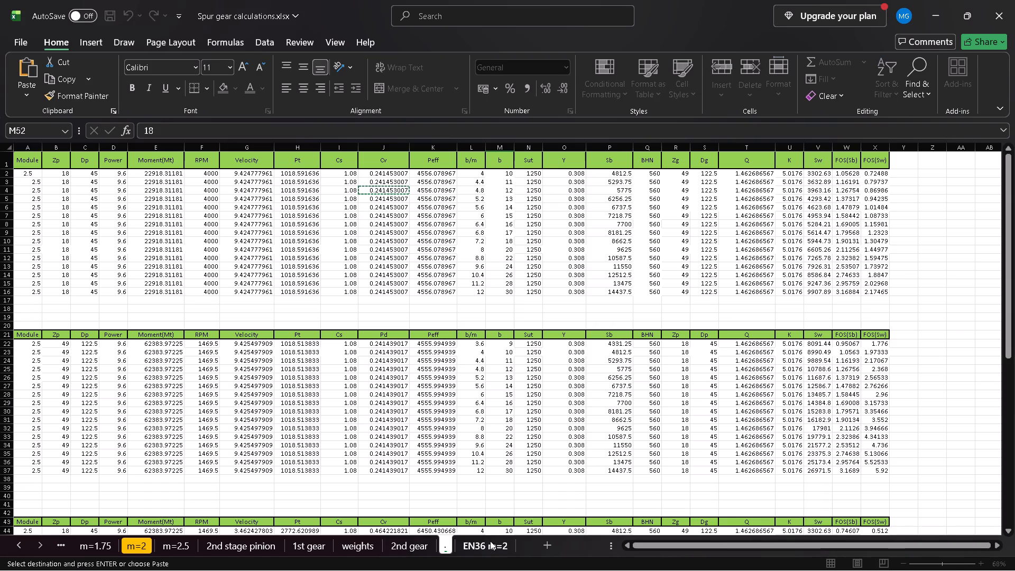
type("EN")
type("36")
key("space")
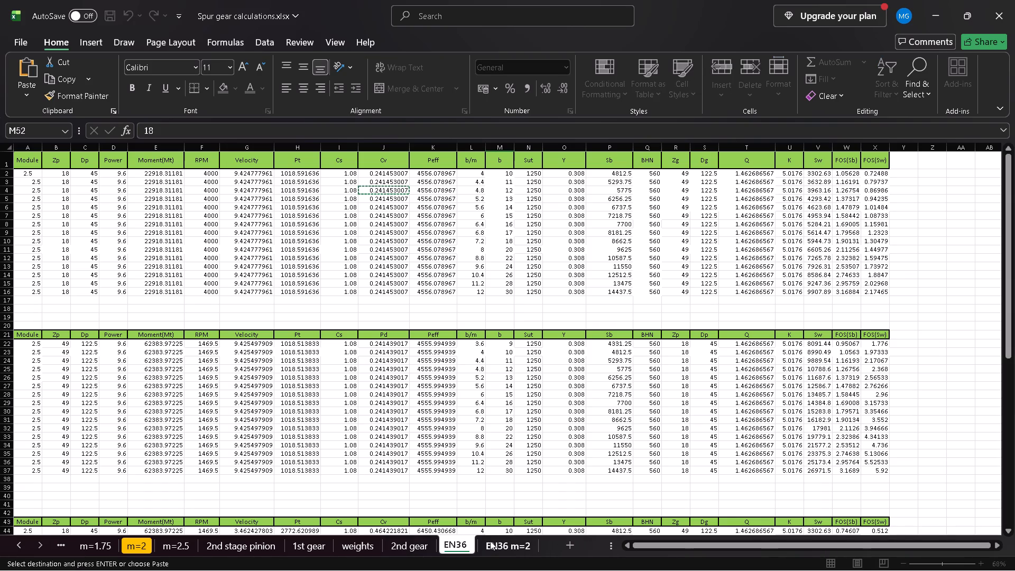
key("m")
key("equal")
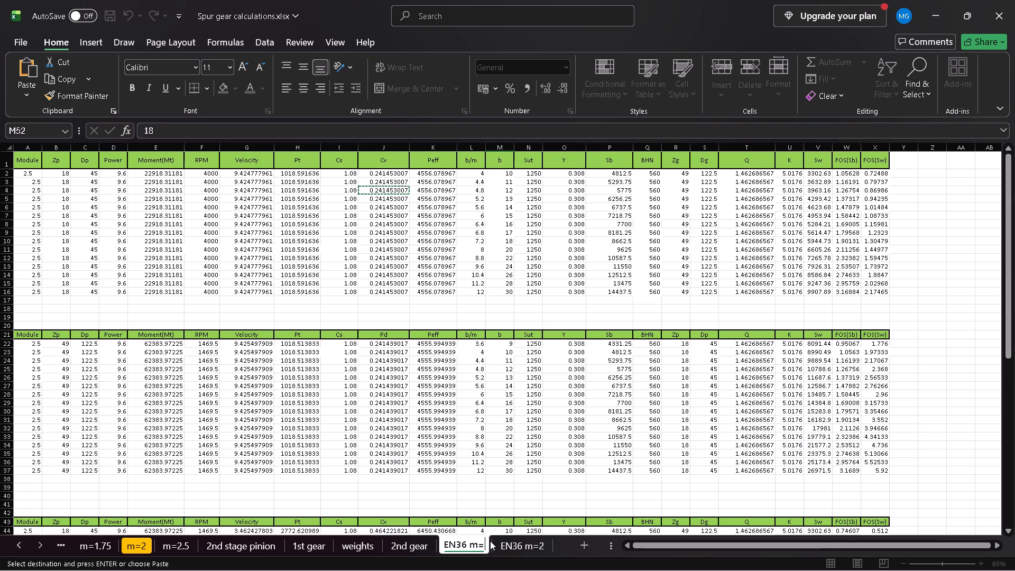
type("2.5")
left_click(535, 546)
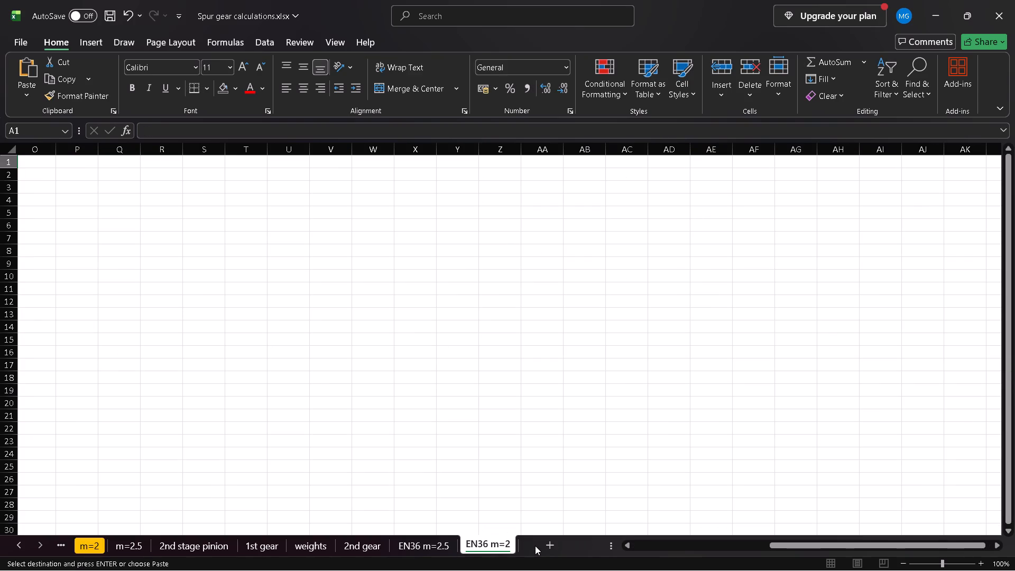
Copy all four gear tables, A1 to X79, from the EN36 m=2.5 sheet into EN36 m=2 starting at cell O1.
left_click(440, 540)
scroll(335, 379, "up", 1)
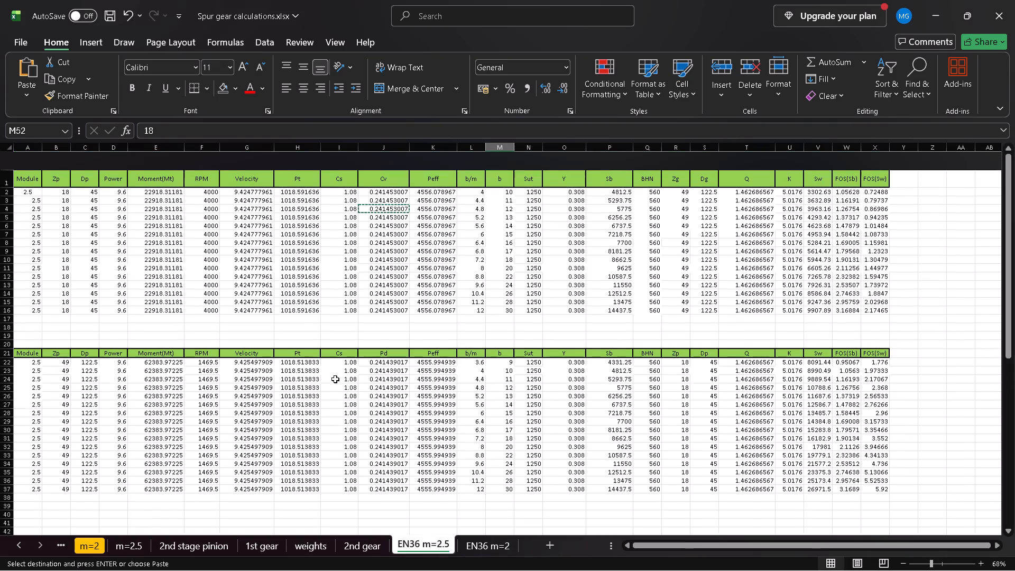
scroll(335, 379, "up", 1)
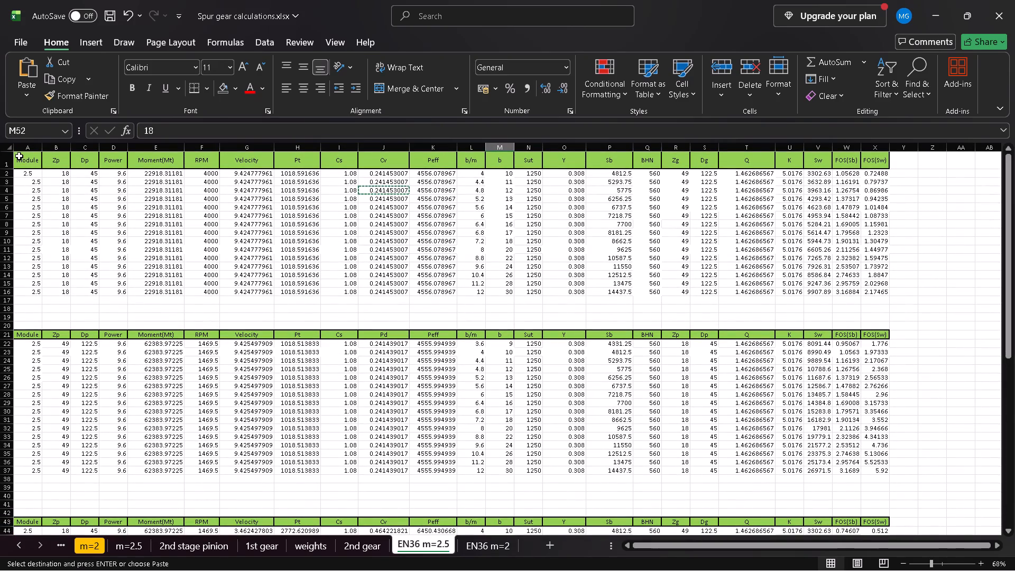
left_click_drag(19, 156, 521, 369)
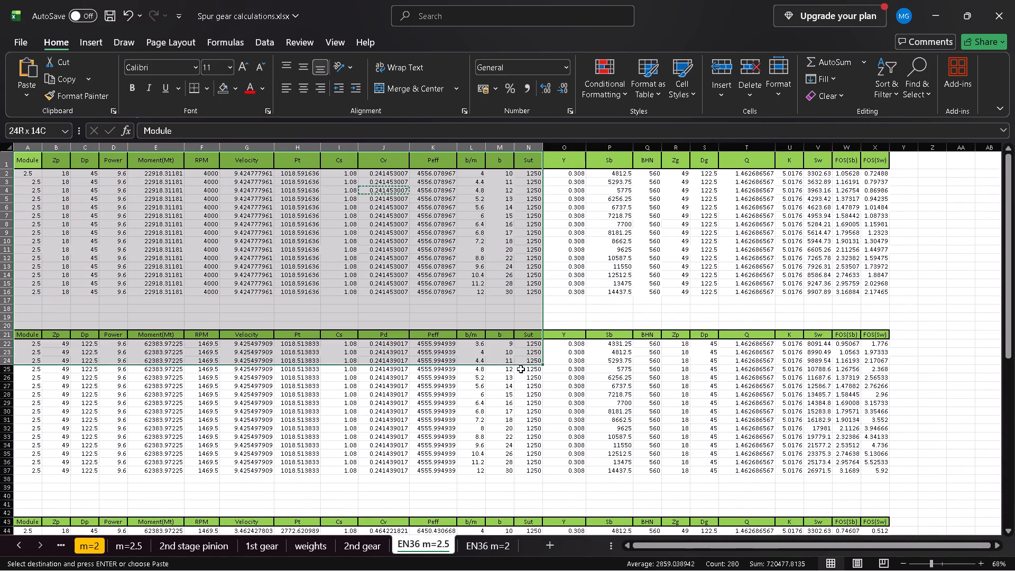
left_click_drag(521, 369, 727, 570)
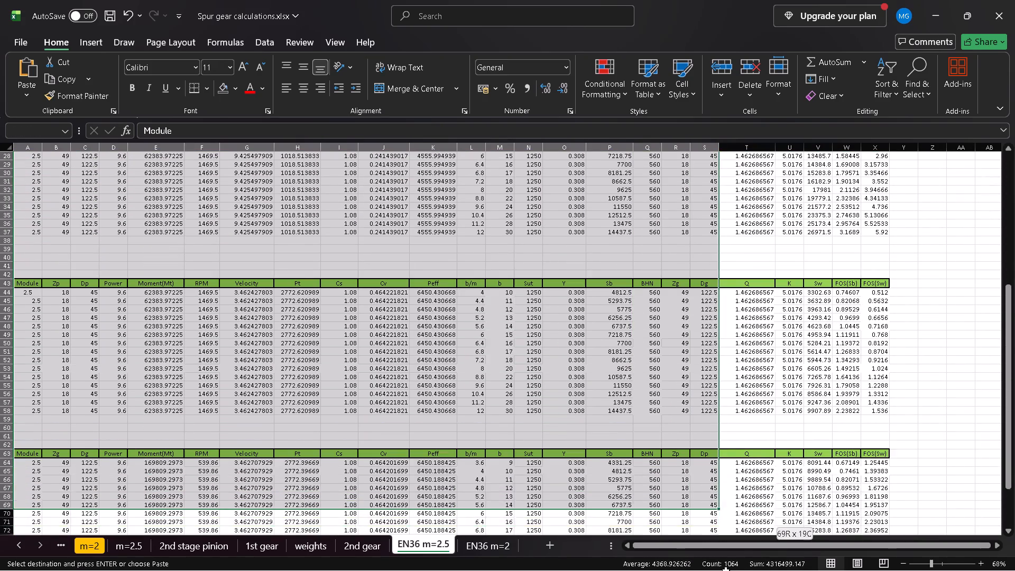
left_click_drag(727, 570, 898, 434)
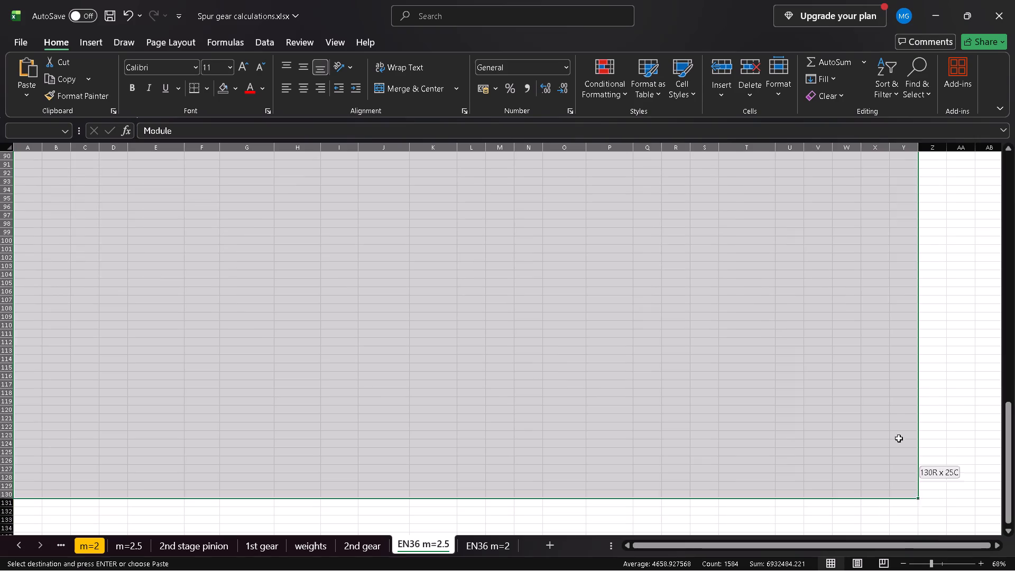
left_click_drag(898, 434, 853, 146)
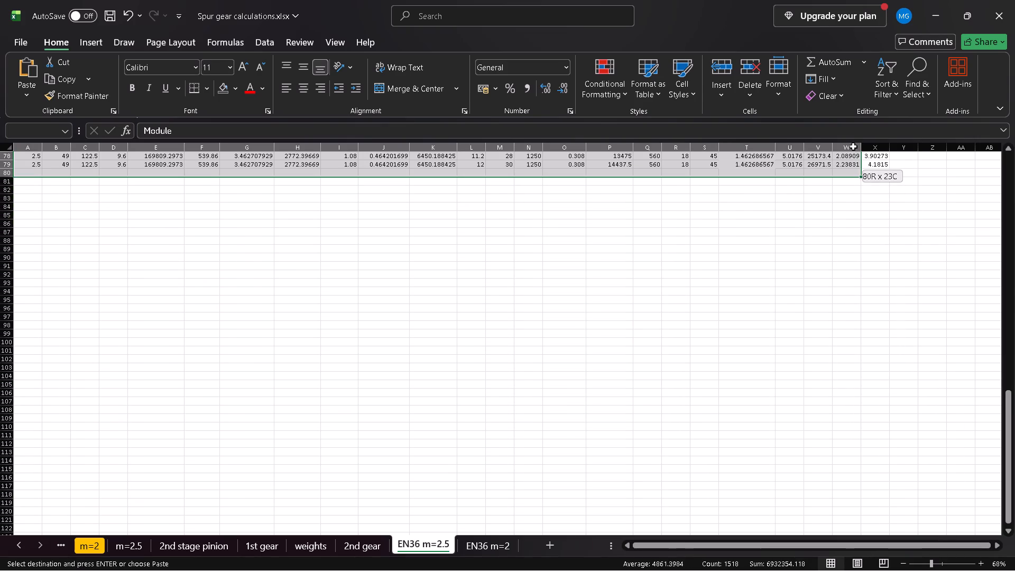
left_click_drag(853, 146, 878, 176)
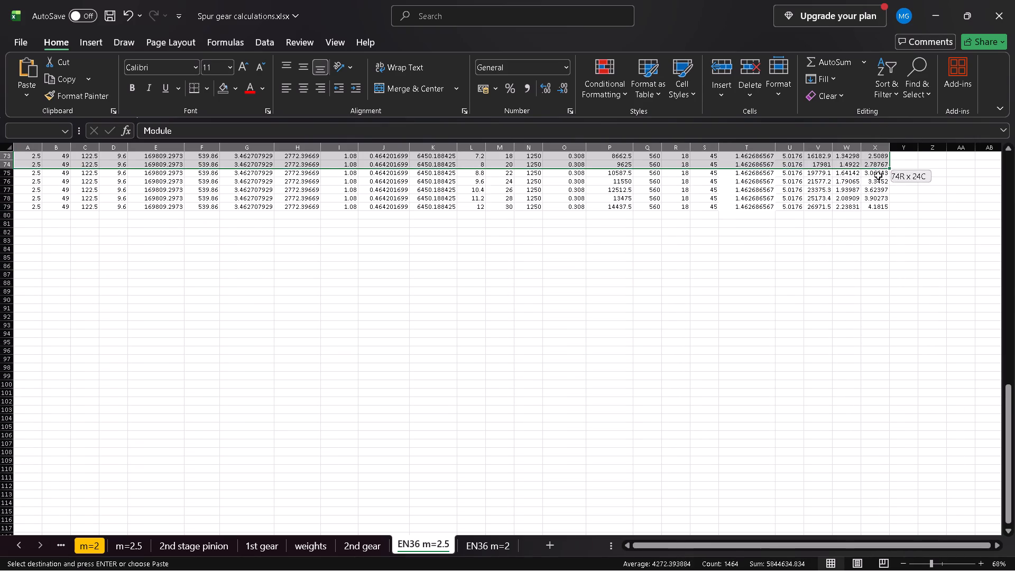
left_click_drag(878, 176, 880, 206)
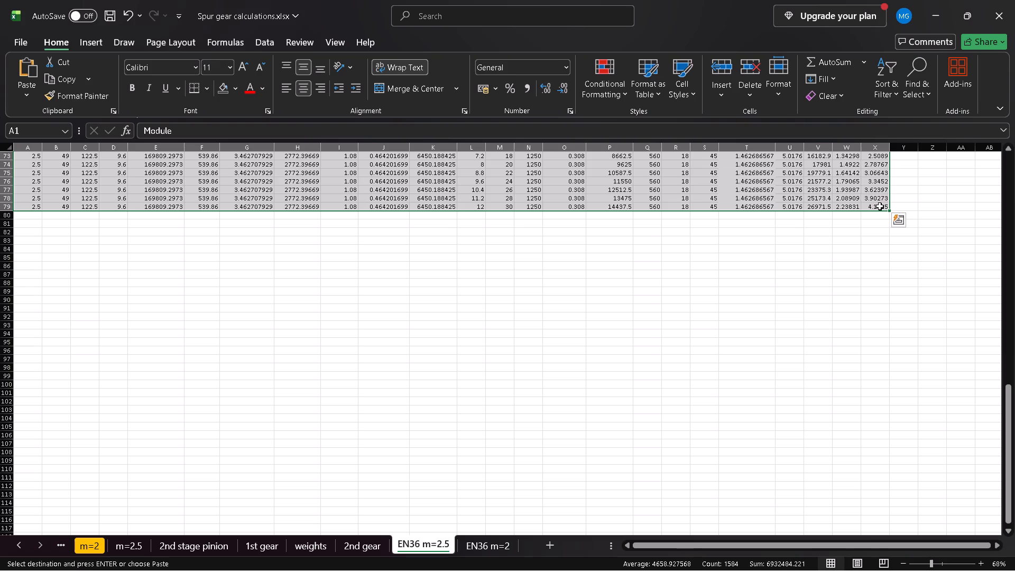
key("ctrl+c")
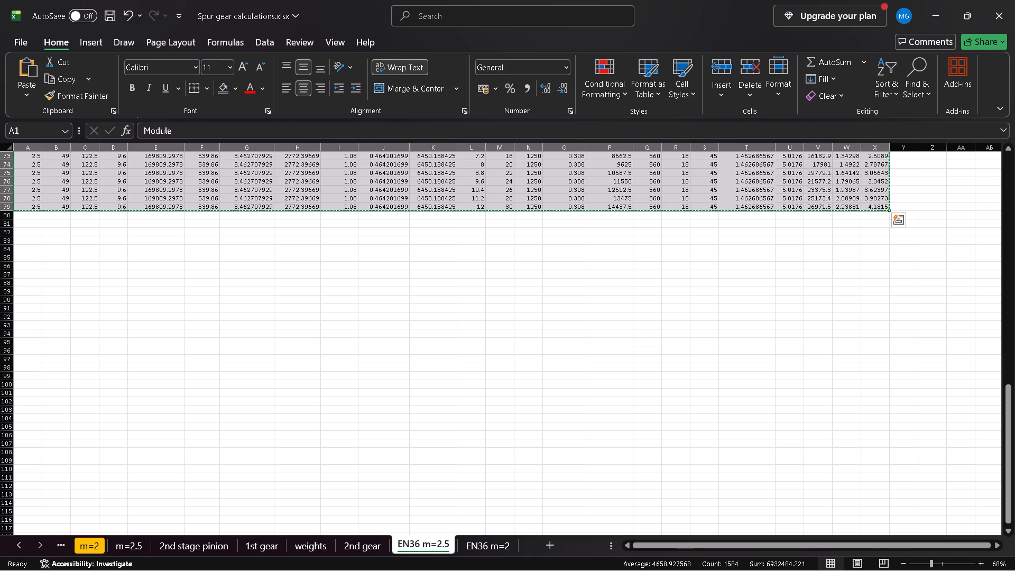
left_click(491, 543)
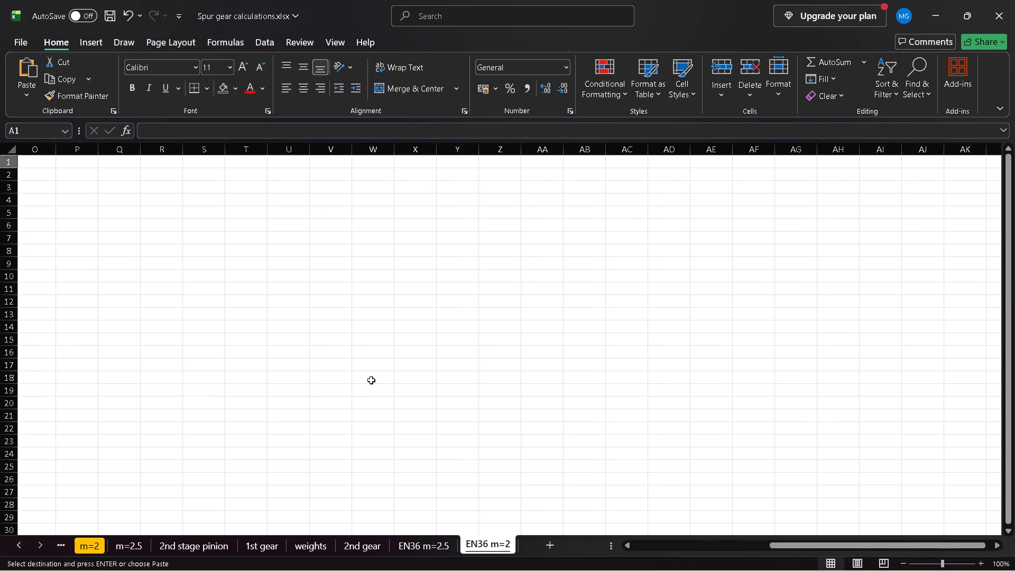
scroll(368, 379, "up", 5)
left_click(50, 162)
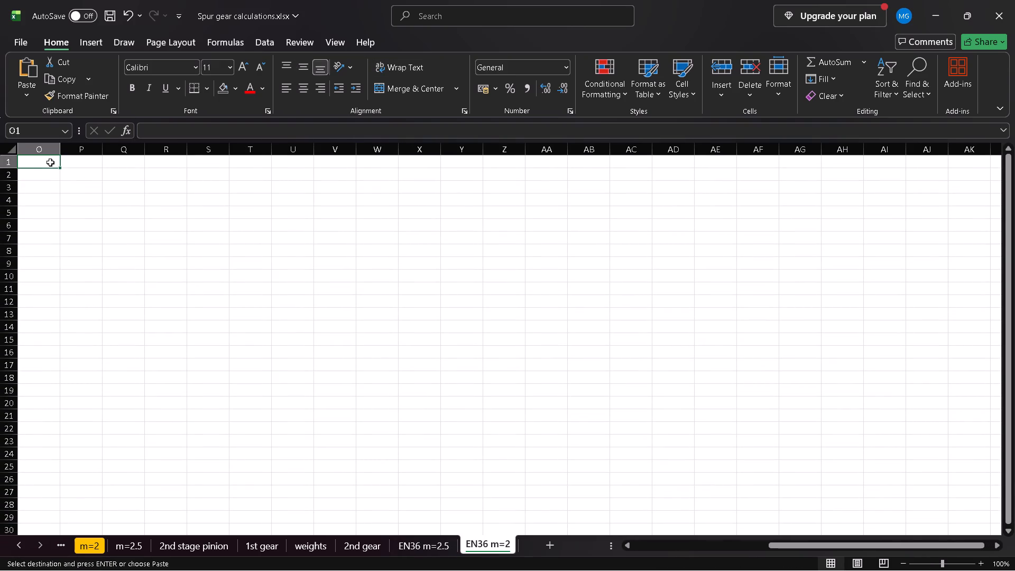
key("ctrl+v")
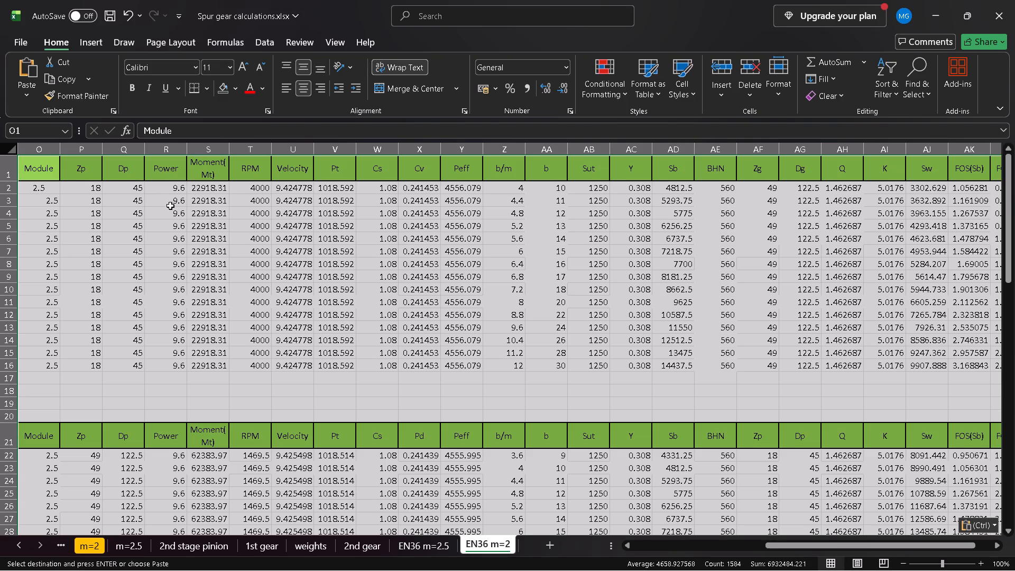
Set Module to 2 in every row of the first and second gear tables on the EN36 m=2 sheet.
left_click(50, 190)
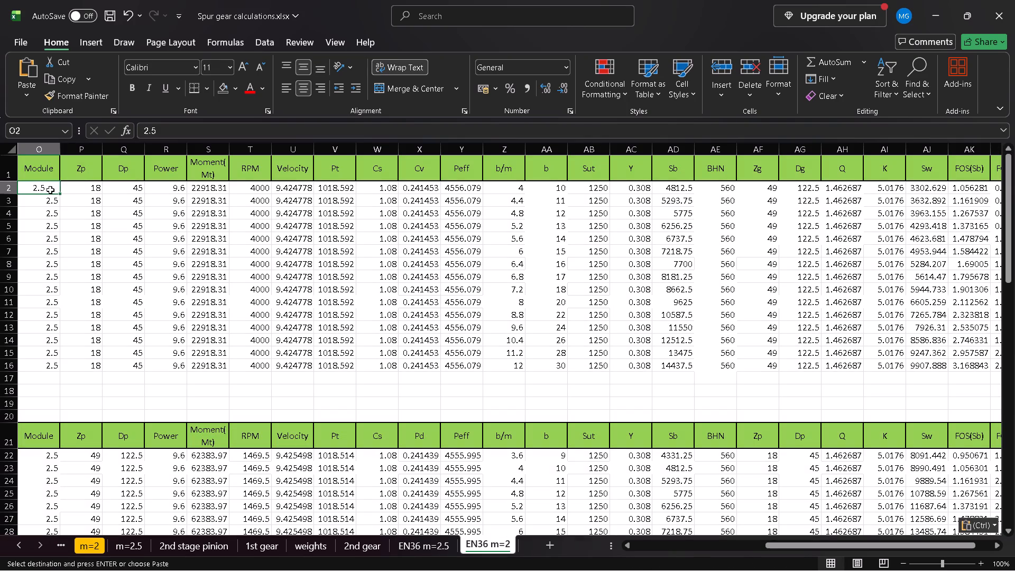
key("2")
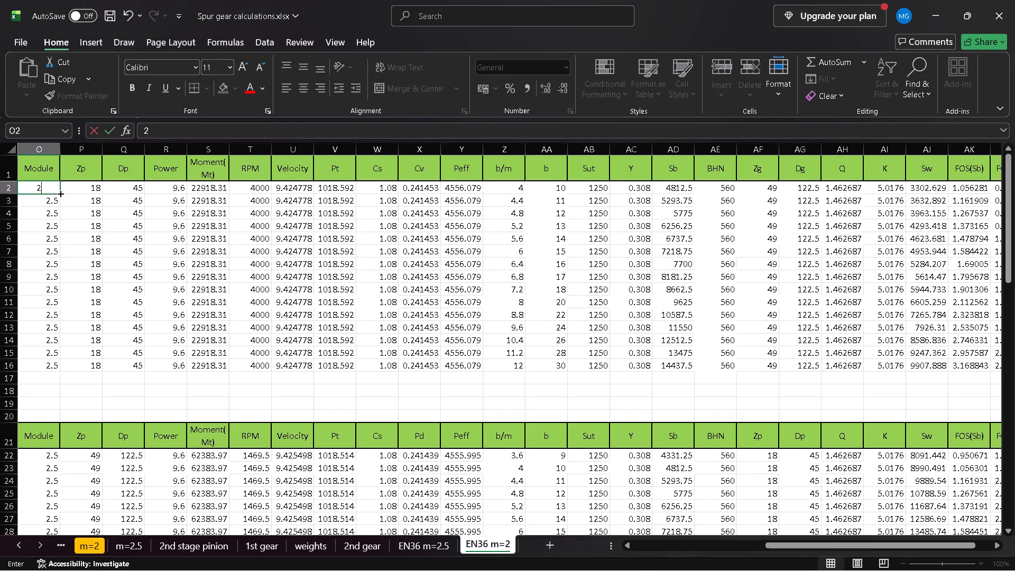
double_click(60, 193)
scroll(60, 193, "down", 2)
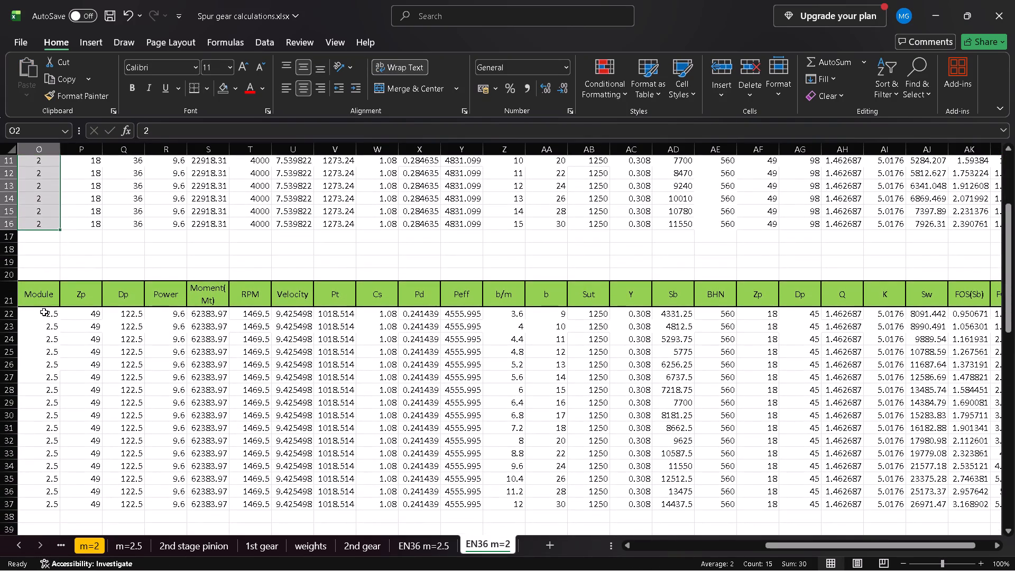
left_click(43, 314)
key("2")
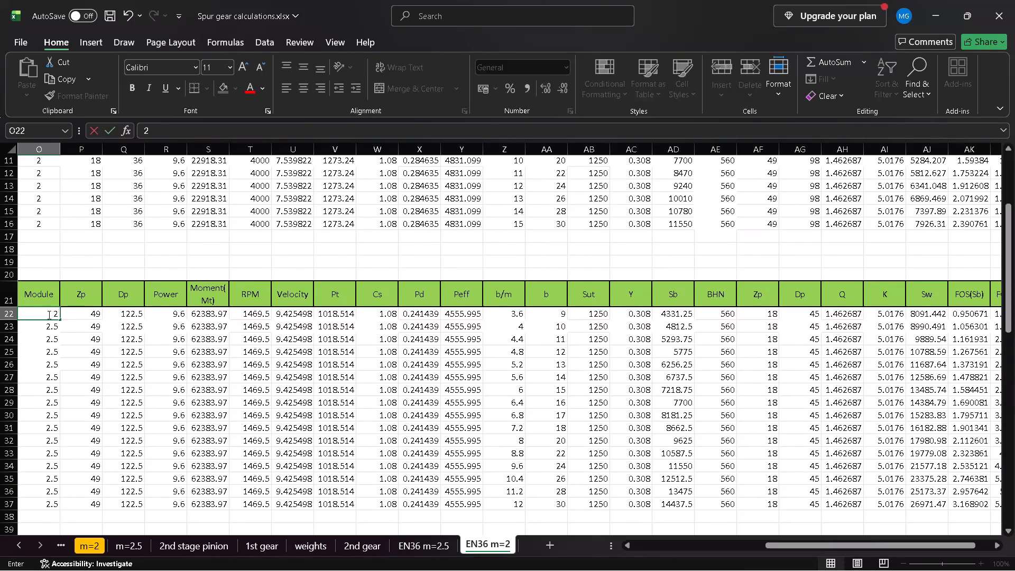
double_click(60, 319)
Set Module to 2 in every row of the third and fourth gear tables, starting at rows 44 and 64.
scroll(60, 319, "down", 1)
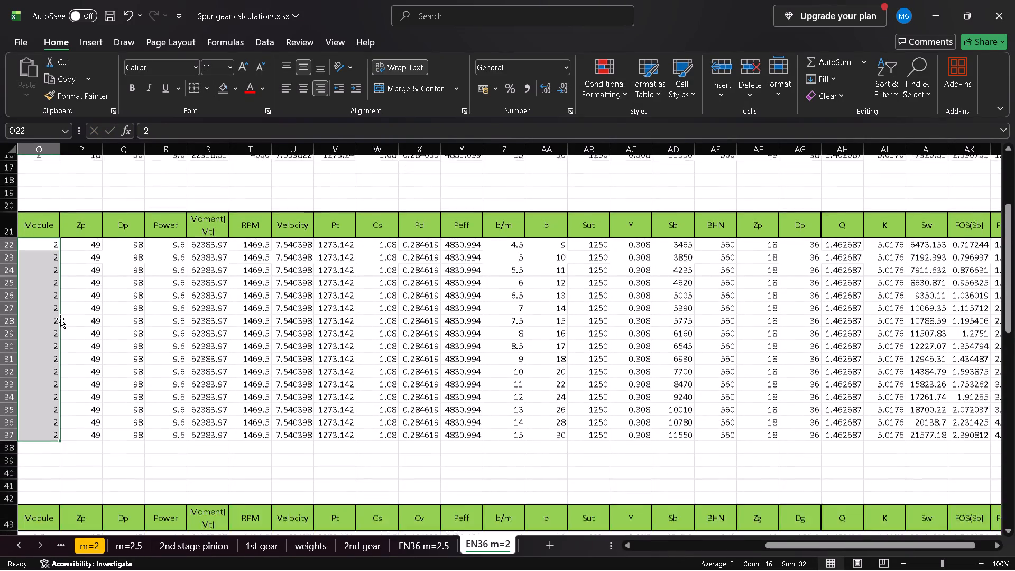
scroll(60, 319, "down", 2)
left_click(54, 447)
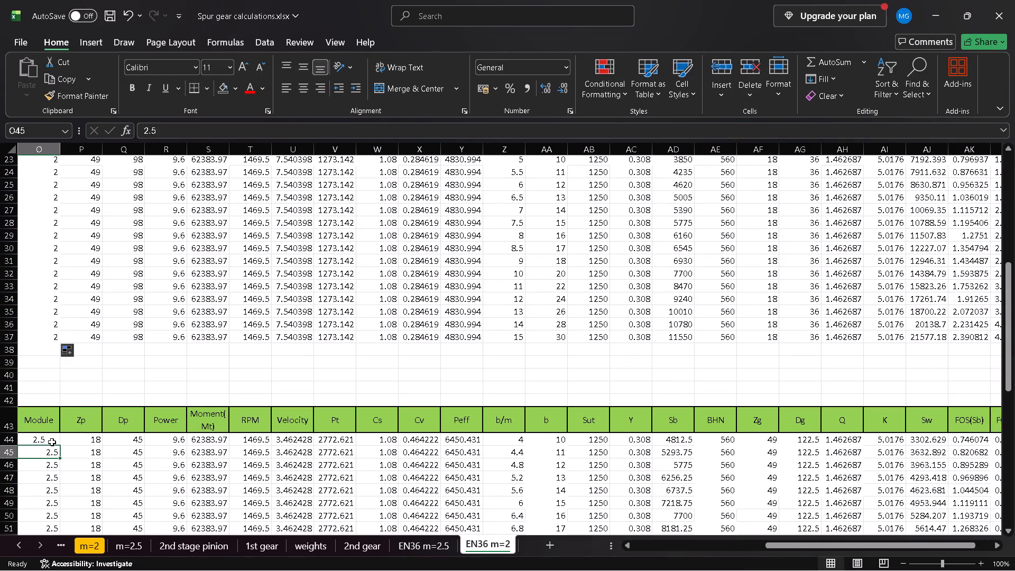
left_click(52, 442)
key("2")
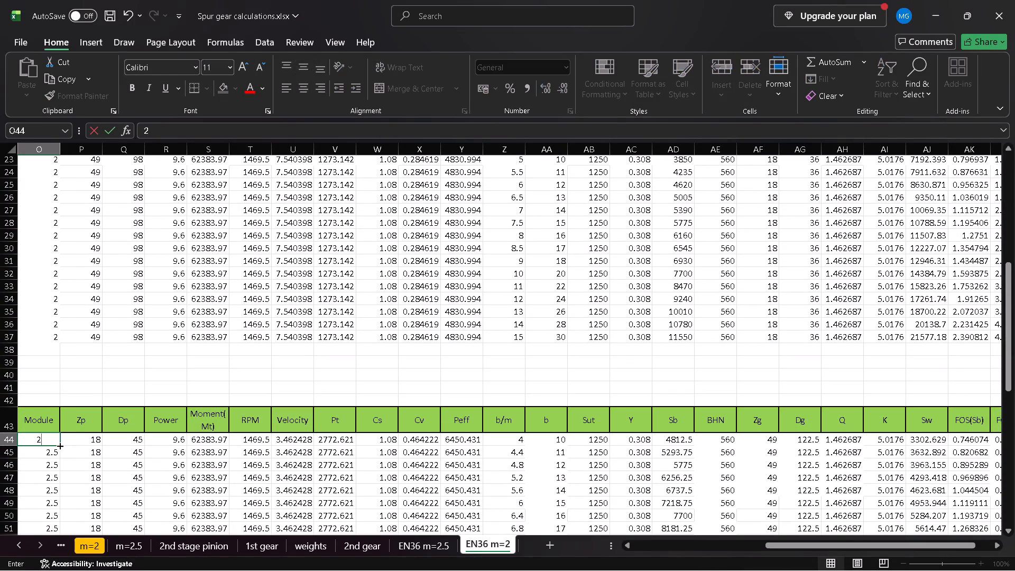
double_click(59, 446)
scroll(59, 446, "down", 4)
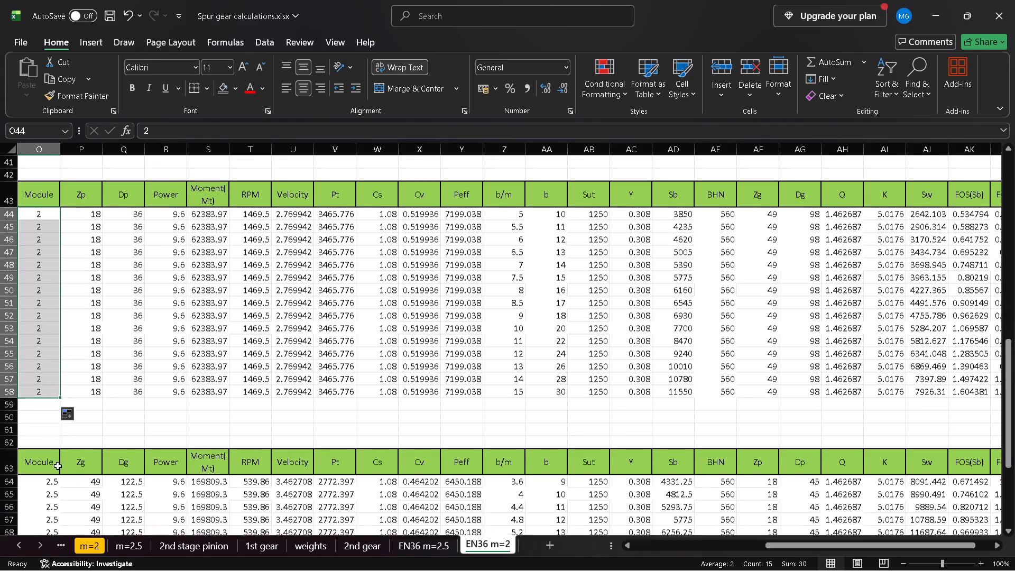
scroll(58, 466, "down", 1)
left_click(51, 387)
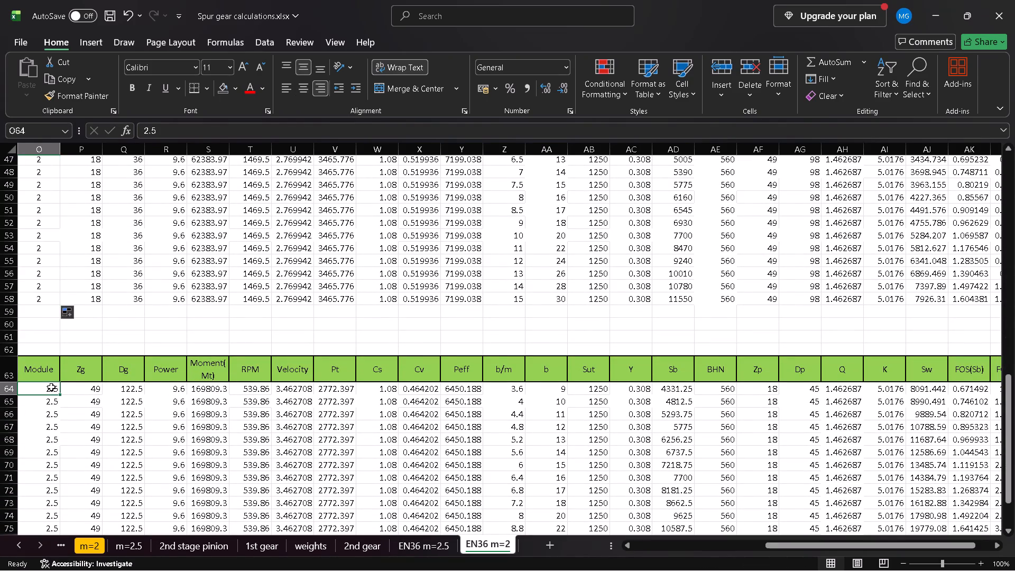
key("2")
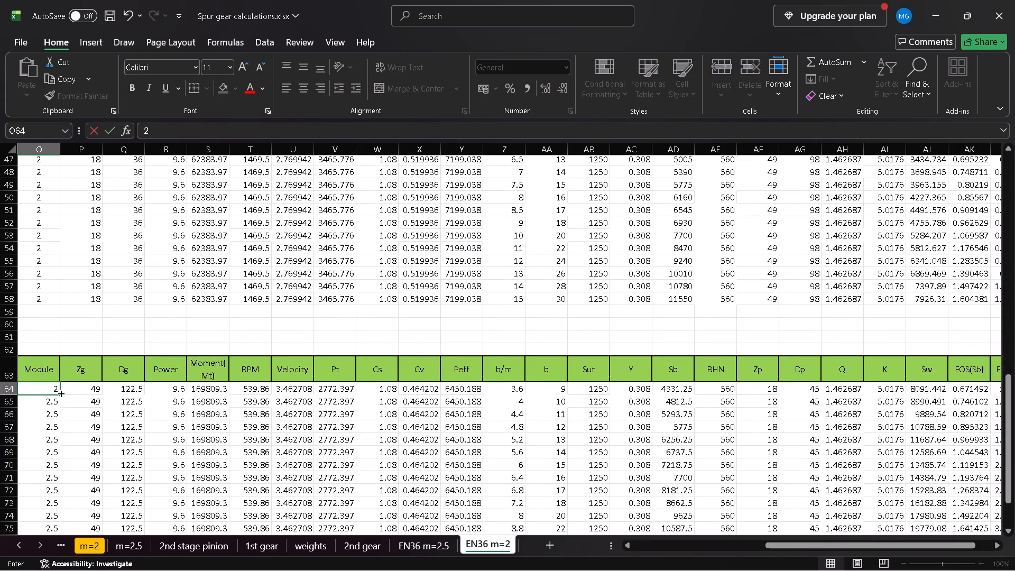
double_click(60, 393)
In the first gear table, set Zp to 23 in all rows and enter 46 as Dp in row 2.
scroll(60, 393, "down", 3)
scroll(60, 393, "up", 4)
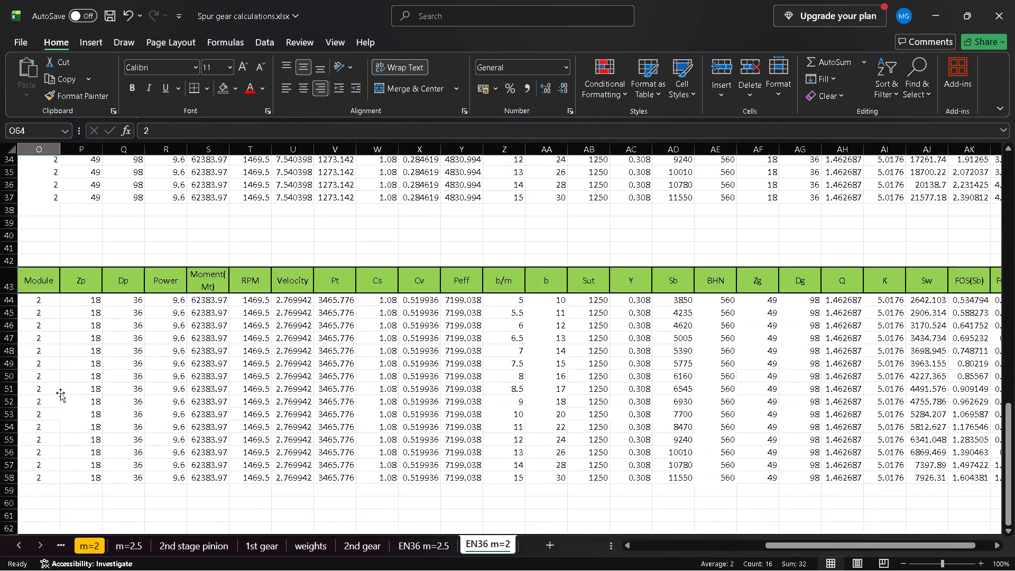
scroll(60, 393, "up", 4)
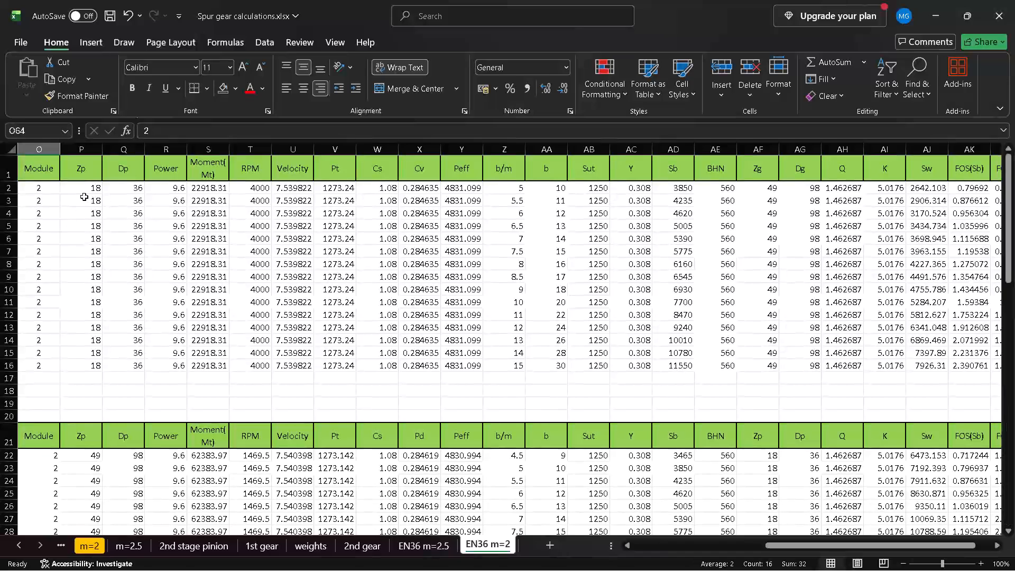
left_click(88, 186)
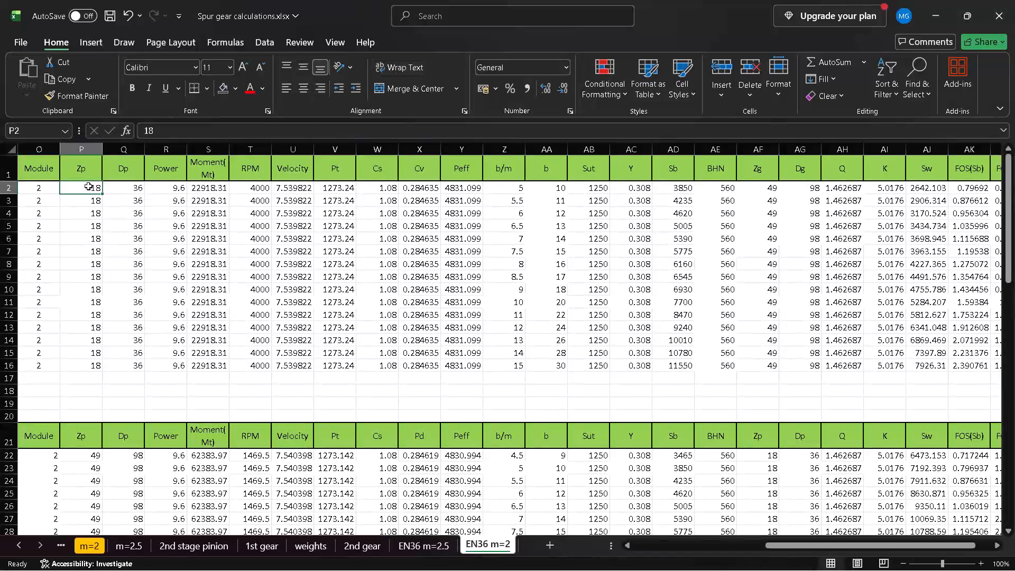
type("23")
left_click(121, 186)
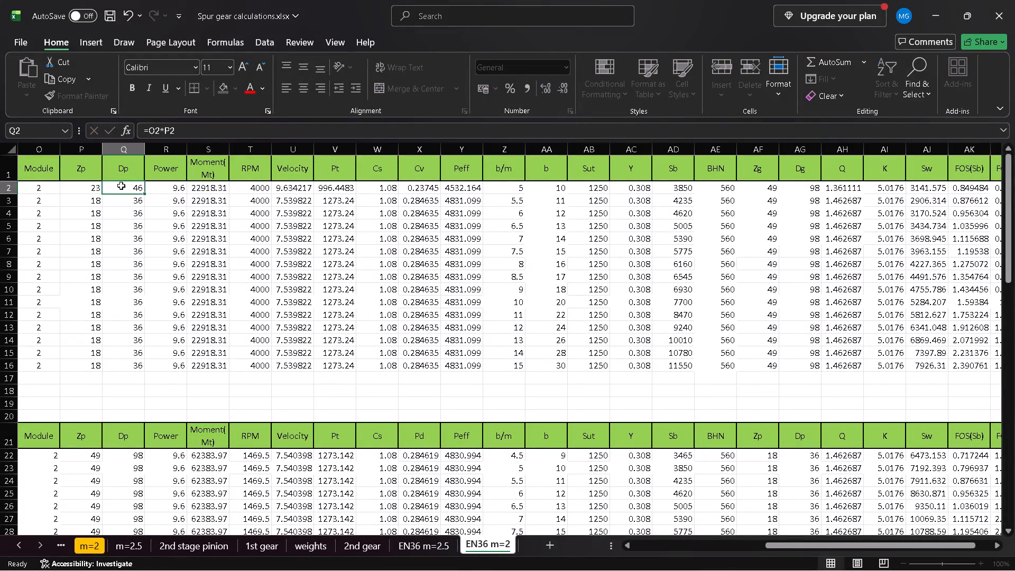
key("4")
key("6")
left_click(97, 191)
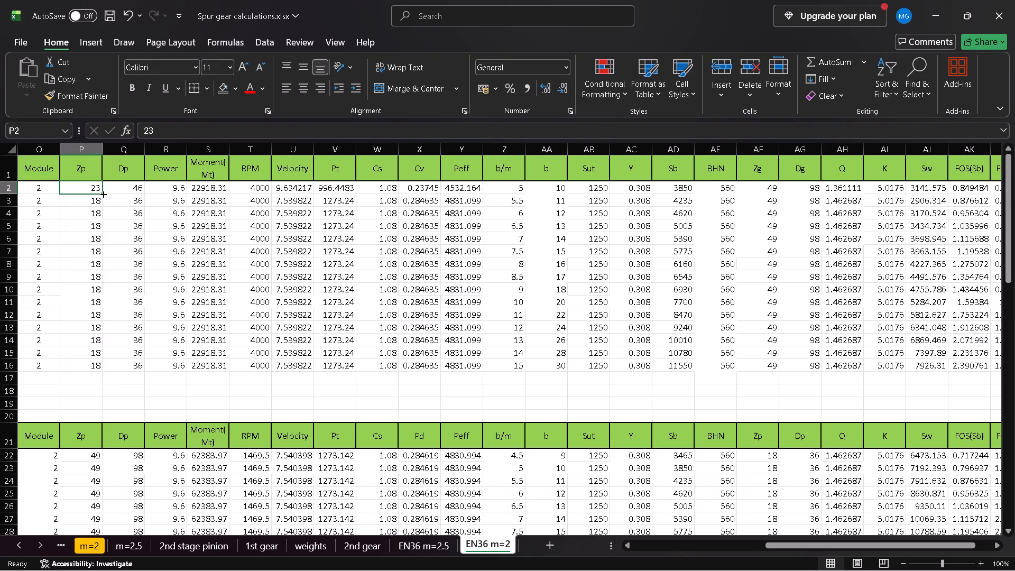
double_click(103, 194)
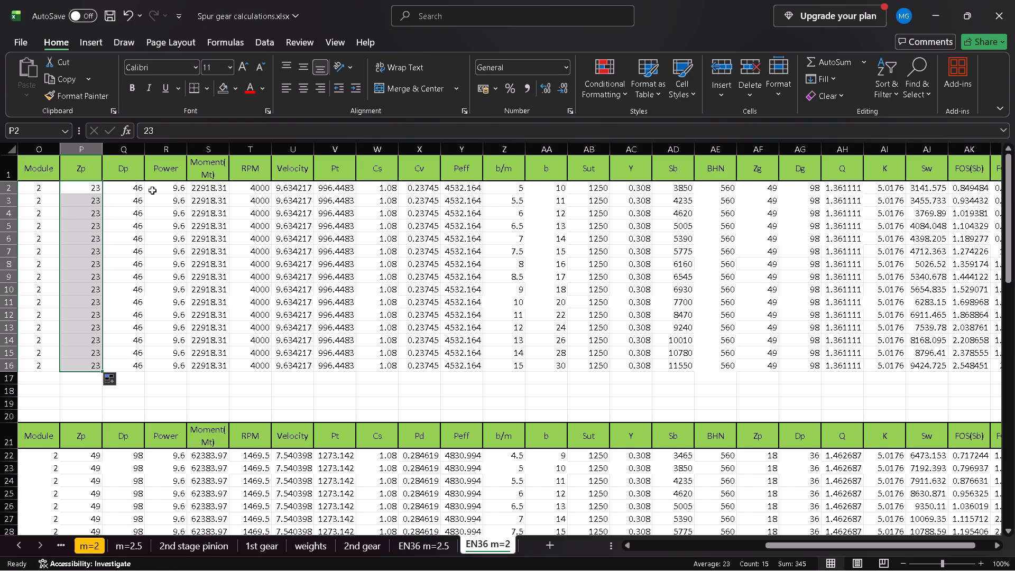
In the second gear table, set the first Zp column to 63 in all rows and enter 126 as Dp in row 22.
scroll(152, 190, "down", 1)
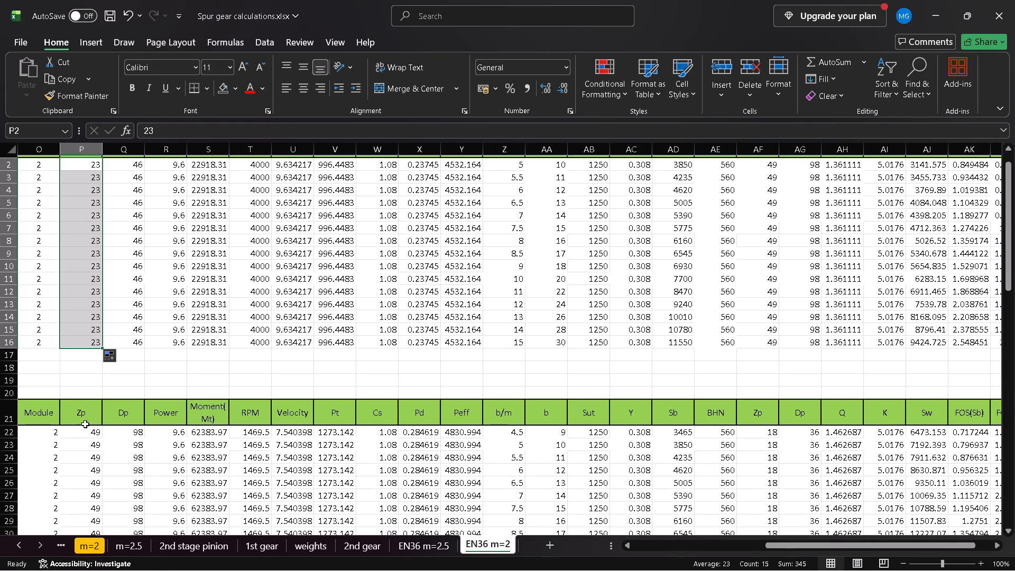
left_click(86, 429)
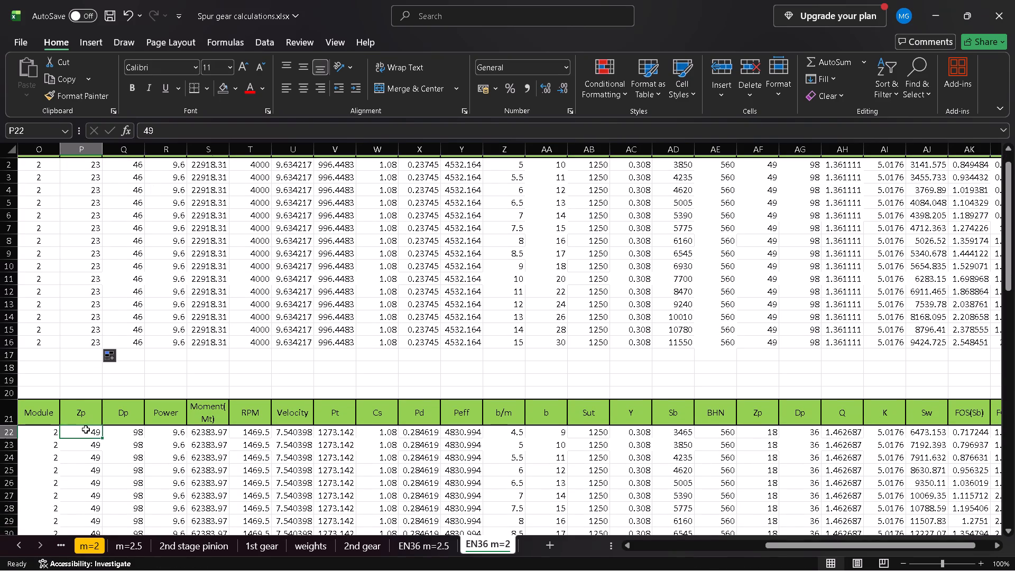
type("63")
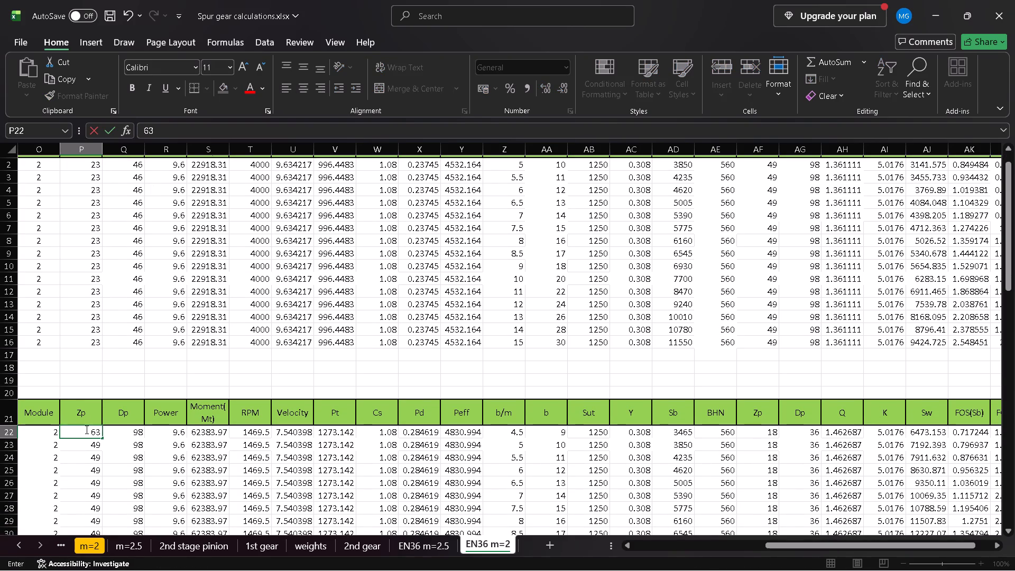
left_click(124, 433)
type("126")
left_click(94, 430)
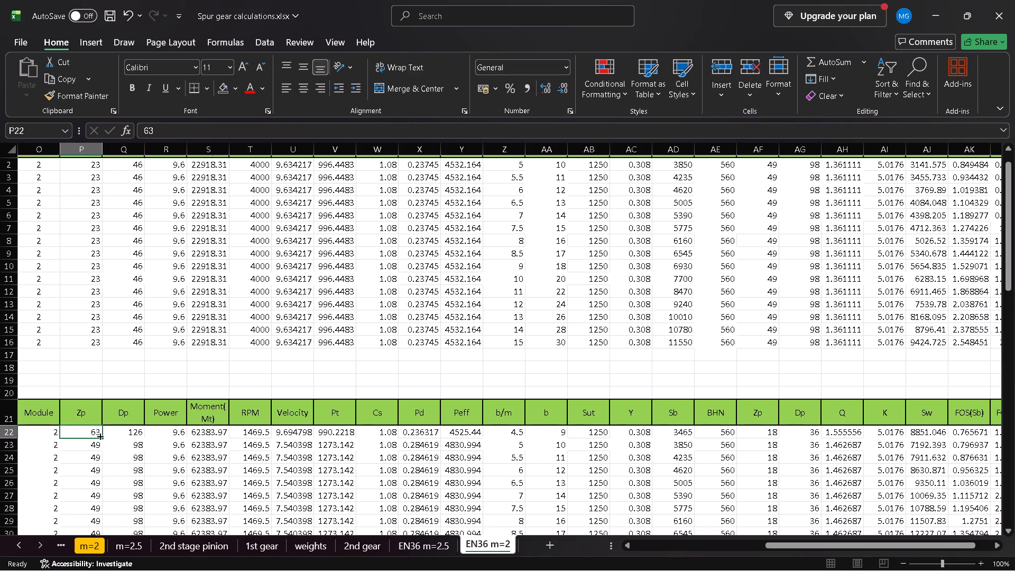
double_click(103, 437)
In the third gear table, set Zp to 23 in all rows and enter 46 as Dp in row 44.
scroll(103, 437, "down", 2)
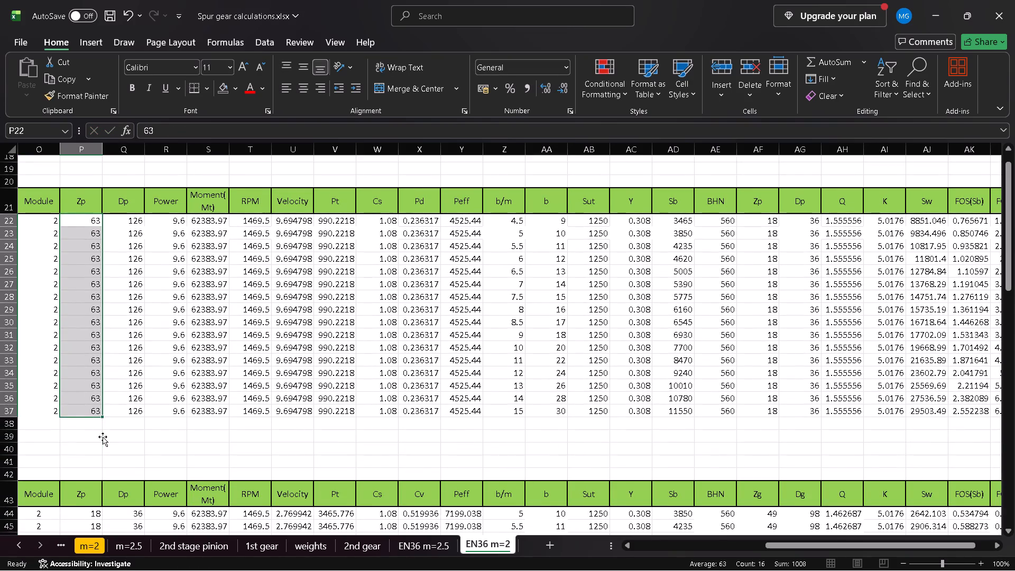
scroll(103, 437, "down", 2)
left_click(97, 434)
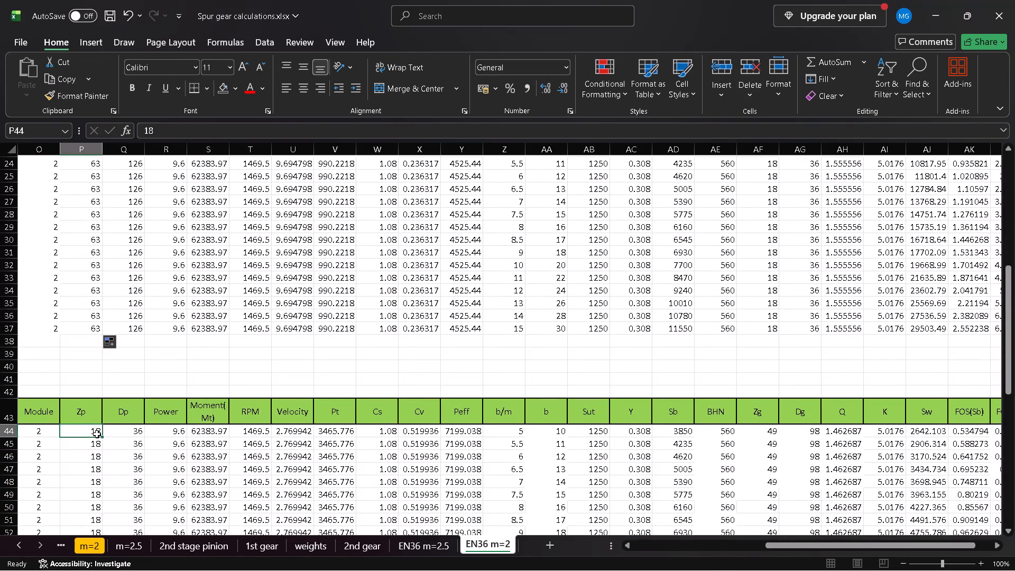
type("23")
left_click(116, 434)
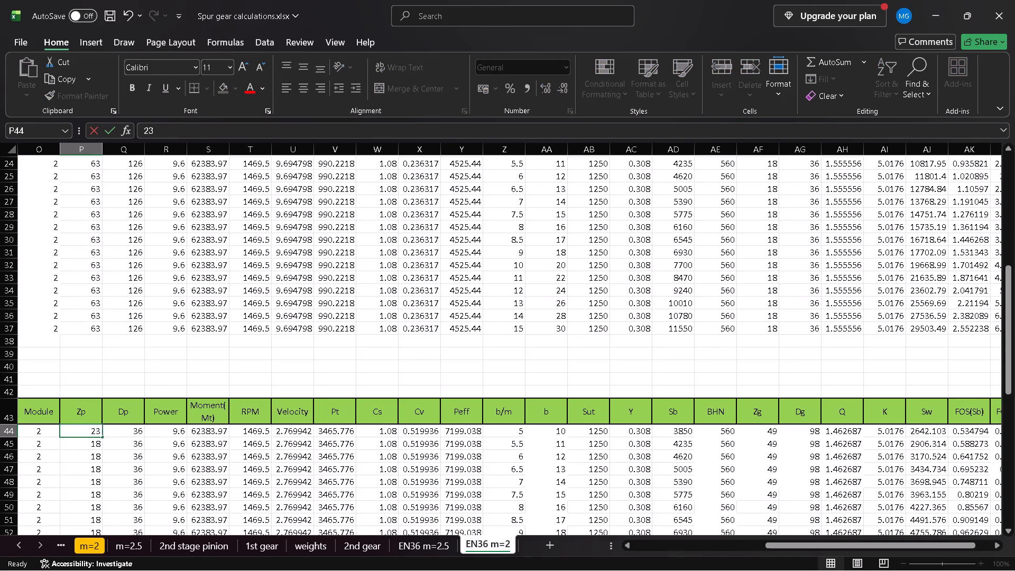
key("4")
key("6")
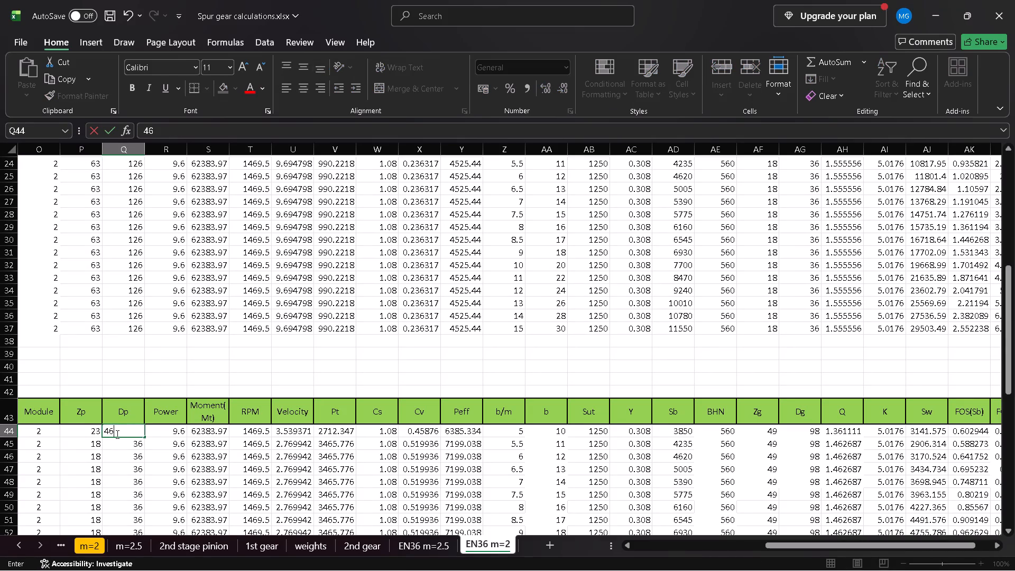
left_click(95, 428)
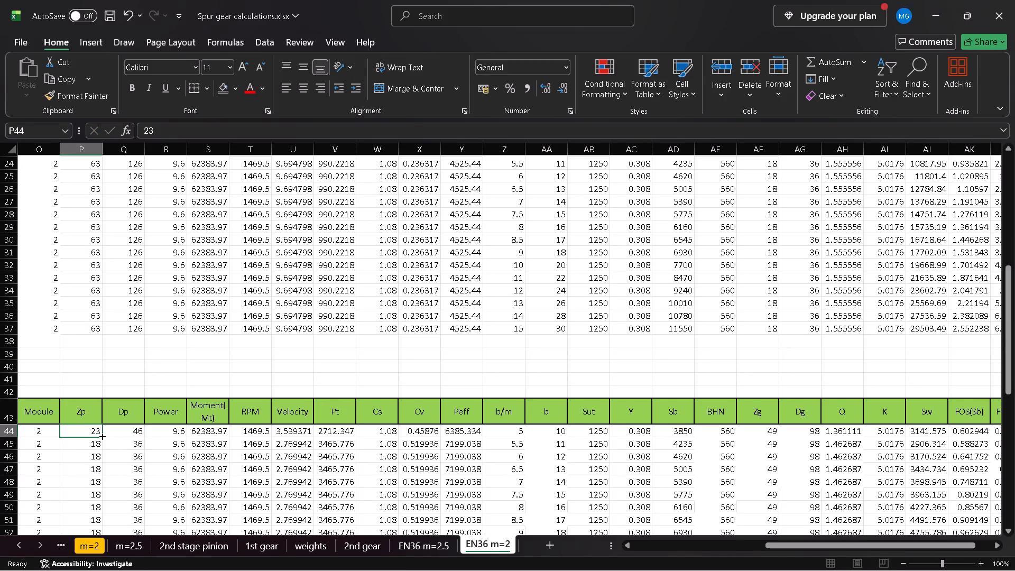
double_click(101, 436)
In the fourth gear table, set Zg to 63 in all rows and enter 126 as Dg in row 64.
scroll(101, 436, "down", 3)
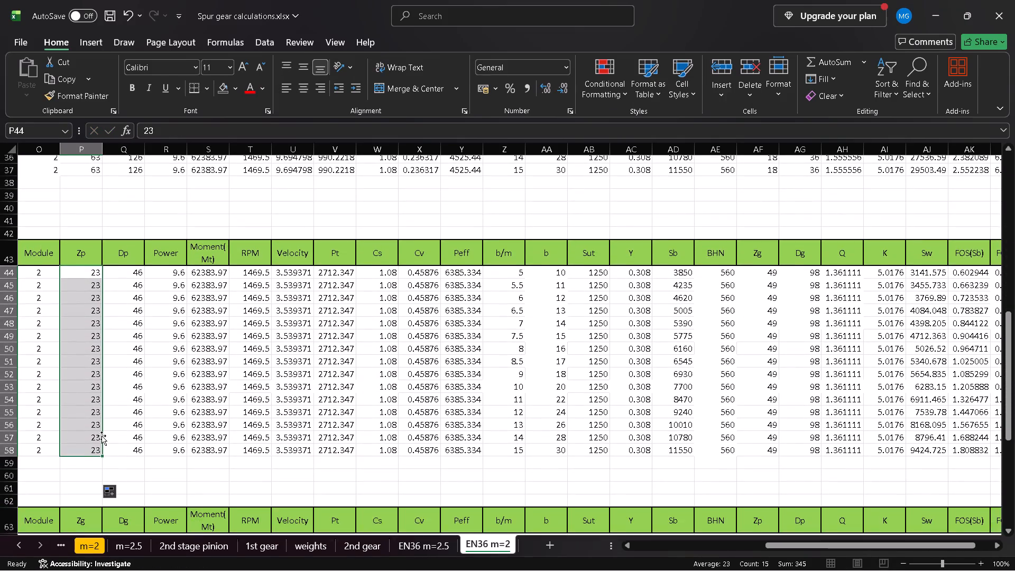
scroll(101, 436, "down", 2)
left_click(98, 434)
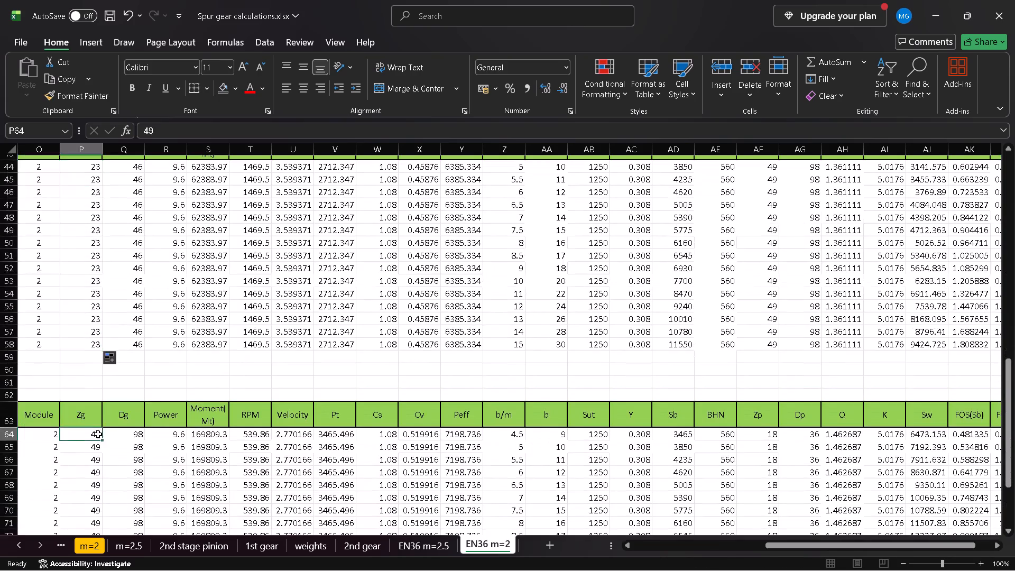
key("5")
key("BackSpace")
type("63")
left_click(124, 435)
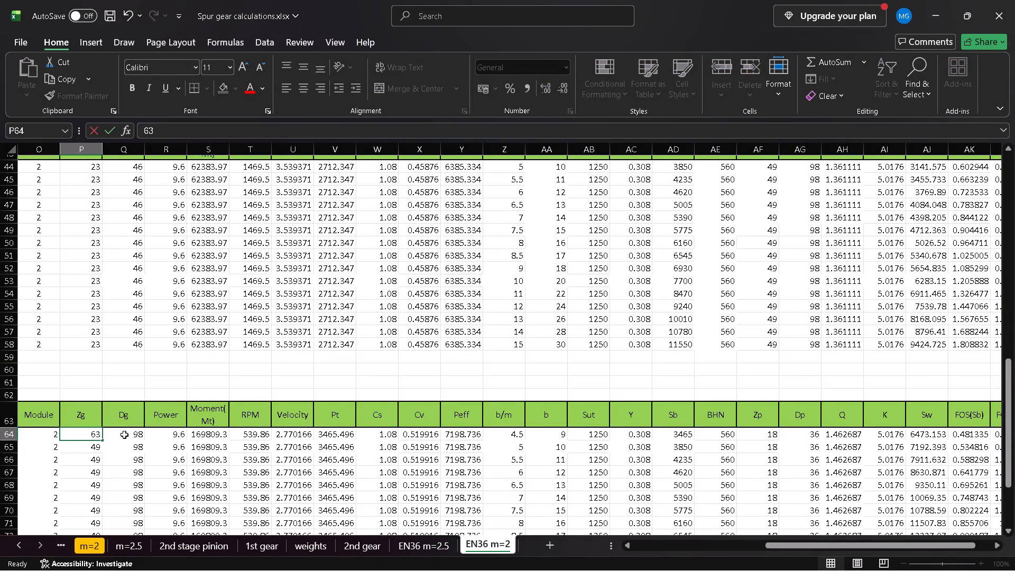
type("126")
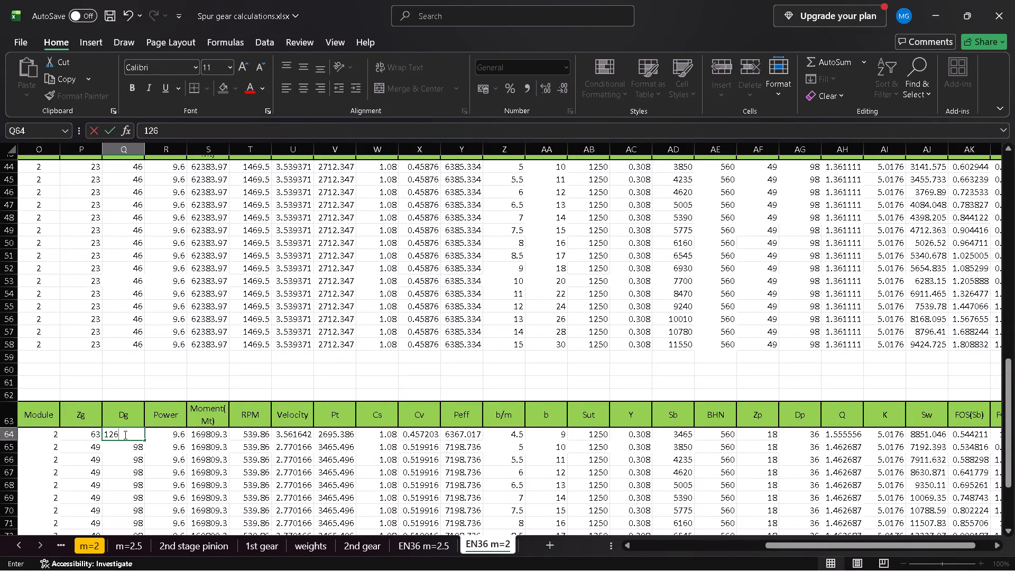
left_click(79, 430)
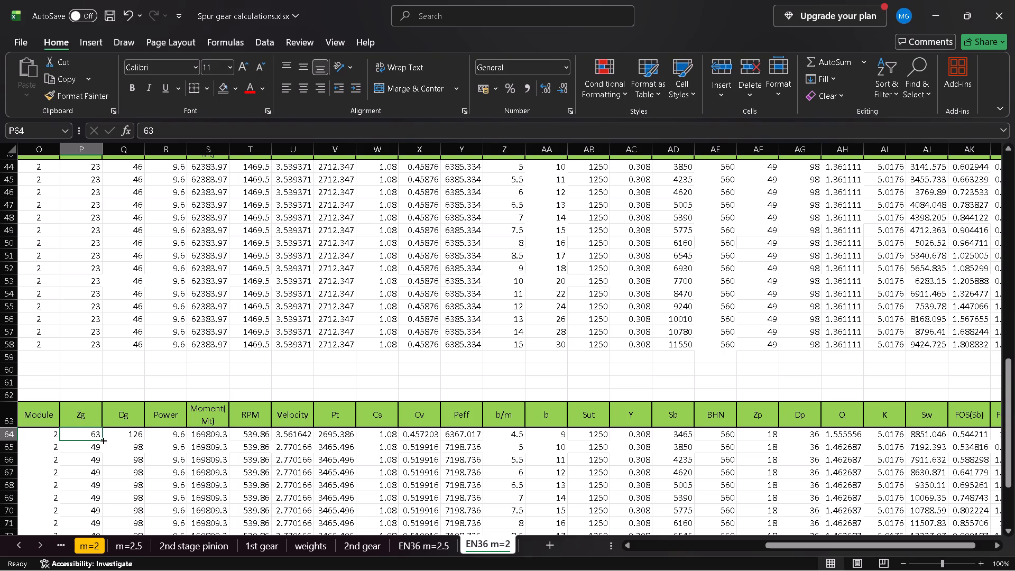
double_click(103, 440)
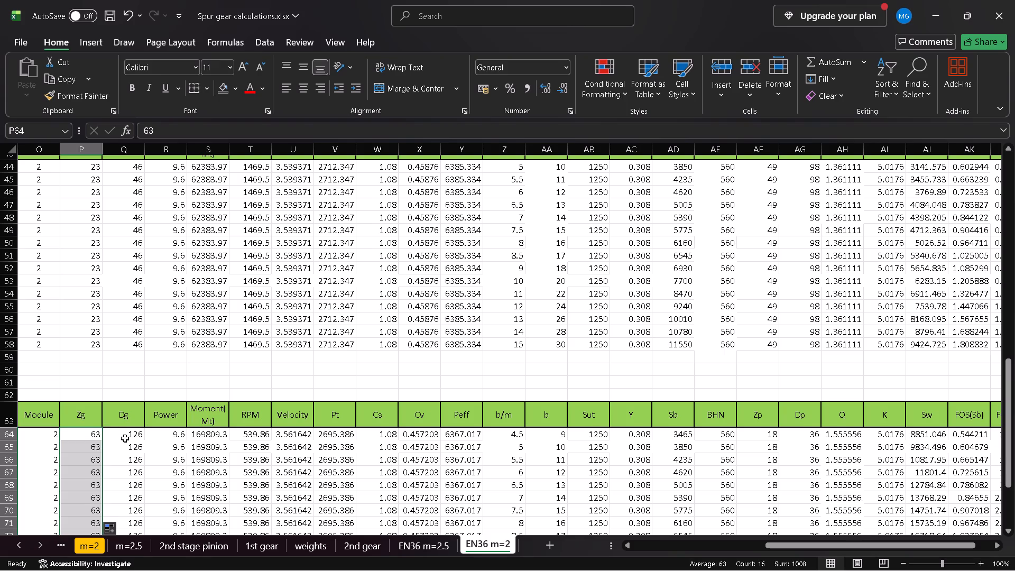
scroll(144, 485, "down", 2)
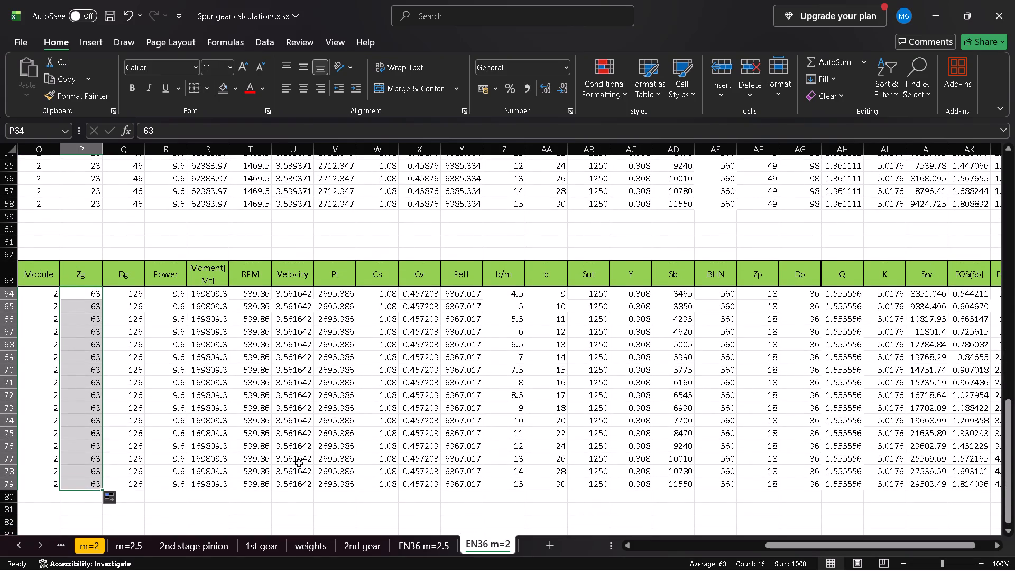
Review the FOS(Sb) and FOS(Sw) columns of the fourth and third gear tables.
scroll(307, 459, "left", 5)
scroll(307, 459, "up", 1)
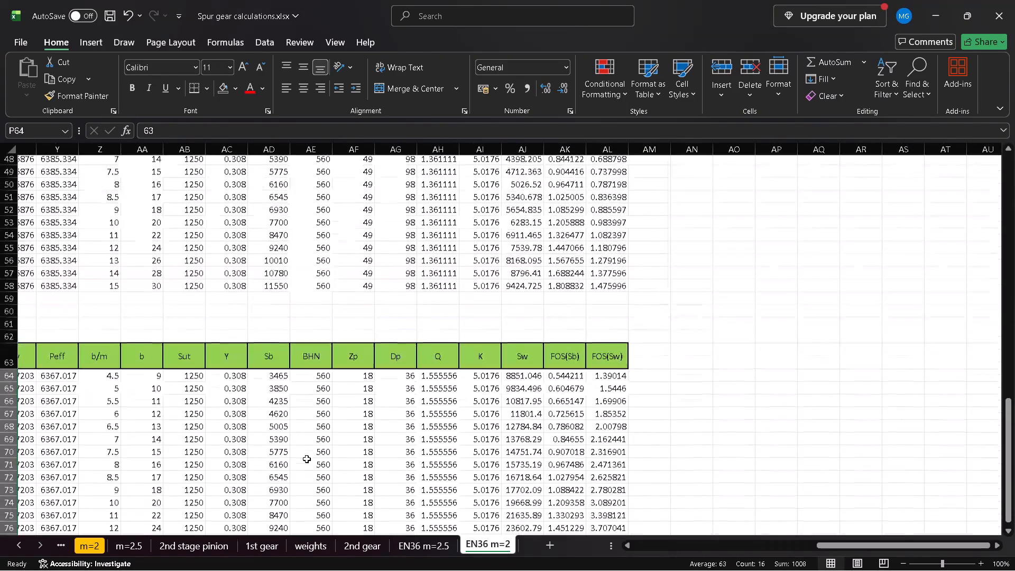
scroll(307, 459, "up", 1)
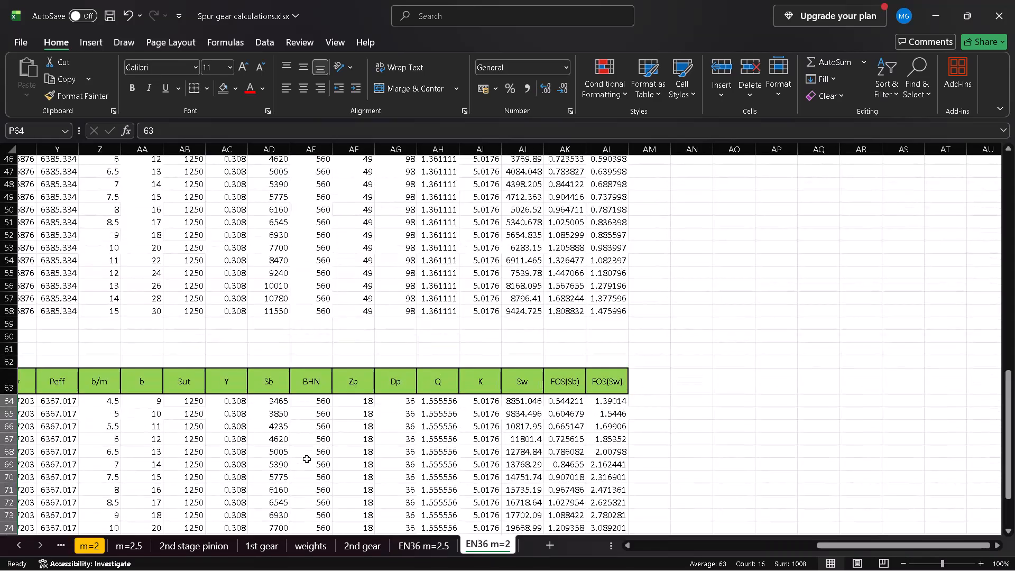
scroll(307, 459, "up", 1)
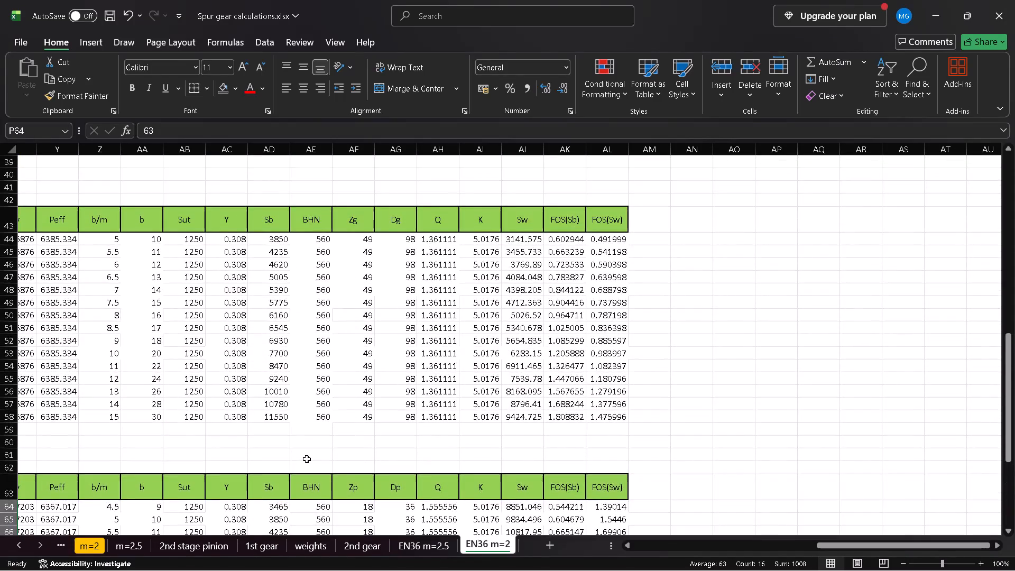
scroll(307, 459, "up", 1)
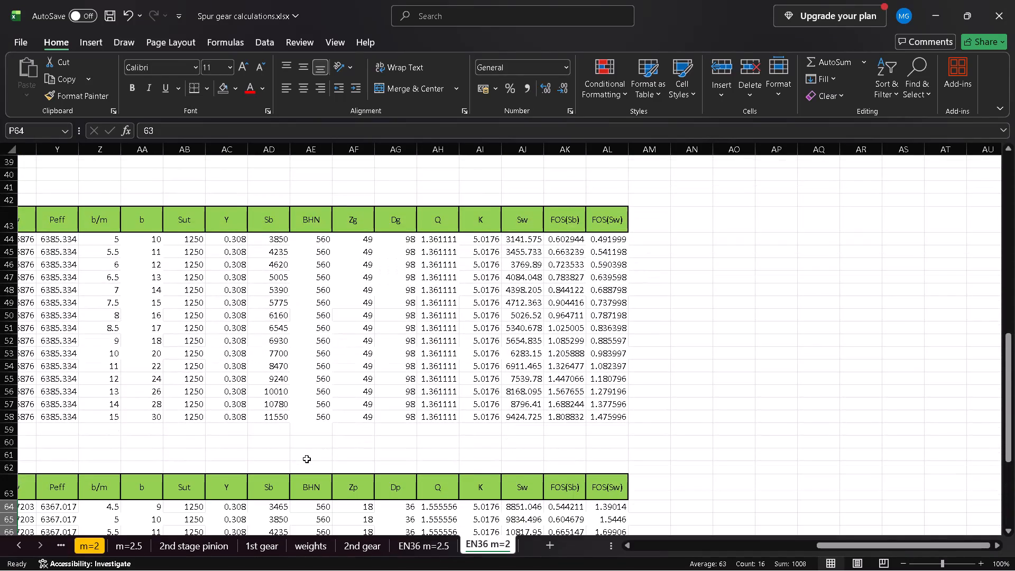
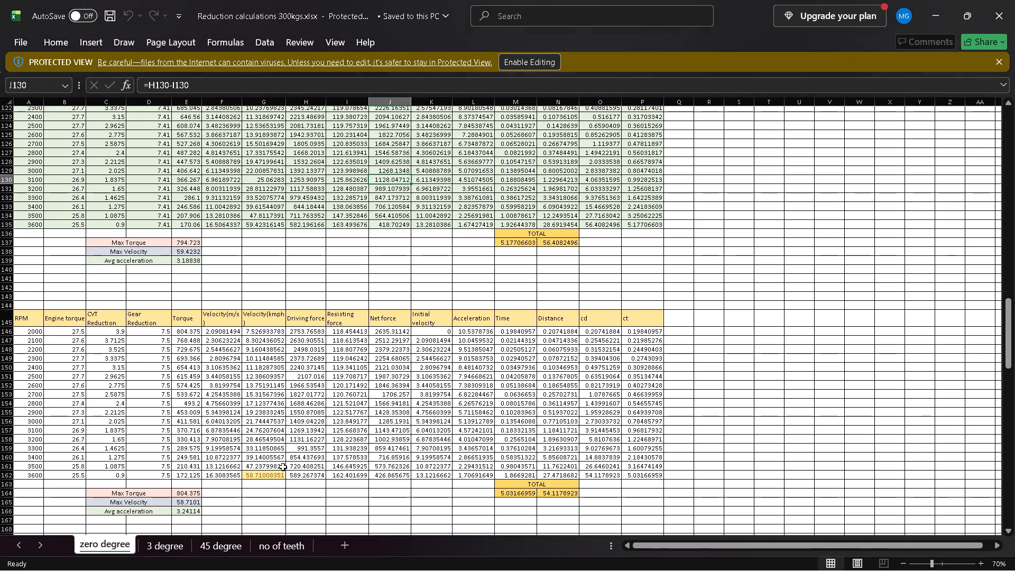
Examine the driven/driver ratio table and the tooth counts noted for each reduction on the no of teeth sheet.
left_click(281, 541)
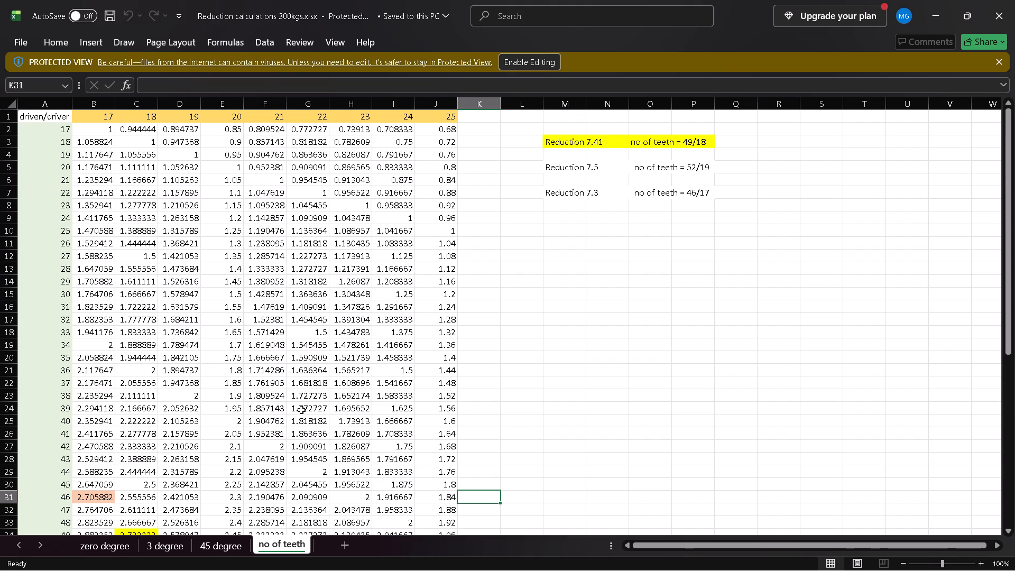
scroll(381, 470, "down", 1)
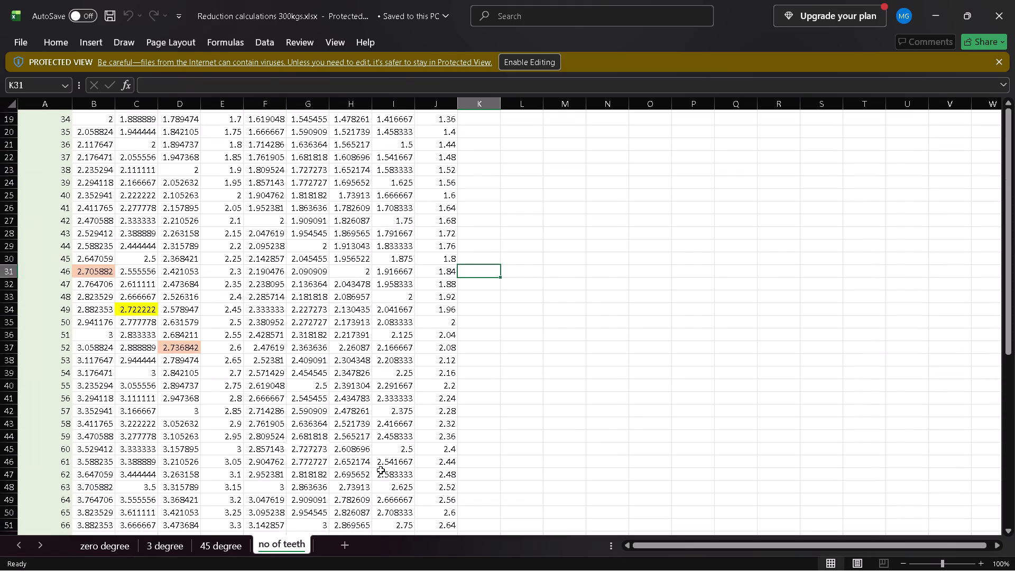
scroll(381, 470, "down", 2)
right_click(381, 470)
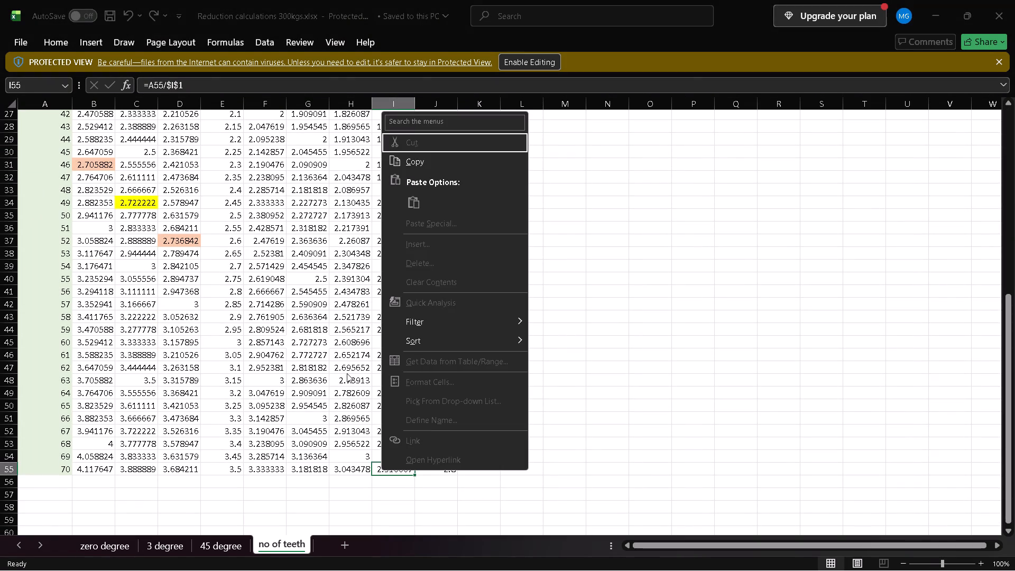
left_click(347, 373)
left_click(348, 381)
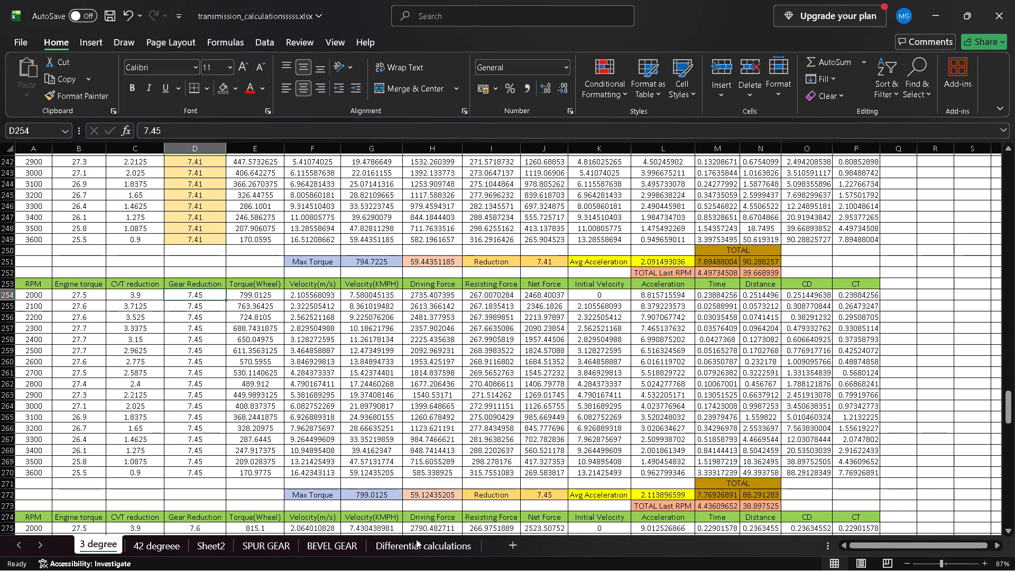
Open the Differential calculations sheet in the transmission calculations workbook to view the differential gear tables.
left_click(412, 541)
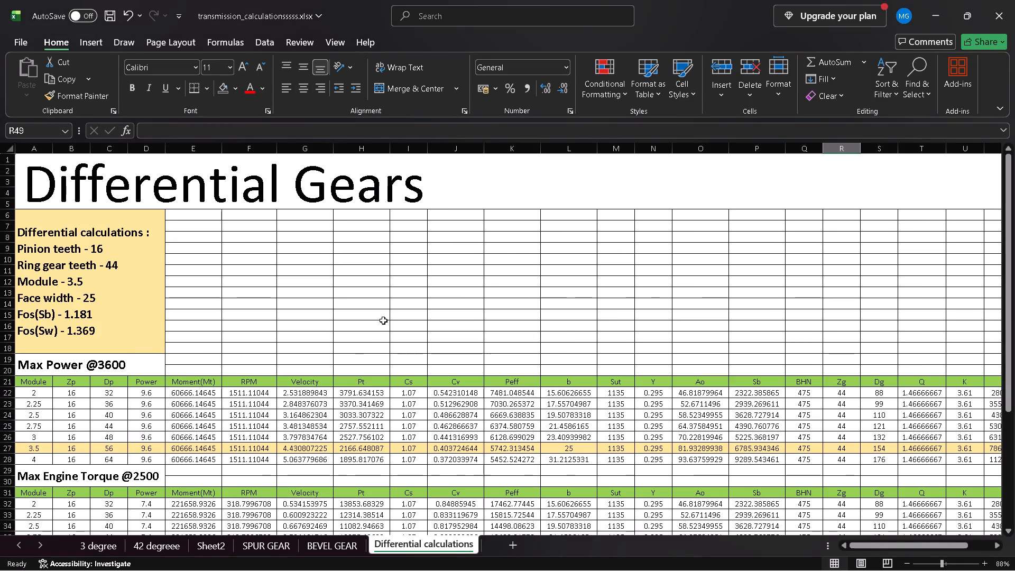
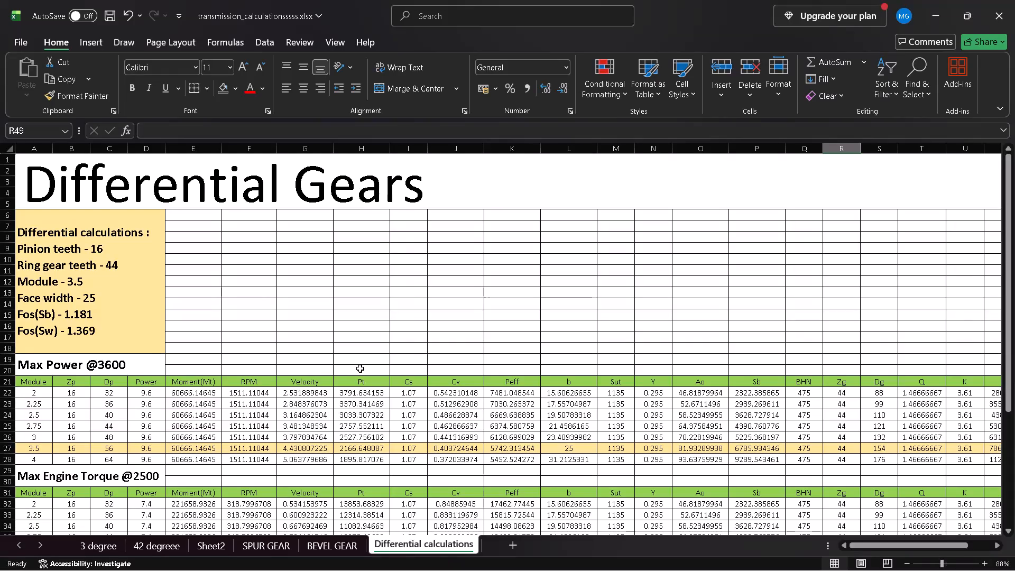
scroll(360, 369, "down", 3)
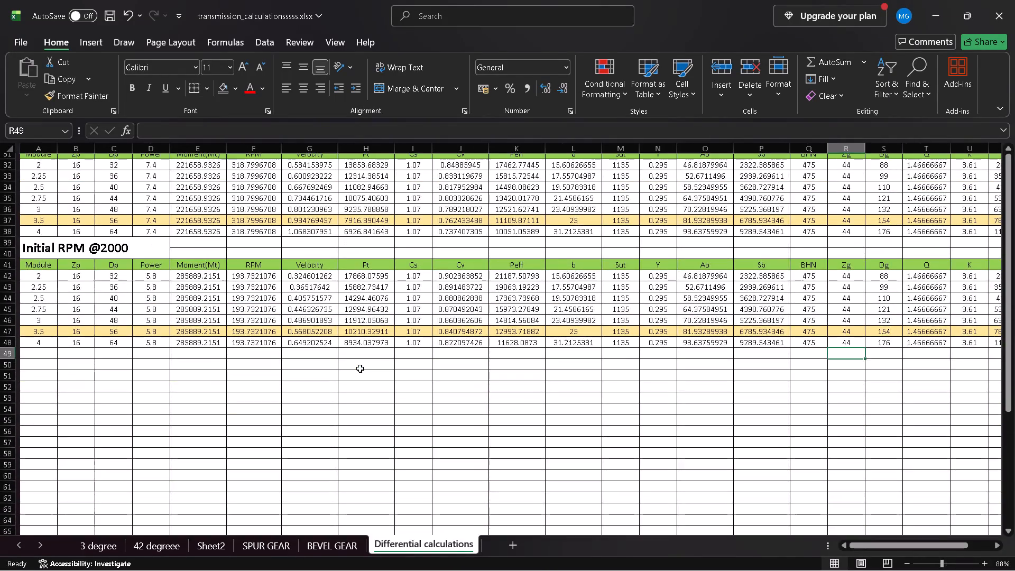
scroll(360, 369, "down", 1)
scroll(360, 369, "up", 4)
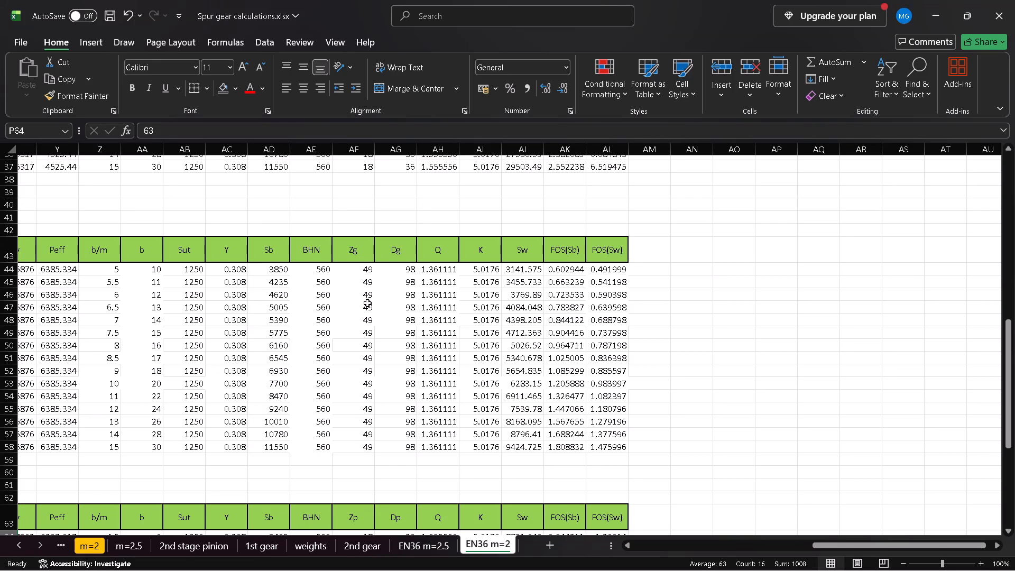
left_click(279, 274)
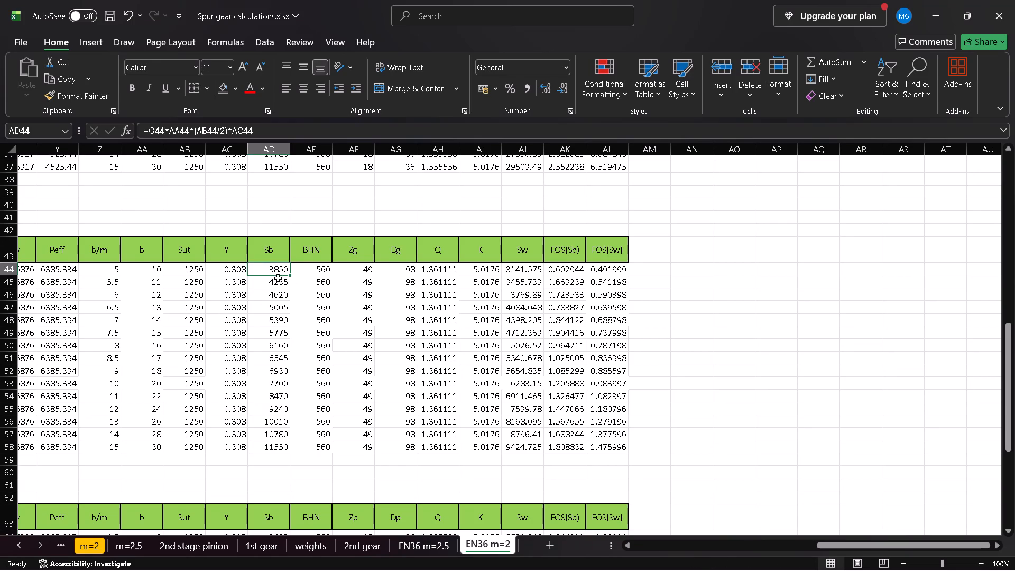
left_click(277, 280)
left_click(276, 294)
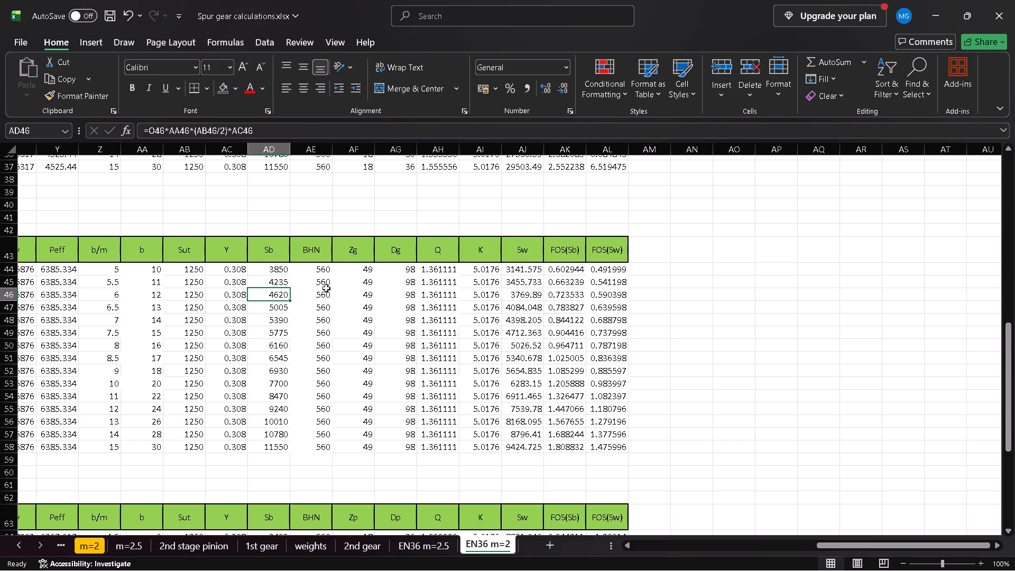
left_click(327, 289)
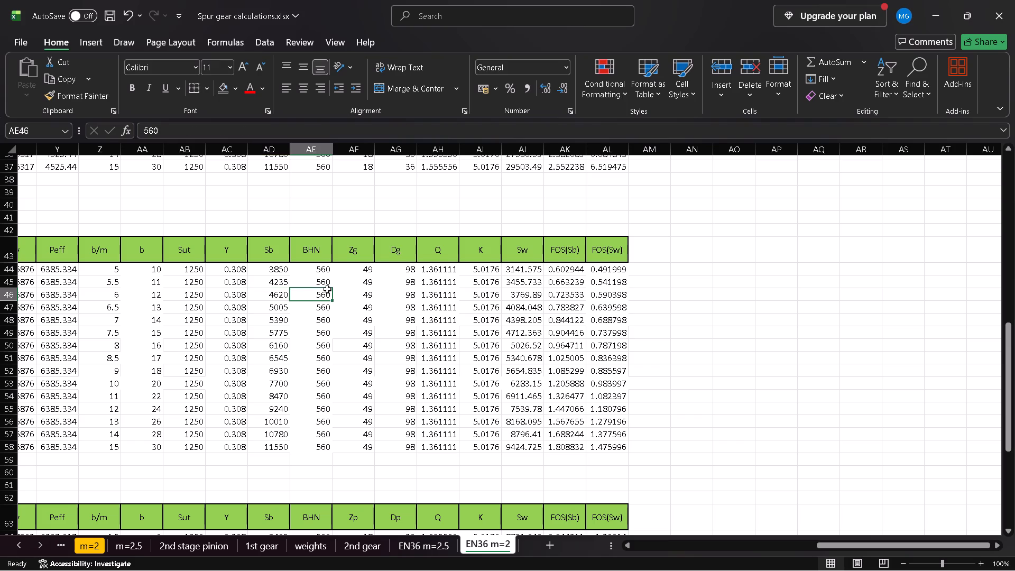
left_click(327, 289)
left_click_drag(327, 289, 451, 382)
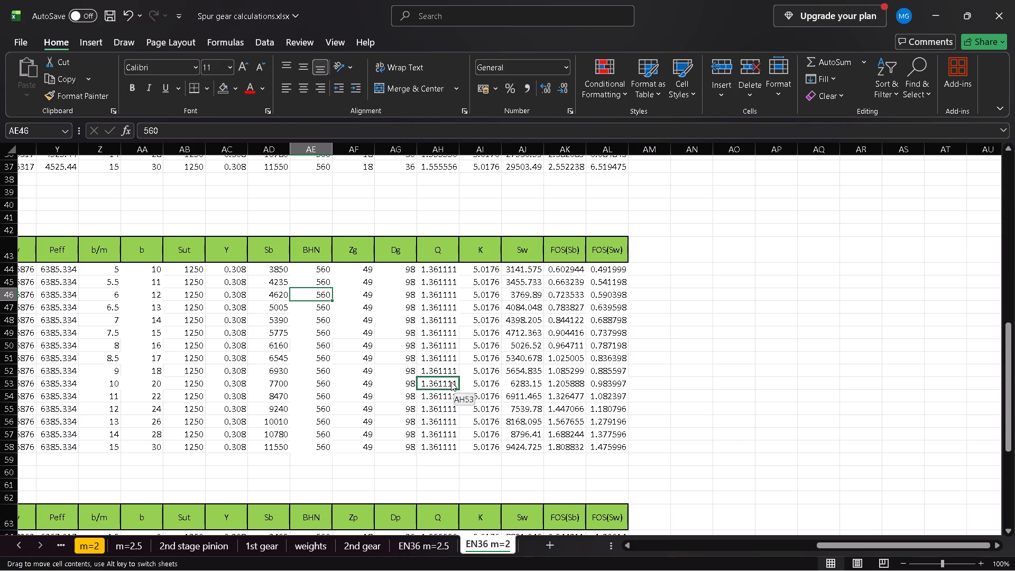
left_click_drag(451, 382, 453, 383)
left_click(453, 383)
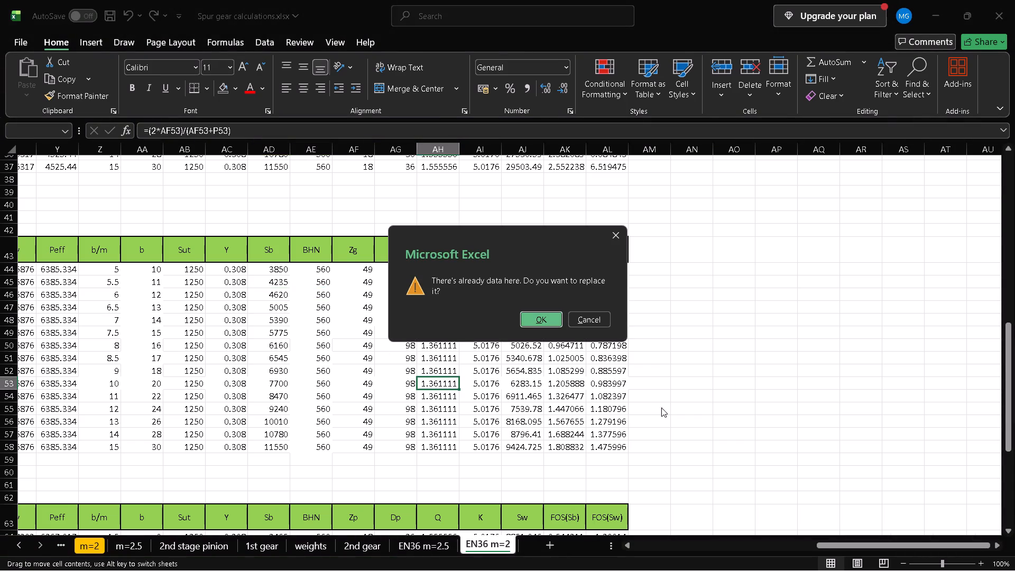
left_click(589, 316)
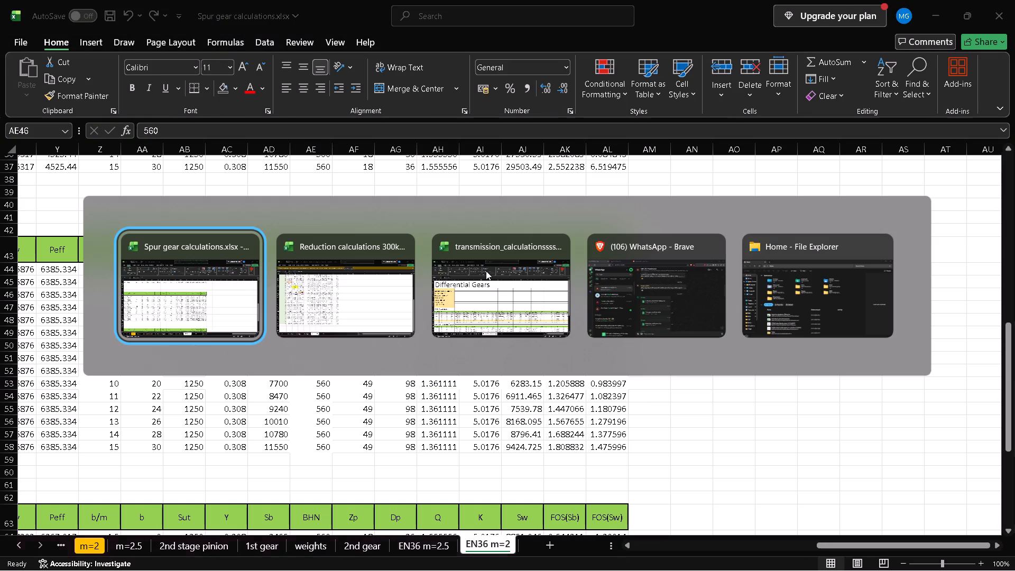
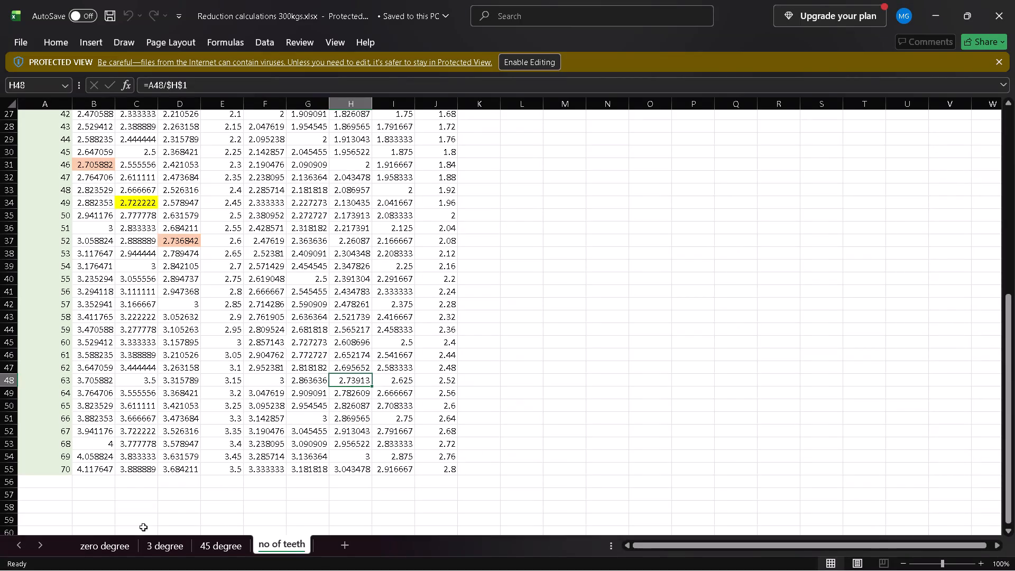
Consult the zero degree sheet's torque, velocity and acceleration tables for the 7.41, 7.5 and 7.6 gear reductions.
left_click(92, 539)
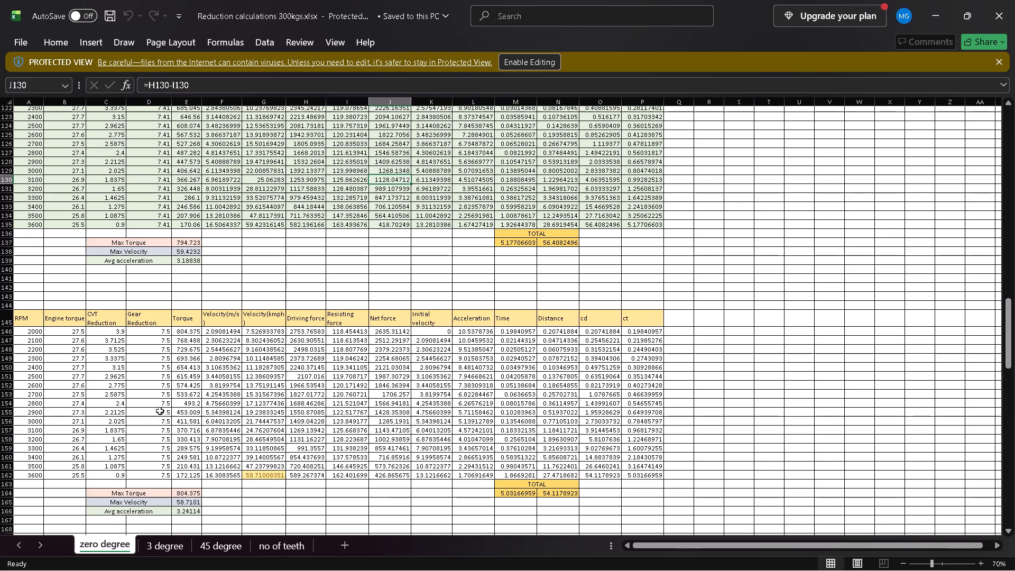
scroll(173, 447, "down", 2)
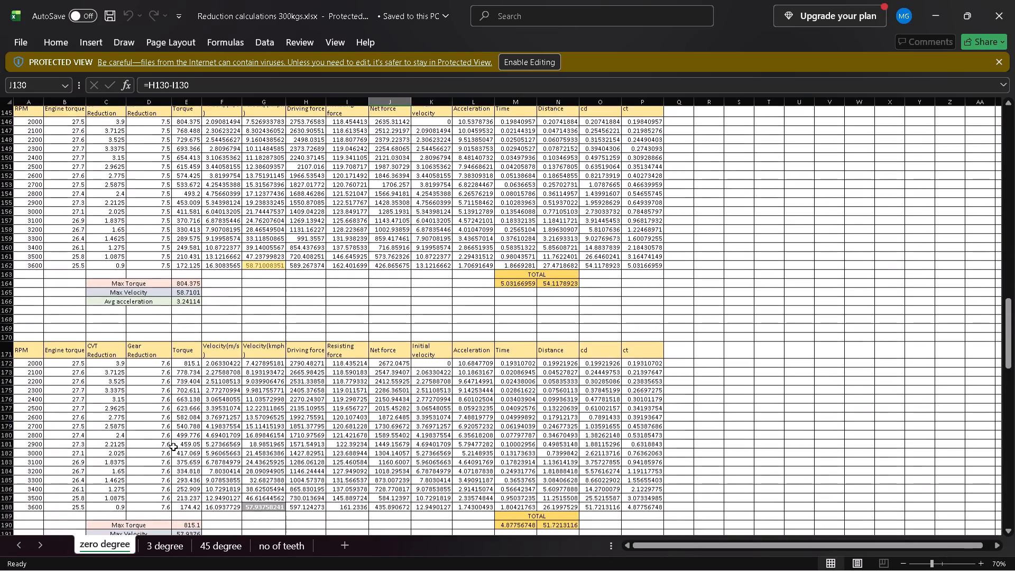
scroll(173, 447, "down", 1)
scroll(173, 447, "up", 2)
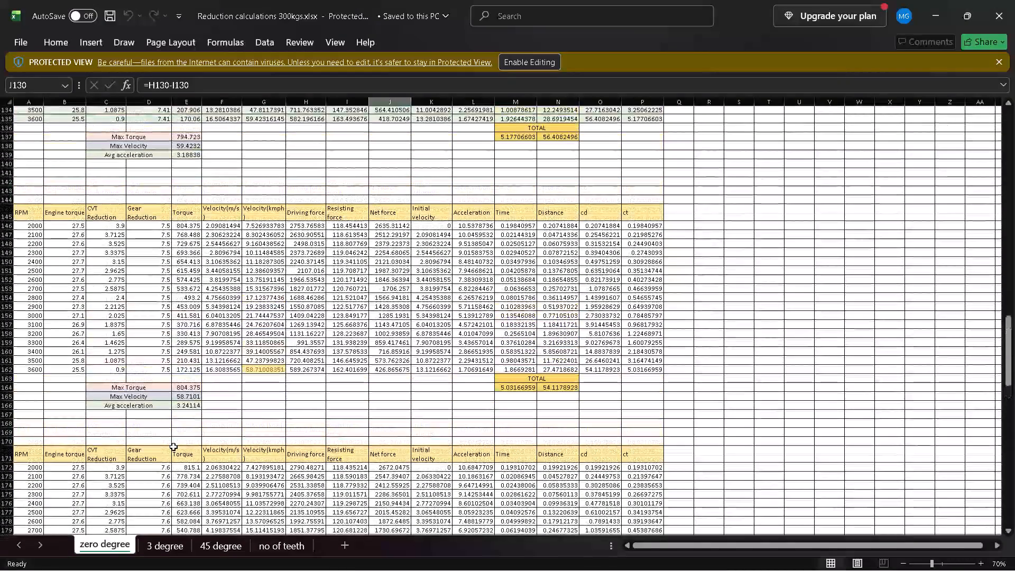
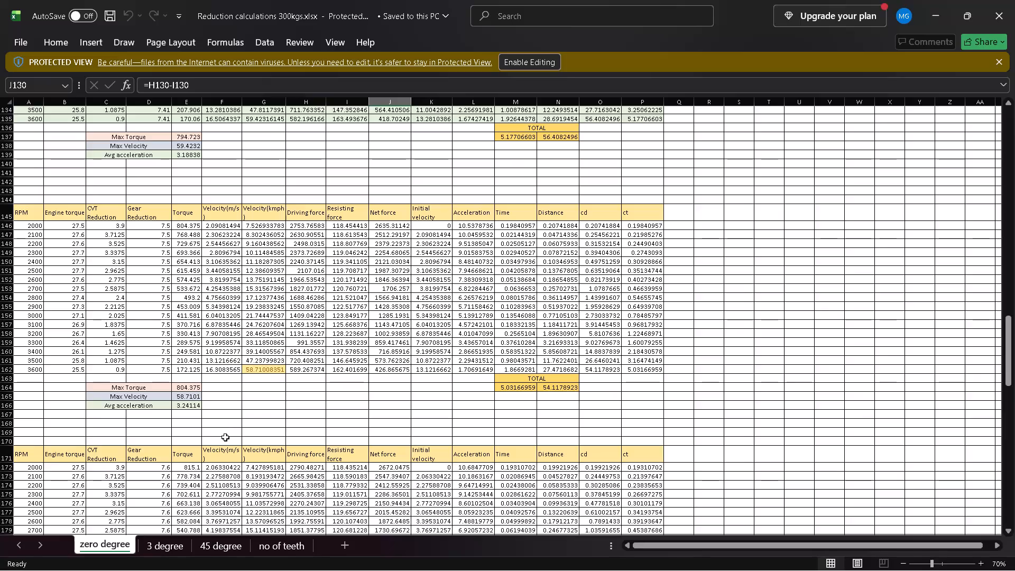
Enable editing of the workbook and set the gear reduction in the 7.5 table's 3600 RPM row to 7.53.
left_click(170, 370)
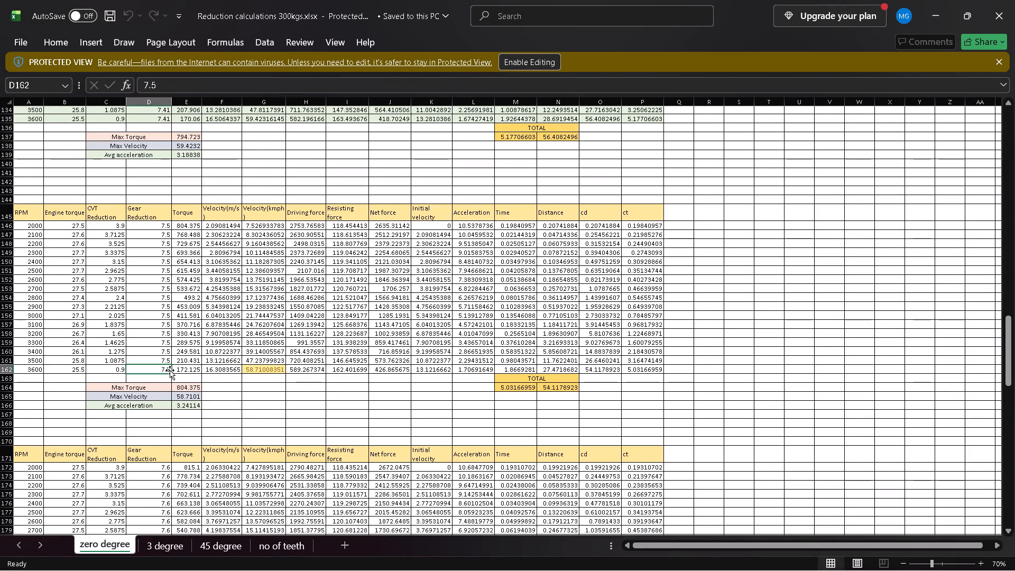
type("7.53")
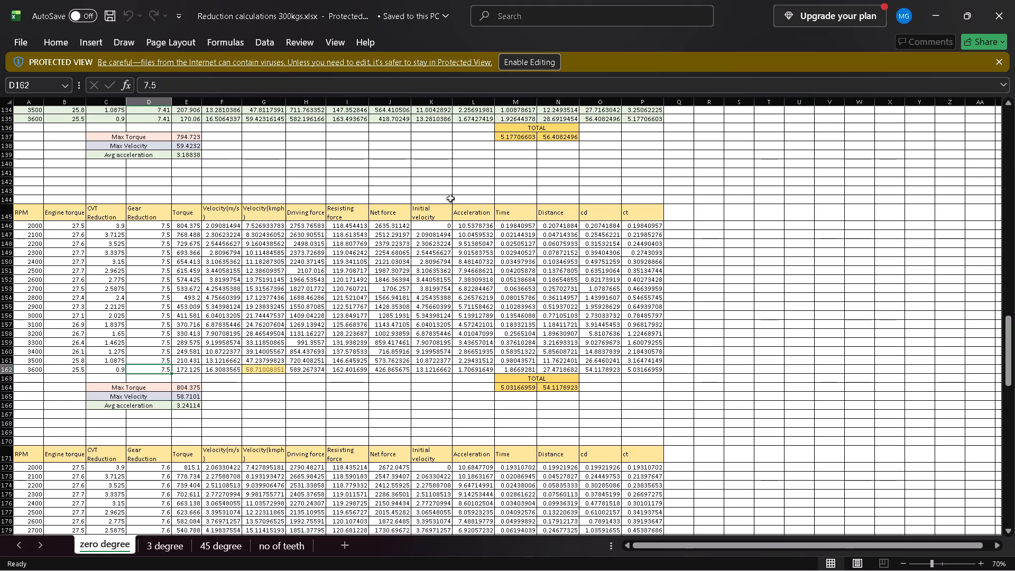
left_click(517, 58)
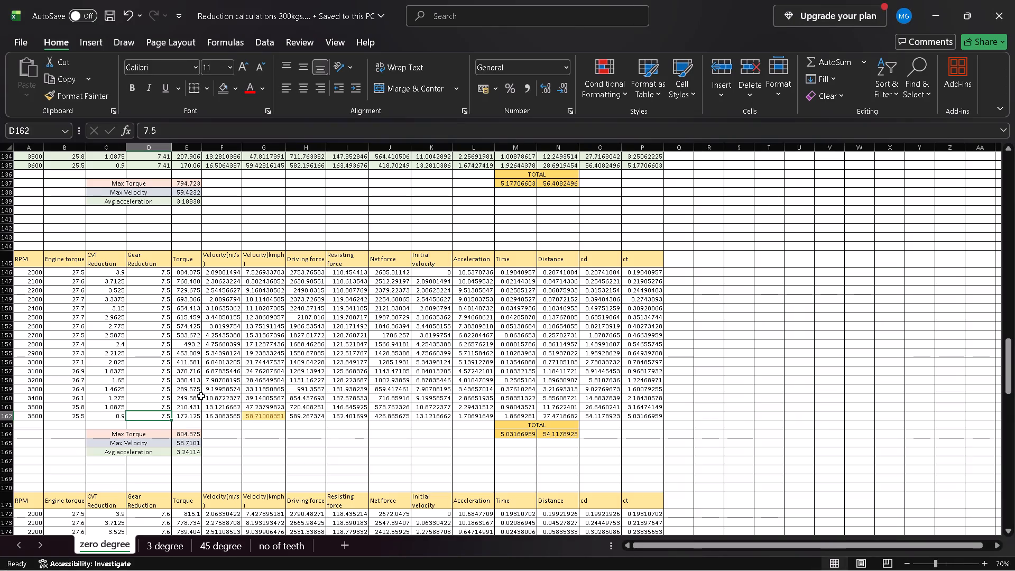
key("7")
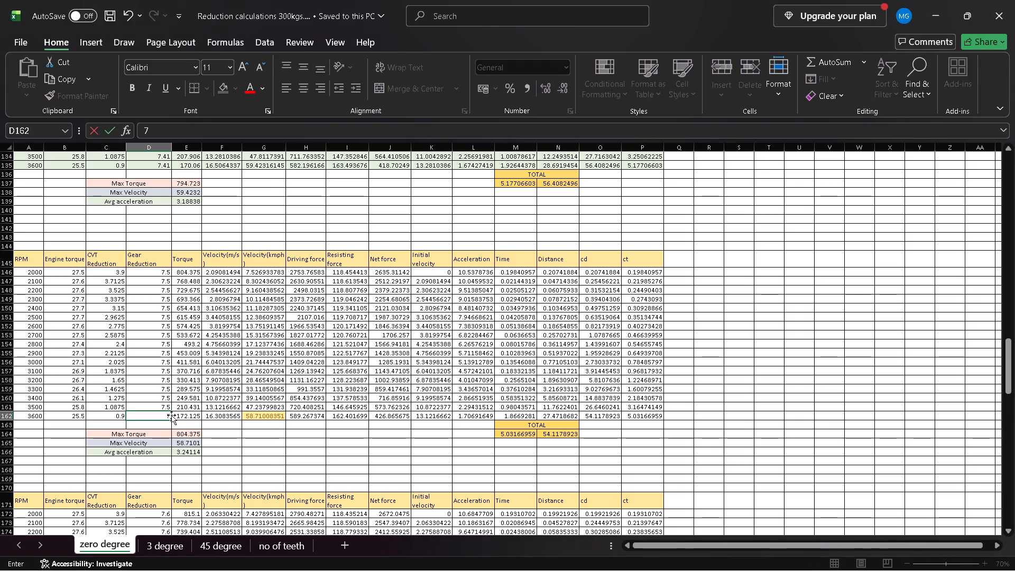
type(".53")
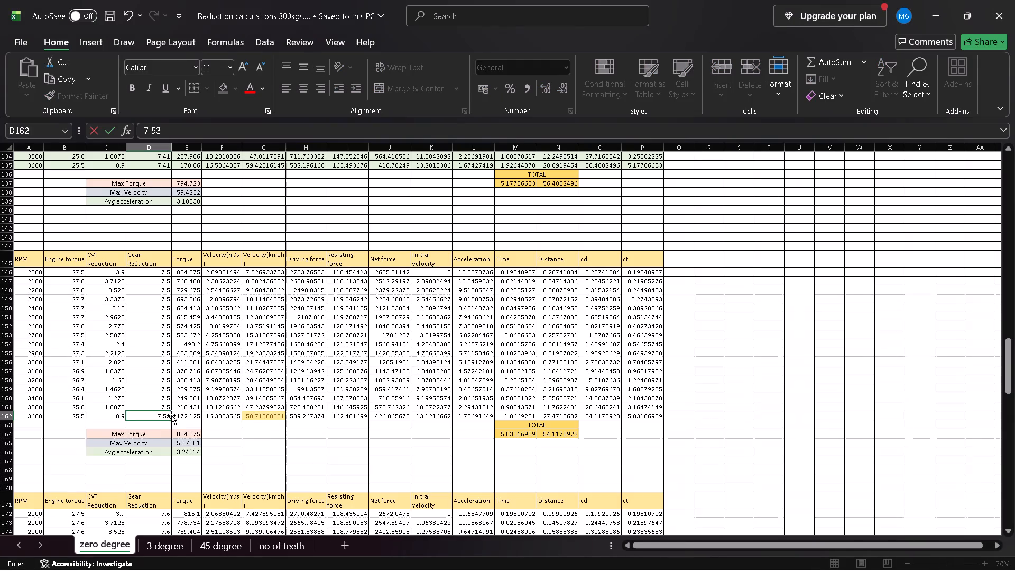
key("Return")
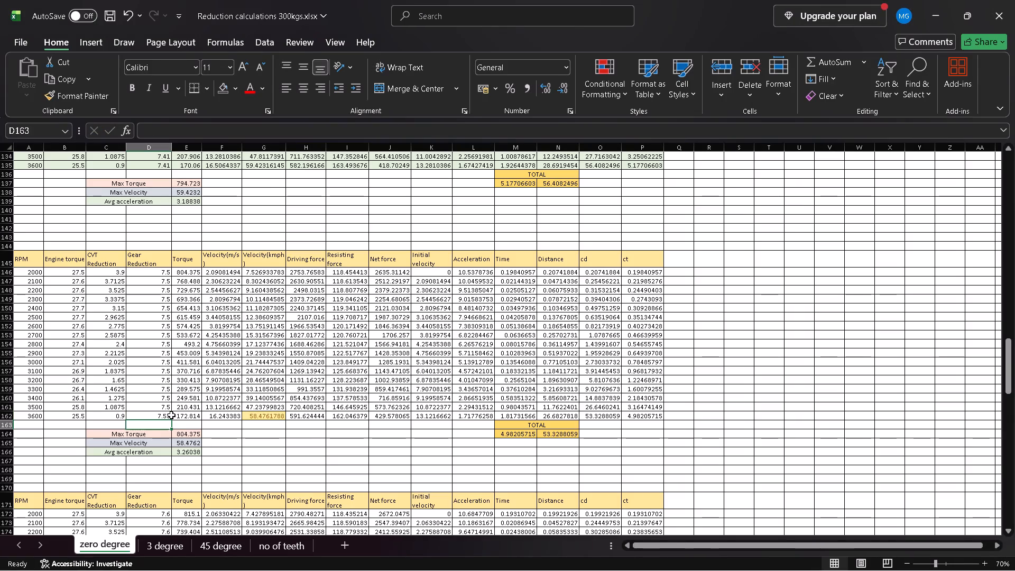
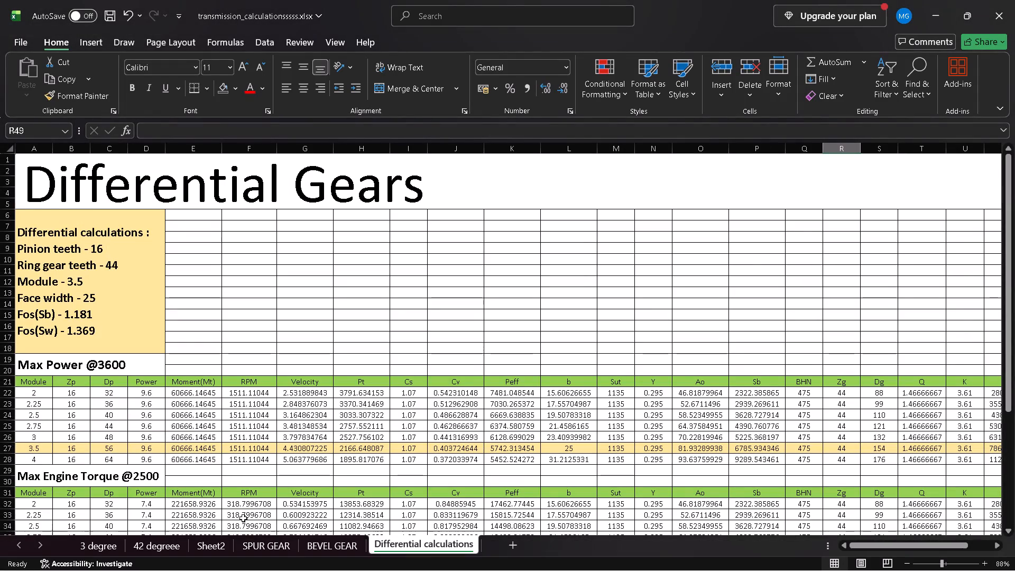
left_click(264, 546)
scroll(209, 435, "right", 1)
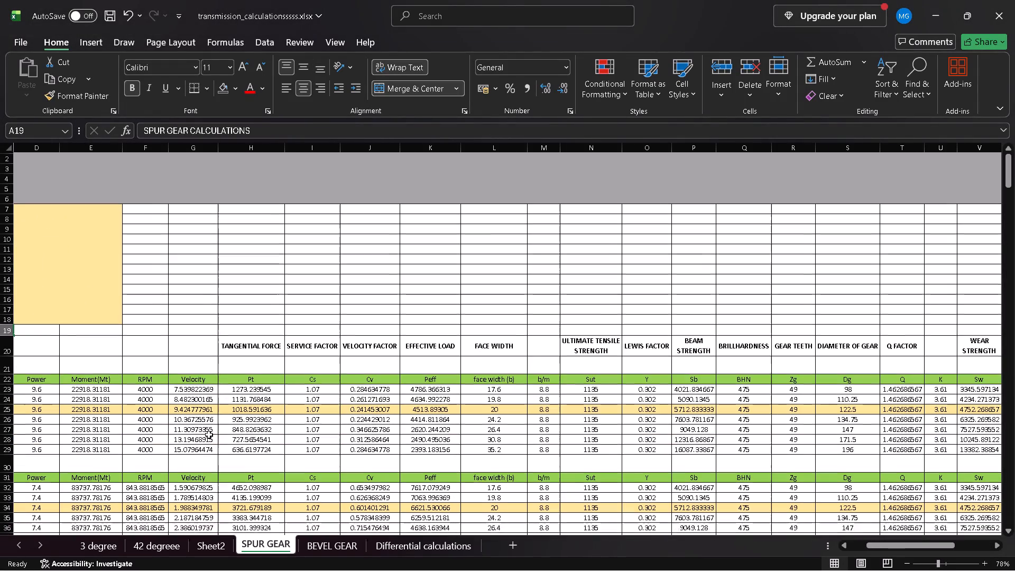
scroll(209, 435, "right", 1)
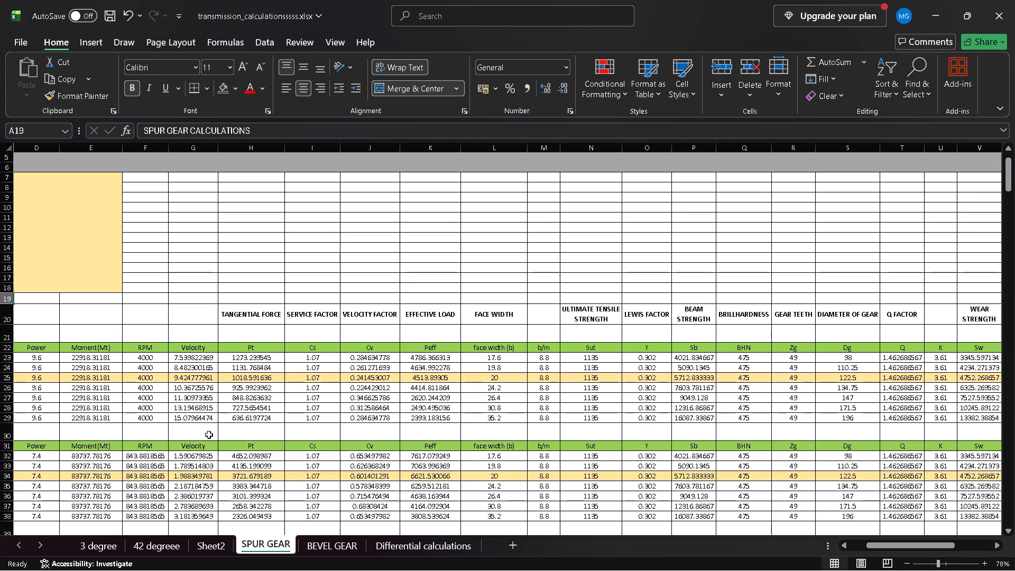
scroll(209, 435, "right", 6)
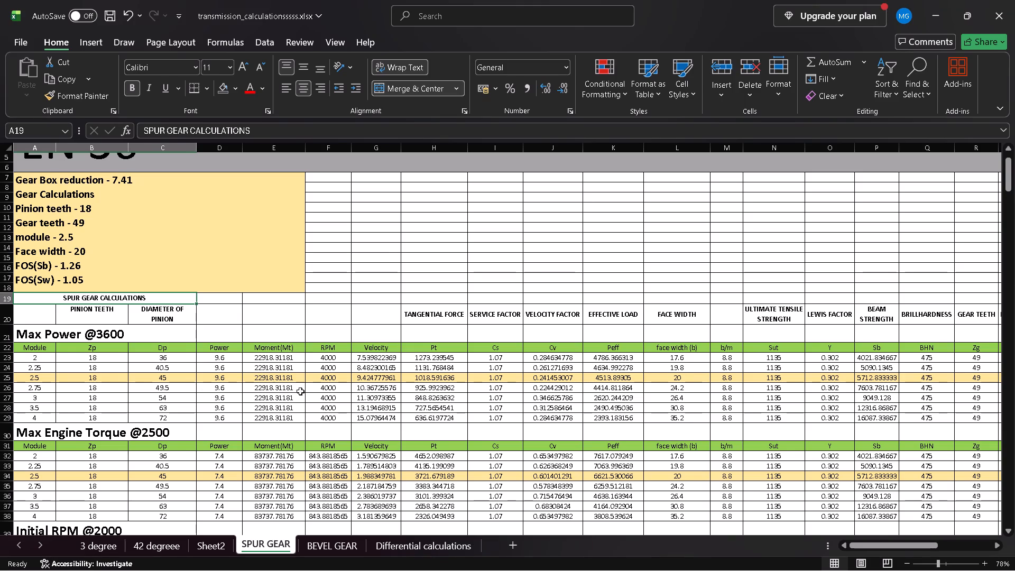
left_click(255, 370)
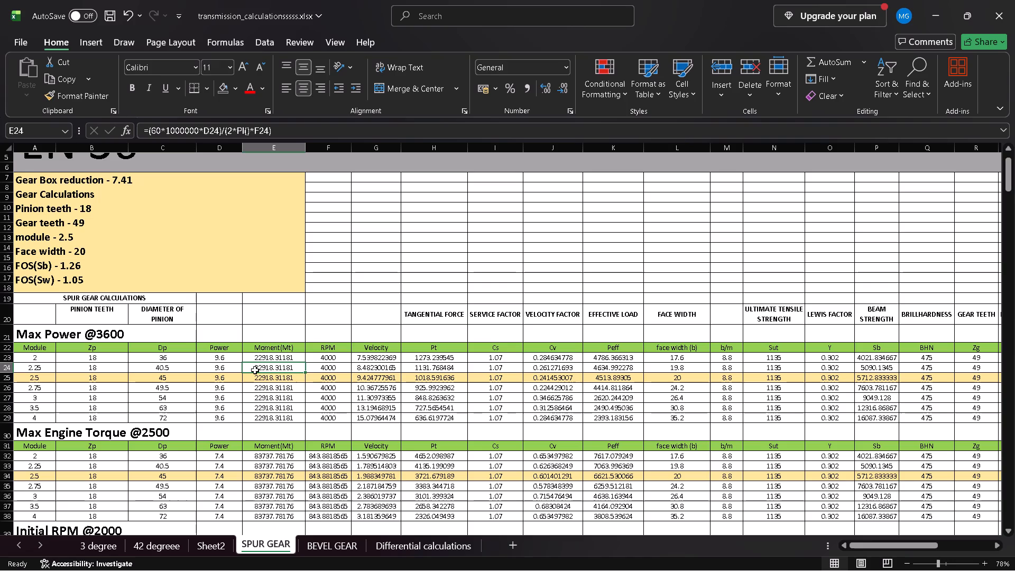
left_click(312, 378)
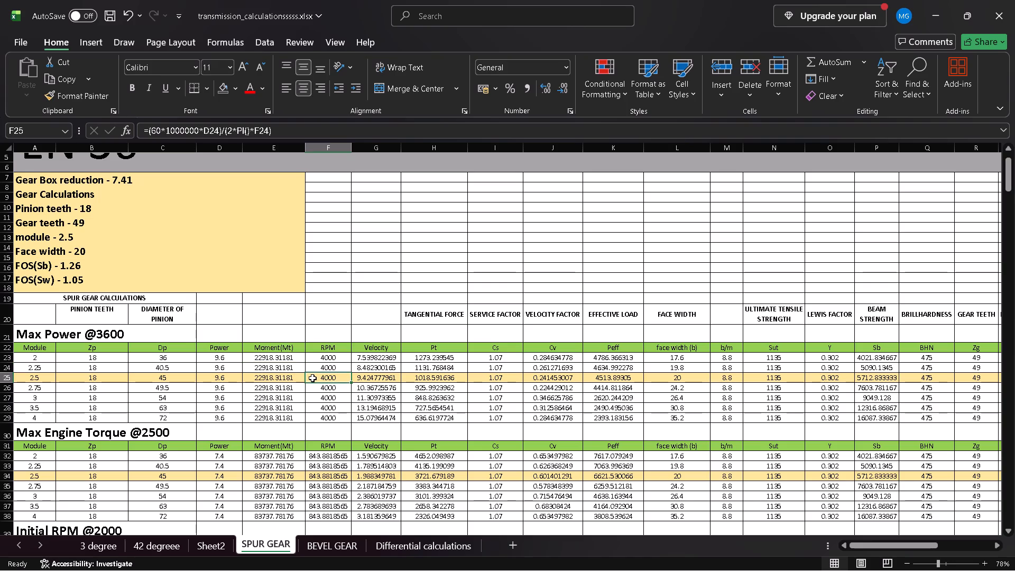
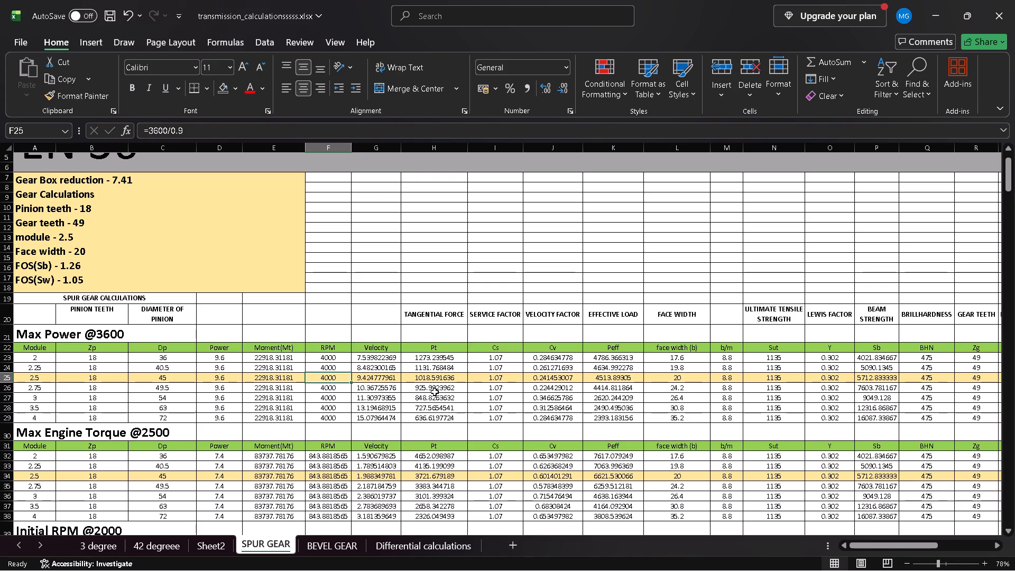
Examine the remaining columns of the spur gear tables, through beam strength and wear strength to the FOS(Sb) and FOS(Sw) safety factors.
scroll(432, 394, "left", 3)
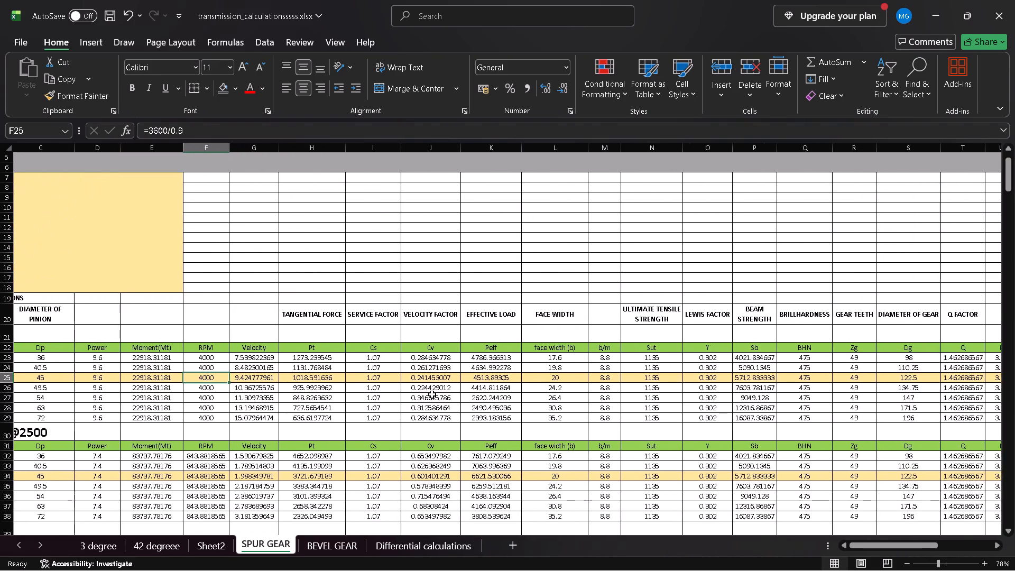
scroll(432, 394, "left", 4)
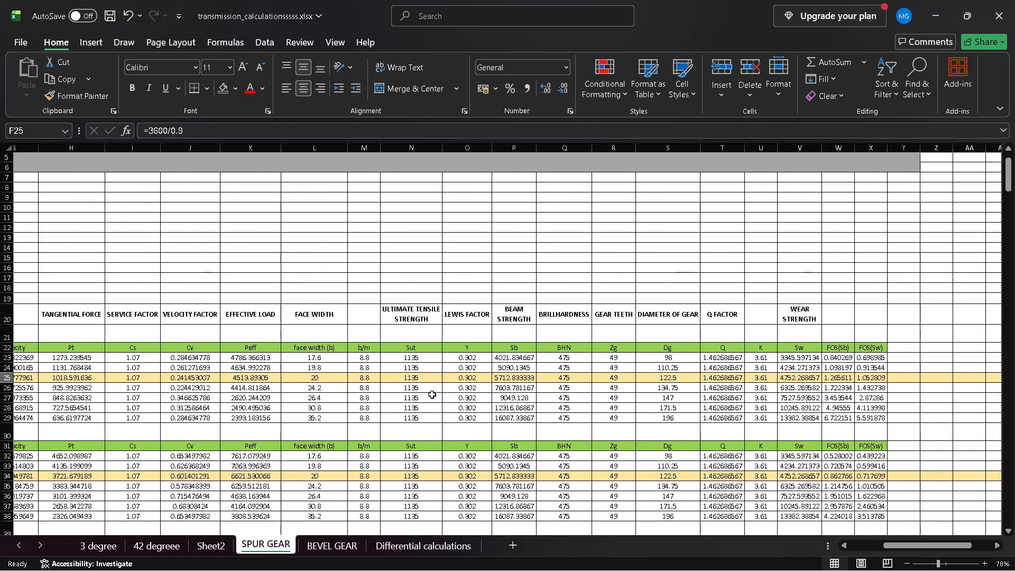
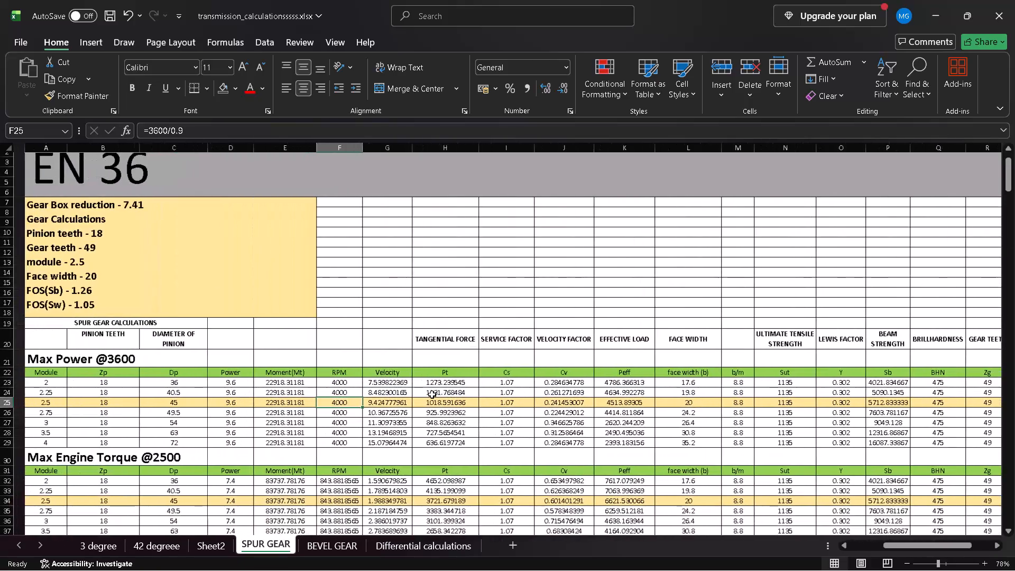
scroll(432, 394, "left", 5)
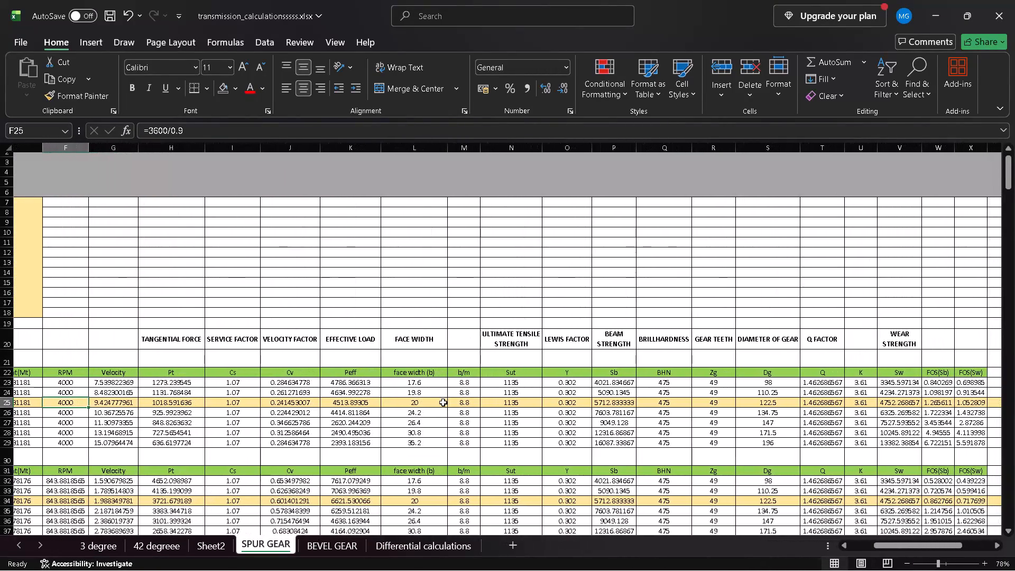
scroll(459, 408, "left", 1)
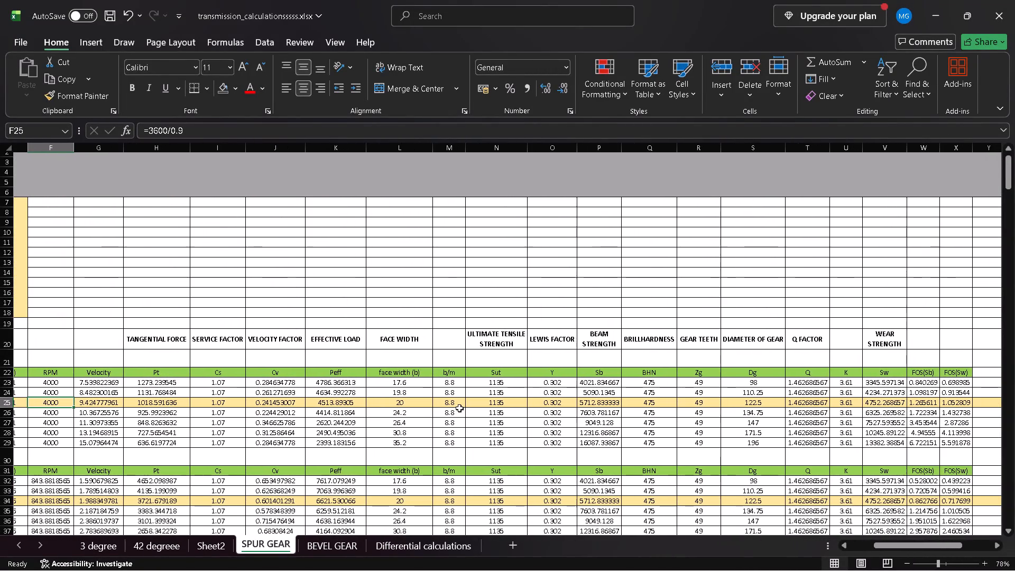
scroll(459, 408, "left", 1)
scroll(459, 408, "right", 2)
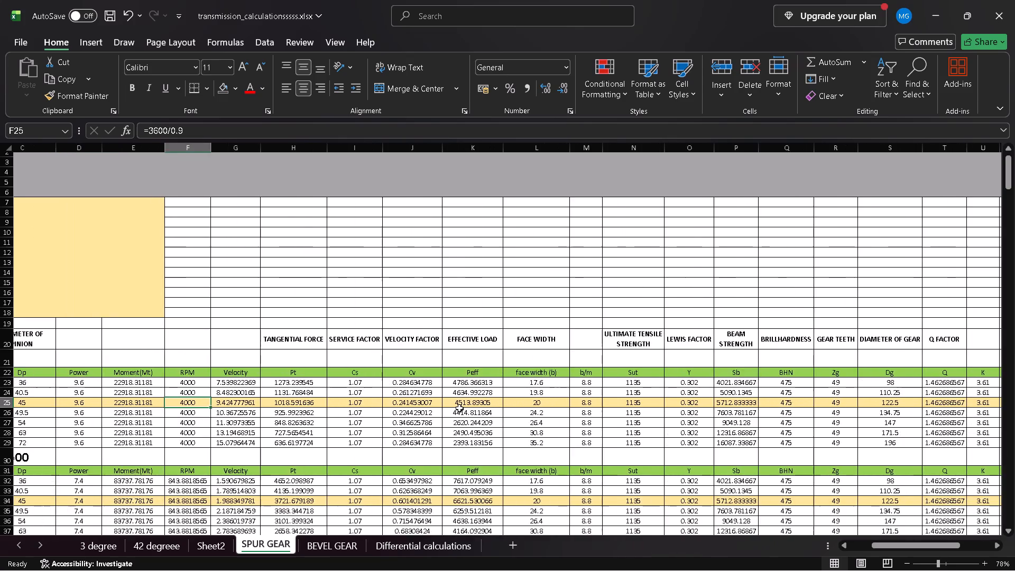
scroll(459, 408, "right", 3)
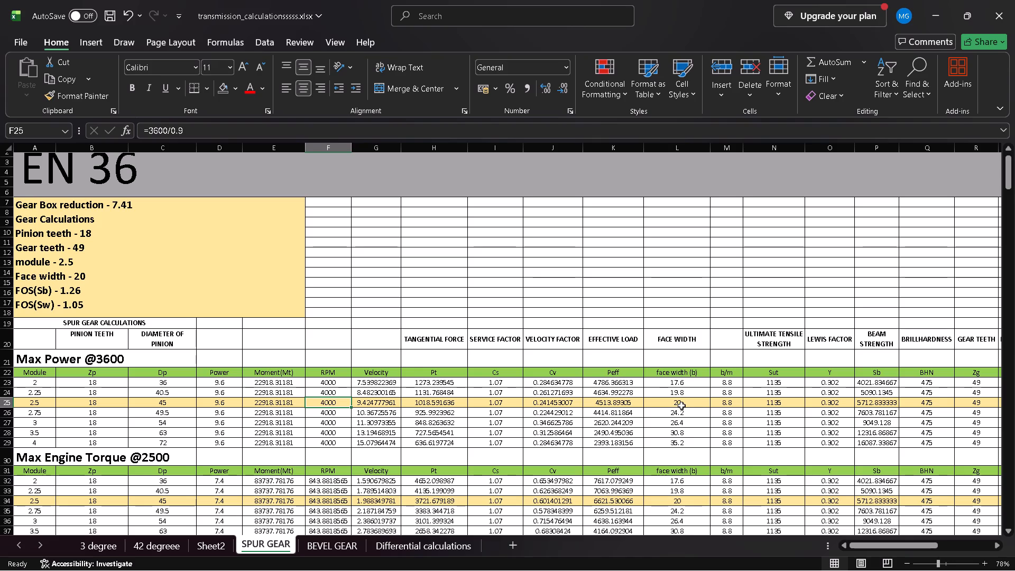
left_click(682, 404)
type("22")
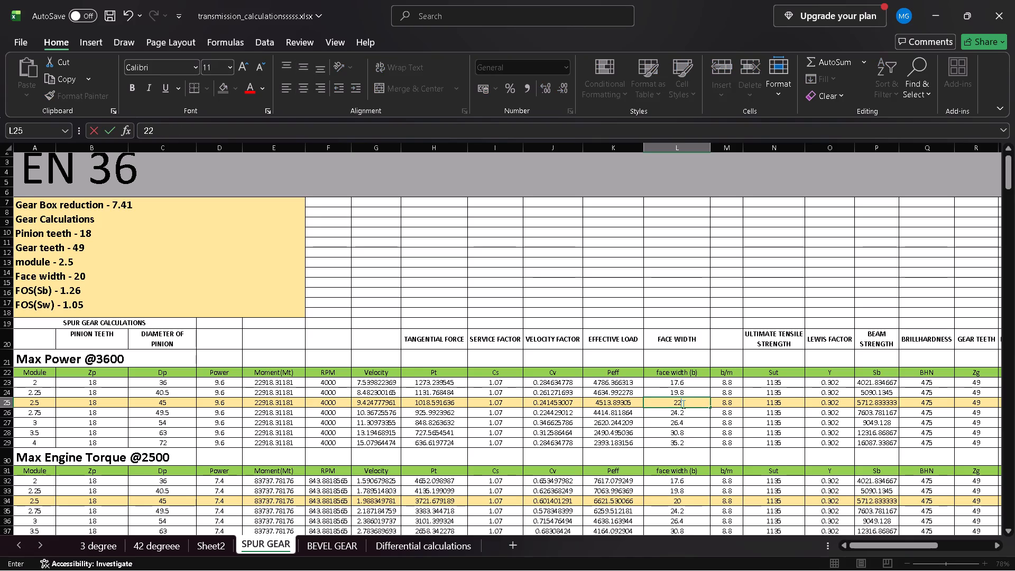
key("Return")
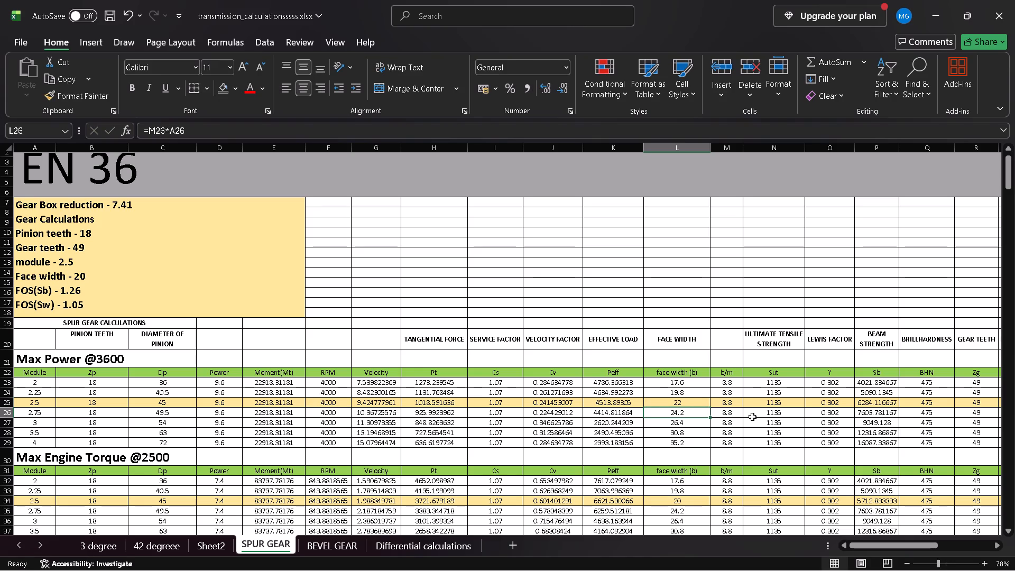
scroll(779, 403, "left", 3)
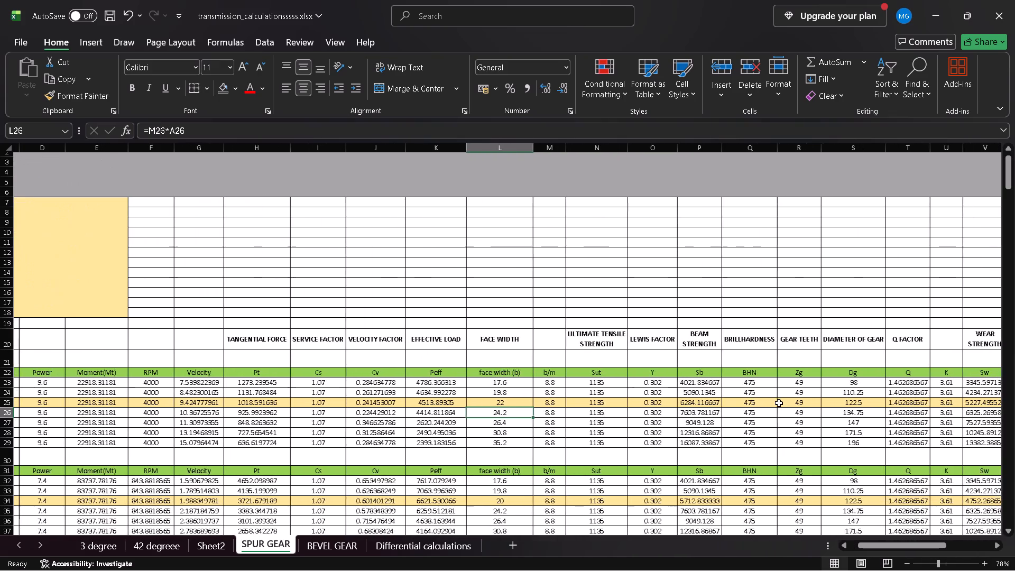
scroll(779, 403, "left", 1)
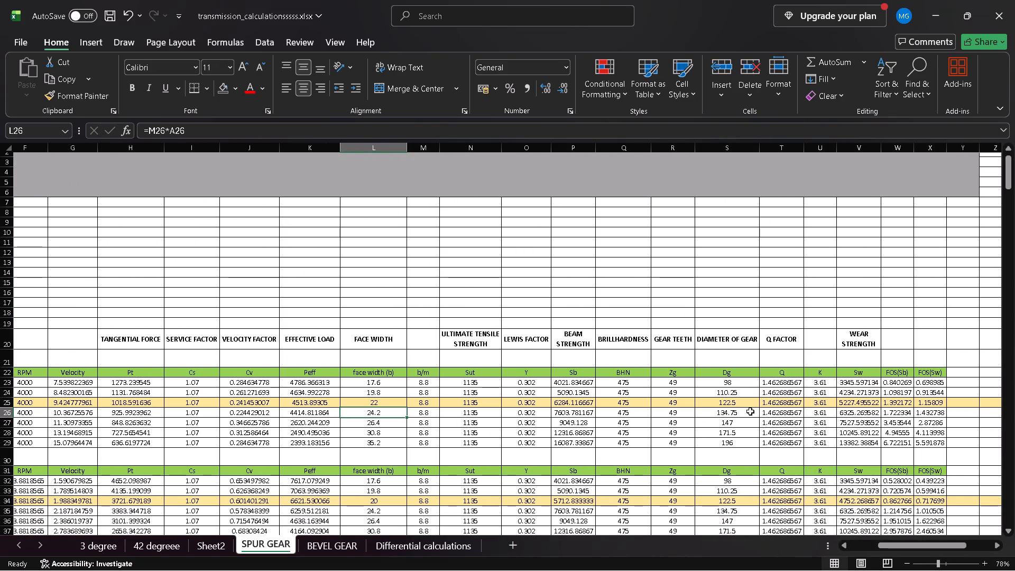
scroll(750, 411, "left", 1)
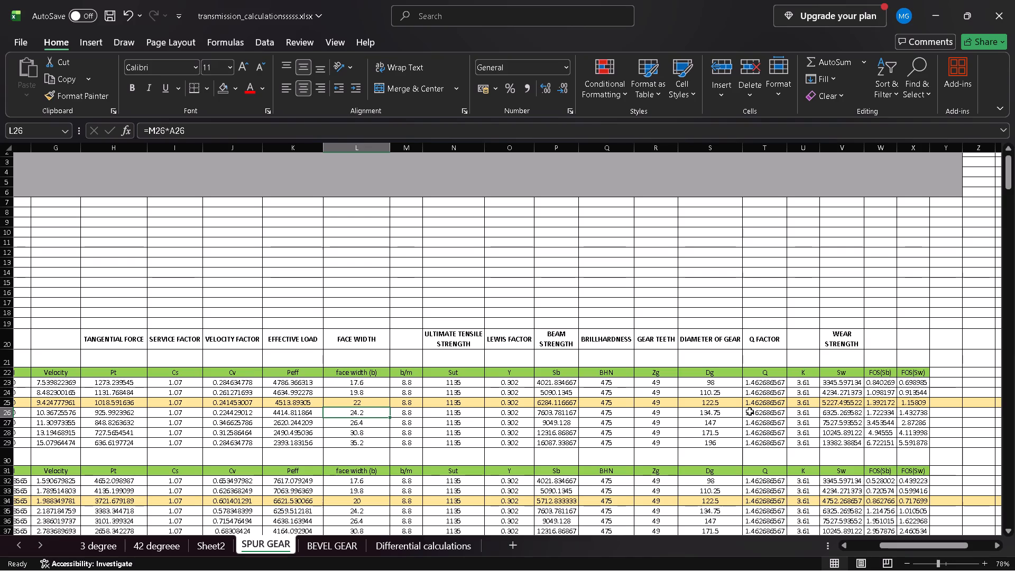
scroll(750, 411, "down", 1)
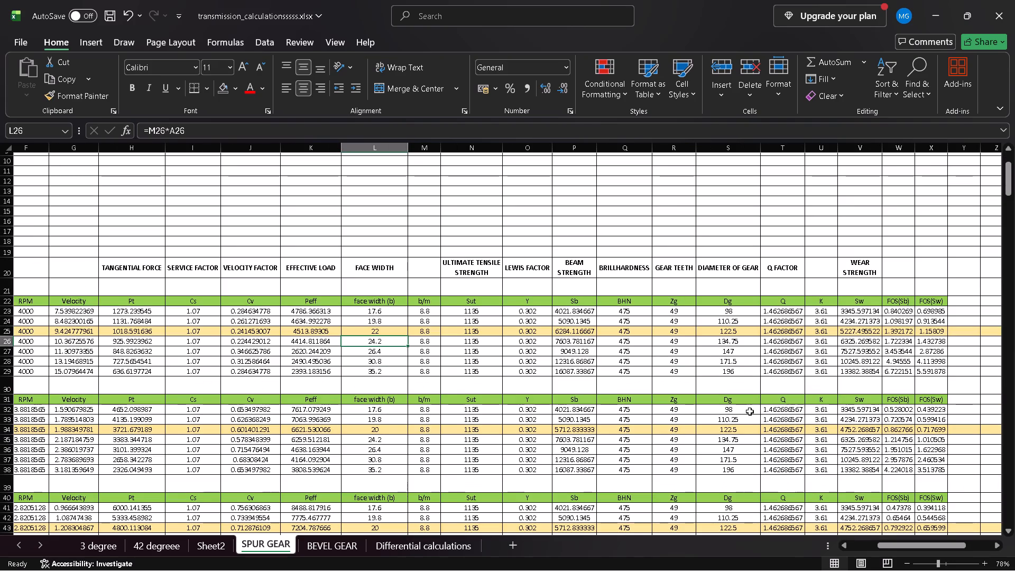
scroll(750, 411, "right", 4)
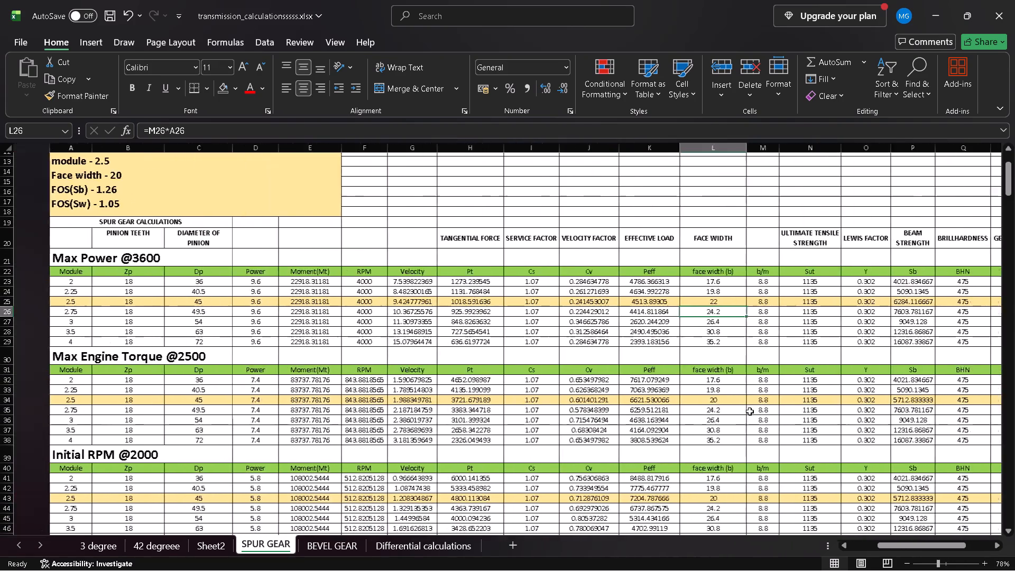
scroll(750, 411, "right", 2)
Look through the other EN 36 spur gear tables and the EN 24 tables, comparing face widths and b/m ratios down to the last table.
scroll(750, 411, "down", 4)
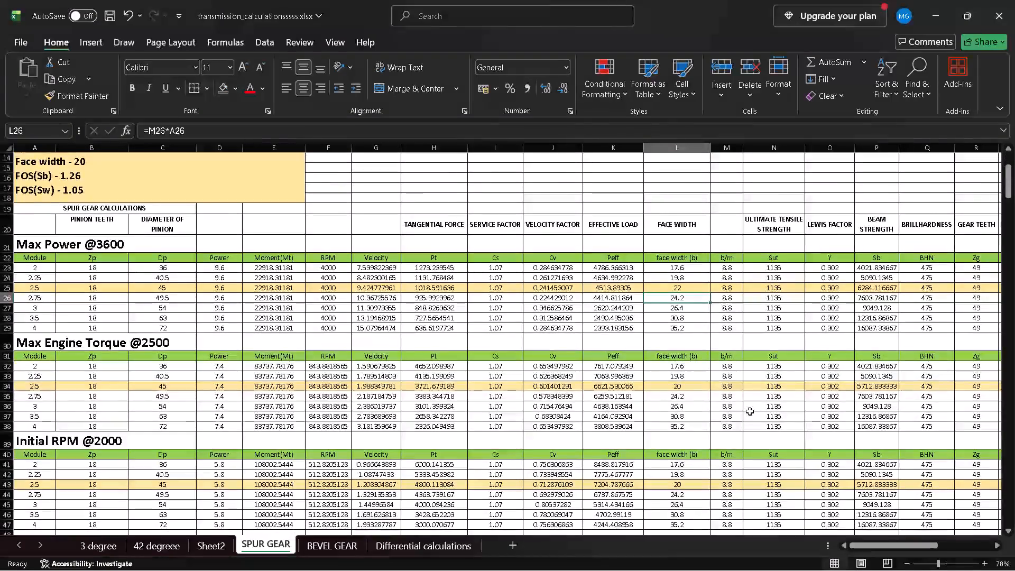
scroll(750, 411, "down", 3)
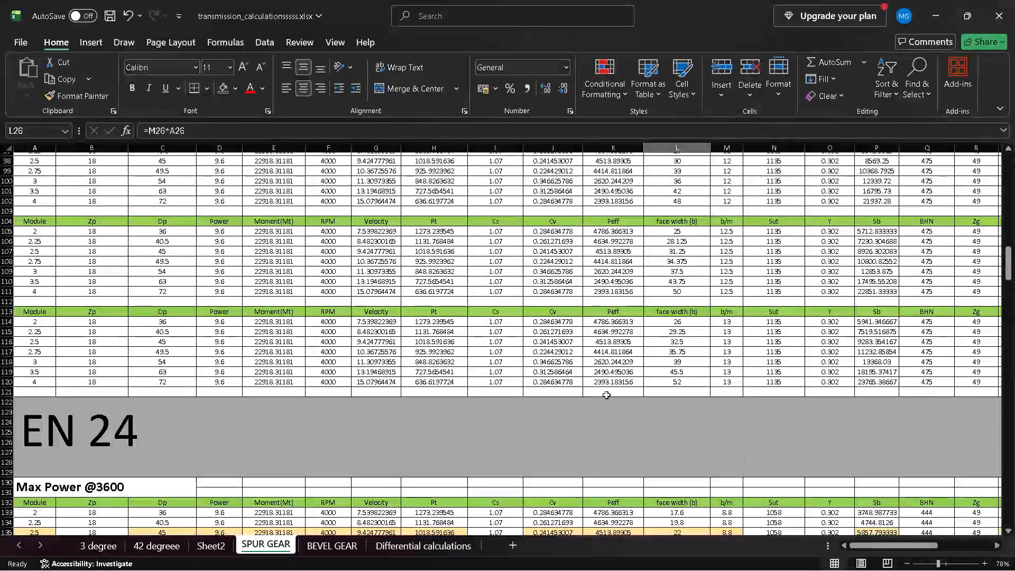
scroll(592, 379, "up", 5)
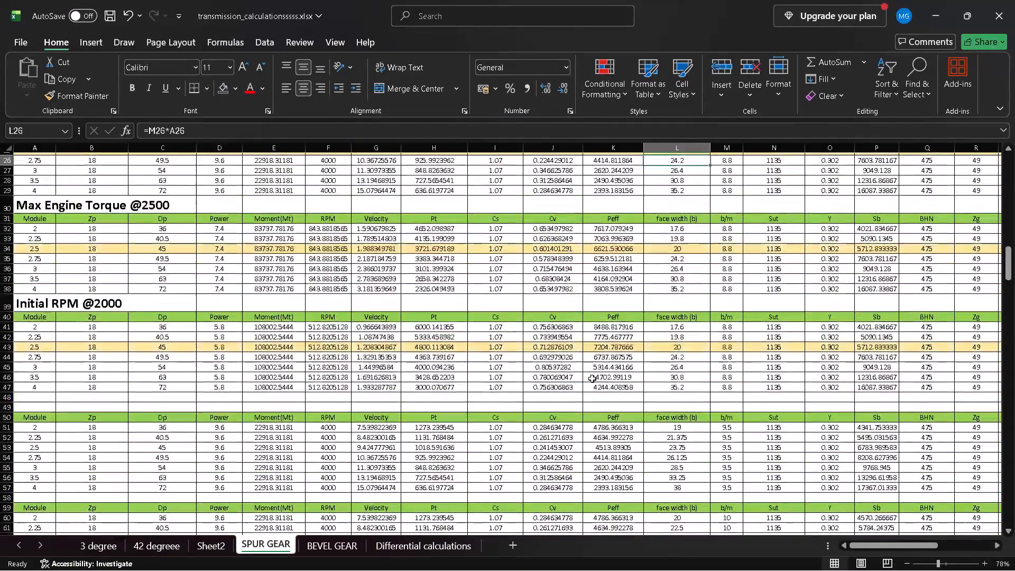
scroll(592, 379, "up", 2)
scroll(592, 379, "down", 1)
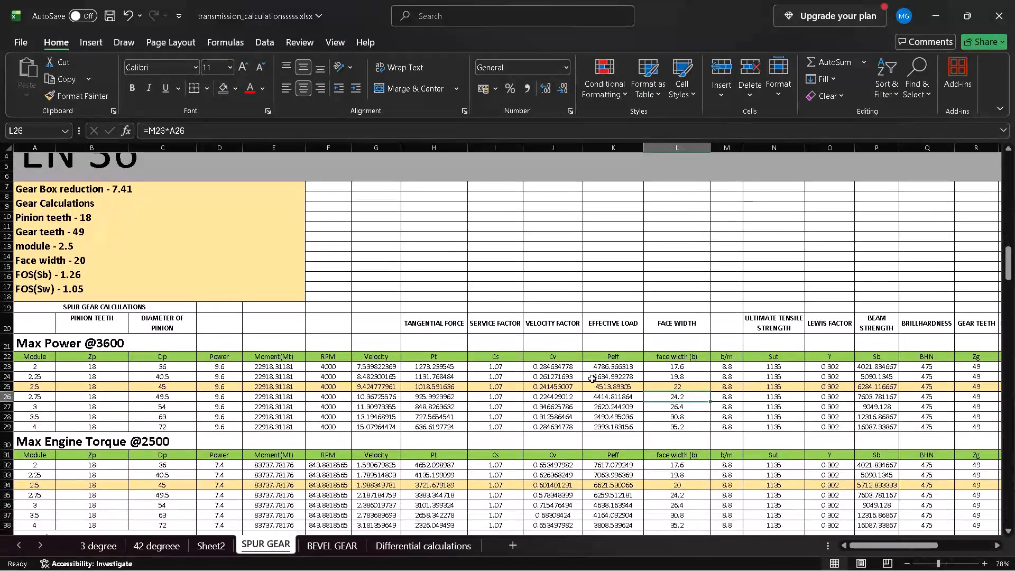
scroll(592, 379, "down", 2)
scroll(592, 379, "left", 1)
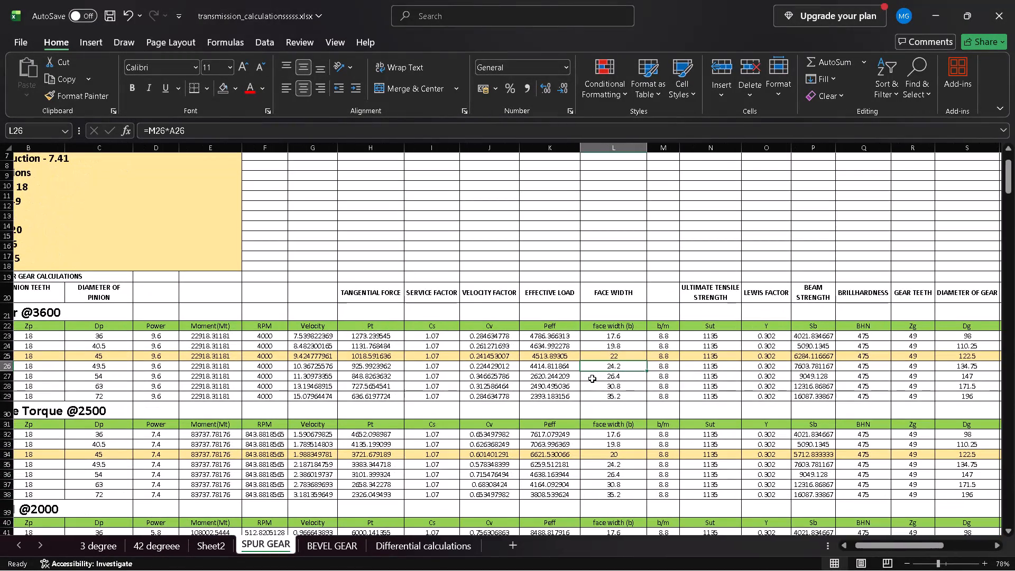
scroll(592, 379, "down", 8)
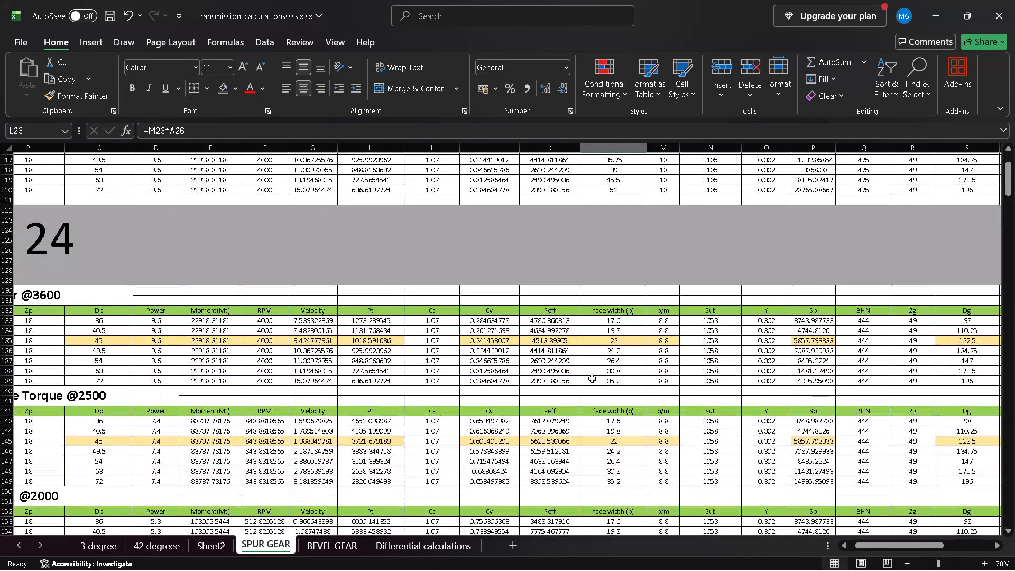
scroll(592, 379, "down", 1)
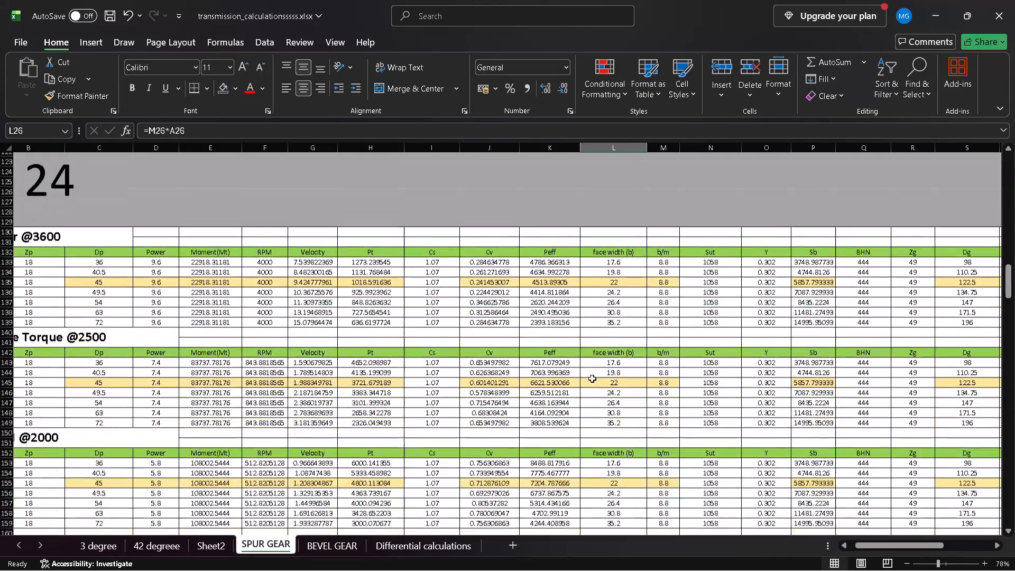
scroll(592, 379, "down", 3)
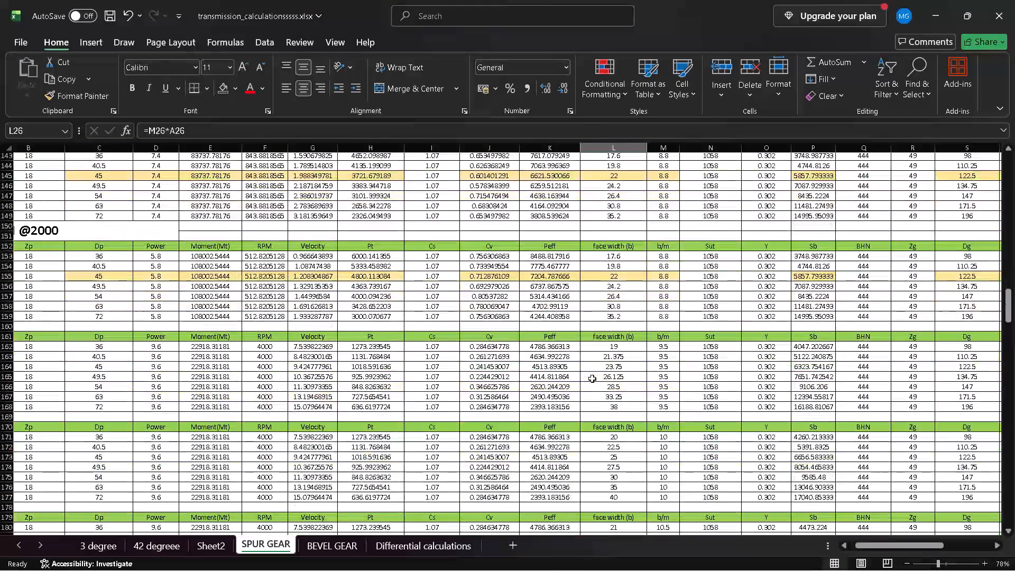
scroll(592, 379, "down", 6)
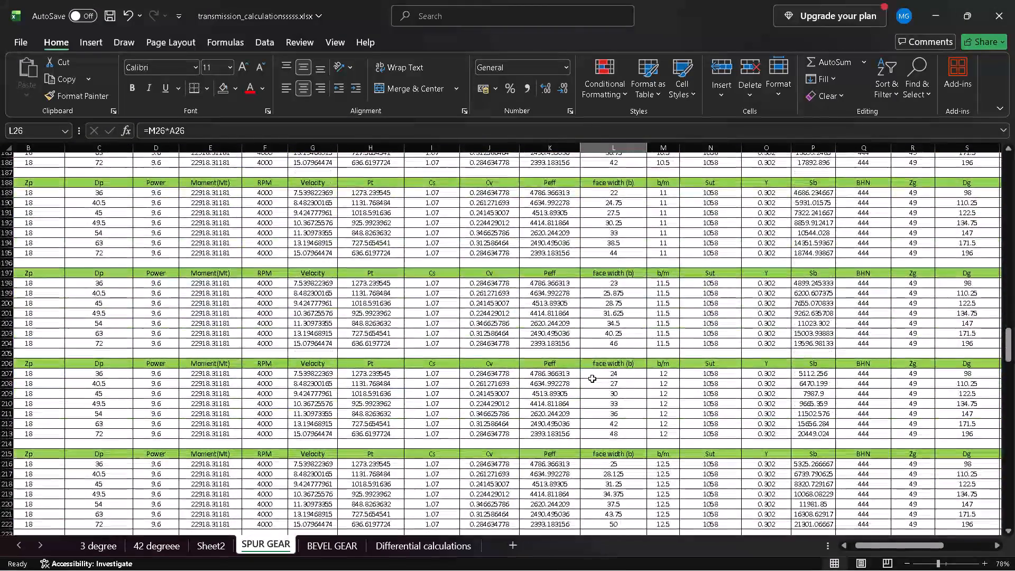
scroll(592, 379, "down", 7)
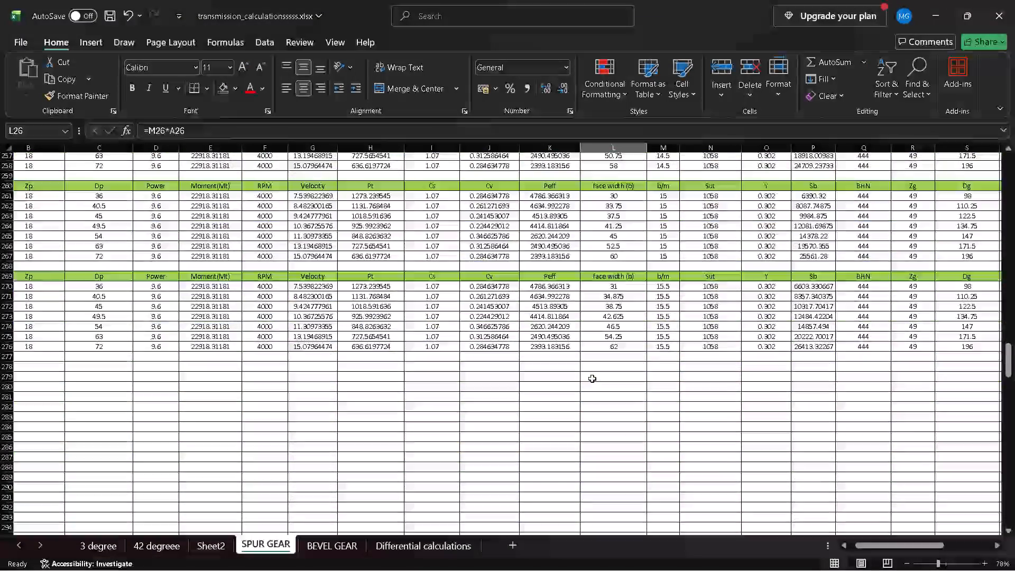
scroll(592, 379, "down", 3)
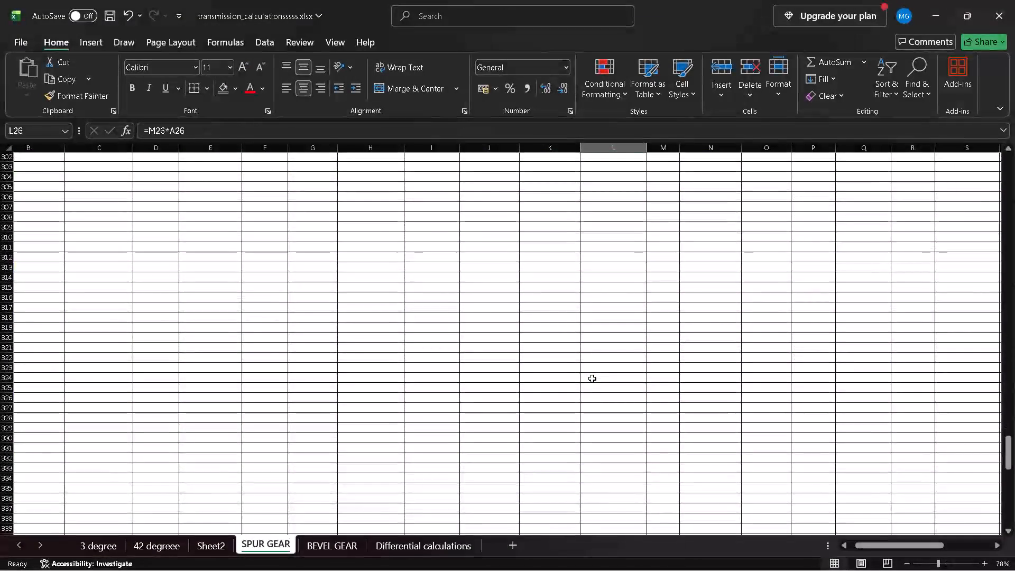
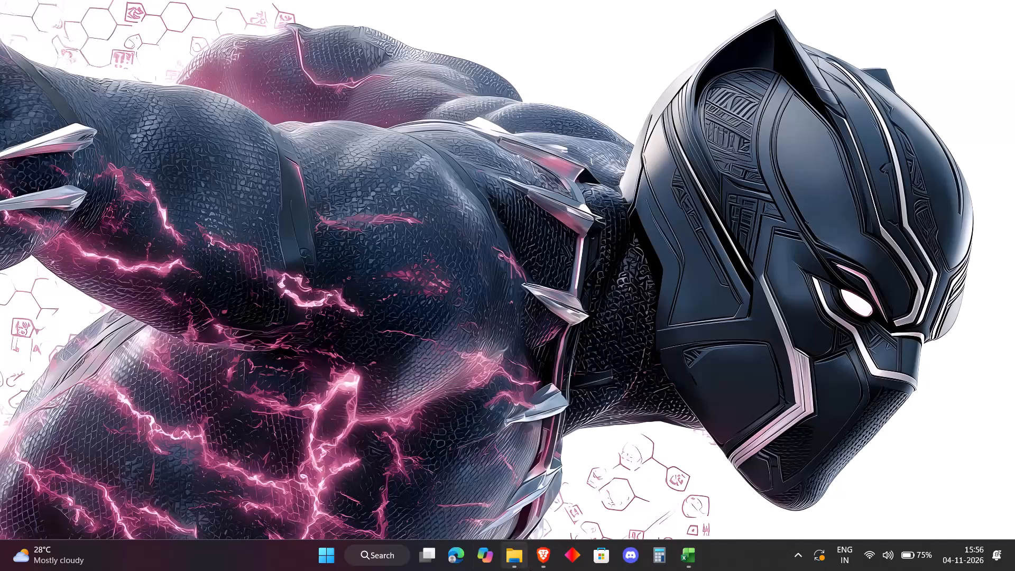
Switch to the Spur gear calculations workbook and set Zg to 66 in every row of the Zp 23 table on EN36 m=2.
left_click(686, 557)
left_click(582, 505)
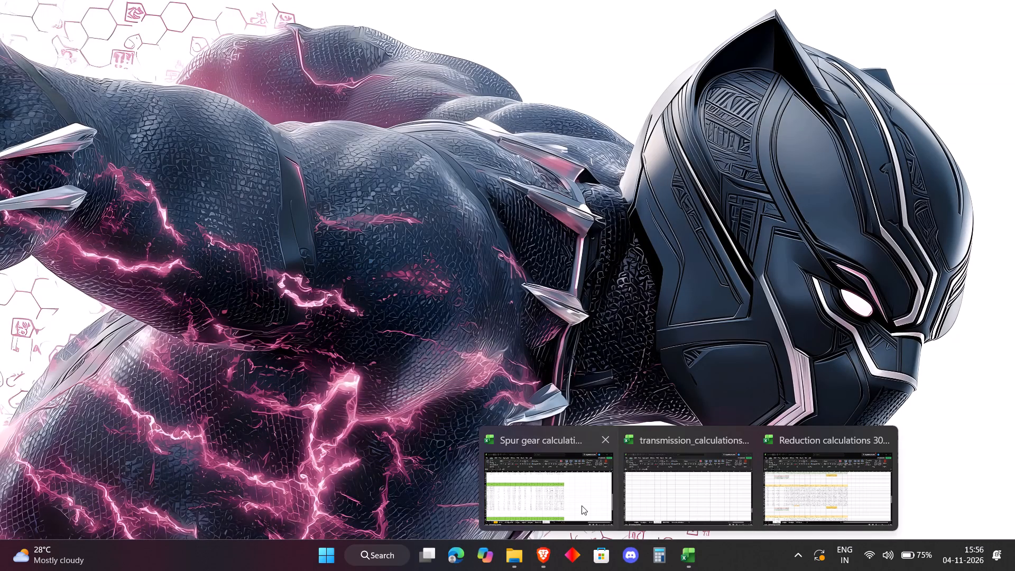
scroll(509, 462, "right", 3)
scroll(509, 462, "left", 1)
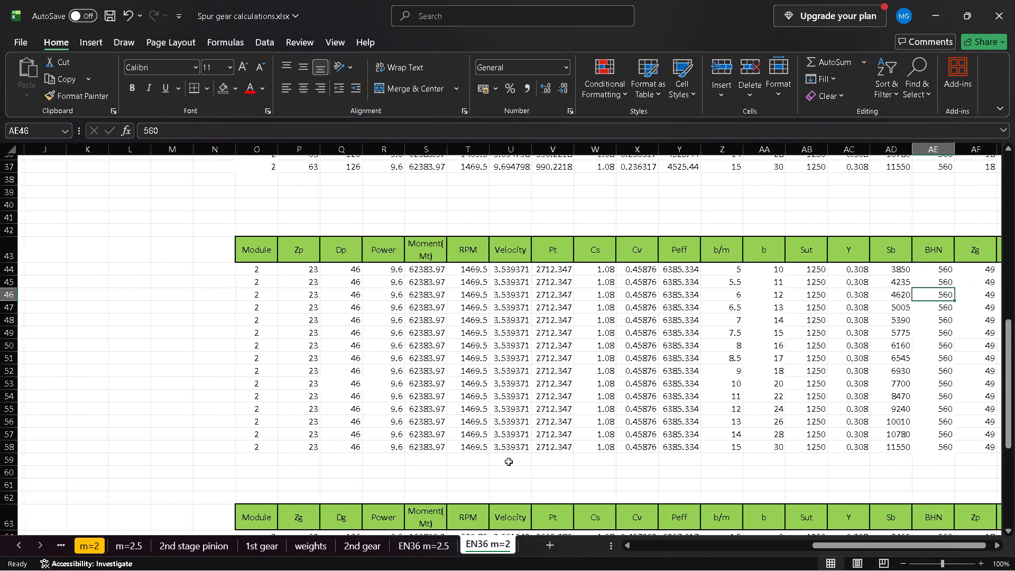
scroll(509, 462, "left", 2)
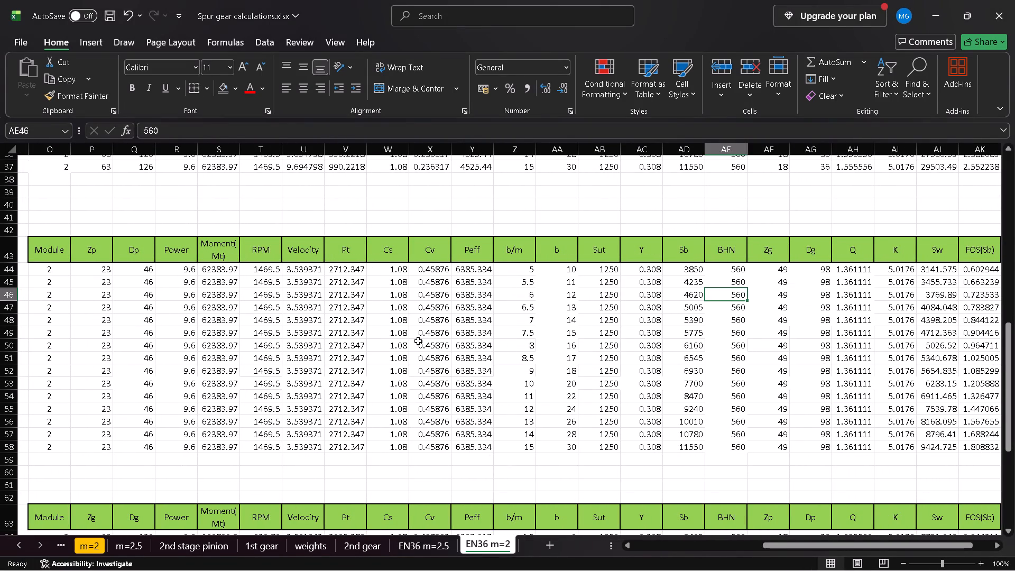
scroll(459, 356, "left", 3)
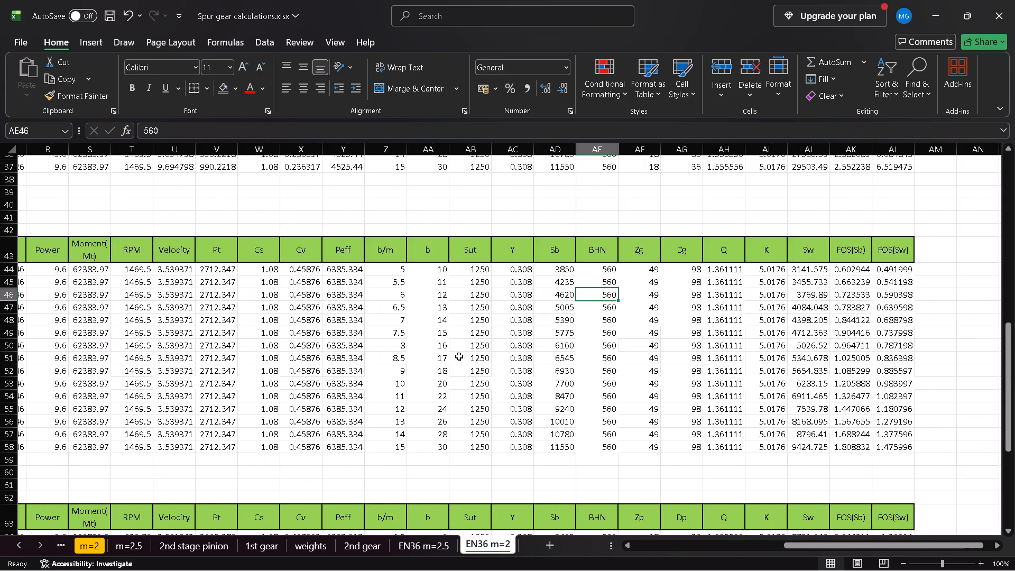
left_click(644, 271)
type("66")
key("Return")
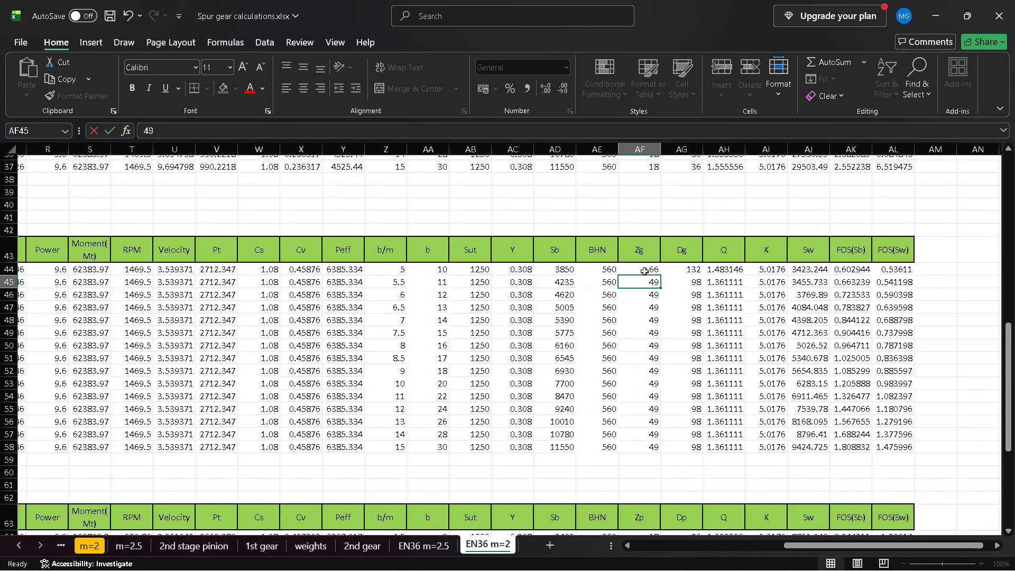
left_click(653, 268)
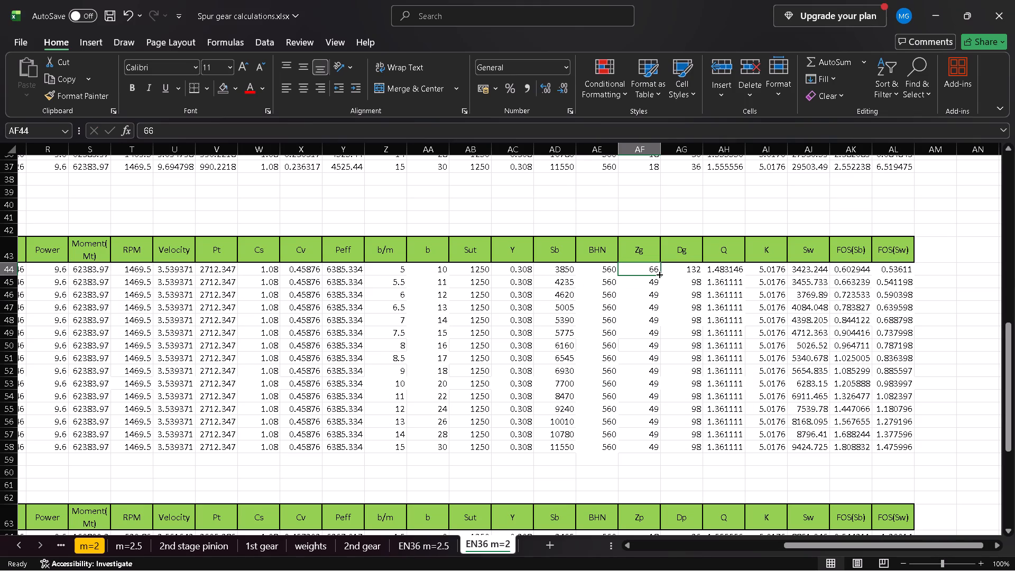
double_click(659, 274)
Compare the FOS(Sb) and FOS(Sw) safety factors of the face width 20 and 18 rows in the Zp 23 table.
scroll(705, 292, "left", 1)
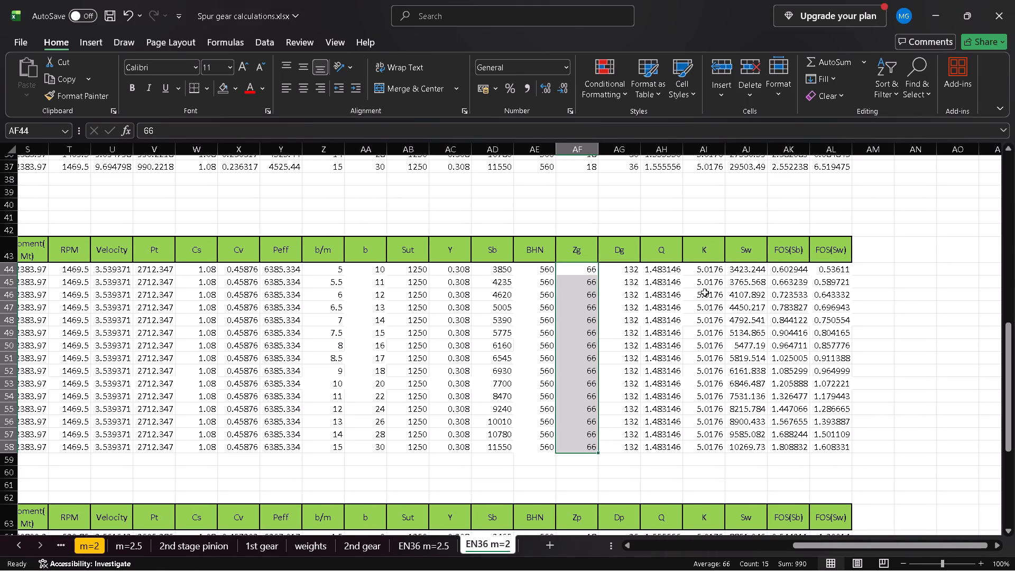
left_click(786, 384)
key("ctrl+Left")
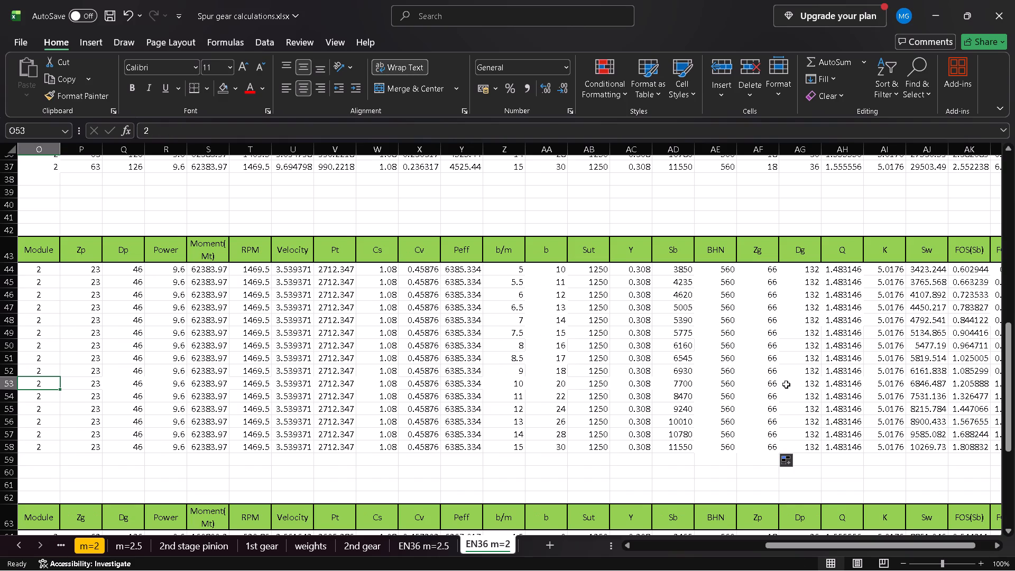
key("ctrl+shift+Right")
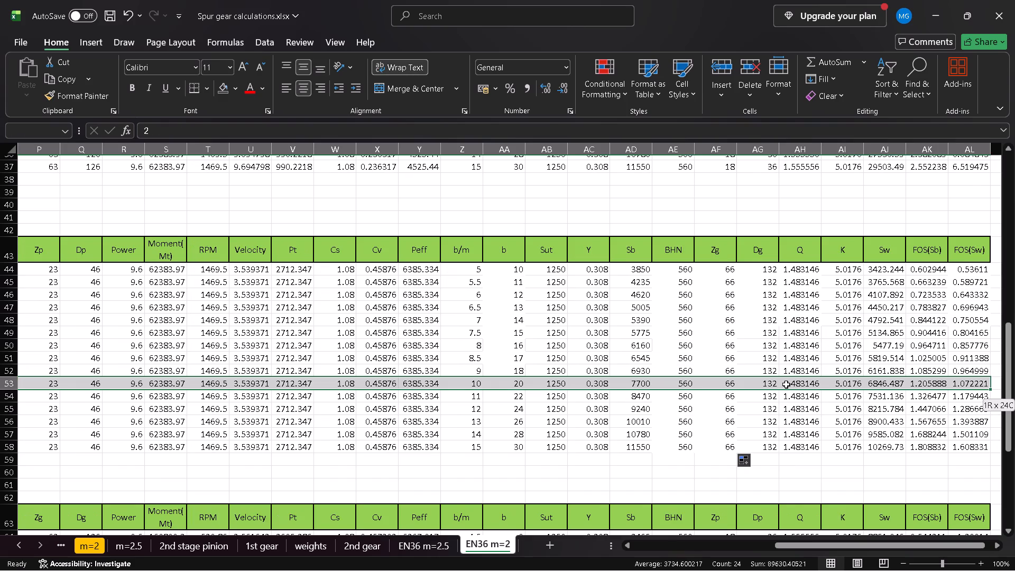
scroll(786, 384, "right", 1)
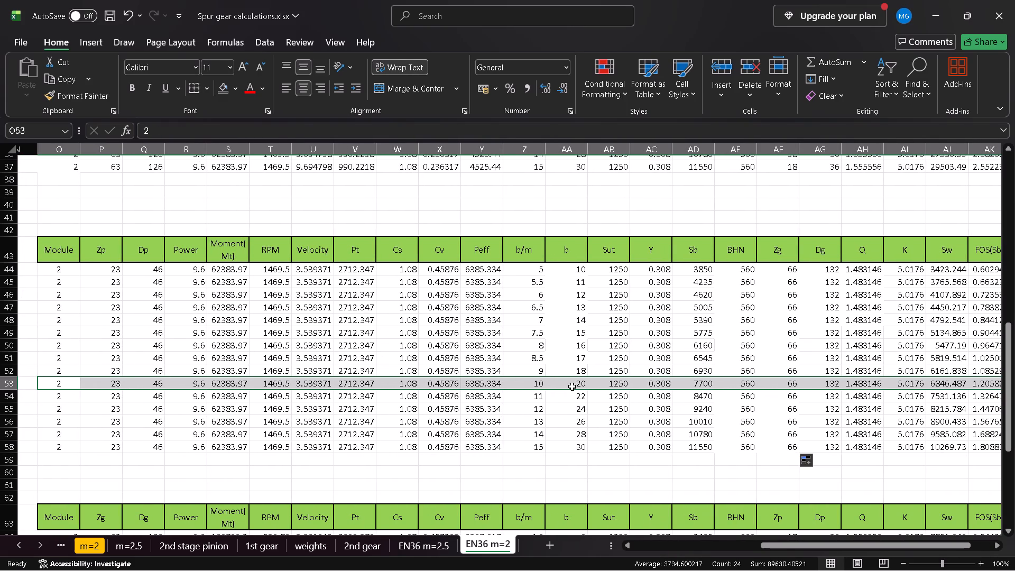
scroll(572, 386, "left", 3)
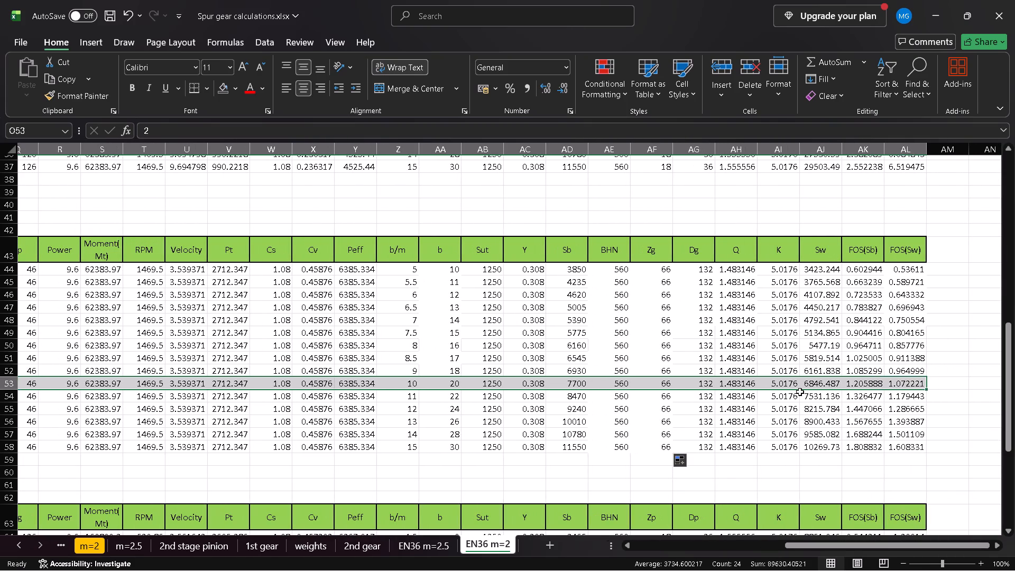
left_click(894, 371)
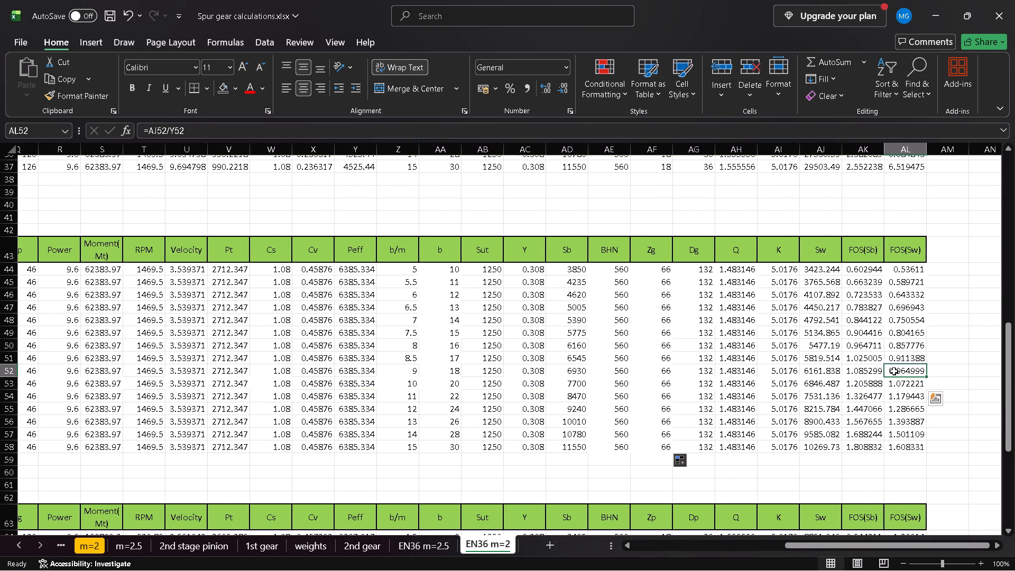
key("ctrl+shift+Left")
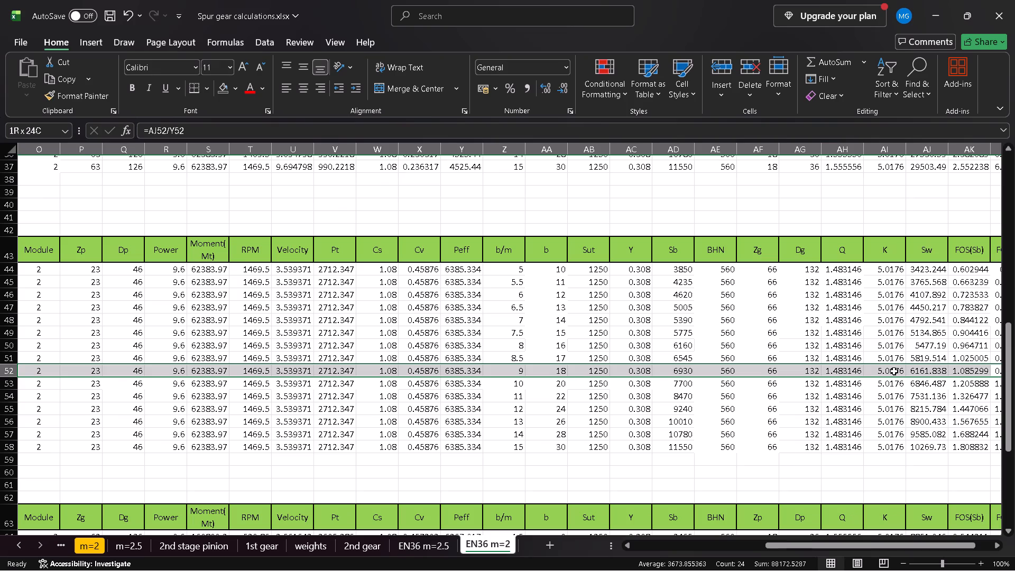
scroll(894, 371, "left", 3)
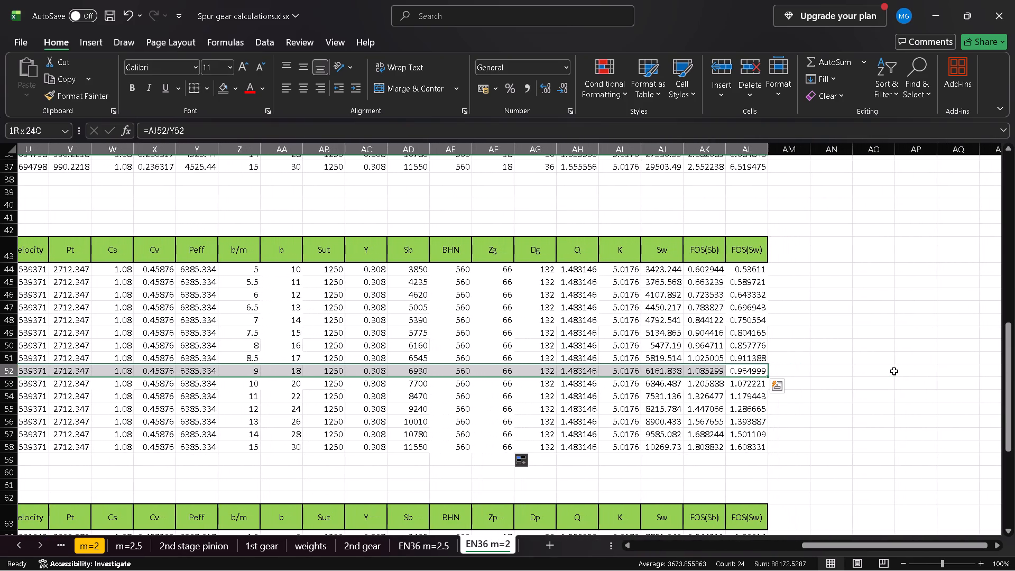
scroll(894, 371, "right", 1)
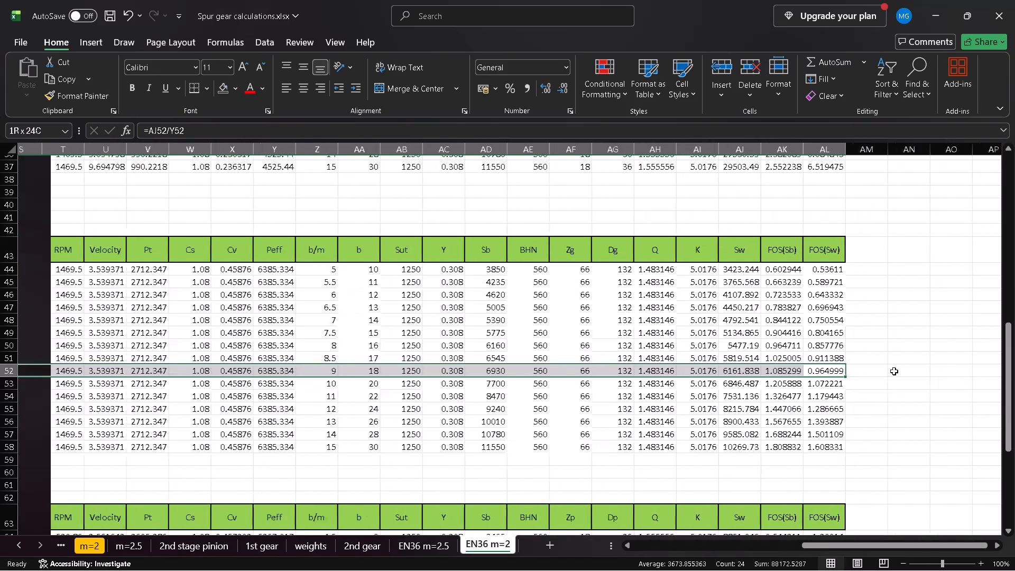
scroll(894, 371, "right", 3)
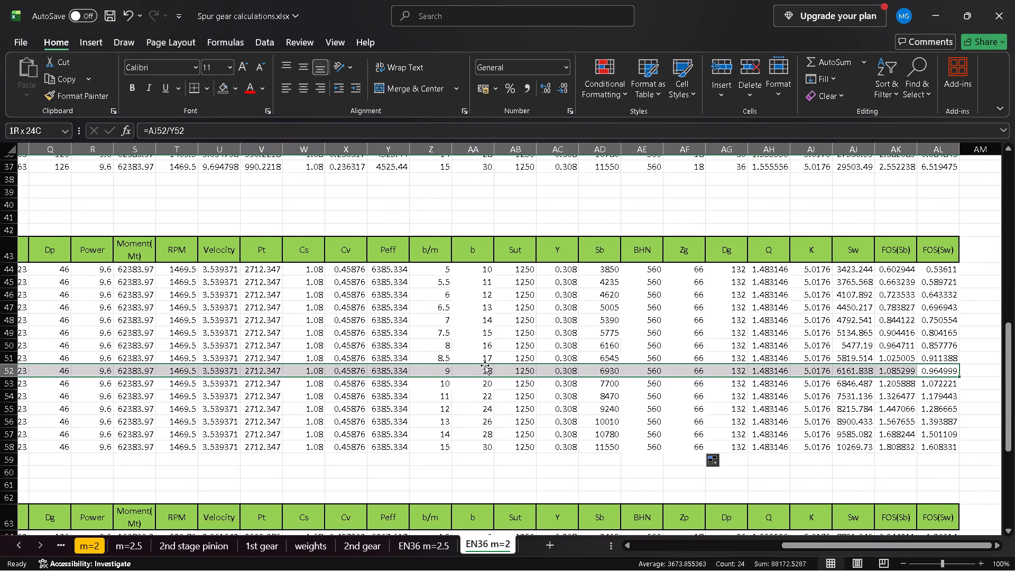
scroll(485, 365, "right", 1)
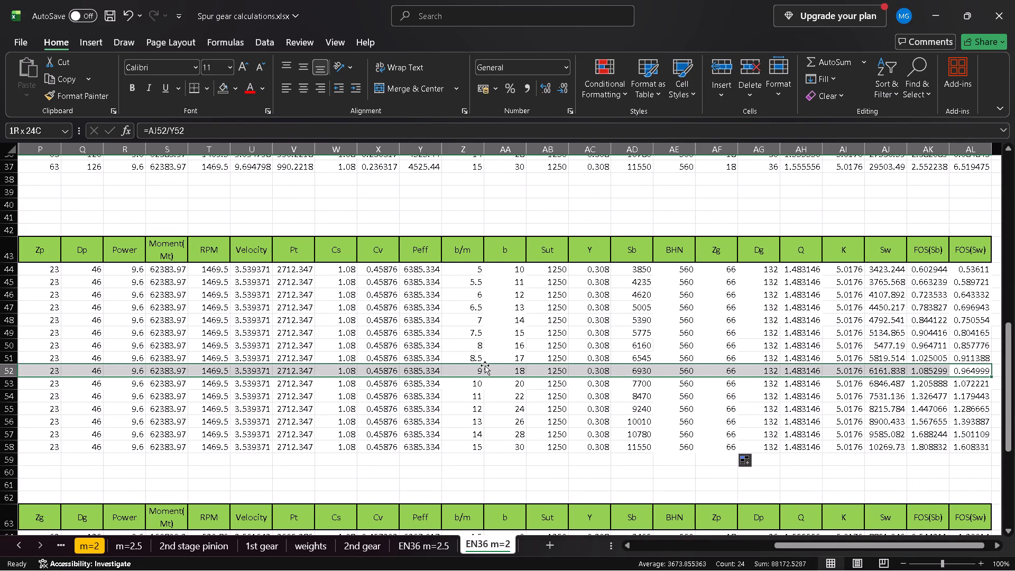
scroll(485, 365, "right", 4)
scroll(485, 365, "left", 2)
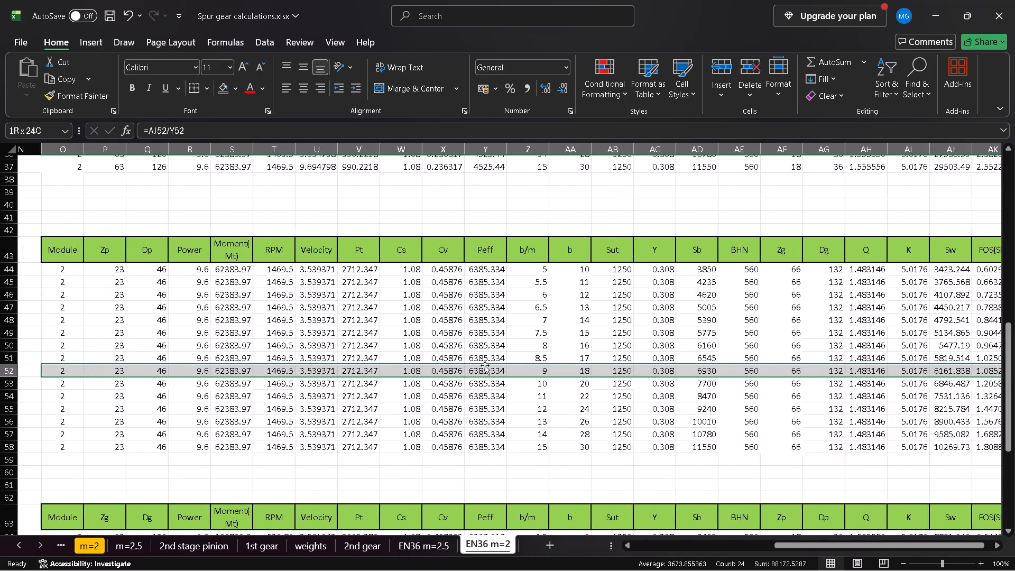
scroll(485, 365, "left", 2)
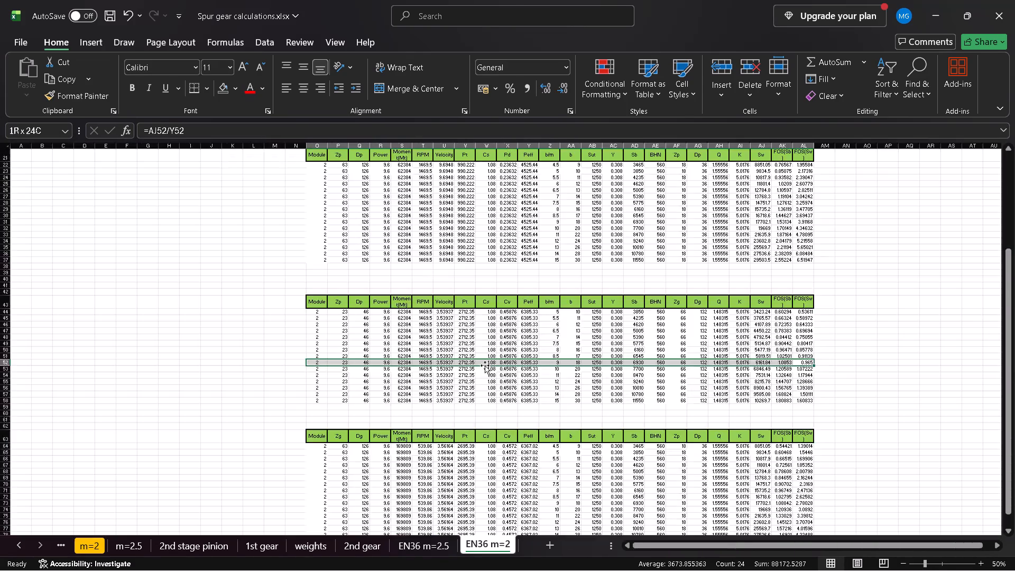
scroll(460, 401, "left", 1)
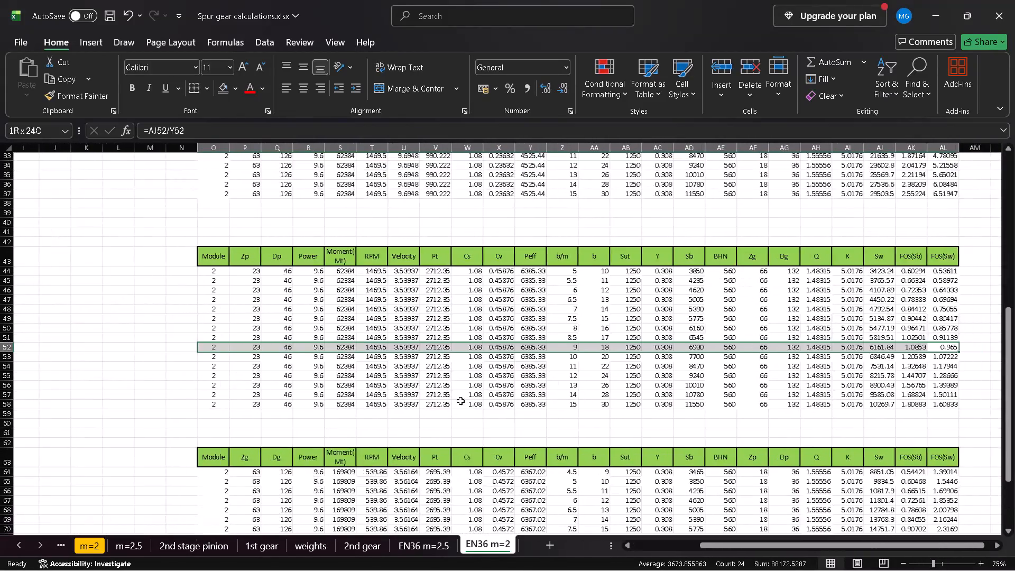
scroll(460, 401, "left", 1)
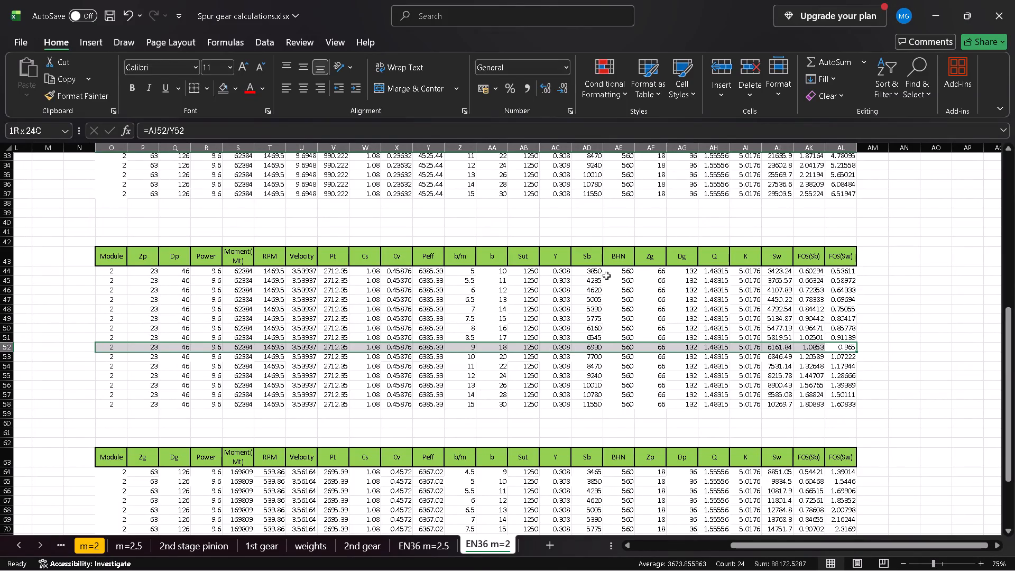
Enter the hardness note 53-54HRC in the cell above the BHN heading of the Zp 23 table.
left_click(620, 245)
type("53-54")
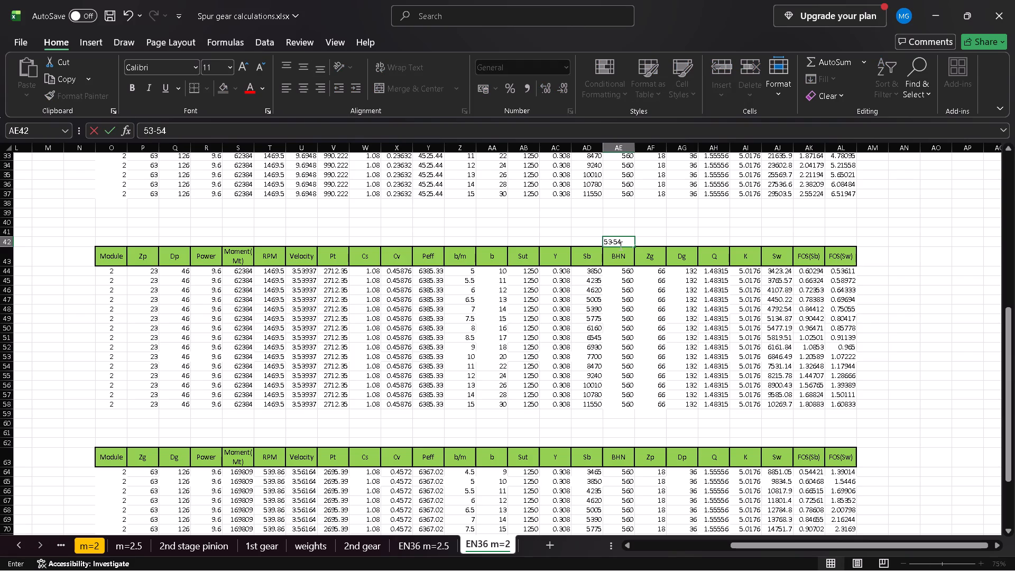
type("HRC")
key("Down")
key("Down")
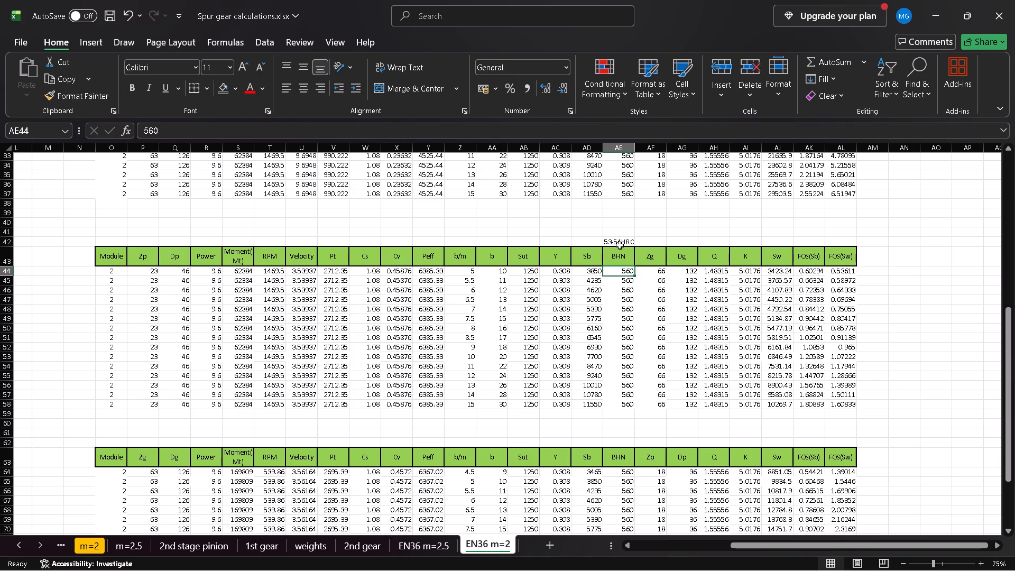
Look through the Zg 63 and Zp 63 tables on the EN36 m=2 sheet, comparing face widths and safety factors.
scroll(592, 387, "down", 1)
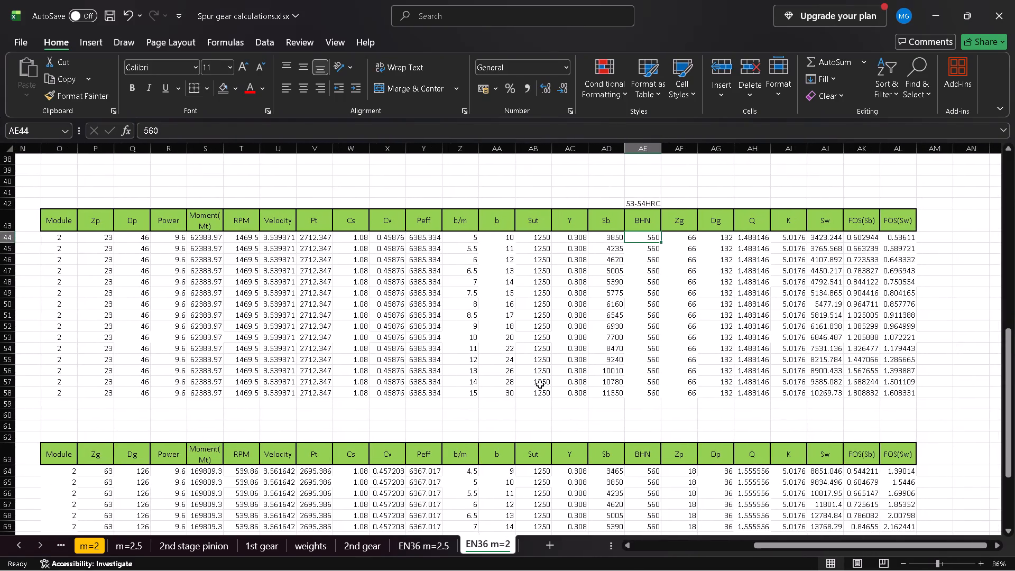
scroll(540, 384, "down", 2)
scroll(540, 384, "right", 1)
scroll(540, 384, "down", 1)
scroll(540, 384, "up", 3)
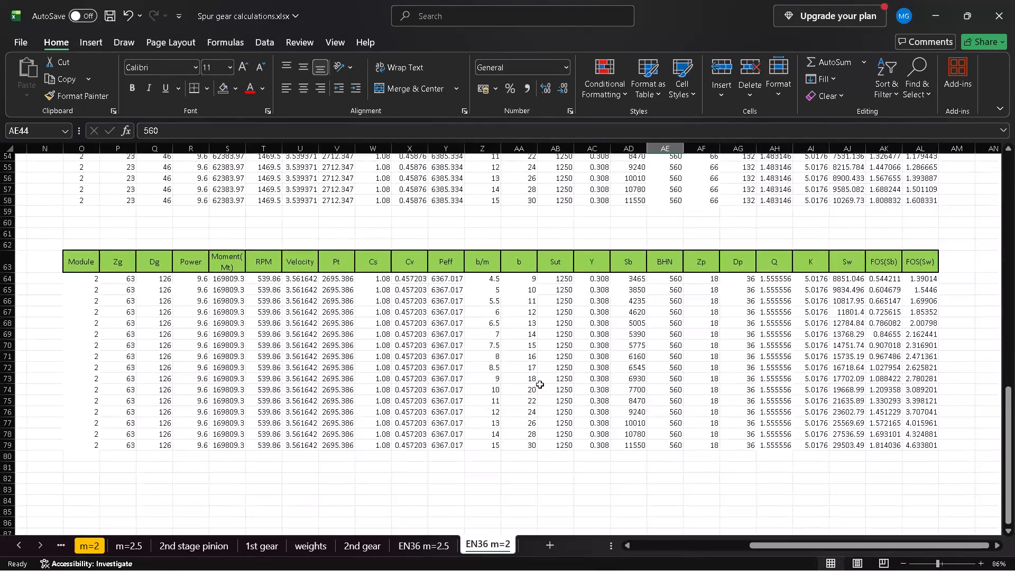
scroll(540, 384, "up", 5)
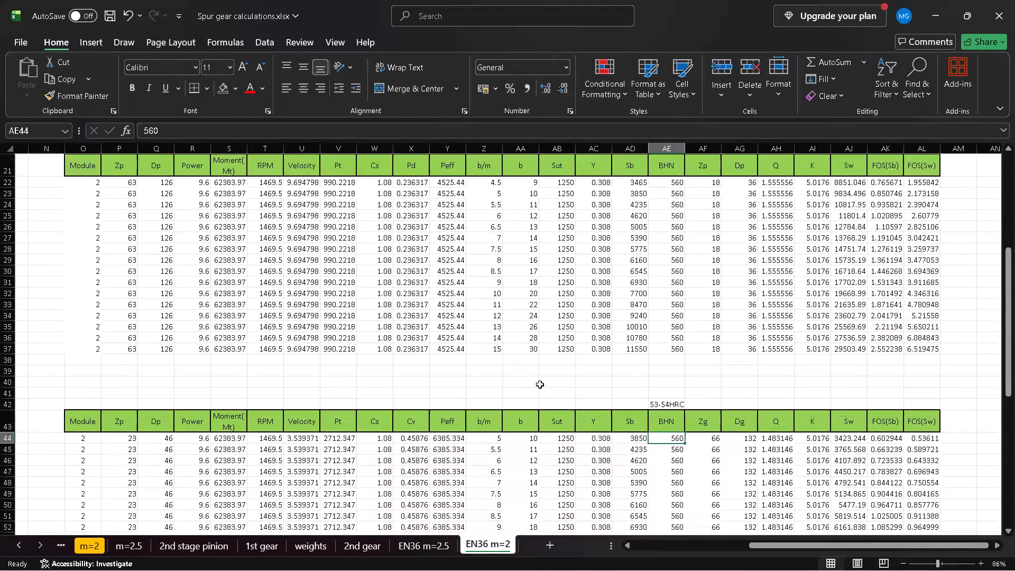
scroll(540, 384, "down", 1)
Examine the last table on the EN36 m=2.5 sheet, checking the safety factors around the face width 15 and 20 rows.
left_click(422, 553)
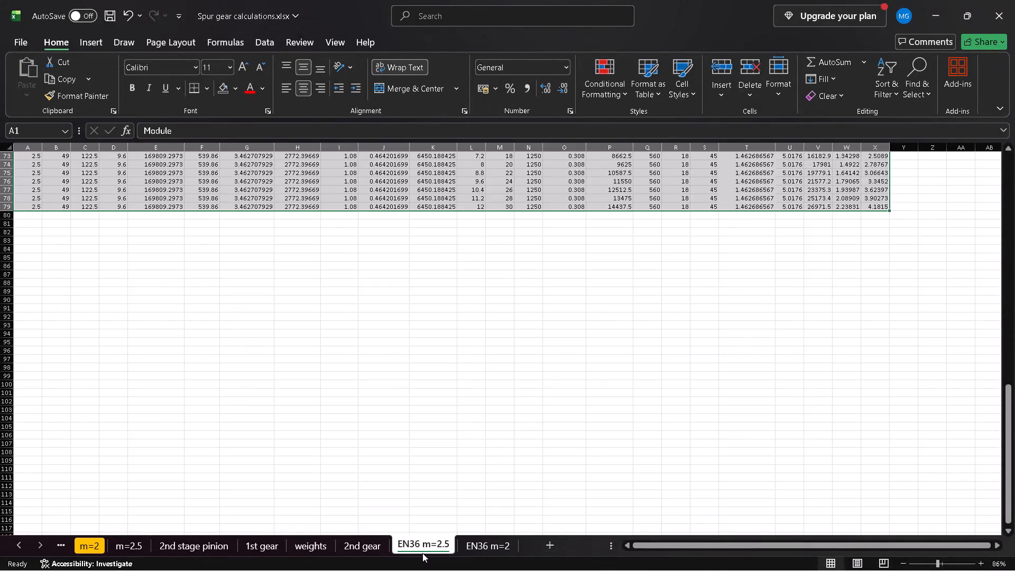
scroll(397, 463, "up", 2)
scroll(397, 463, "right", 1)
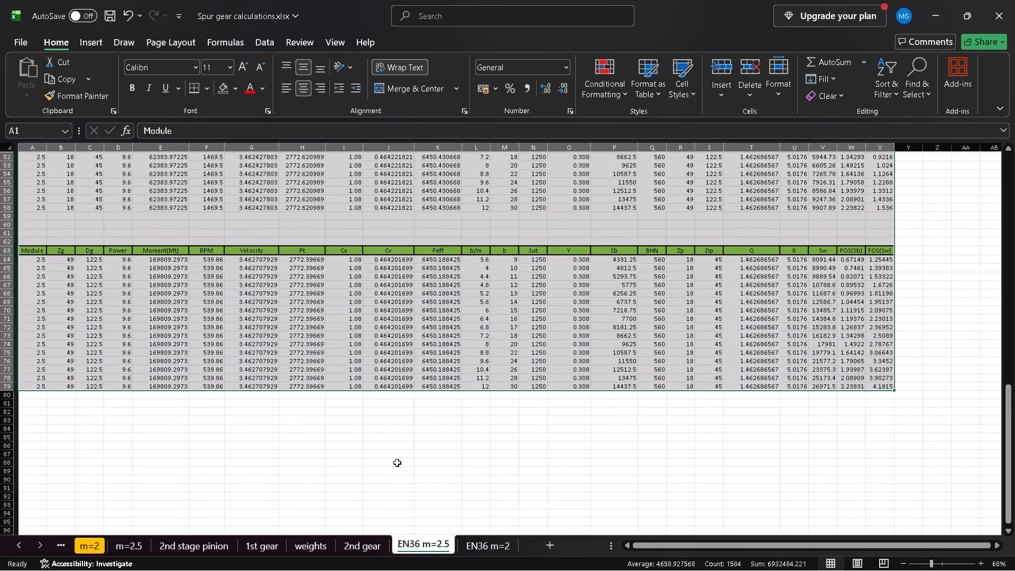
scroll(397, 463, "right", 1)
left_click(395, 411)
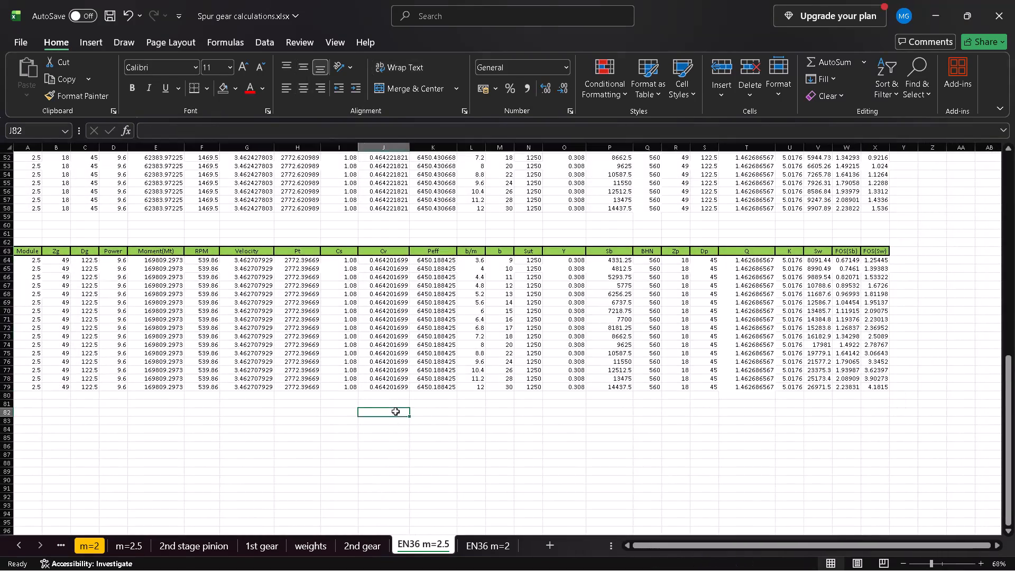
scroll(380, 373, "up", 1)
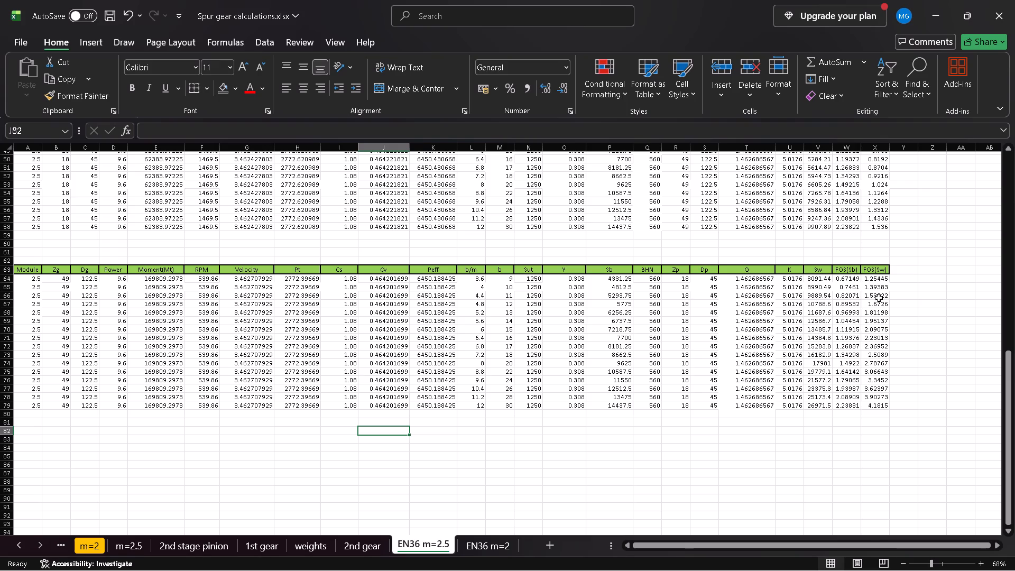
left_click(875, 326)
key("ctrl+shift+Left")
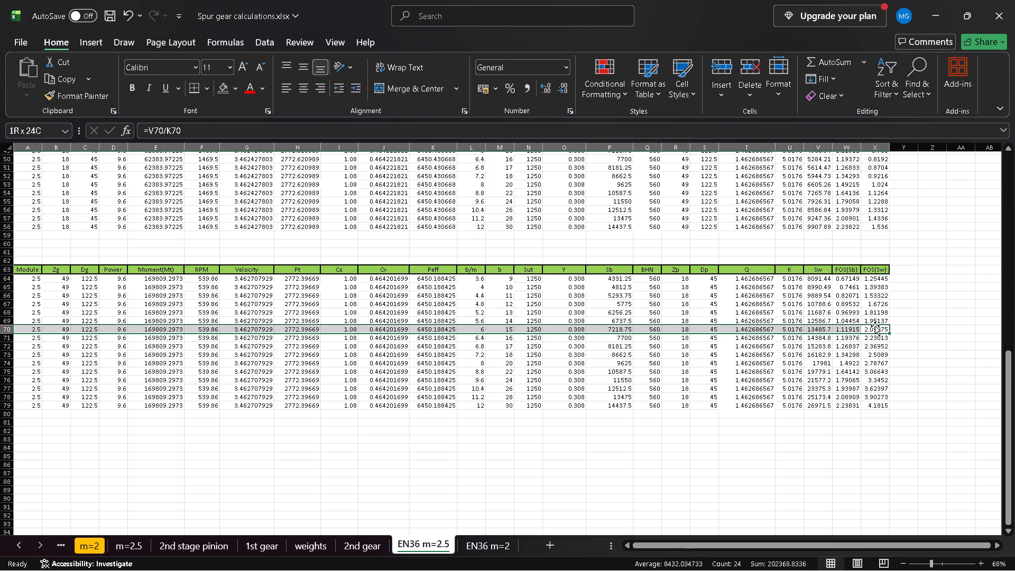
scroll(875, 326, "right", 2)
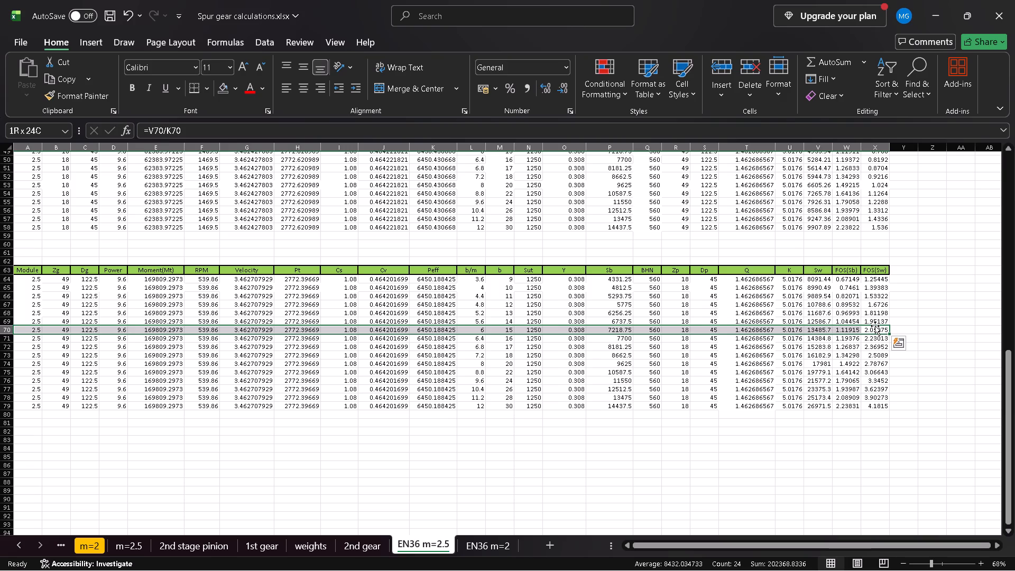
scroll(875, 326, "right", 1)
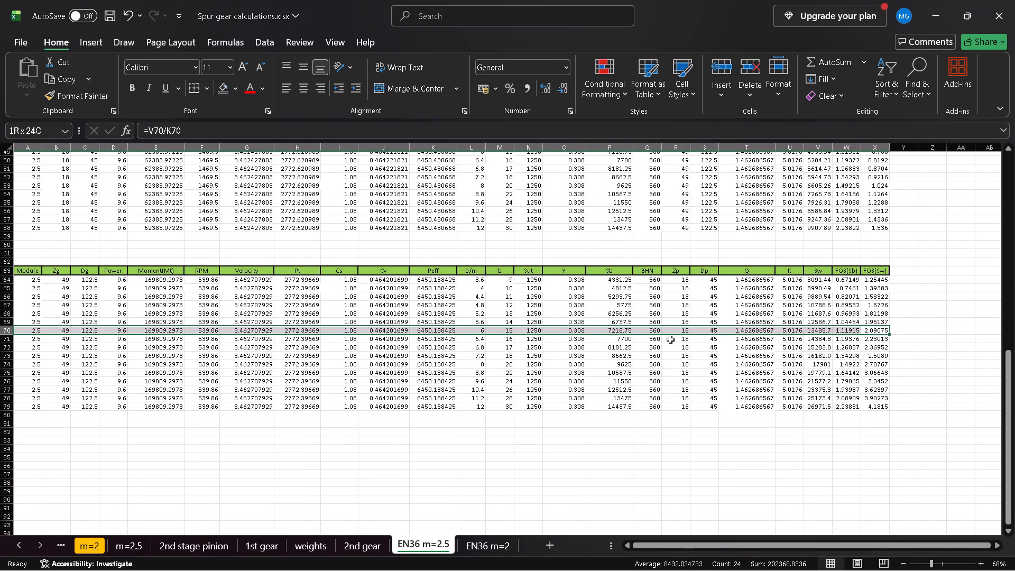
left_click(505, 367)
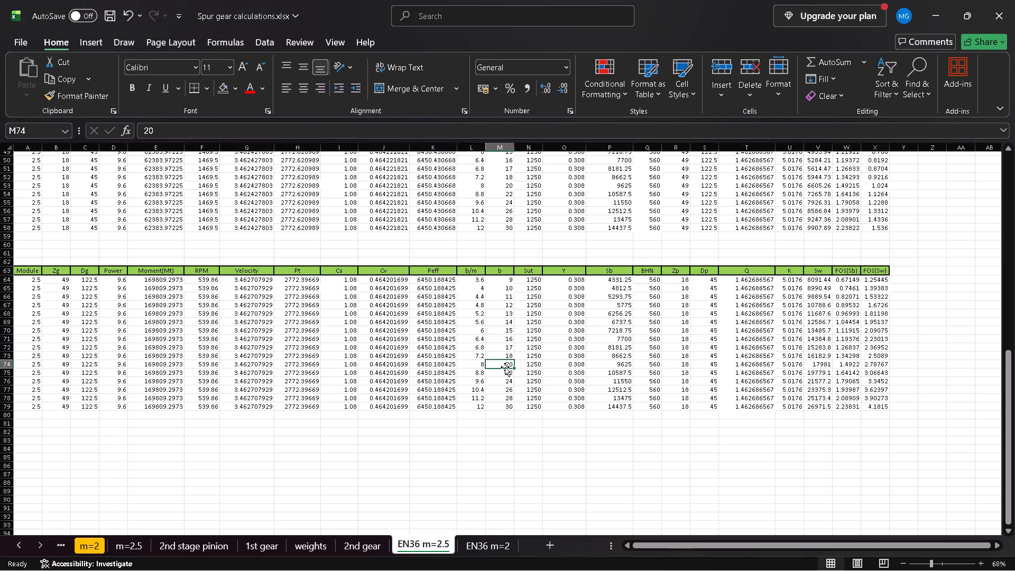
Examine the full face width 20 row of the last table on the EN36 m=2.5 sheet.
key("ctrl+Left")
key("ctrl+shift+Right")
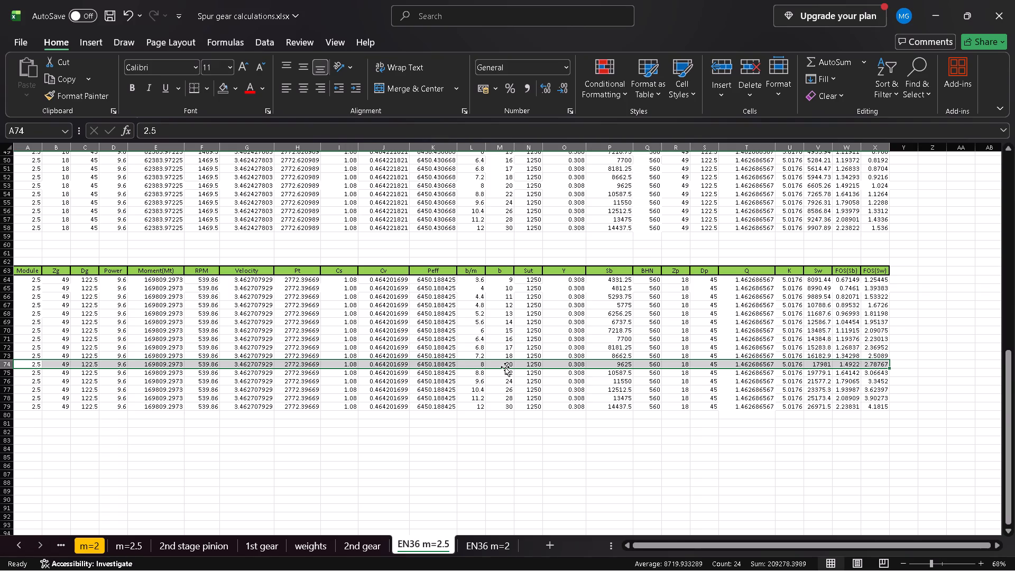
scroll(505, 367, "right", 1)
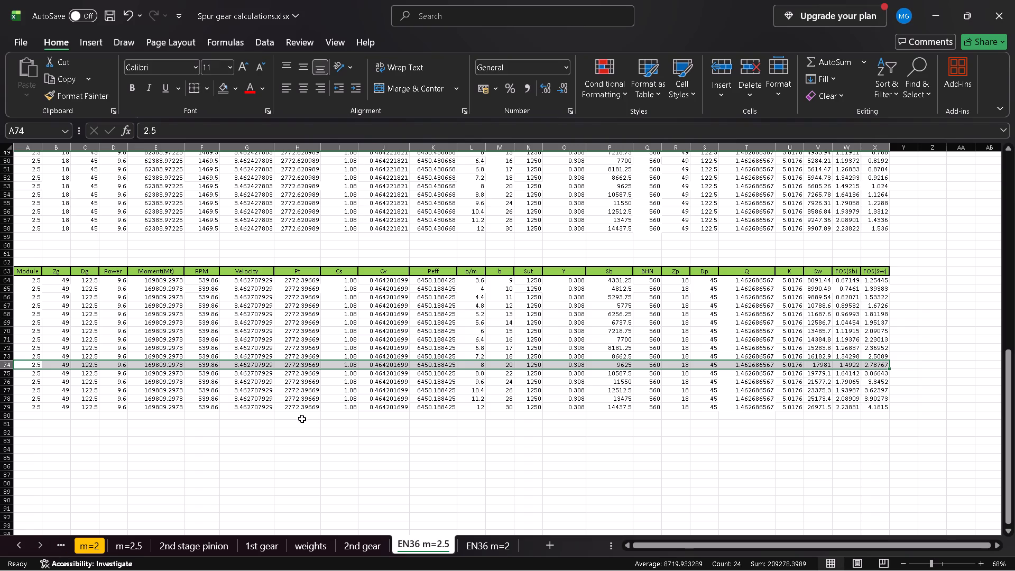
scroll(290, 421, "right", 1)
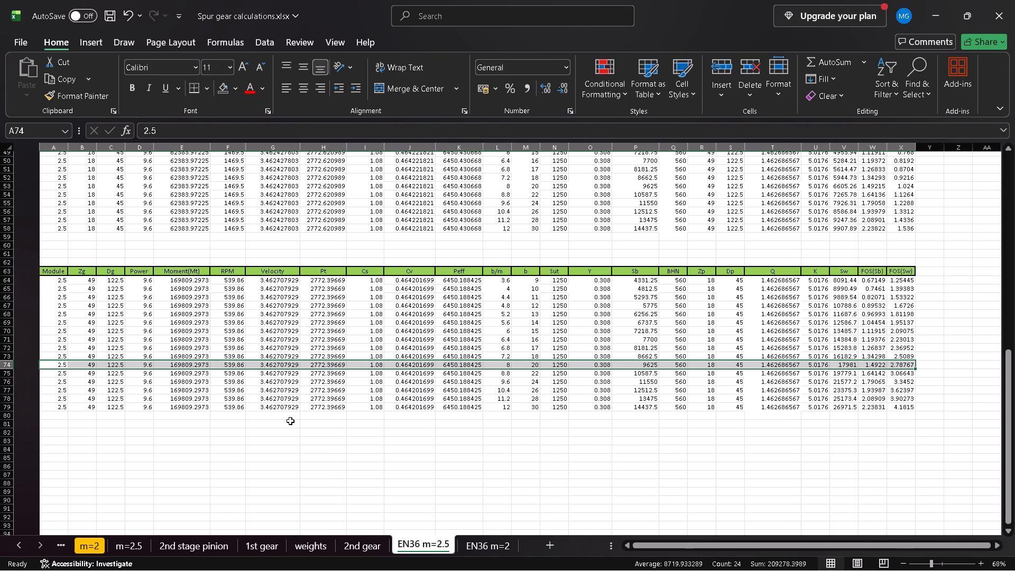
scroll(290, 421, "right", 2)
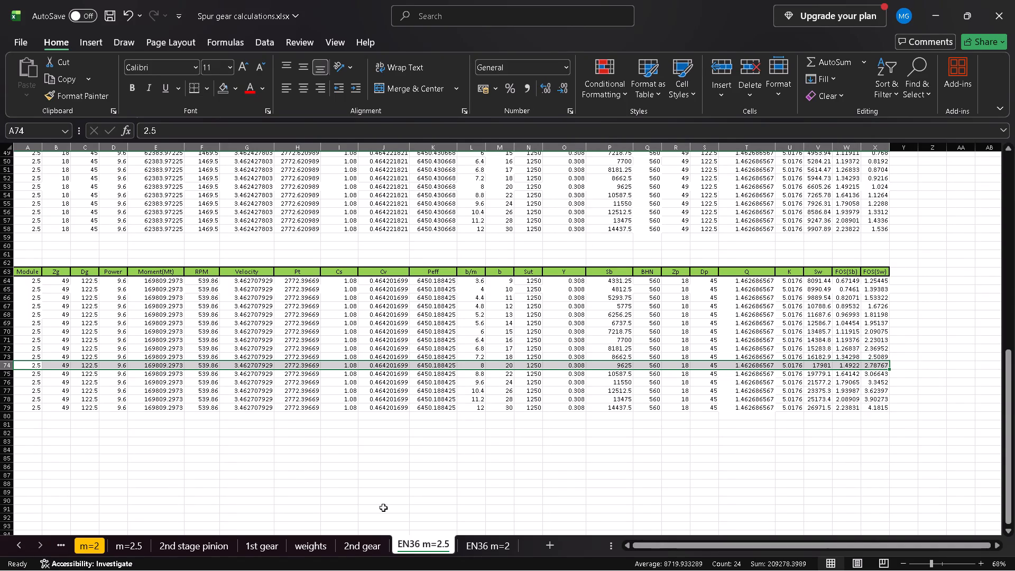
Review the 4000 RPM Zp 23 table and the Zp 63 table on the EN36 m=2 sheet.
left_click(468, 545)
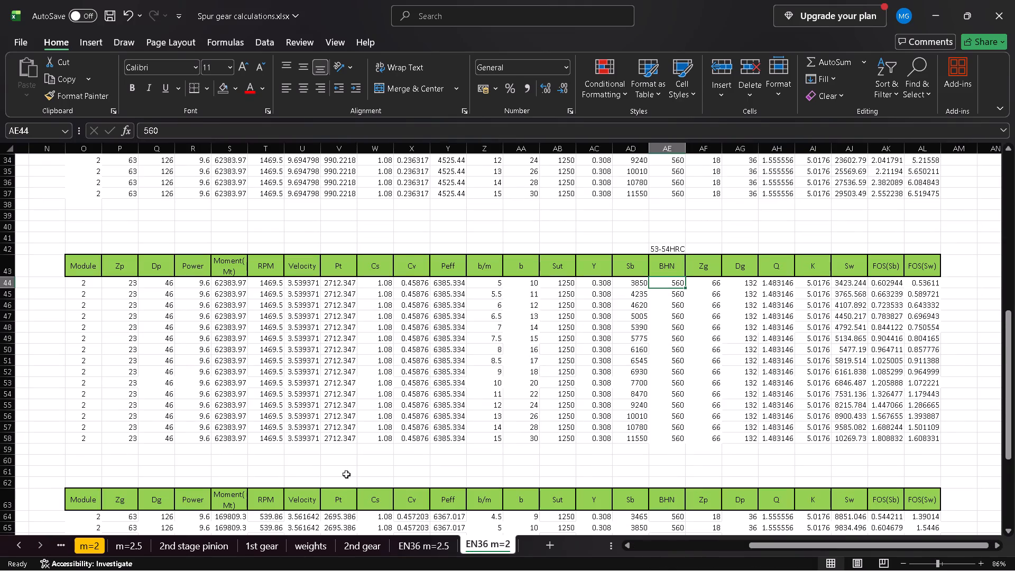
scroll(678, 391, "left", 1)
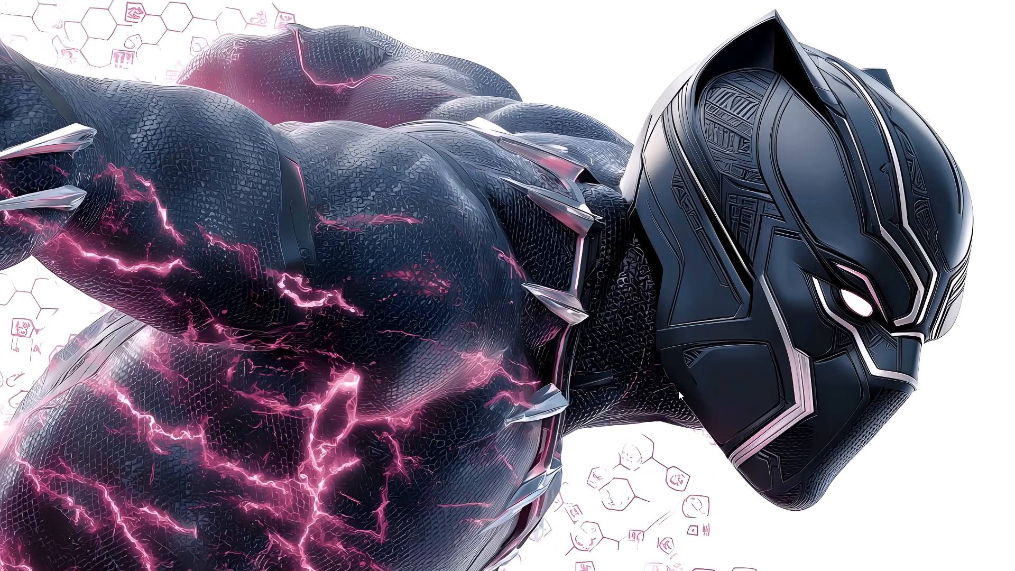
scroll(678, 391, "up", 1)
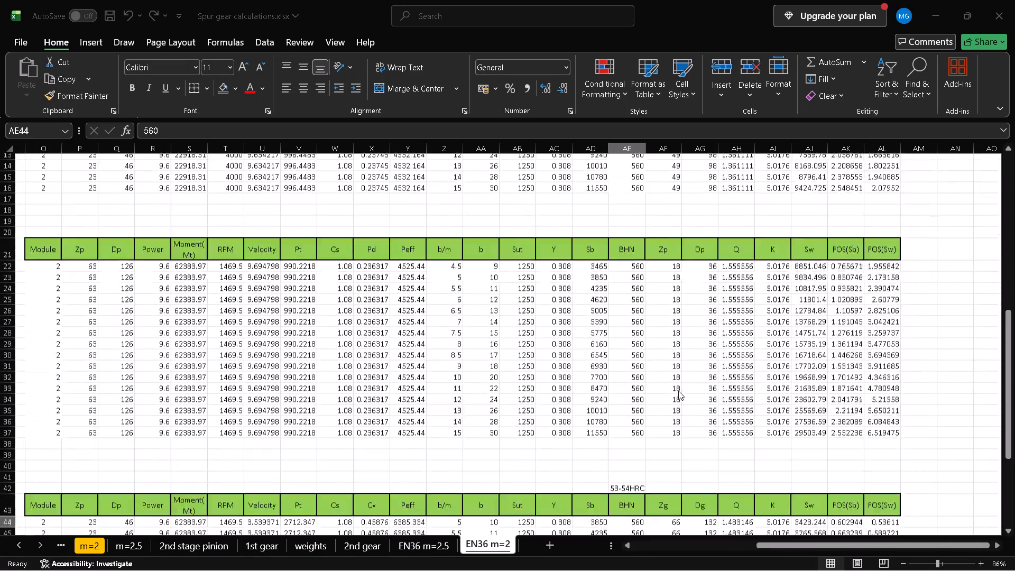
scroll(678, 391, "up", 2)
scroll(678, 391, "down", 2)
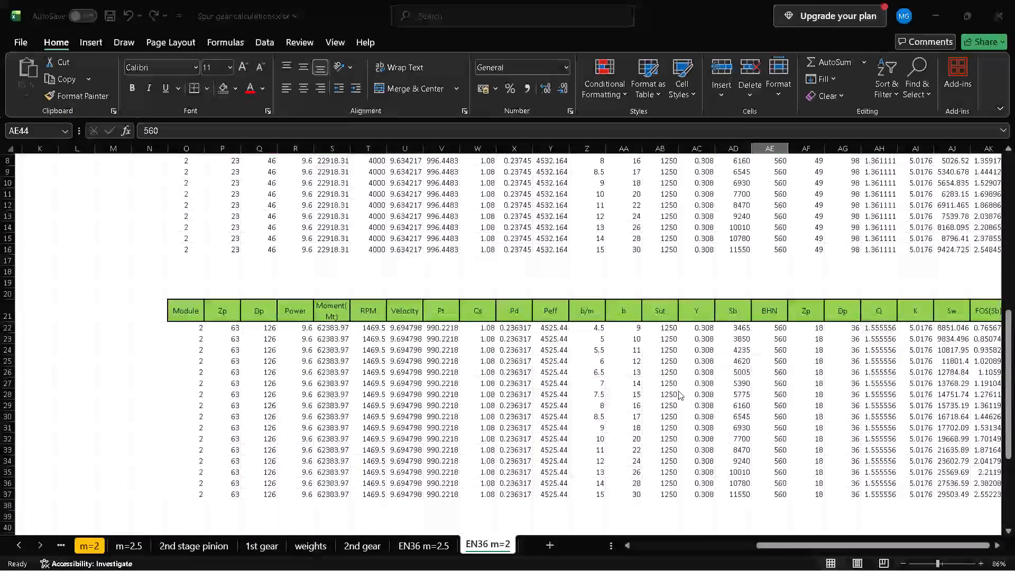
scroll(678, 391, "down", 2)
scroll(678, 391, "up", 3)
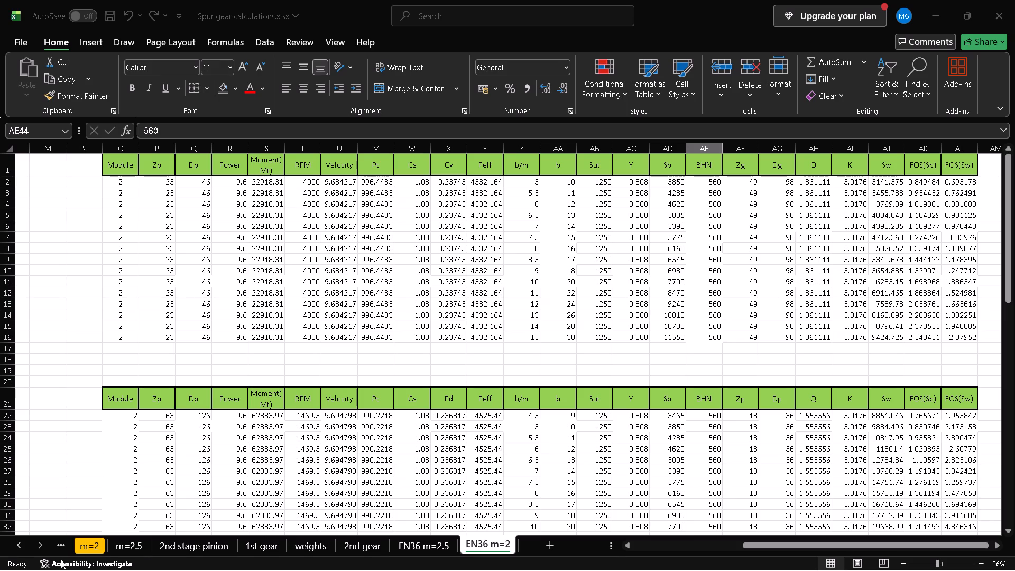
left_click(60, 546)
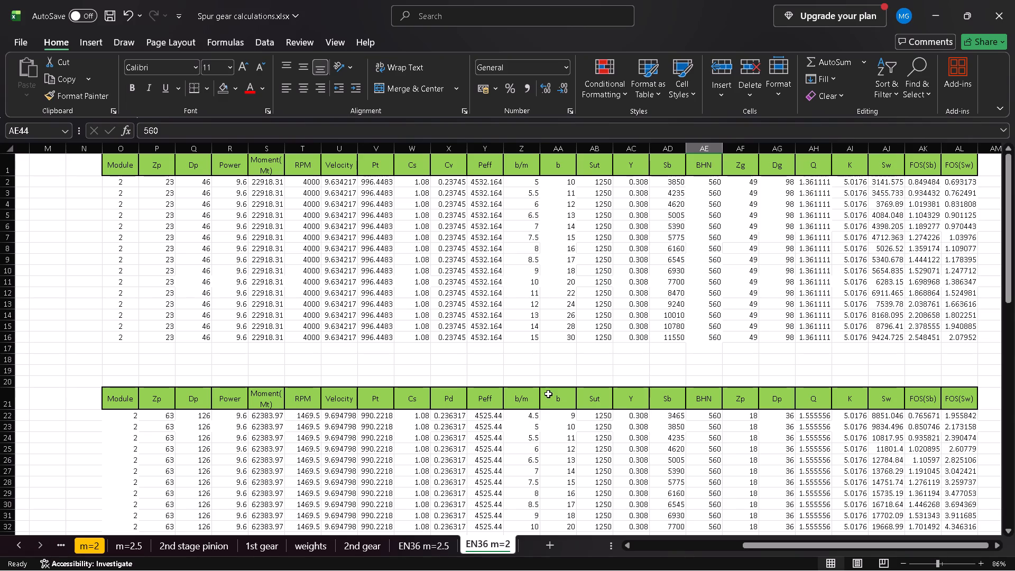
Set Zg to 63 in every row of the 1469.5 RPM Zp 23 table.
scroll(548, 394, "down", 4)
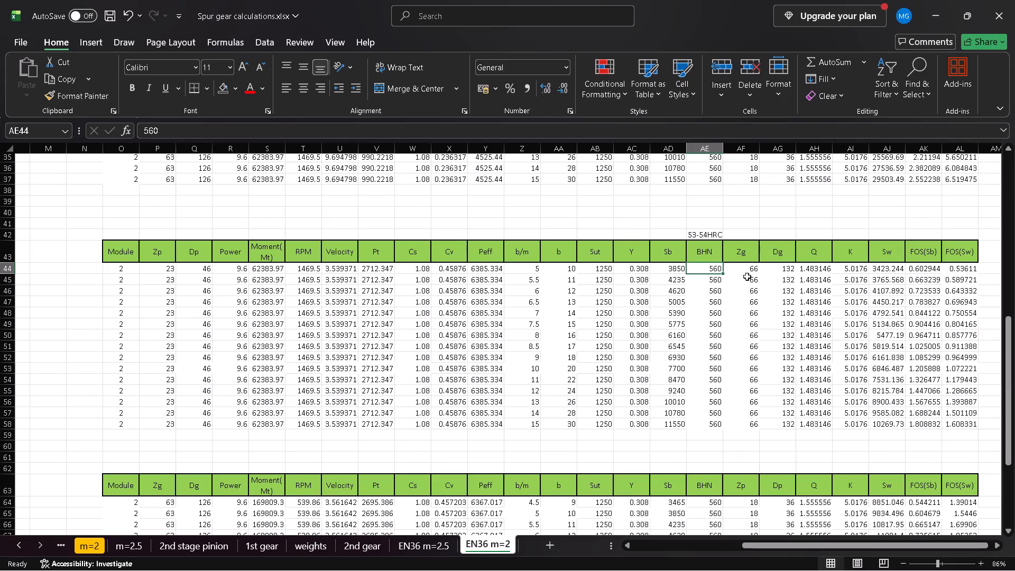
left_click(749, 268)
type("63")
key("Return")
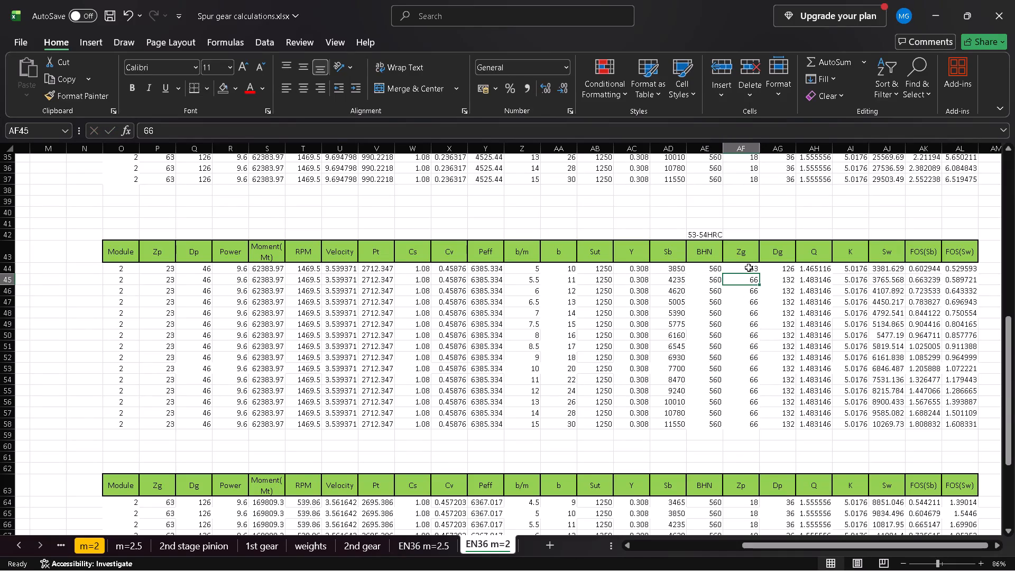
left_click(749, 268)
double_click(758, 271)
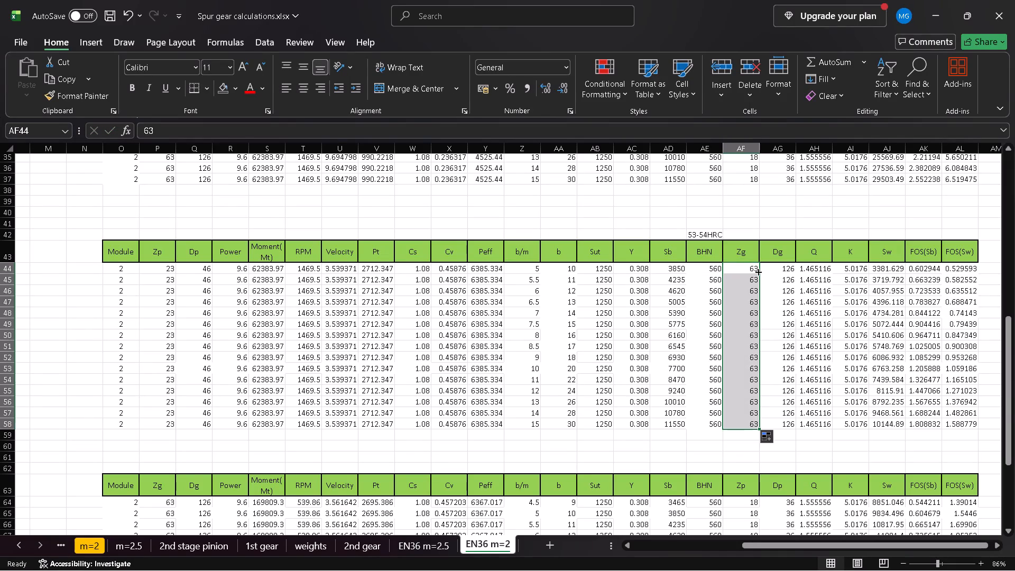
Check the face width 20 row of the 1469.5 RPM Zp 23 table against the Zg 63 table below.
scroll(882, 287, "left", 1)
scroll(882, 287, "down", 1)
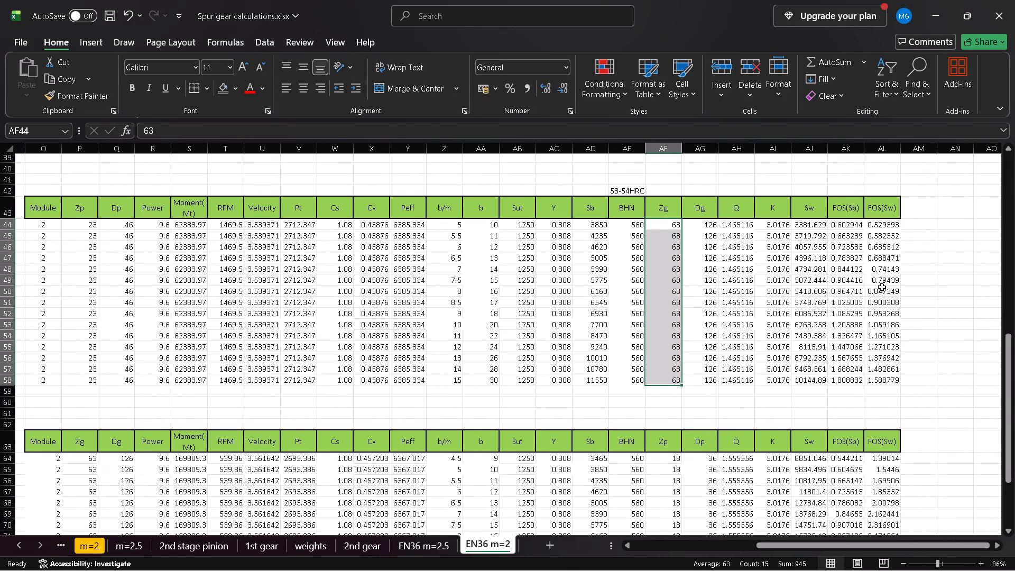
left_click(490, 325)
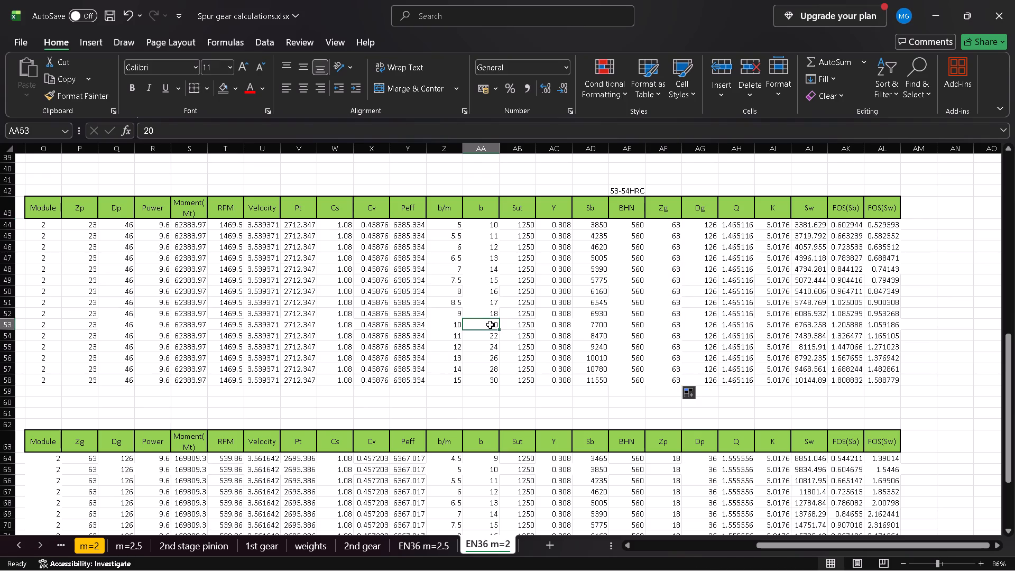
key("ctrl+Left")
key("ctrl+shift+Right")
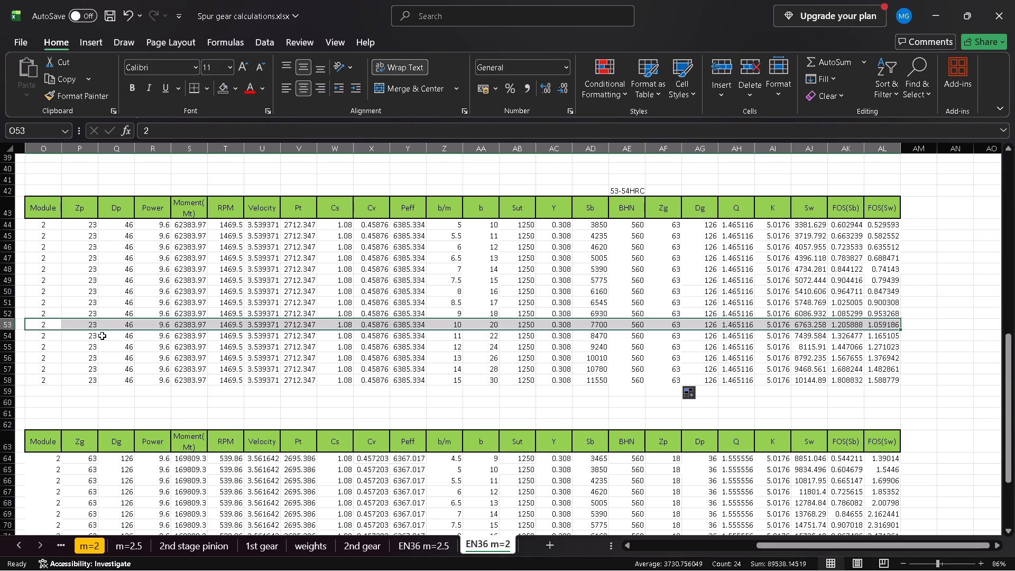
scroll(107, 355, "down", 1)
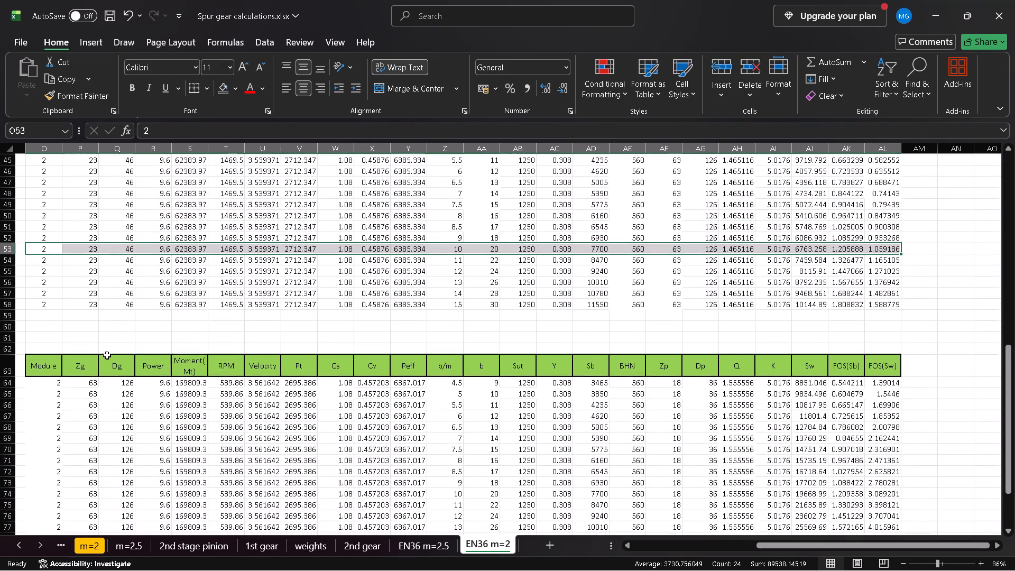
scroll(107, 355, "down", 1)
scroll(142, 383, "down", 1)
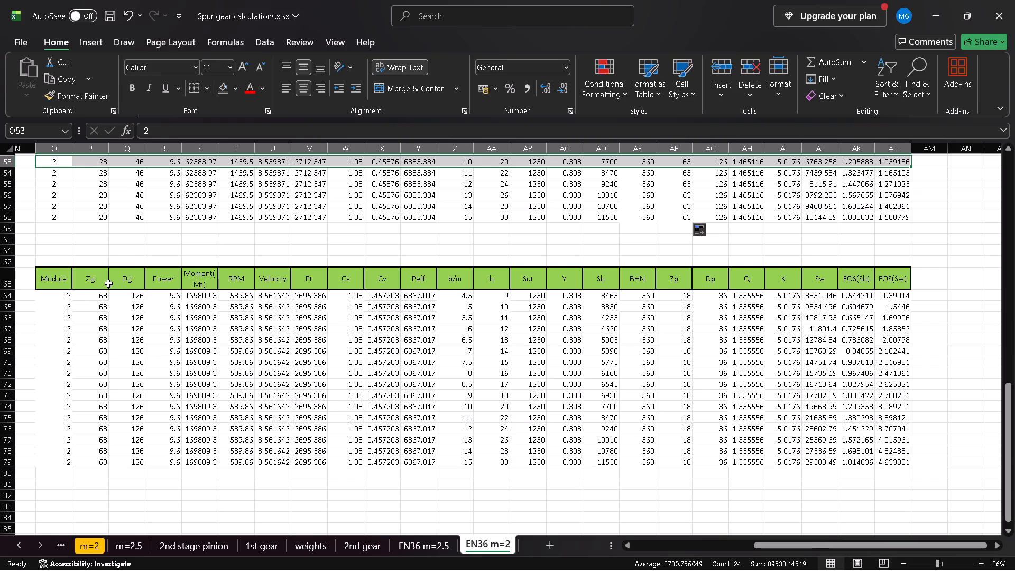
scroll(108, 283, "up", 1)
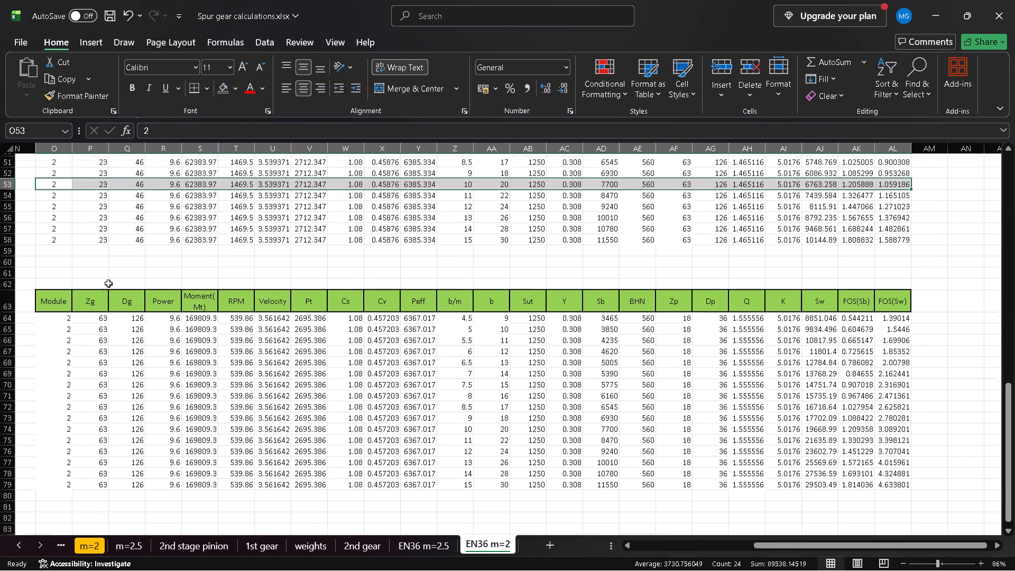
scroll(108, 283, "up", 1)
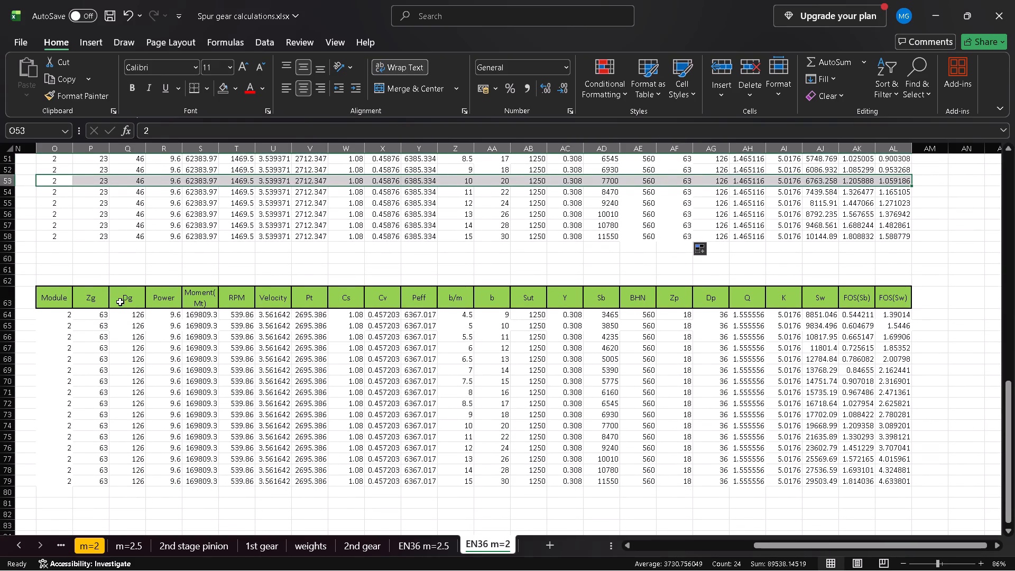
Set Zp to 23 in every row of the 539.86 RPM Zg 63 table.
left_click(95, 315)
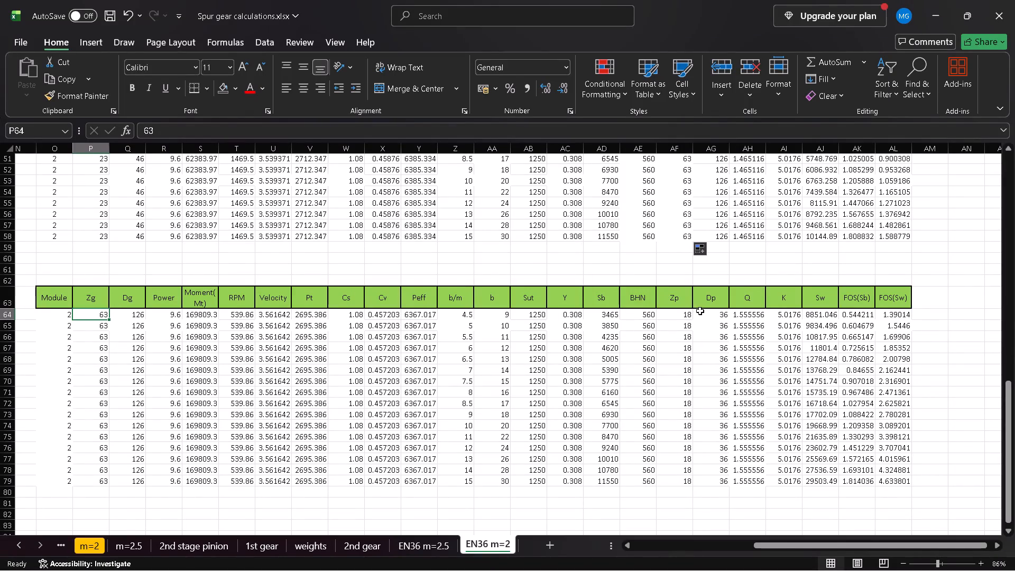
left_click(685, 314)
type("23")
key("Return")
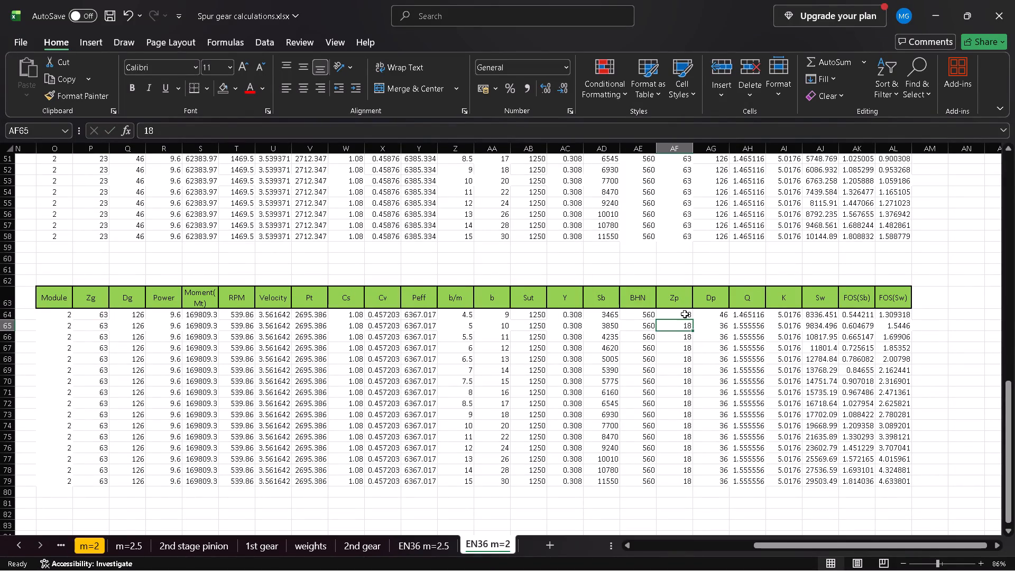
left_click(685, 314)
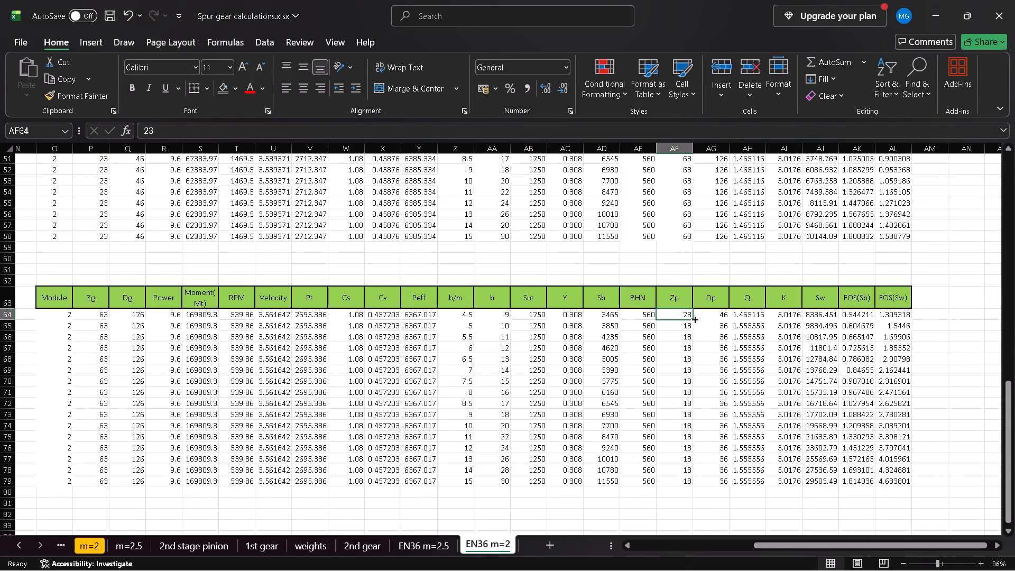
double_click(694, 319)
Examine the face width 17 row of the Zg 63 table, checking its safety factors alongside the Zp 23 table above.
scroll(803, 318, "down", 1)
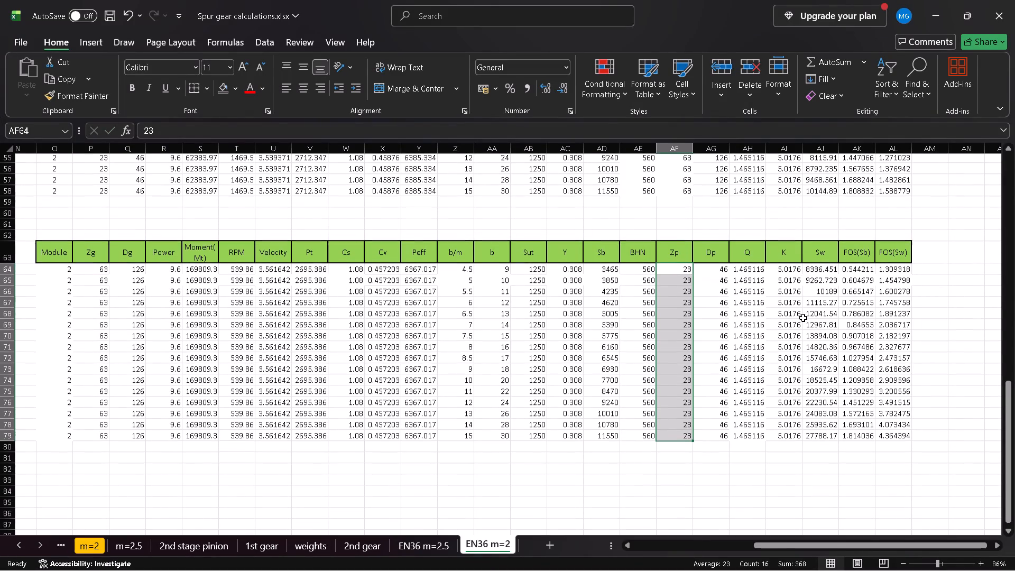
scroll(803, 318, "down", 1)
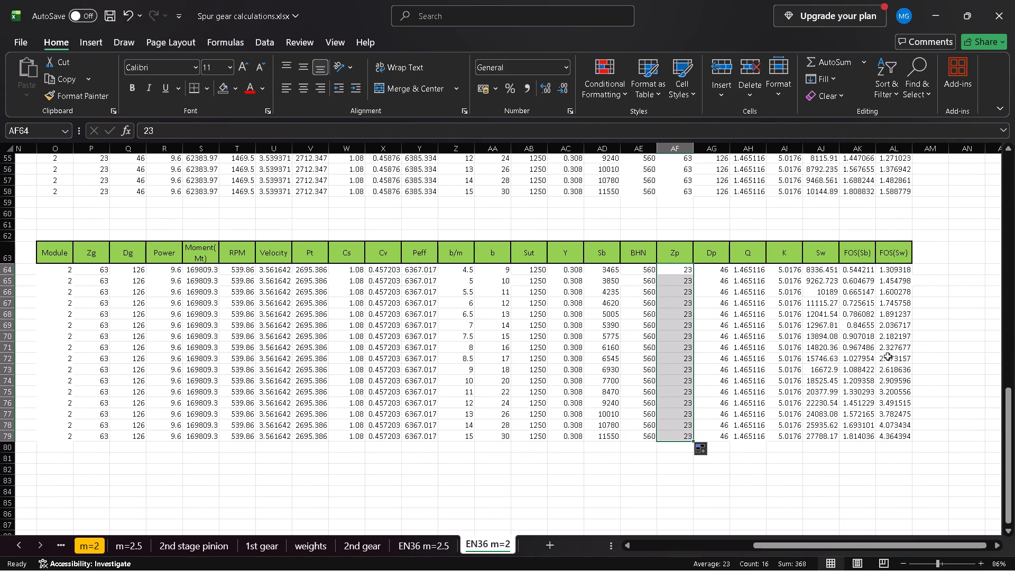
left_click(888, 356)
key("ctrl+Left")
key("ctrl+shift+Right")
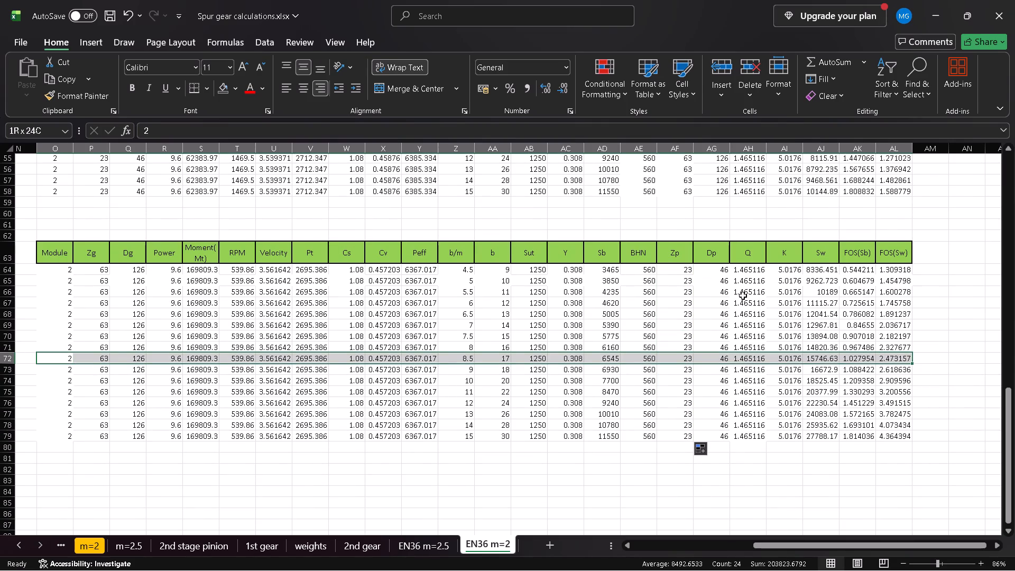
scroll(664, 269, "up", 2)
scroll(664, 269, "down", 1)
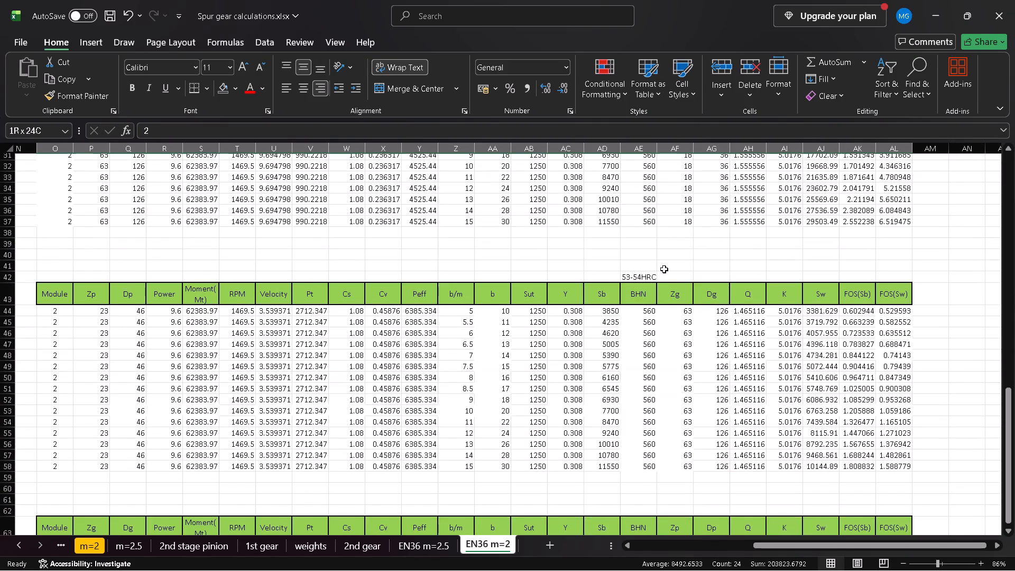
scroll(664, 269, "down", 1)
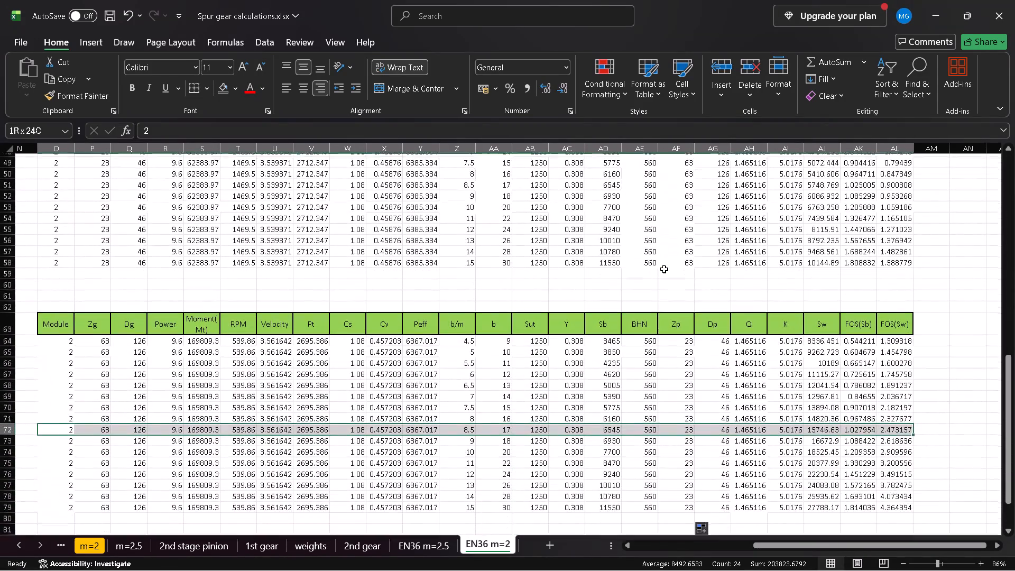
scroll(664, 269, "down", 1)
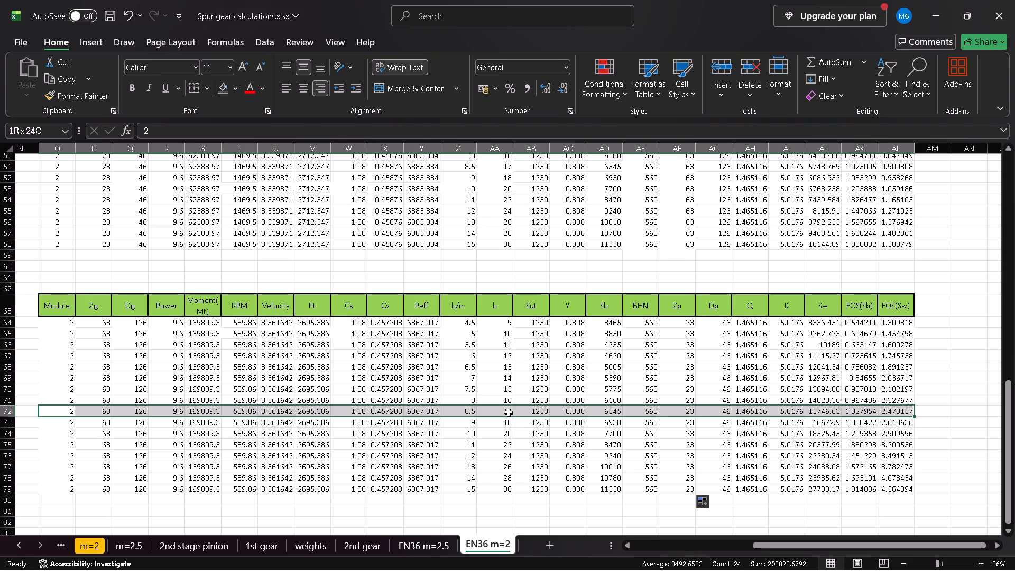
Examine the face width 18 row of the 1469.5 RPM Zp 23 table and compare it with the Zg 63 table.
scroll(487, 298, "up", 2)
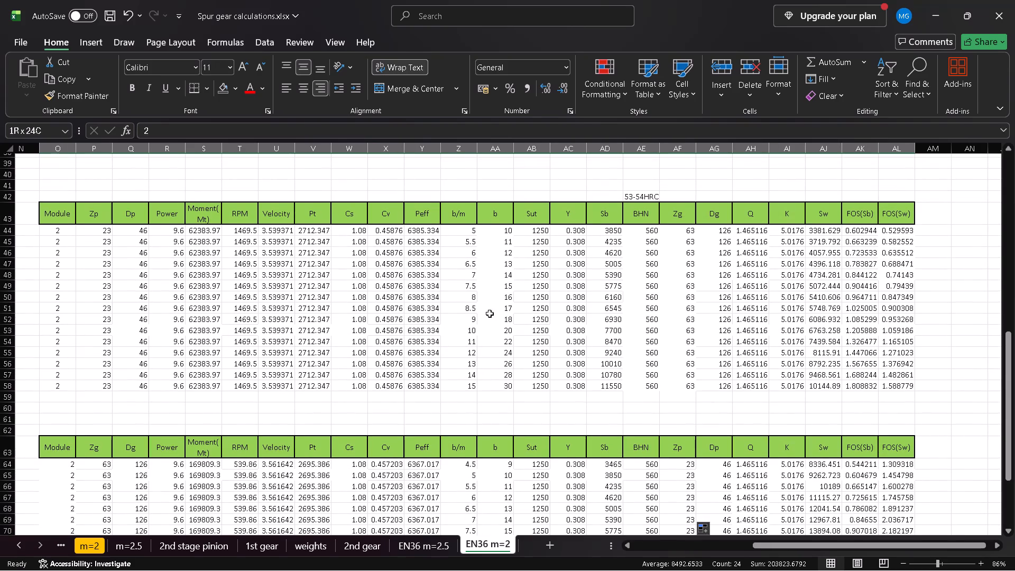
left_click(502, 319)
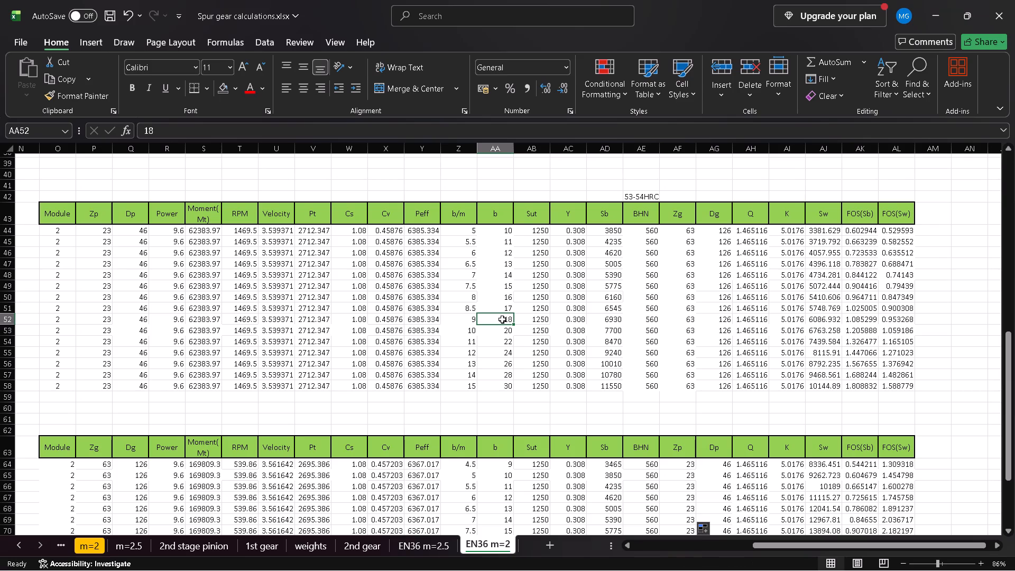
key("shift+Left")
key("shift+Left")
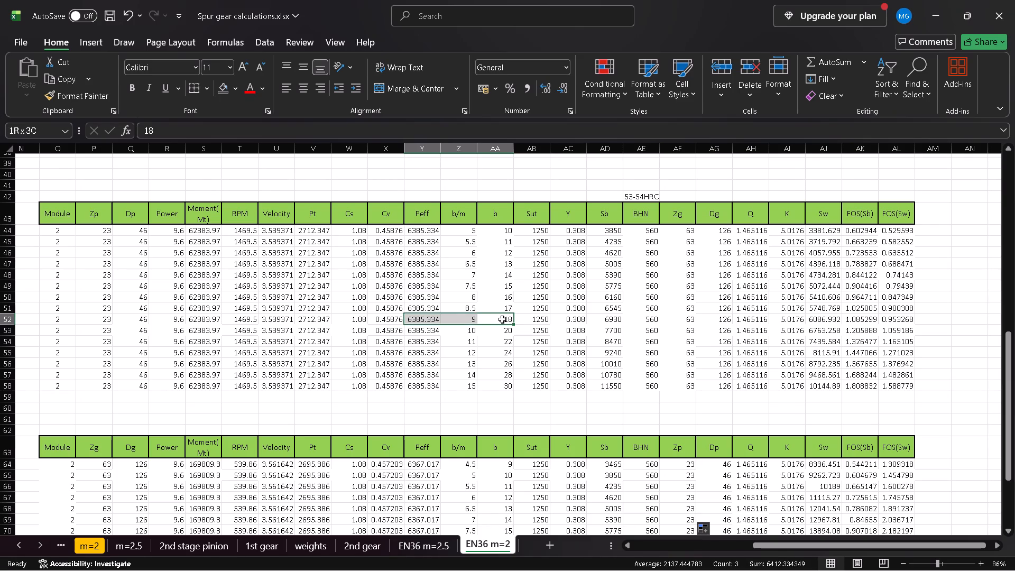
key("ctrl+Left")
key("ctrl+shift+Right")
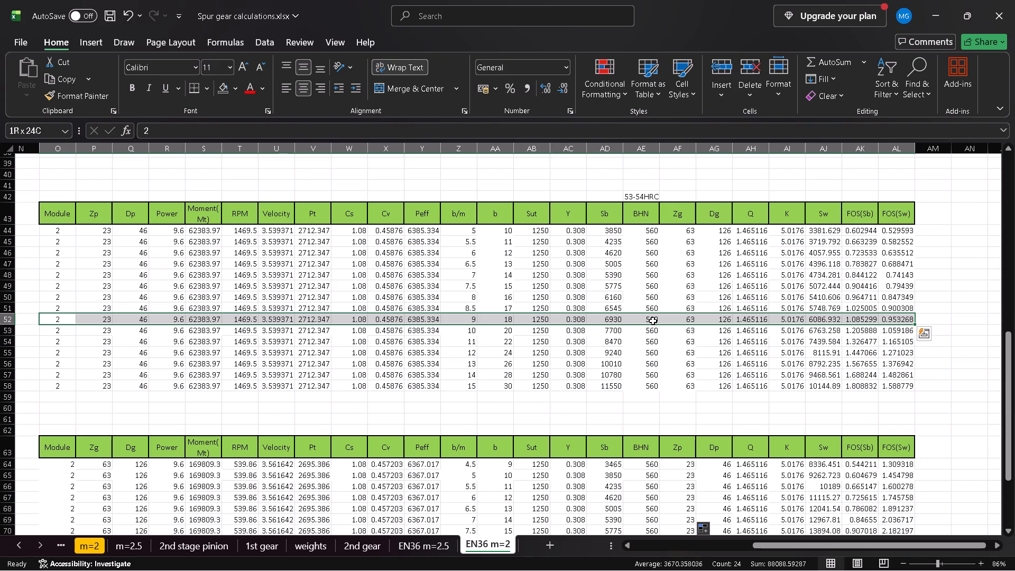
scroll(634, 369, "down", 1)
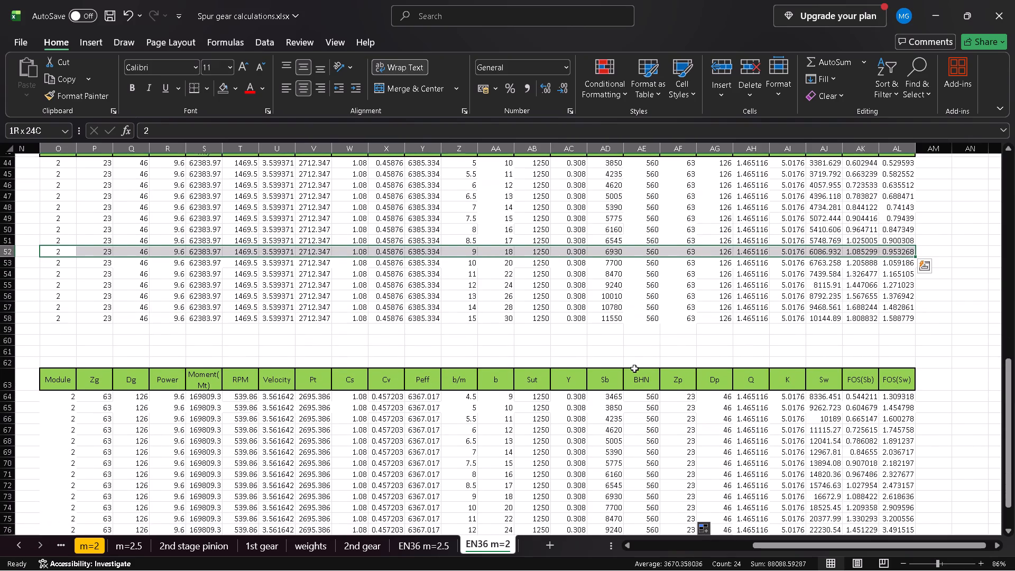
scroll(634, 369, "up", 1)
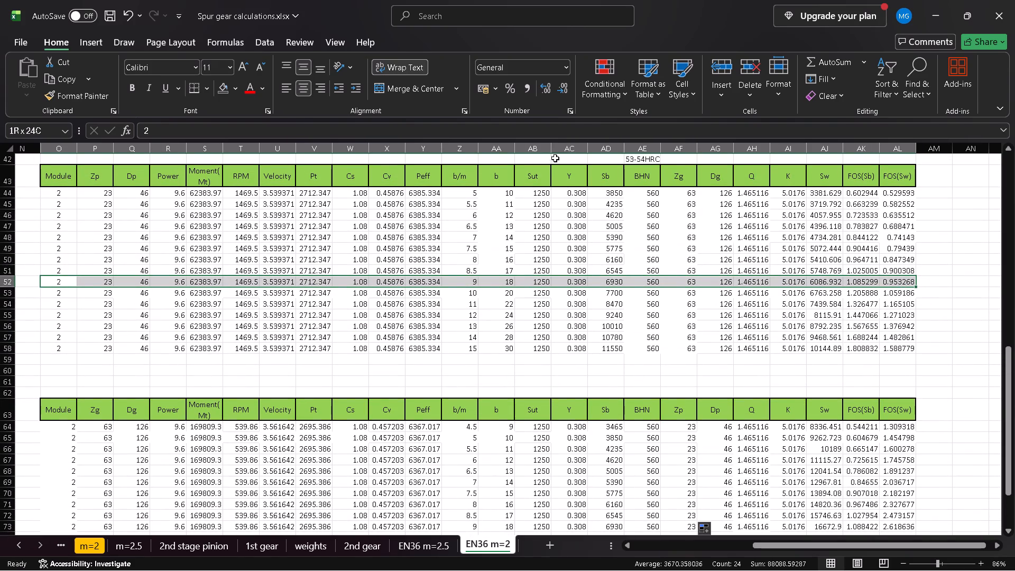
Shade the face width 18 row of the 1469.5 RPM Zp 23 table with a light grey fill.
left_click(232, 92)
left_click(264, 179)
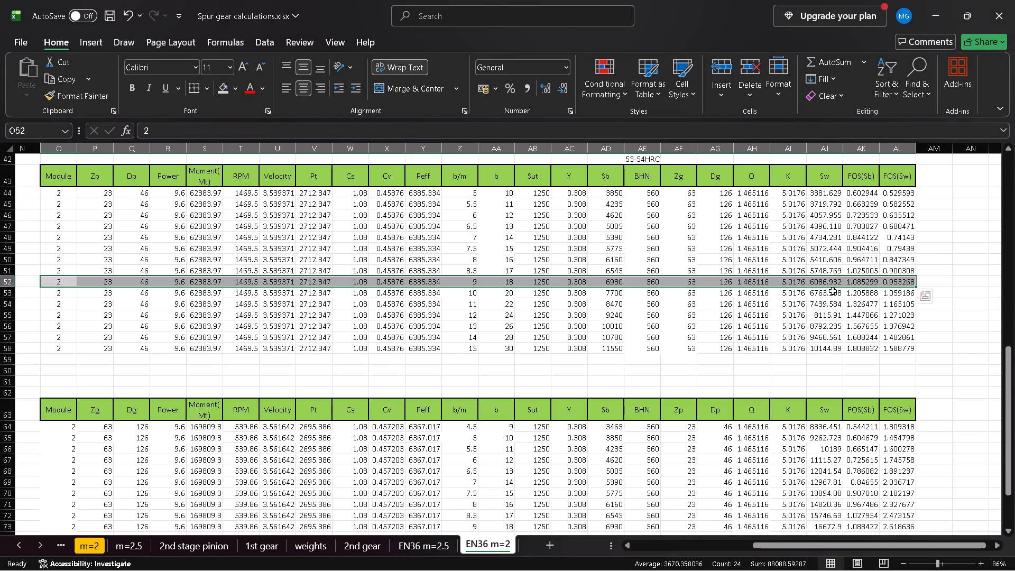
Examine the moment, RPM and face width cells of the 1469.5 RPM Zp 23 table, and look over the 4000 RPM table above.
scroll(833, 291, "up", 1)
scroll(833, 291, "right", 1)
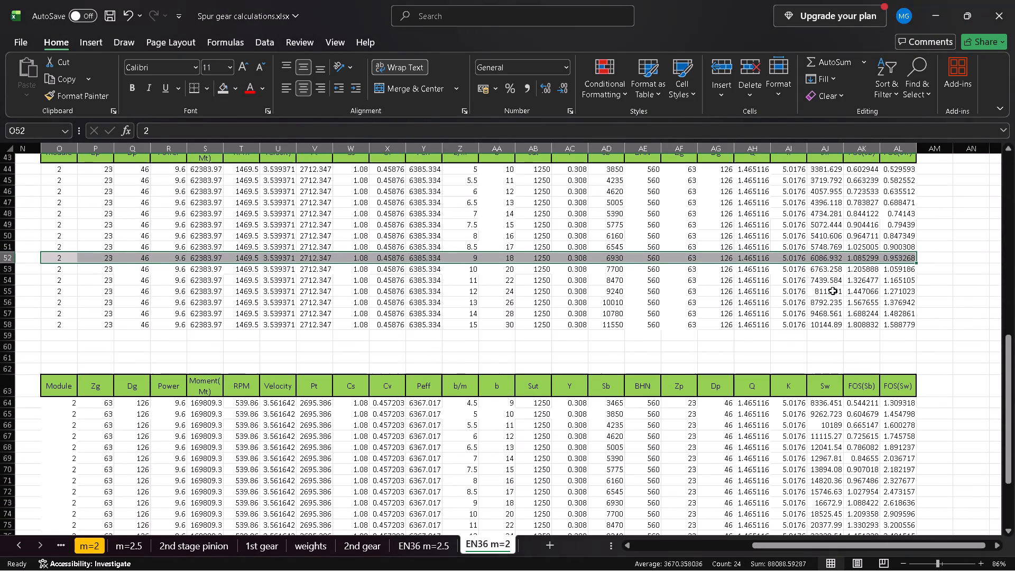
scroll(833, 291, "right", 2)
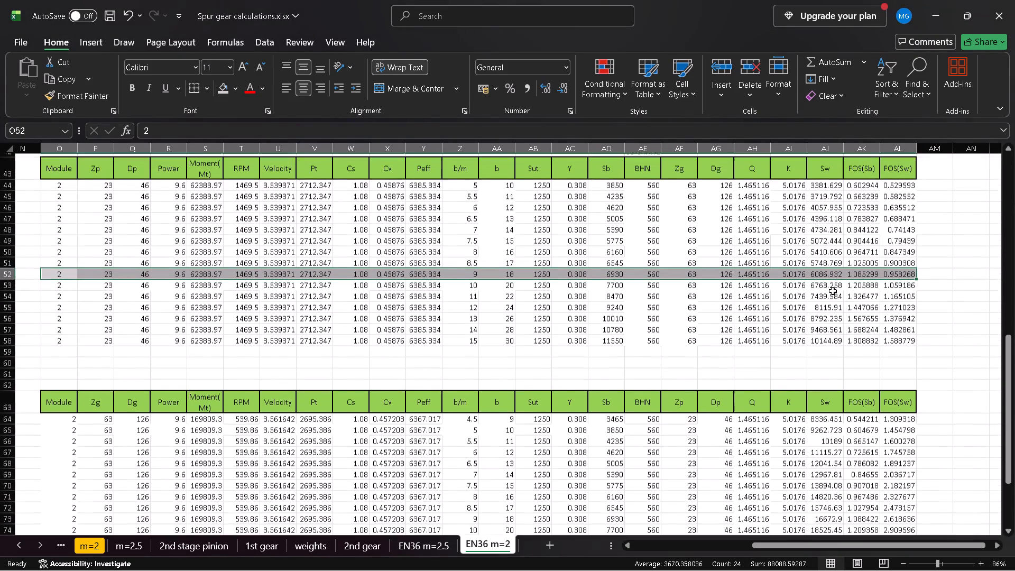
scroll(833, 291, "right", 1)
scroll(833, 291, "up", 1)
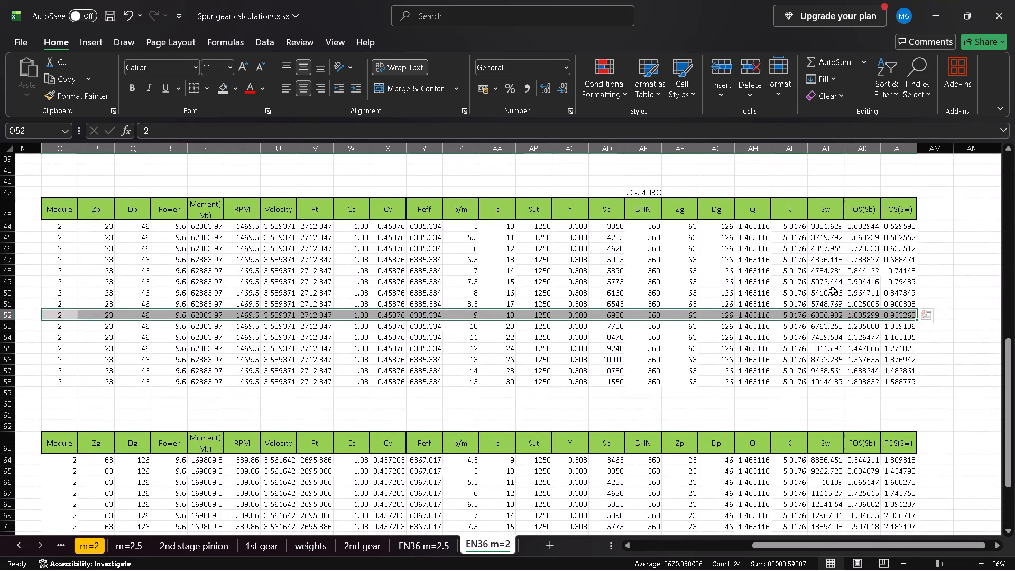
scroll(833, 291, "down", 1)
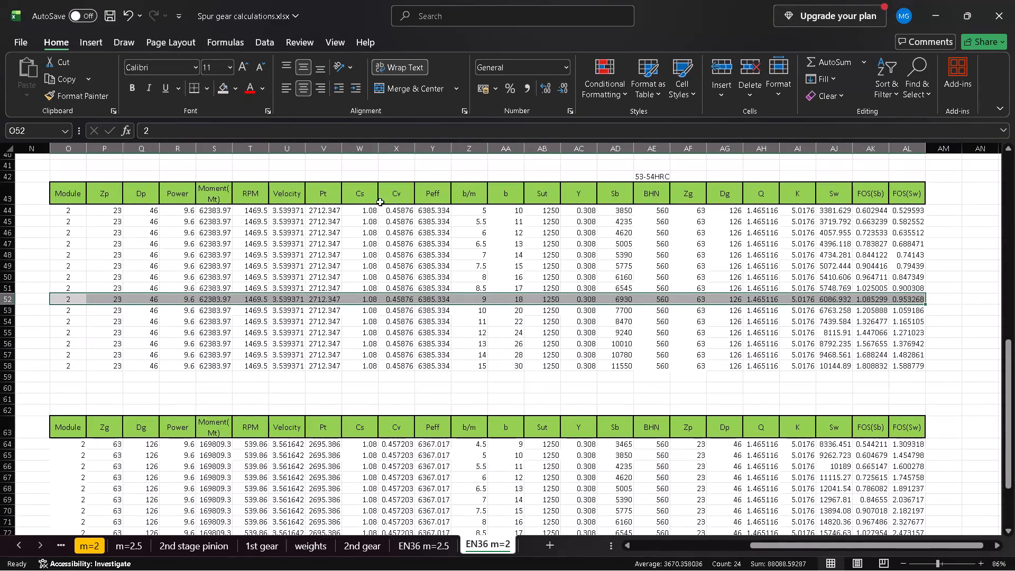
left_click(210, 210)
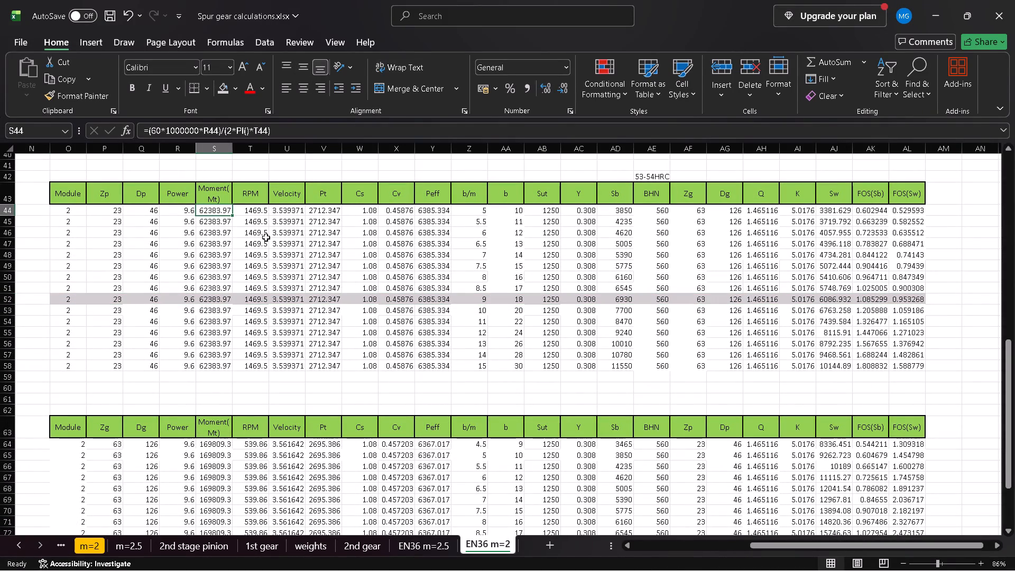
left_click(261, 213)
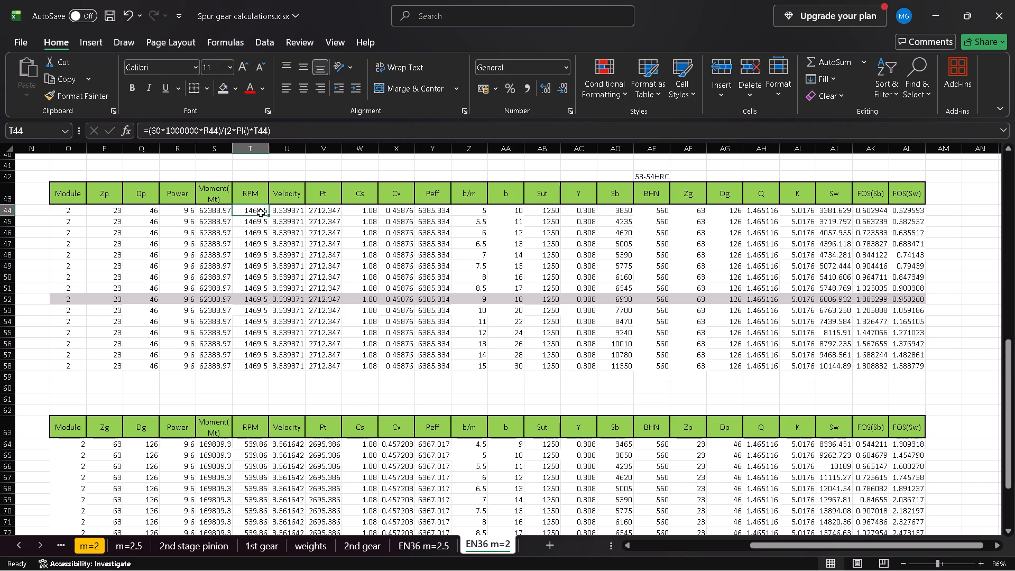
scroll(239, 256, "up", 4)
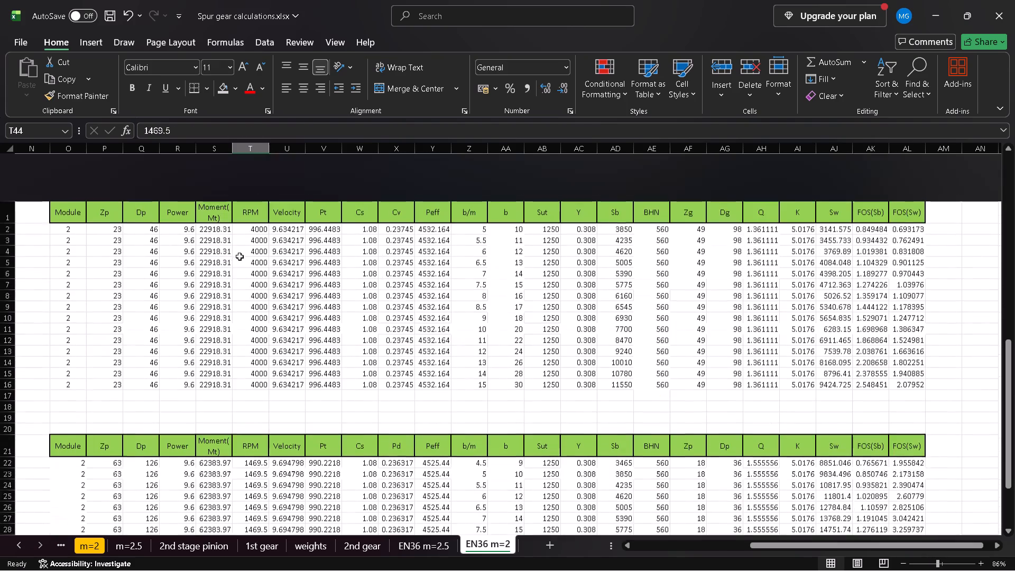
scroll(239, 256, "up", 2)
scroll(239, 256, "down", 6)
scroll(239, 256, "up", 1)
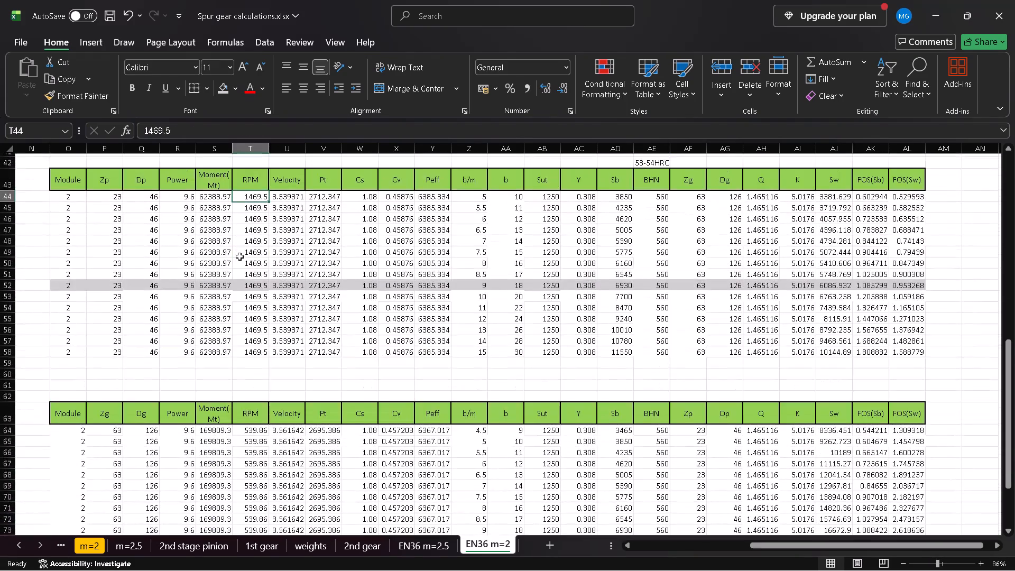
scroll(239, 256, "up", 1)
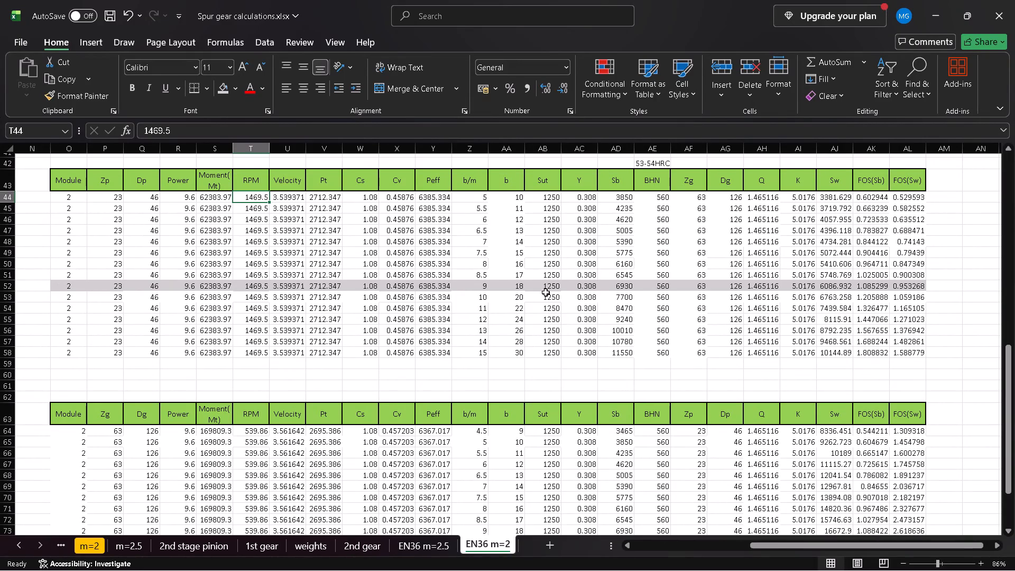
left_click(508, 286)
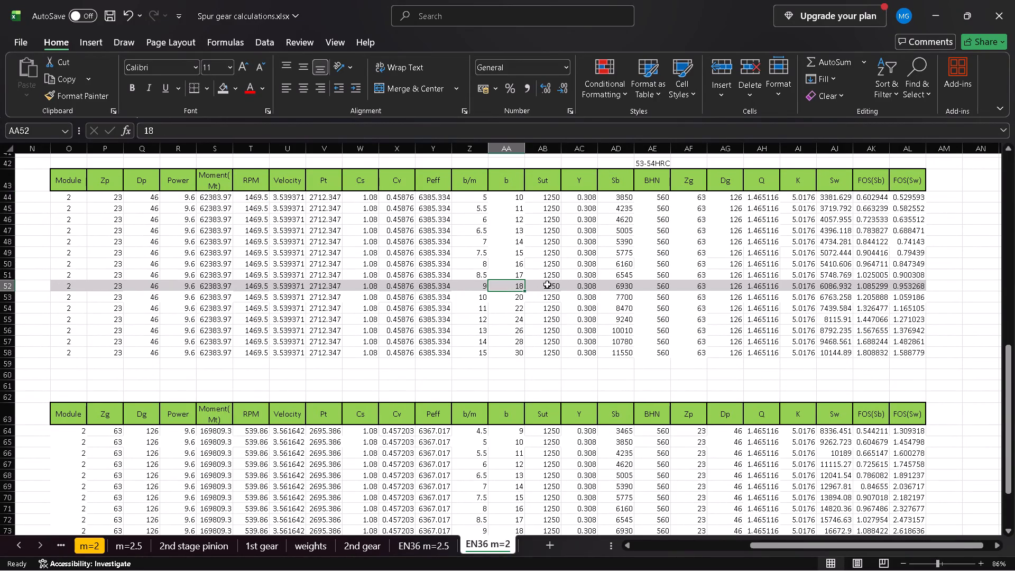
Insert a blank row above the header of the 4000 RPM table at the top of the sheet.
scroll(602, 294, "up", 4)
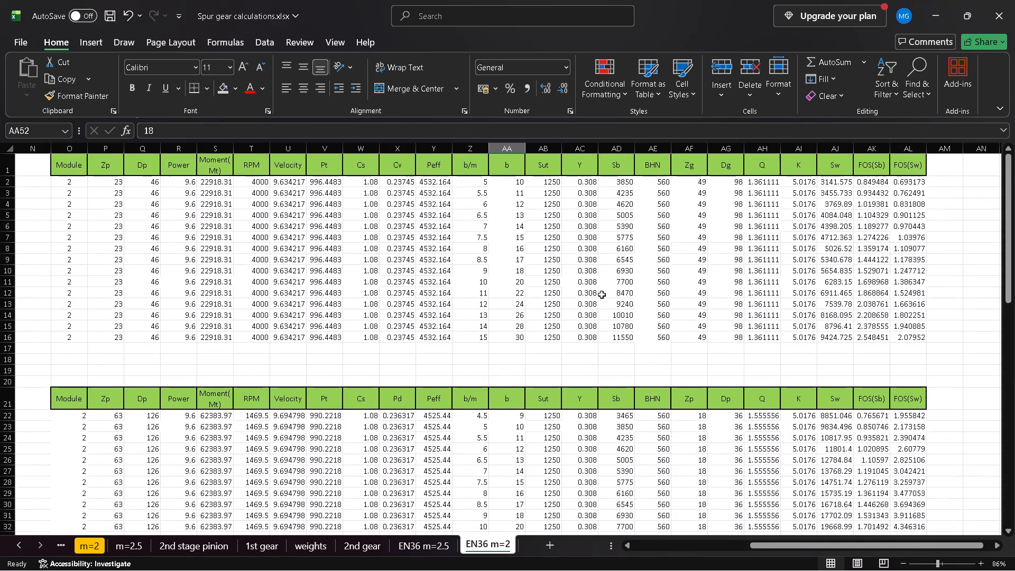
left_click(13, 169)
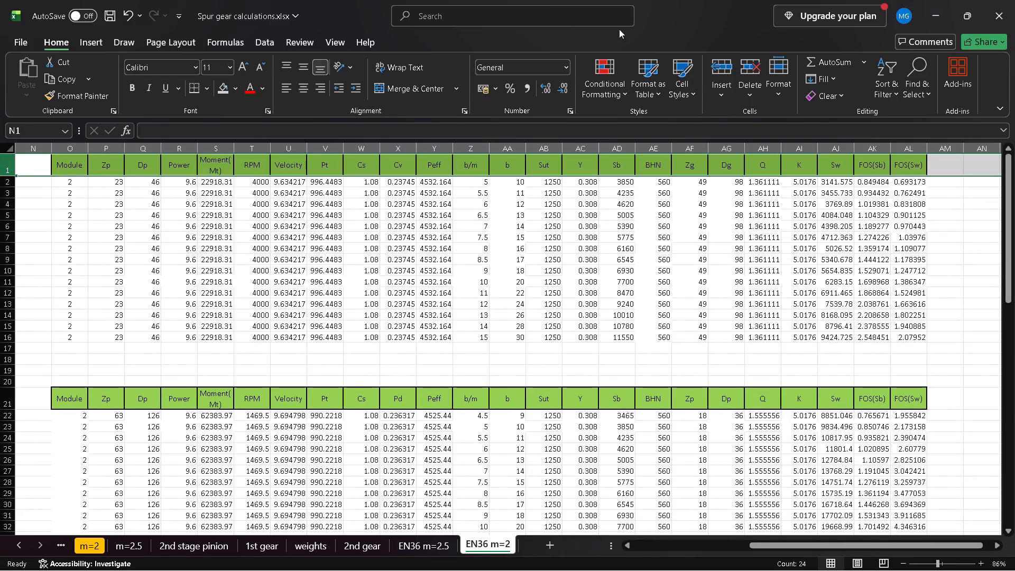
left_click(718, 90)
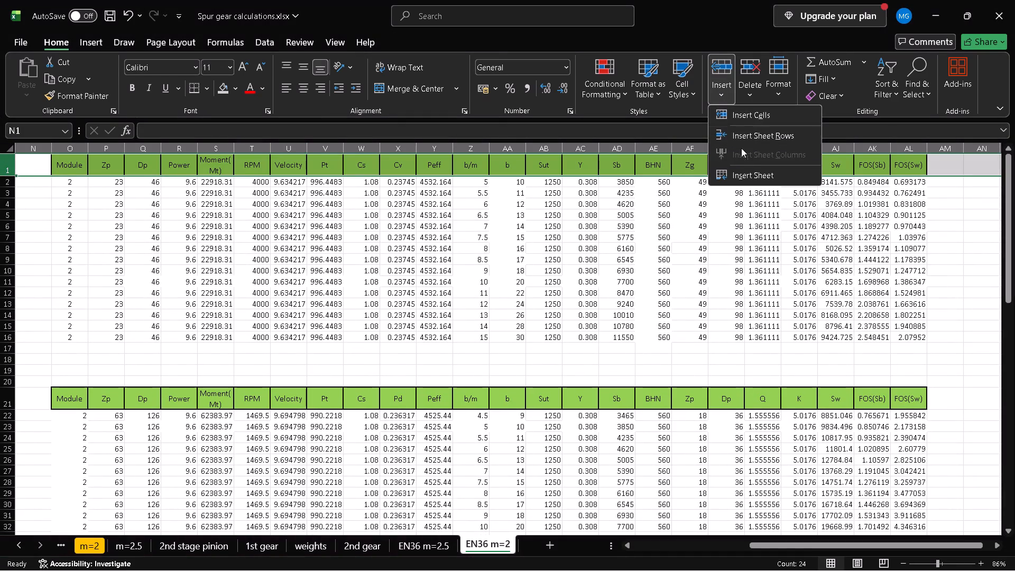
left_click(742, 136)
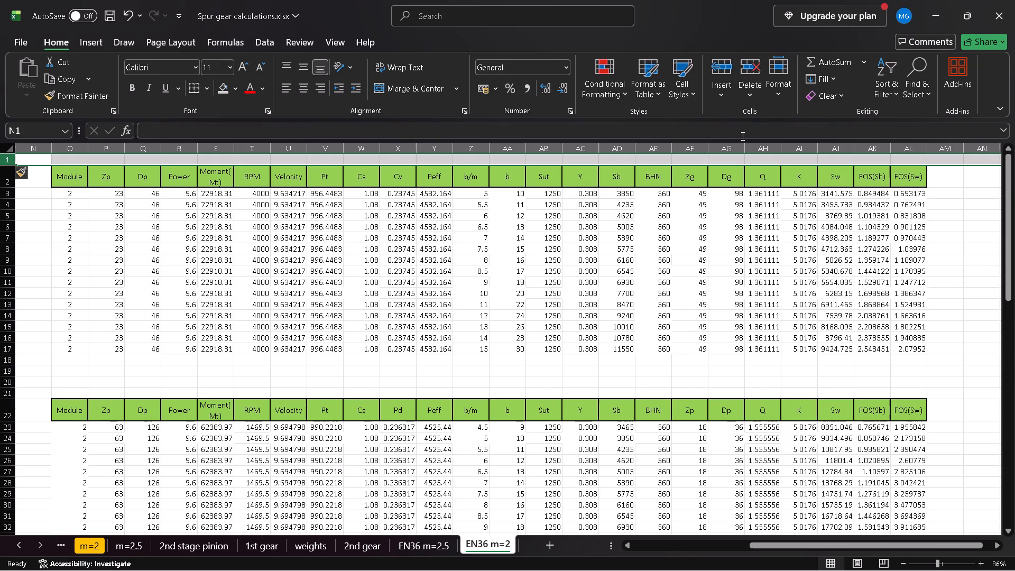
Merge and centre cells O1 to V1 above the 4000 RPM table and enter the title "First pinion".
left_click(82, 158)
key("Up")
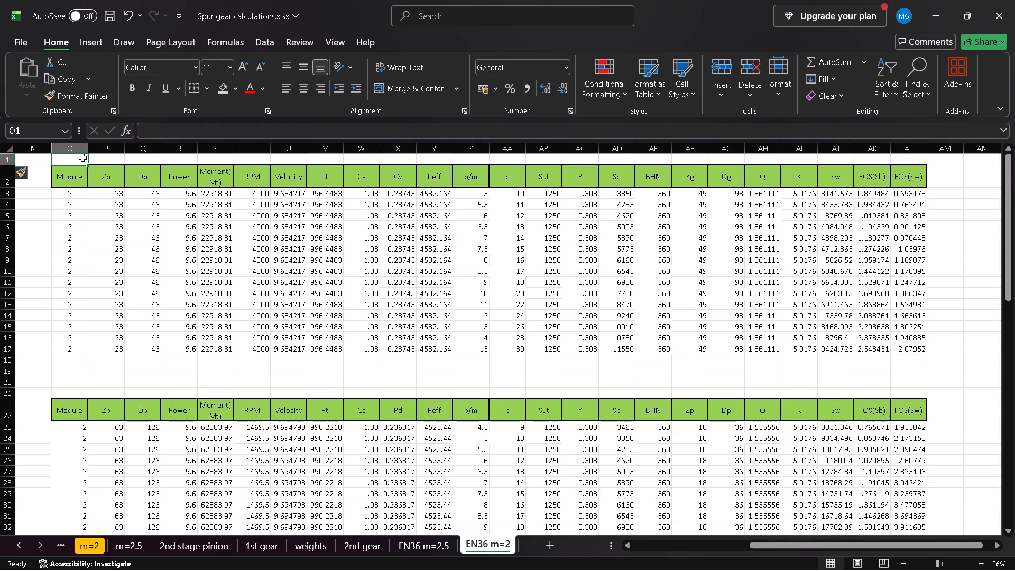
key("ctrl+shift+Right")
key("ctrl+shift+Left")
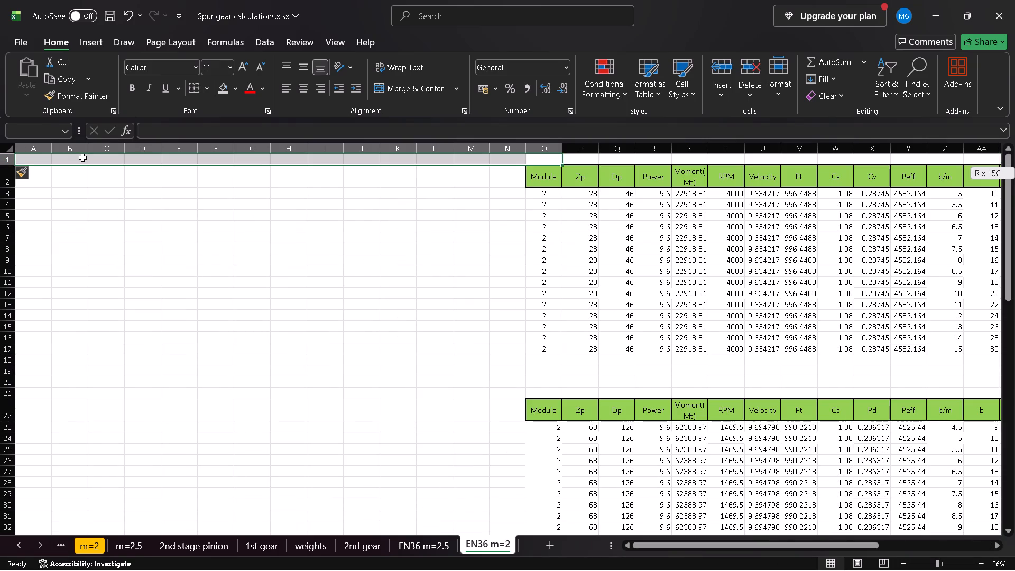
key("Right")
key("Left")
key("shift+Right")
key("shift+Right")
key("shift+Right")
key("shift+Right")
key("shift+Right")
key("shift+Right")
key("shift+Right")
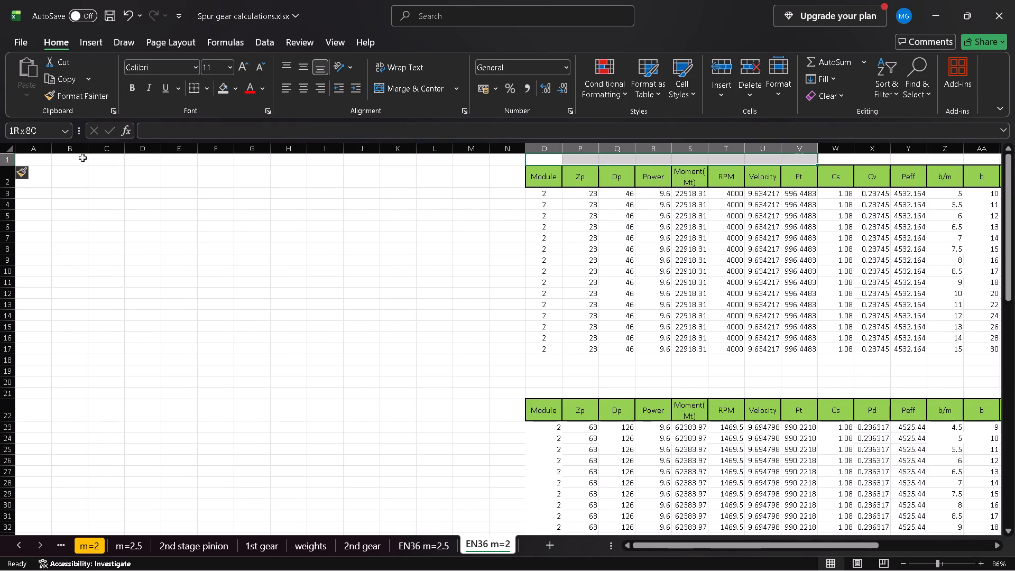
left_click(412, 89)
type("First pinion")
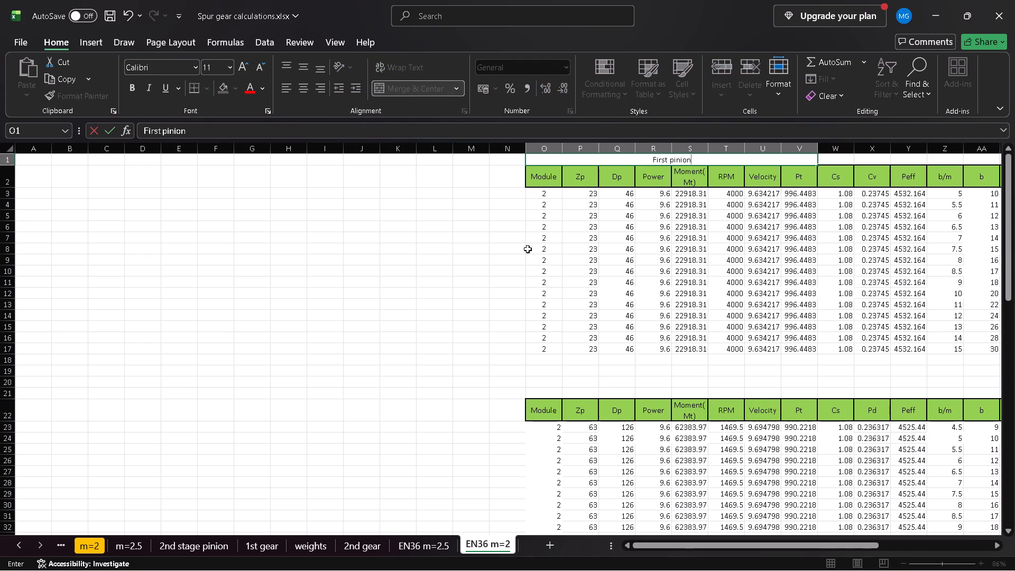
Copy the merged First pinion title to O21, above the second table with 63 teeth.
key("ctrl+c")
left_click(546, 394)
key("ctrl+v")
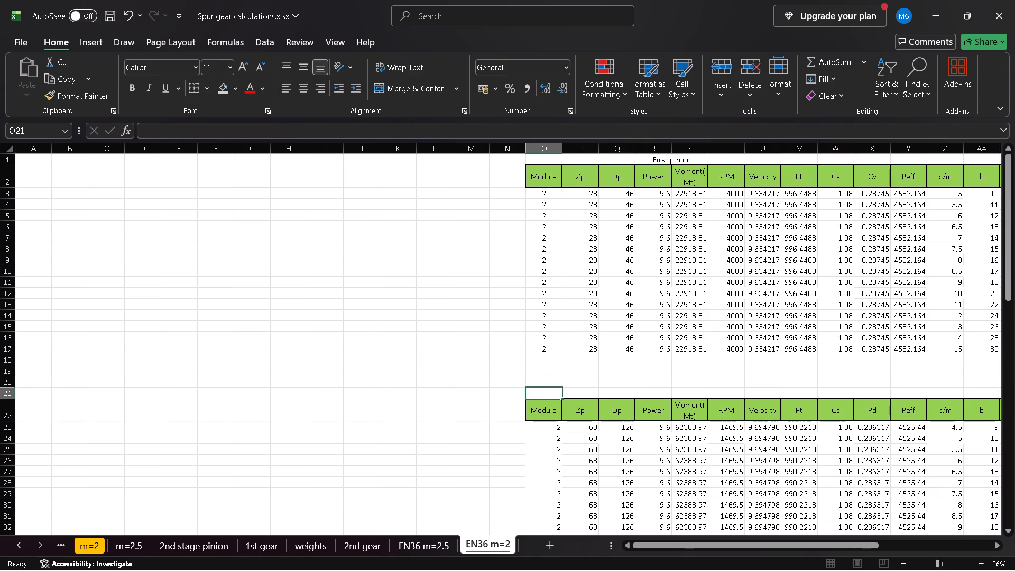
left_click(561, 161)
key("ctrl+c")
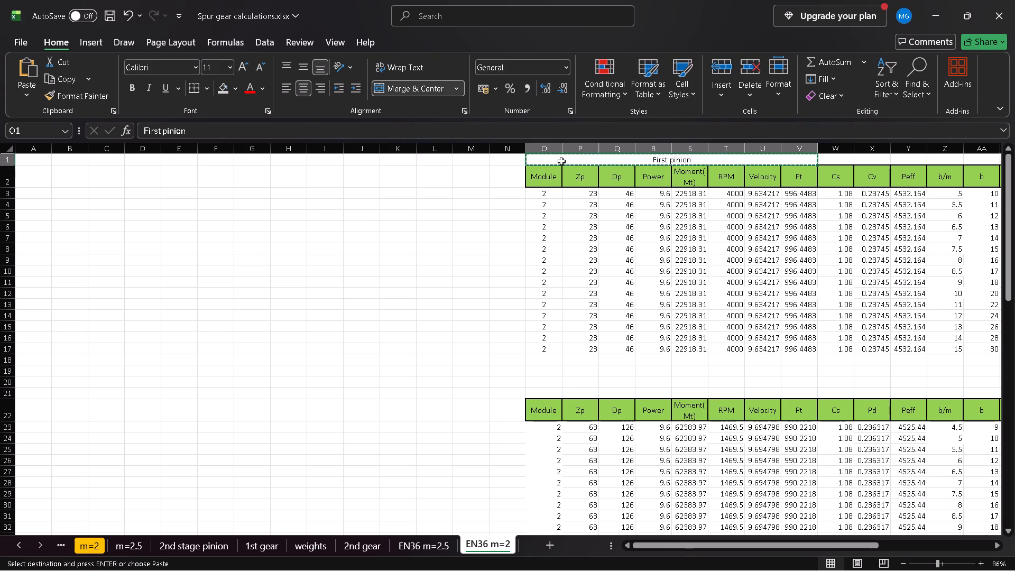
left_click(549, 391)
key("ctrl+v")
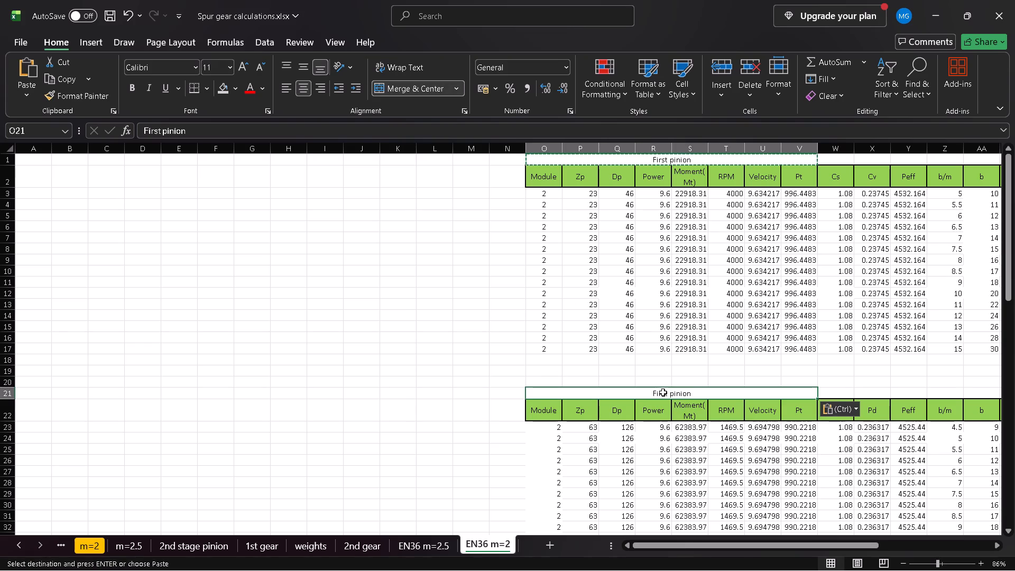
Change the copied title in row 21 to "First Gear".
left_click(662, 392)
double_click(690, 395)
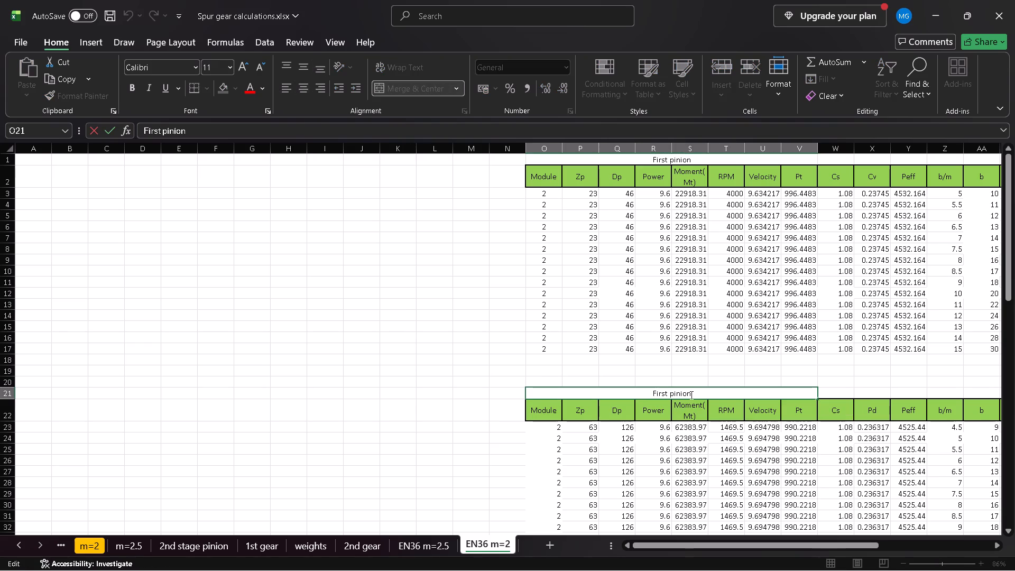
key("ctrl+shift+Left")
type("Gear")
Copy the First Gear title to O43 above the 1469.5 RPM Zp 23 table and to O63 above the 539.86 RPM Zg 63 table.
scroll(690, 409, "down", 1)
scroll(690, 409, "left", 5)
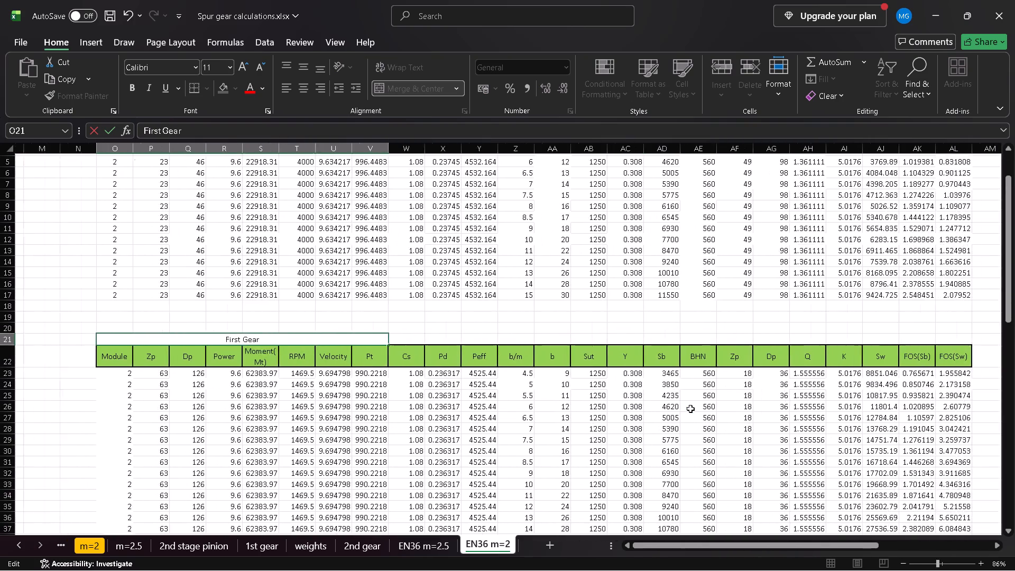
scroll(690, 409, "down", 1)
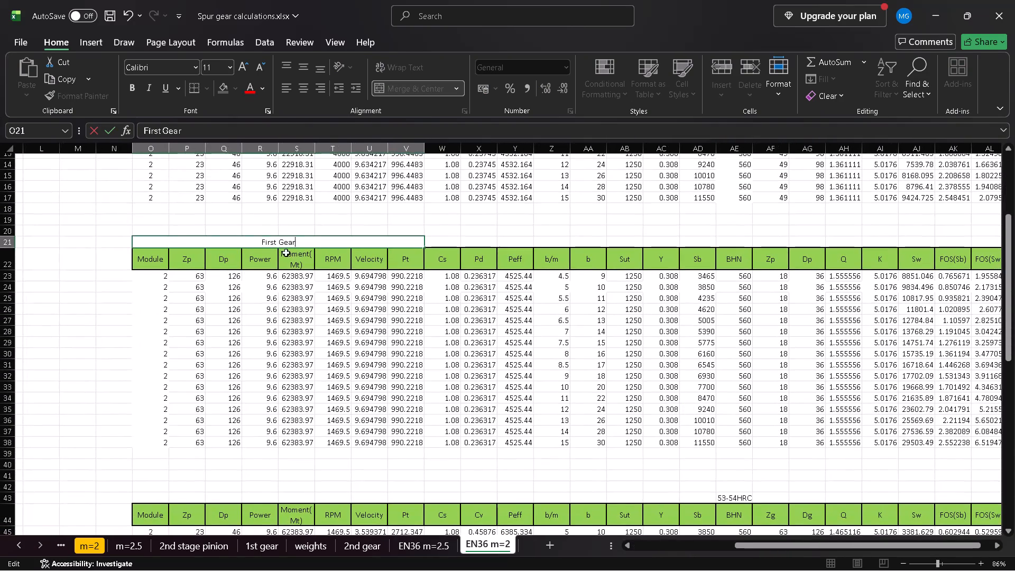
left_click(150, 496)
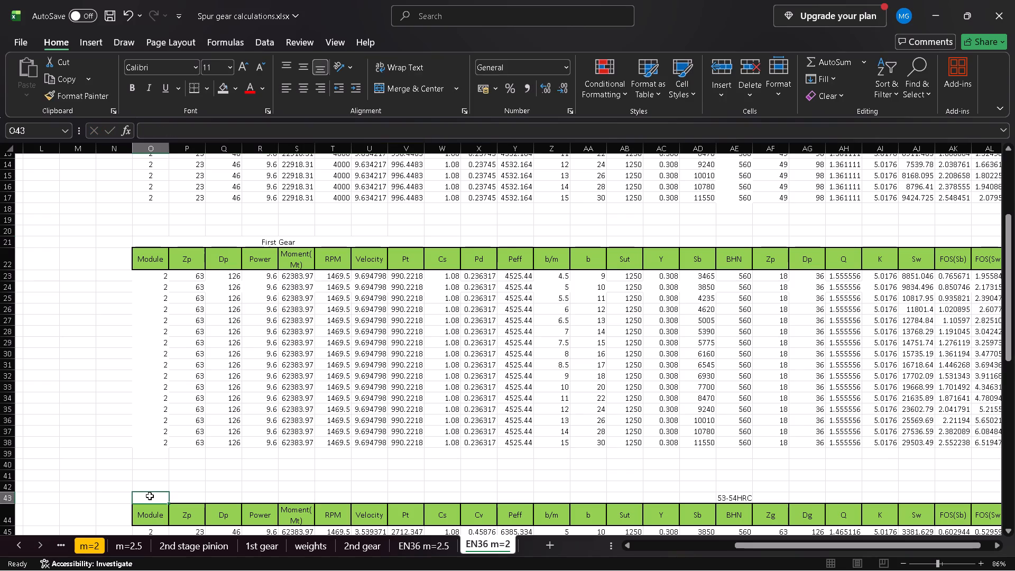
key("ctrl+v")
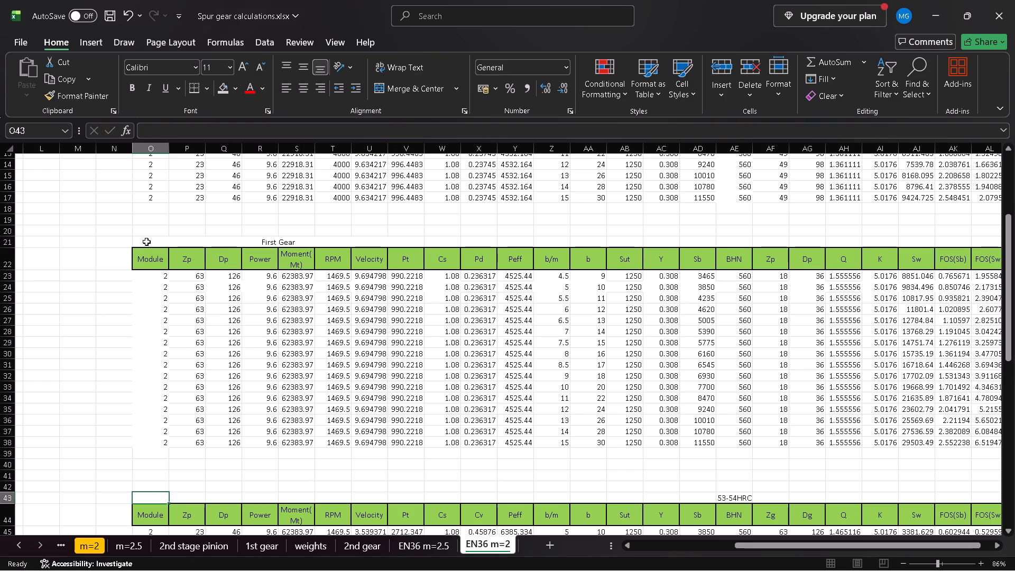
left_click(146, 242)
key("ctrl+c")
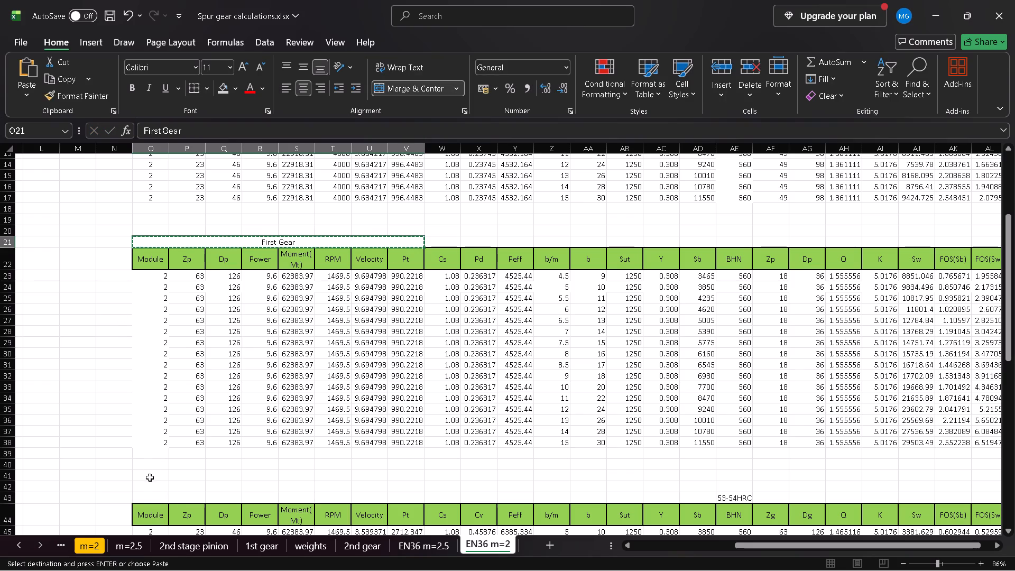
left_click(150, 496)
key("ctrl+v")
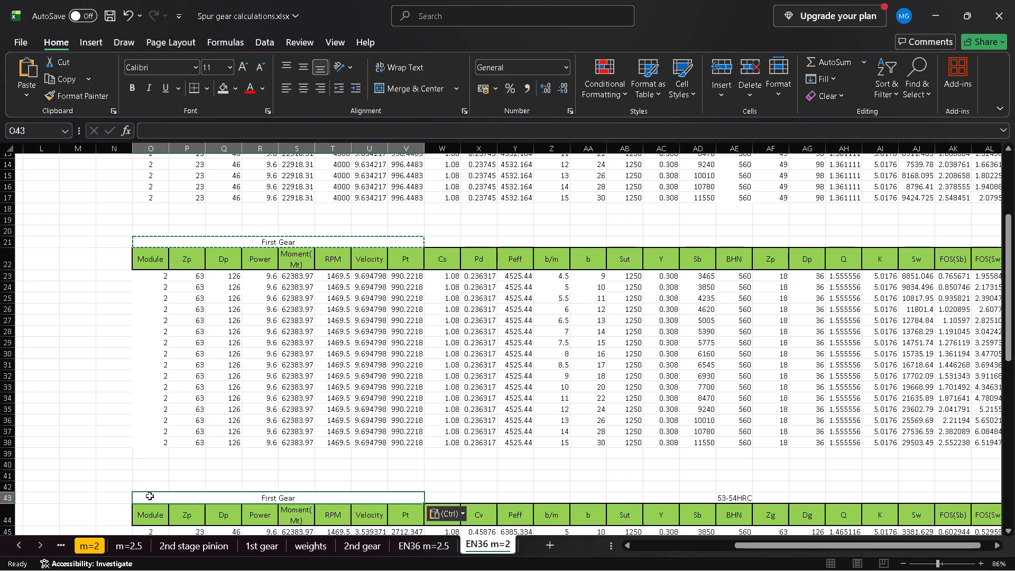
scroll(150, 496, "down", 3)
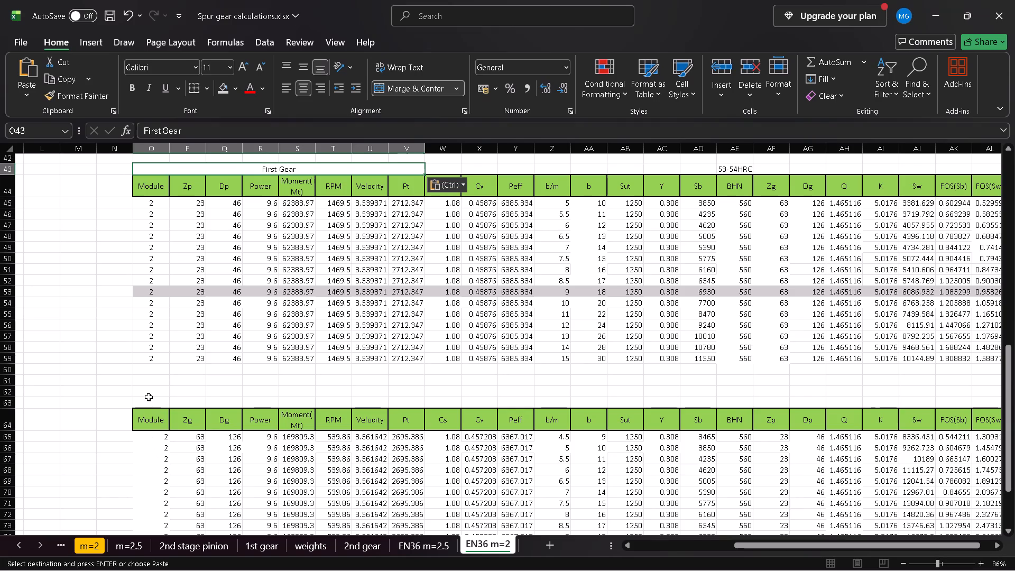
left_click(149, 397)
key("ctrl+v")
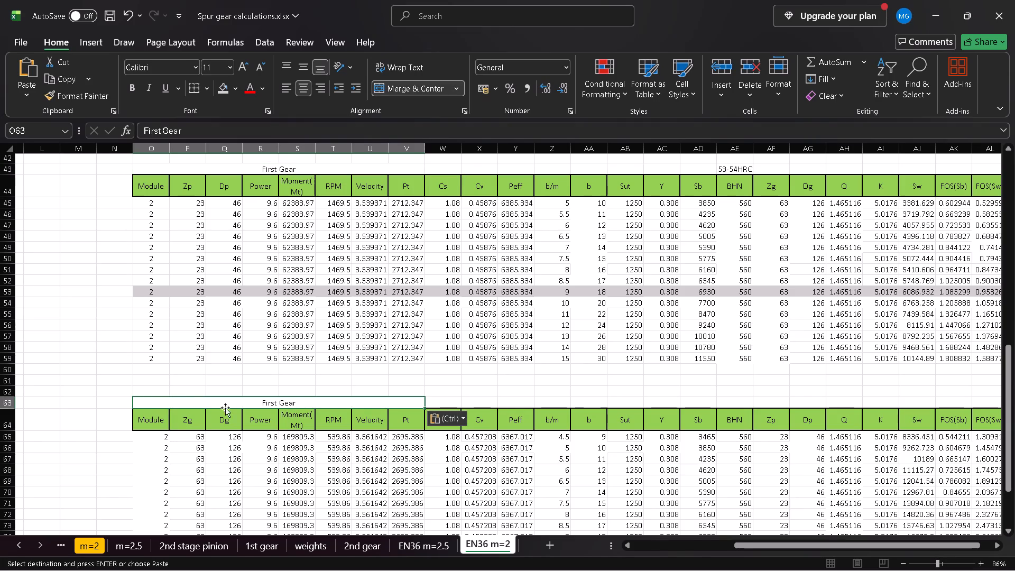
Replace "First" with "Second" in the row 63 title above the 539.86 RPM Zg 63 table.
double_click(270, 401)
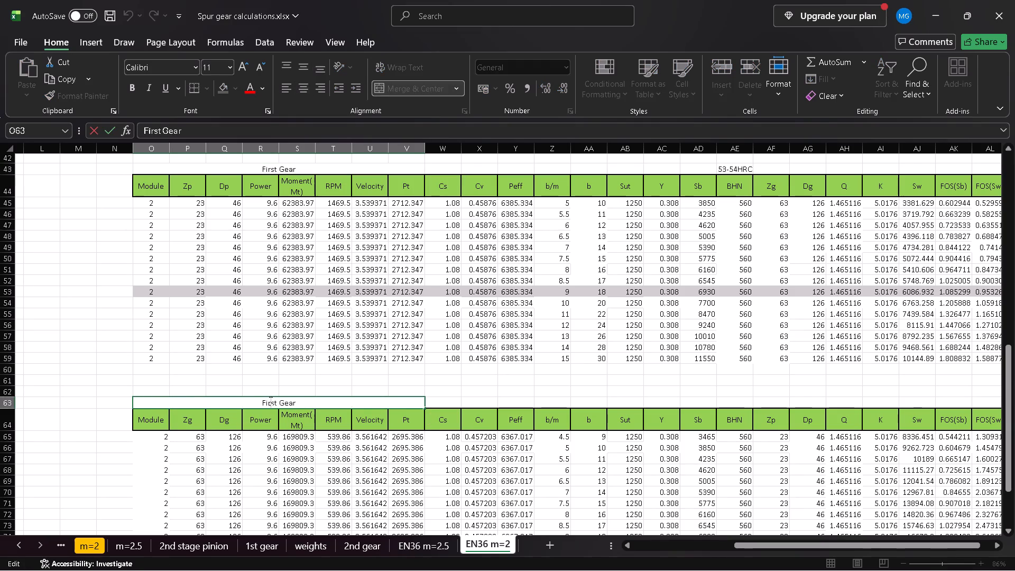
left_click(275, 405)
key("ctrl+shift+Left")
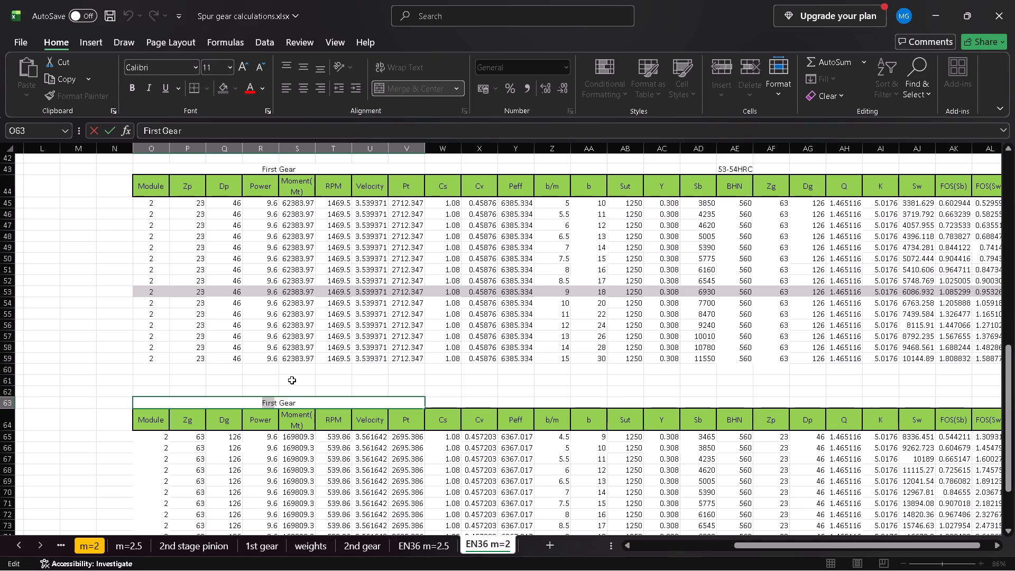
type("Second")
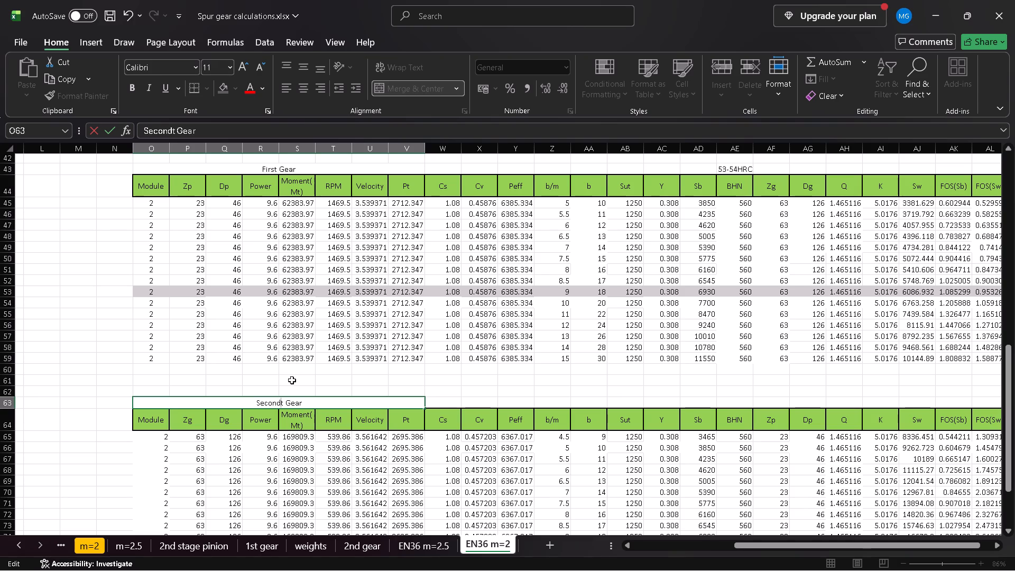
Examine the safety factors in the First pinion table's row 11, face width 18, against the other tables.
scroll(306, 426, "down", 2)
scroll(306, 426, "up", 2)
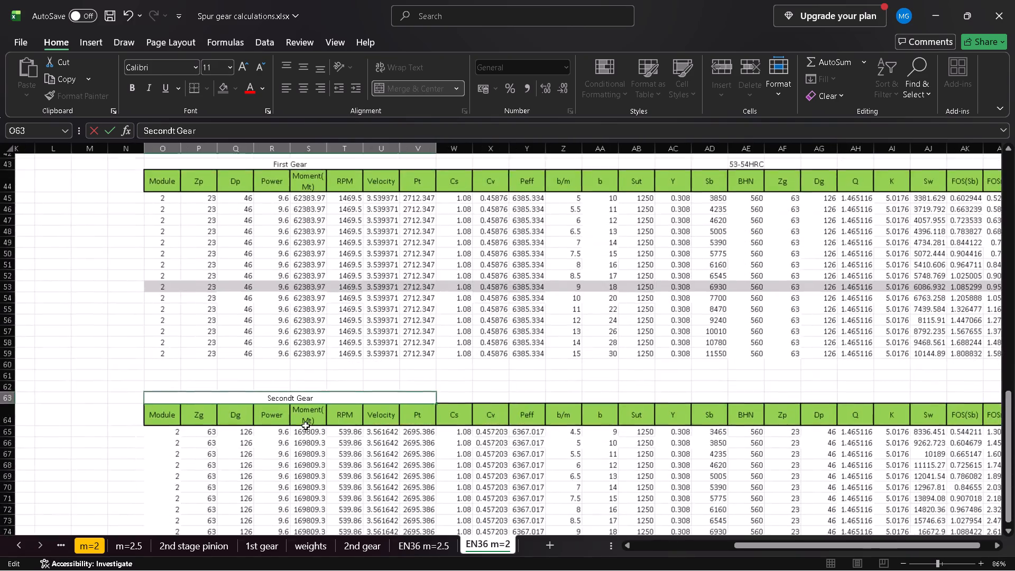
scroll(306, 426, "up", 8)
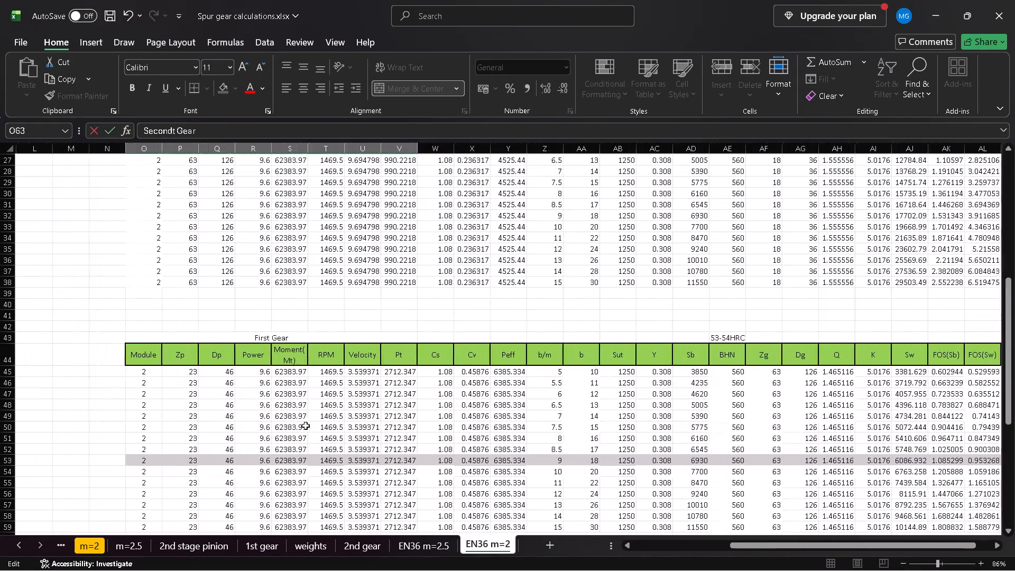
scroll(306, 426, "up", 2)
scroll(306, 426, "down", 1)
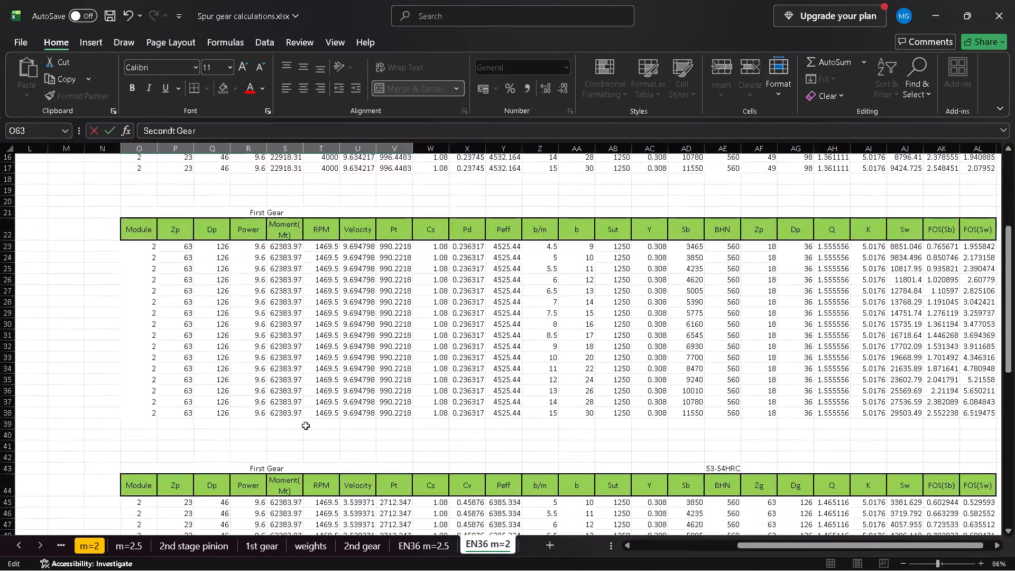
scroll(306, 426, "up", 2)
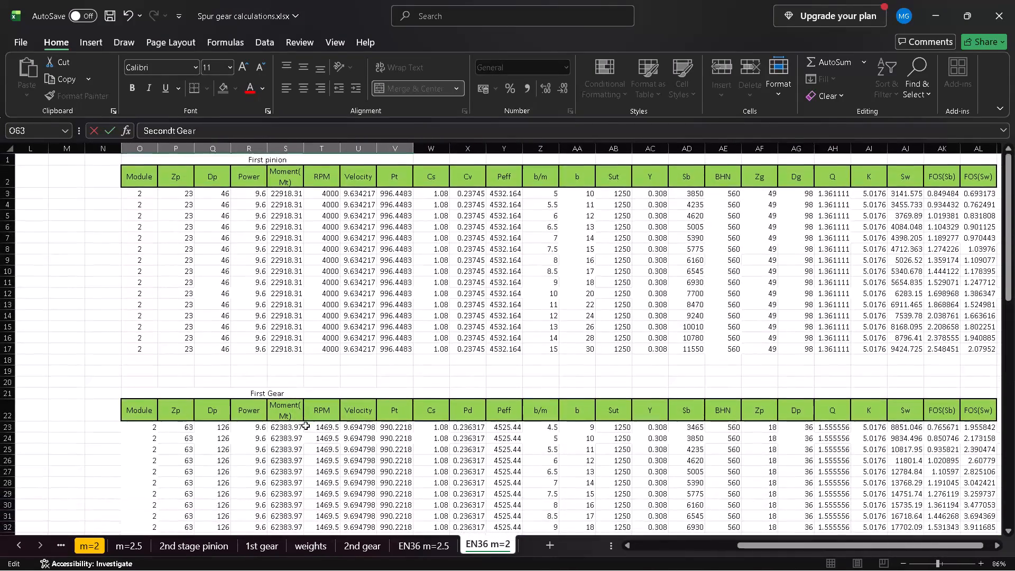
scroll(325, 381, "up", 1)
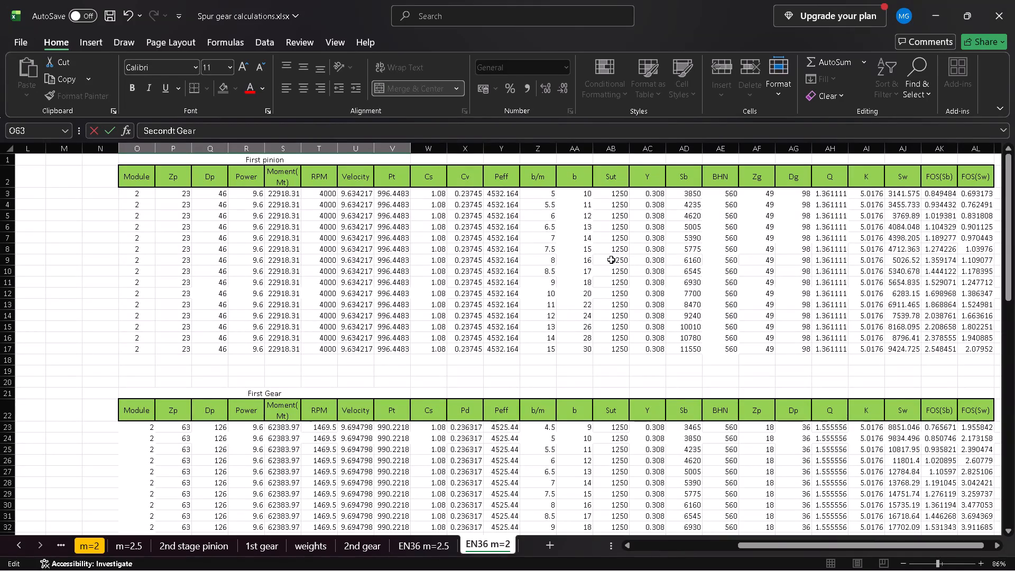
left_click(568, 283)
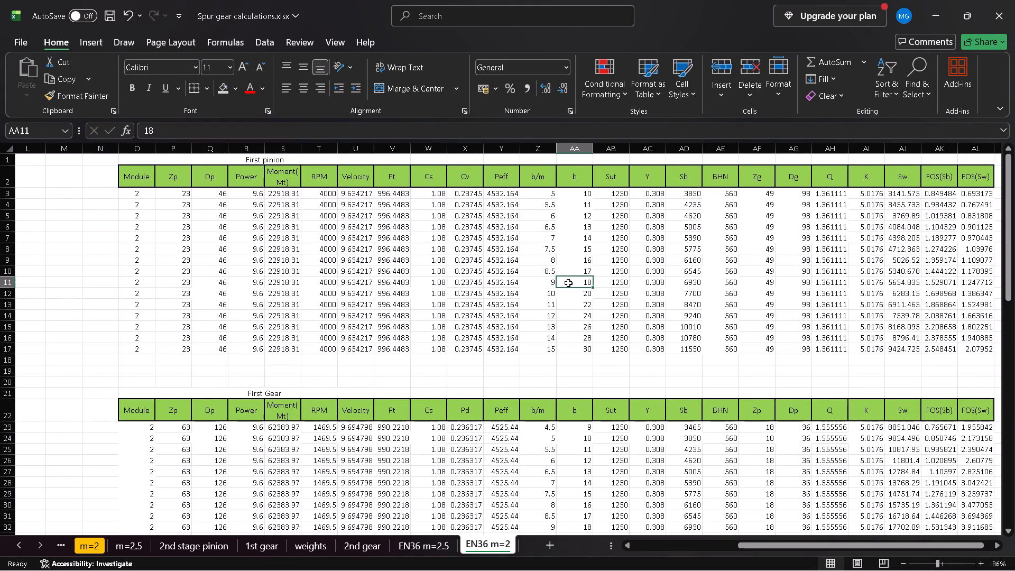
key("ctrl+Left")
key("ctrl+shift+Right")
scroll(568, 283, "left", 2)
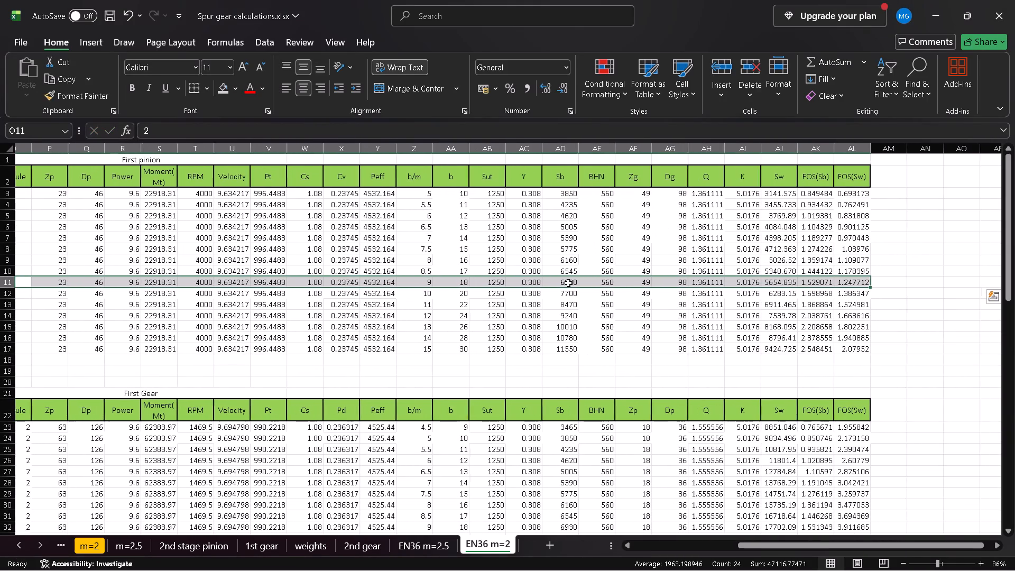
scroll(568, 283, "left", 1)
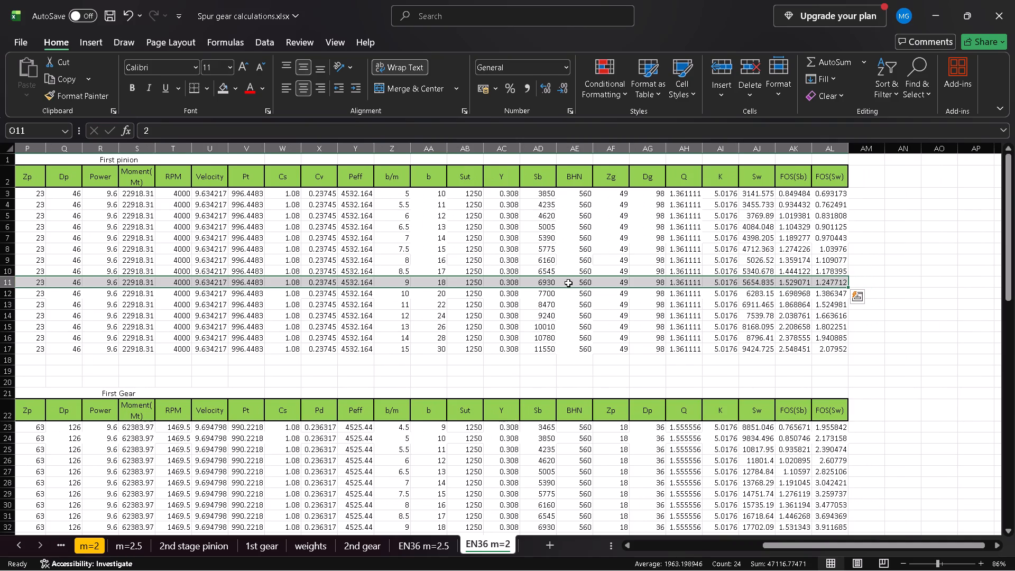
scroll(568, 283, "right", 1)
scroll(568, 283, "up", 1)
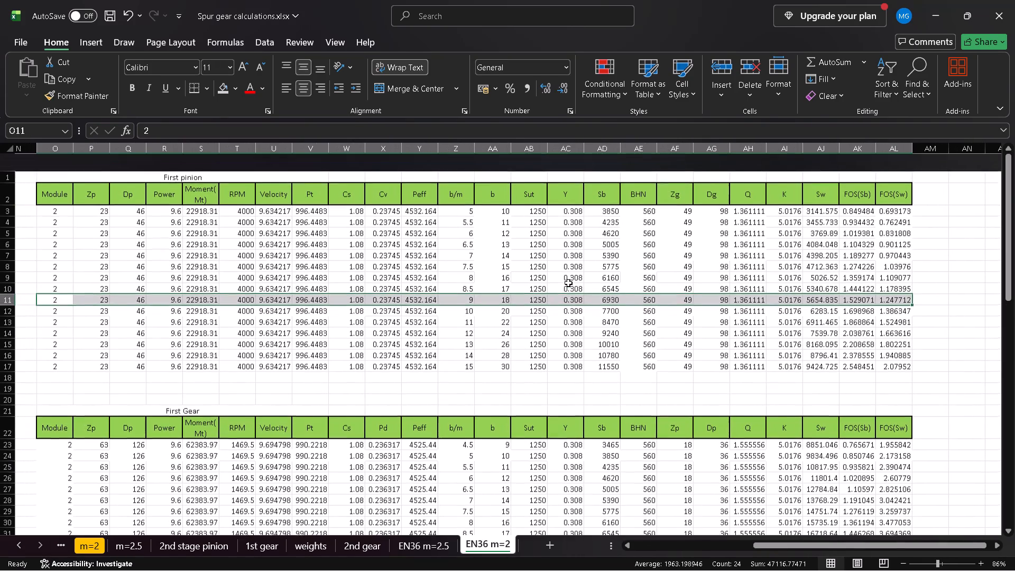
scroll(568, 283, "up", 1)
scroll(568, 283, "down", 2)
scroll(568, 283, "up", 1)
scroll(517, 307, "up", 1)
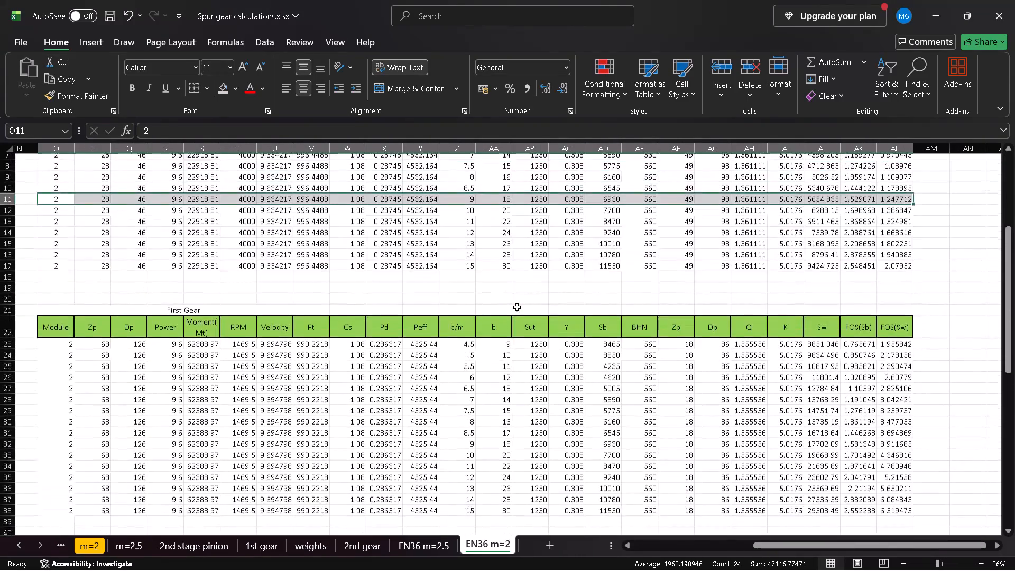
scroll(517, 307, "up", 1)
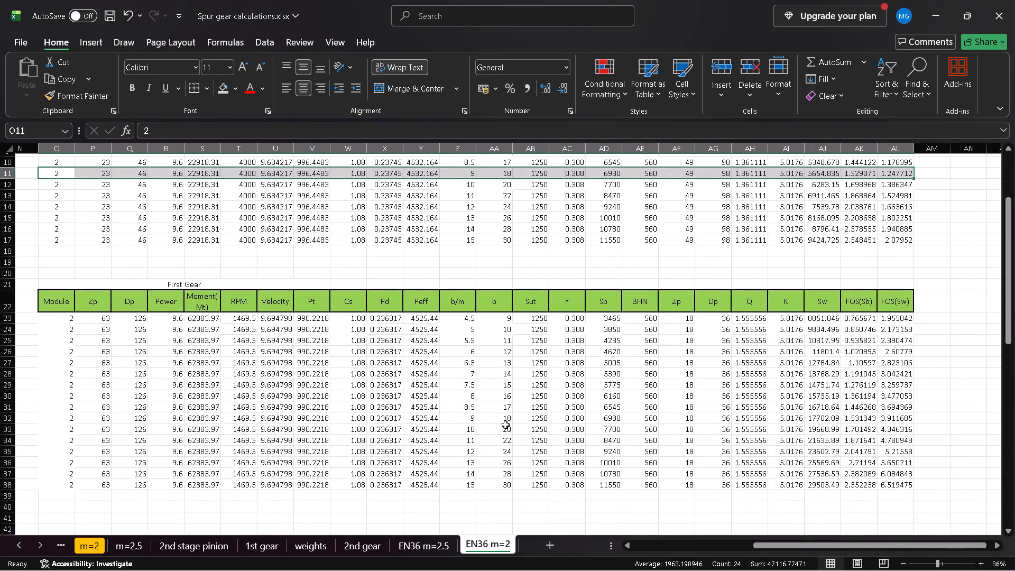
Examine the First Gear table's rows for face widths 18 and 16 and compare them with the First pinion table.
left_click(508, 420)
key("ctrl+Left")
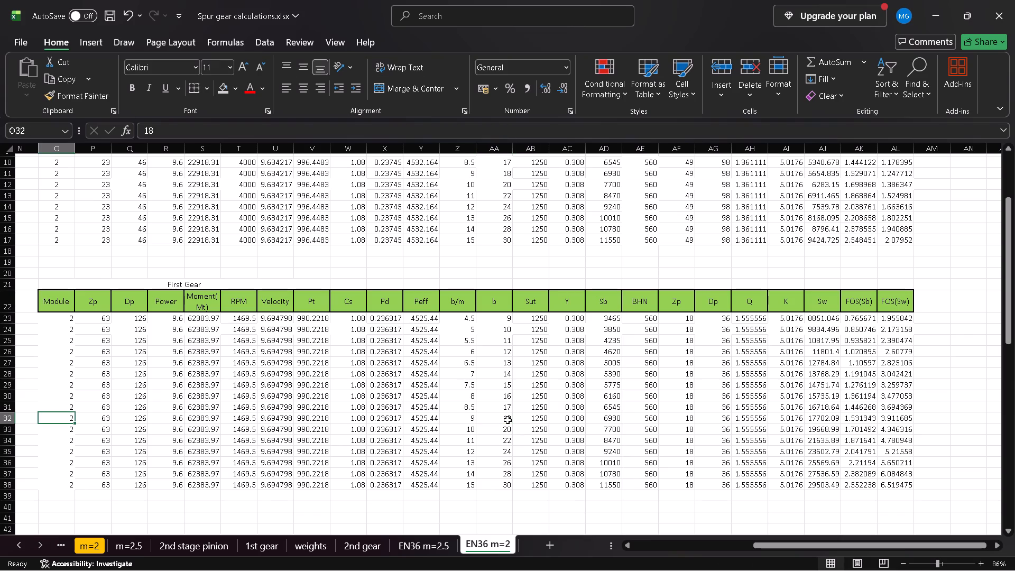
key("Right")
key("Left")
key("ctrl+shift+Right")
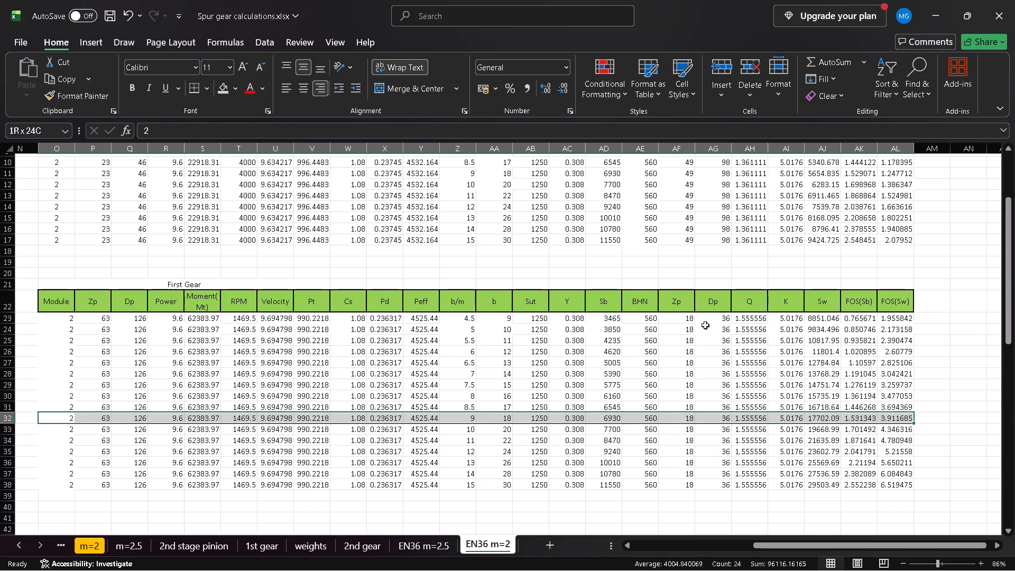
left_click(475, 365)
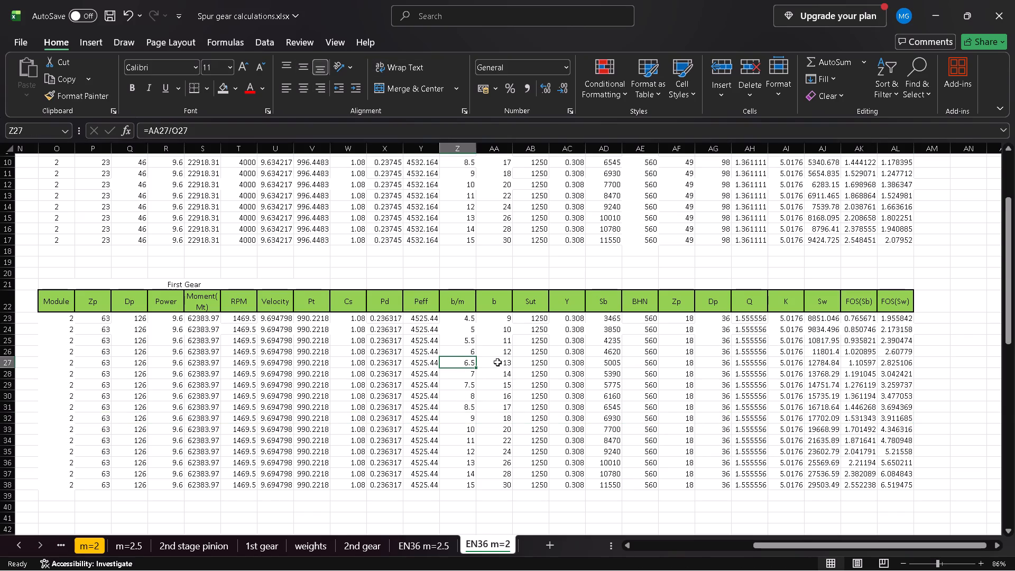
left_click(467, 394)
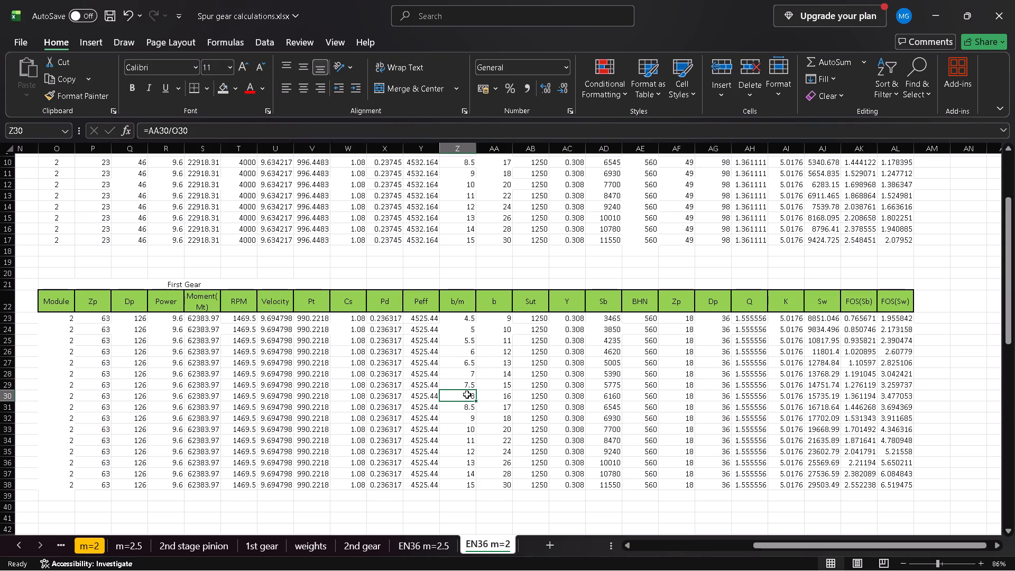
key("ctrl+shift+Right")
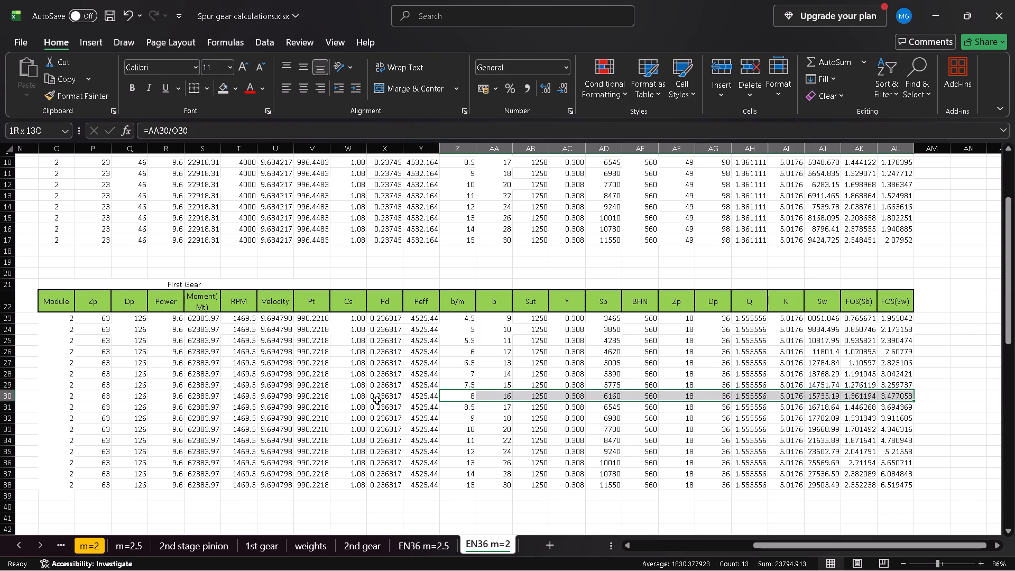
left_click(499, 396)
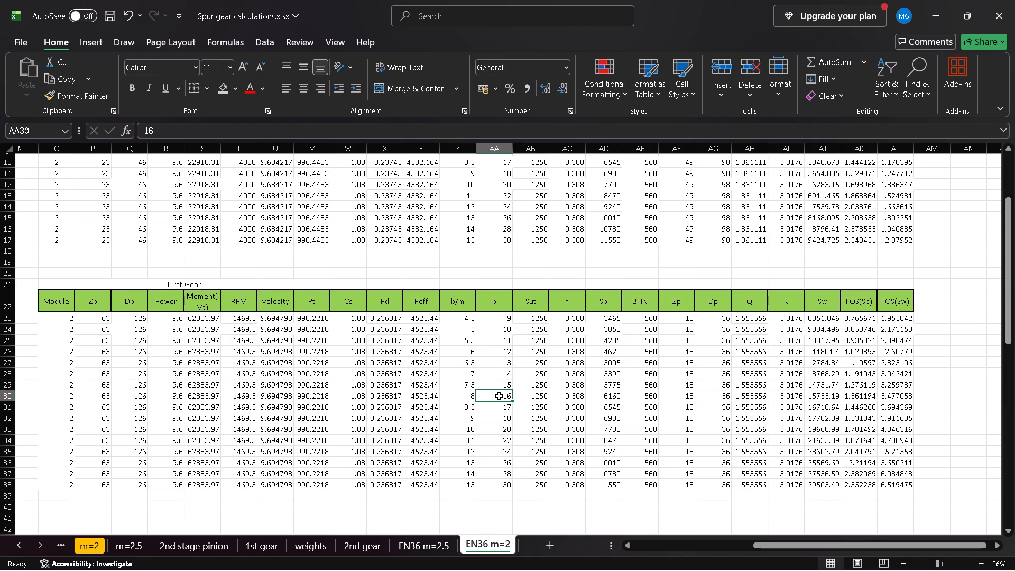
key("ctrl+shift+Right")
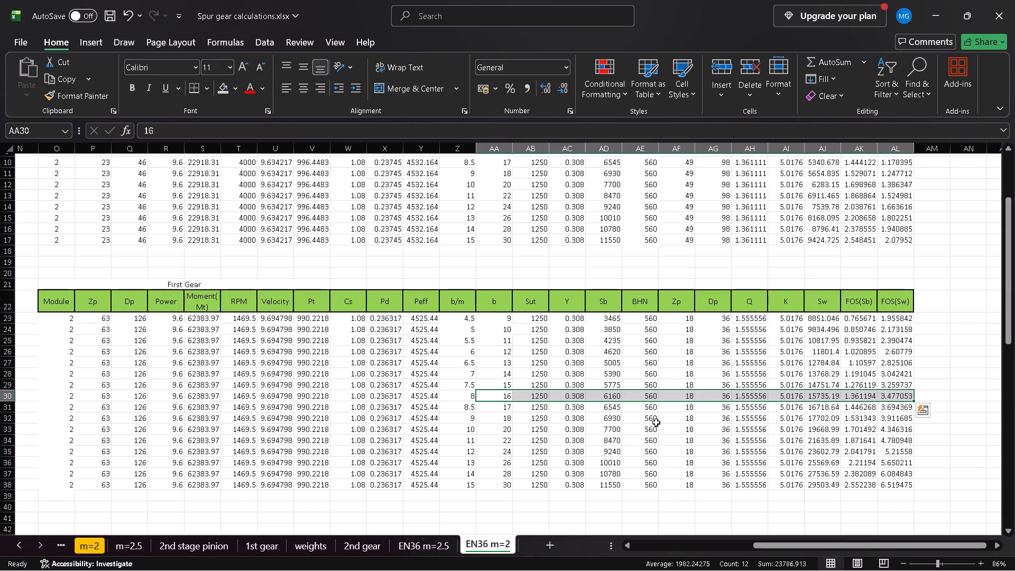
scroll(683, 444, "up", 2)
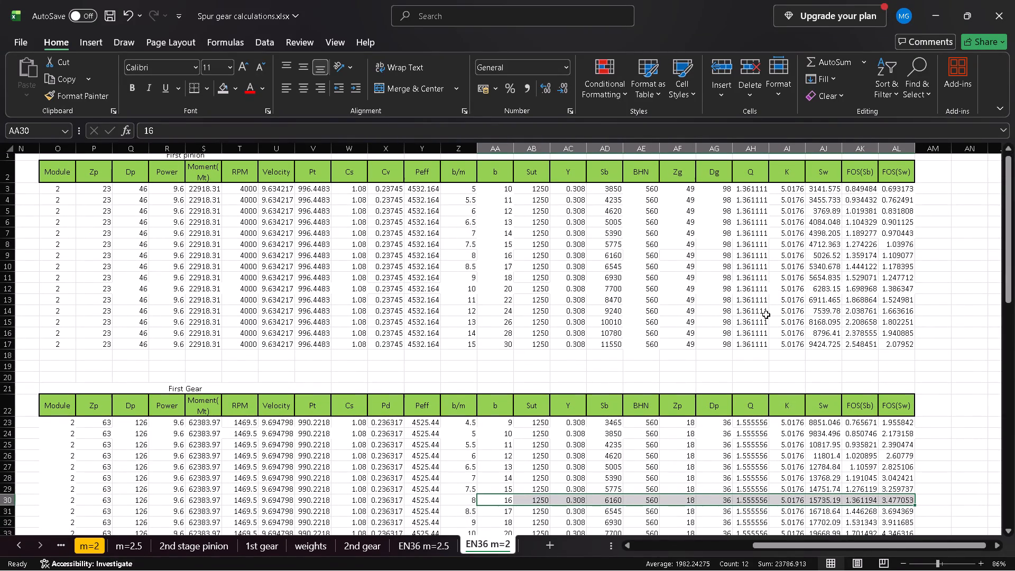
scroll(766, 315, "down", 1)
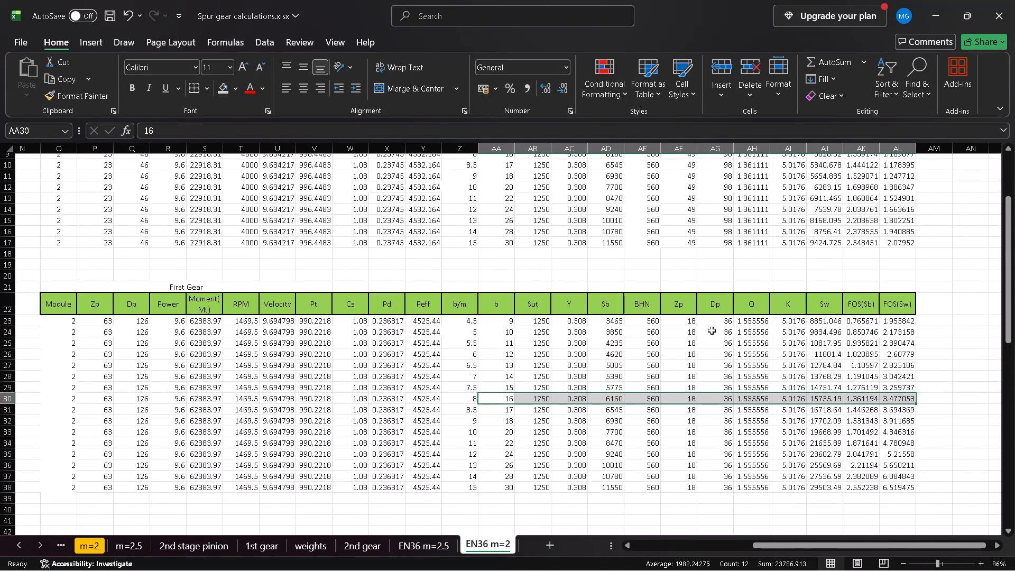
Set Zp to 23 in AF23 of the row 21 First Gear table and fill it down to row 38.
left_click(680, 321)
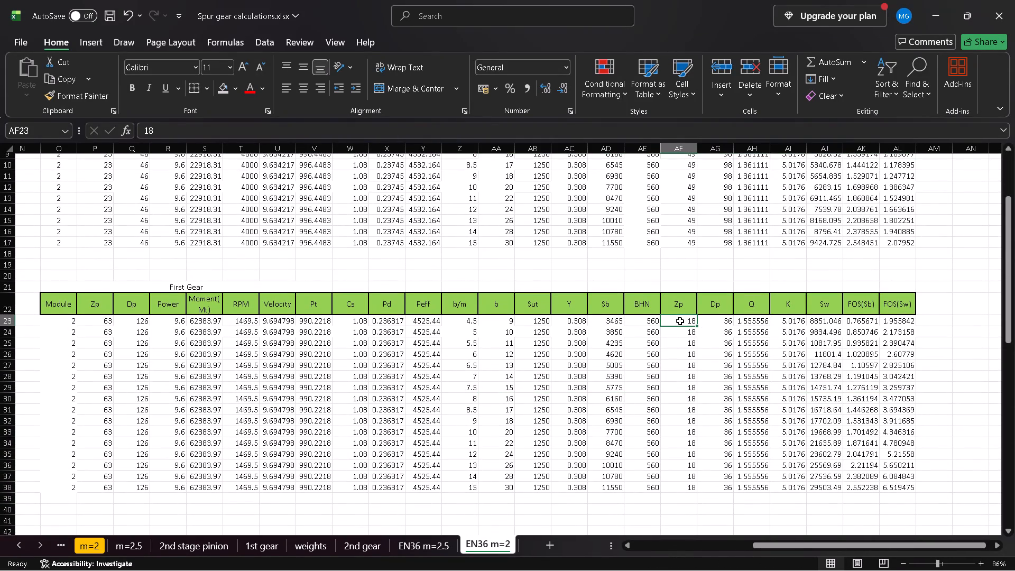
type("23")
key("Return")
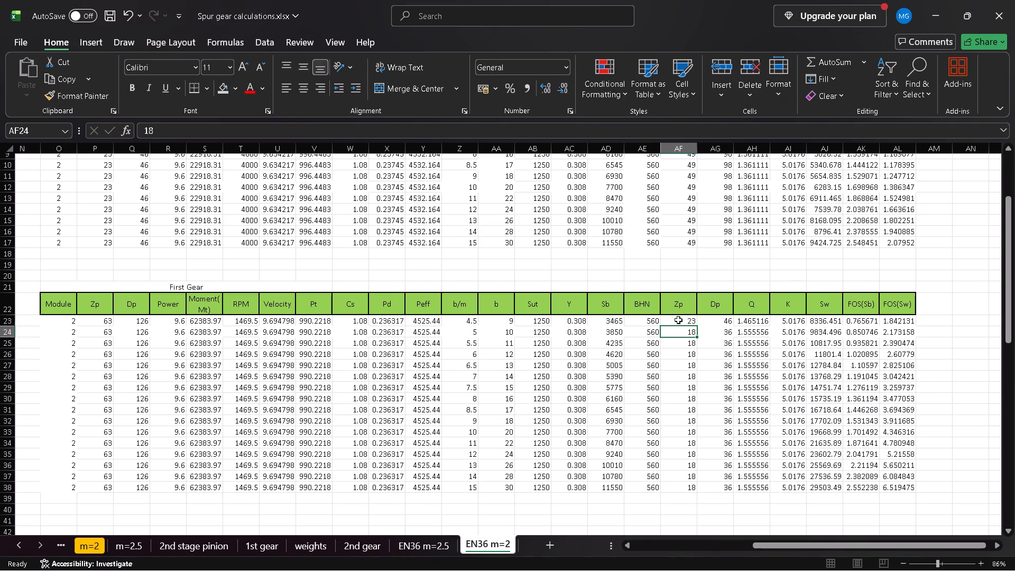
left_click(678, 319)
double_click(696, 325)
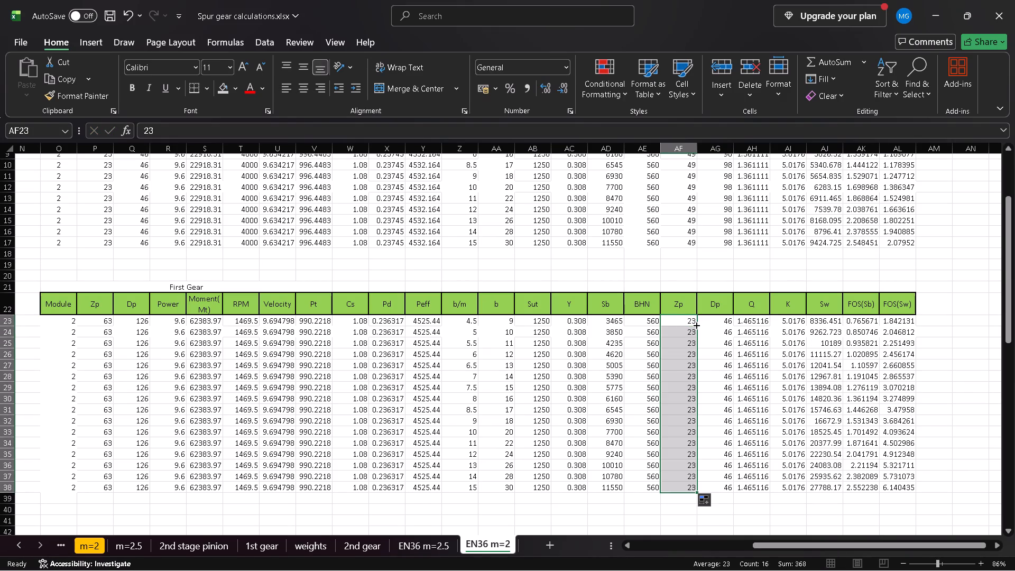
Check the FOS(Sw) values against face width around highlighted row 53 in the 1469.5 RPM Zp 23 table.
scroll(727, 366, "down", 1)
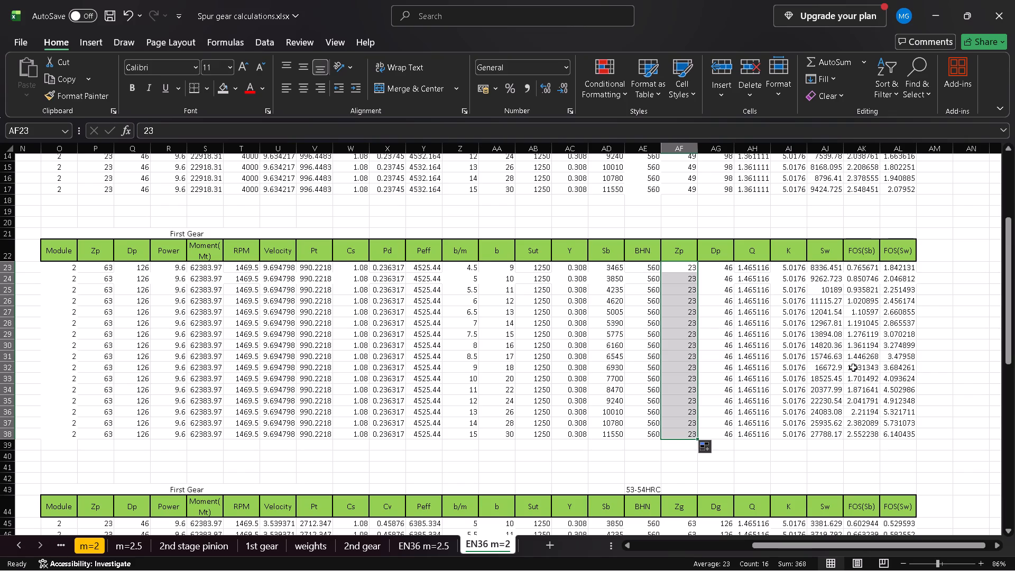
scroll(853, 367, "down", 2)
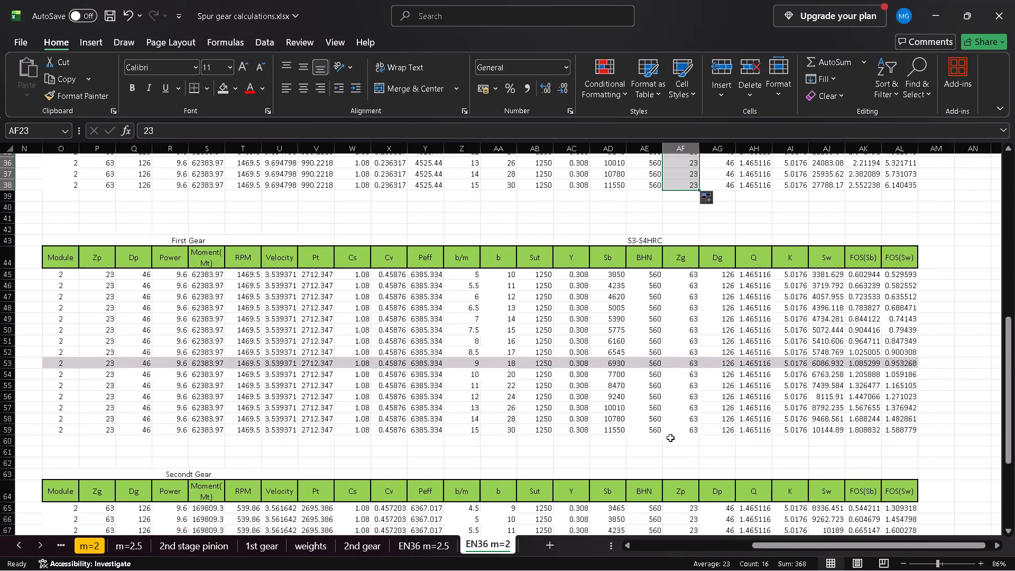
left_click(905, 364)
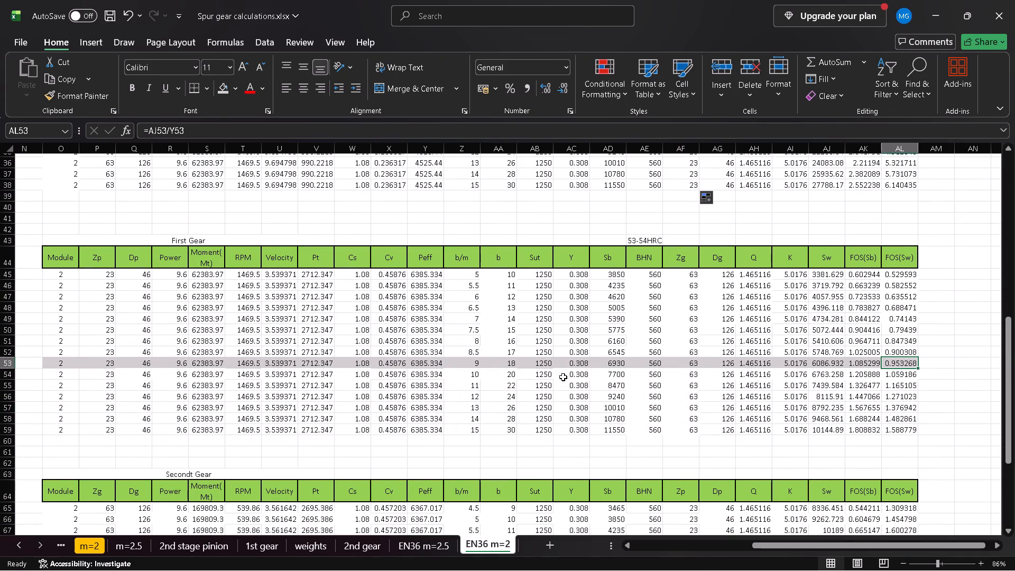
left_click(506, 364)
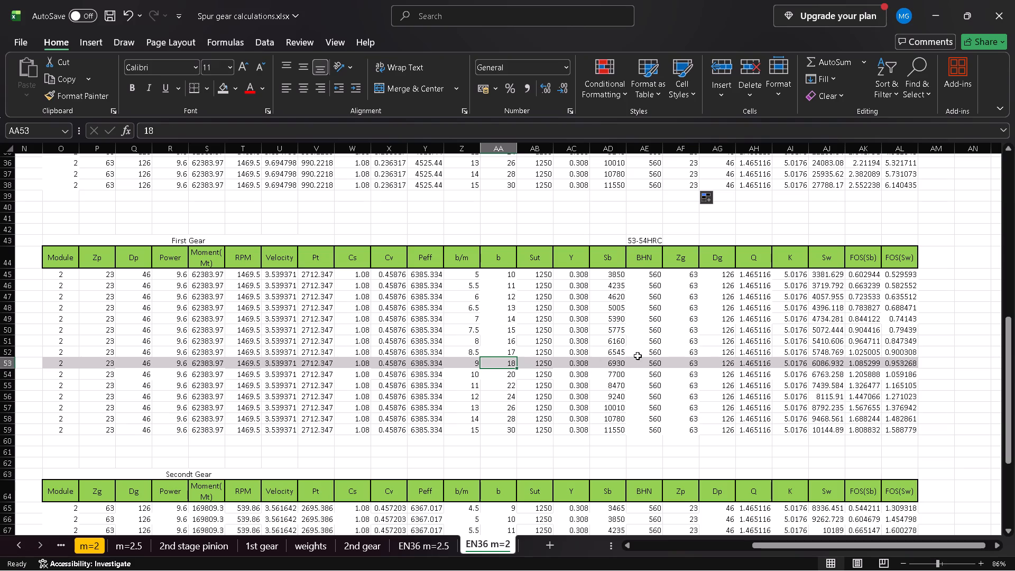
left_click(900, 364)
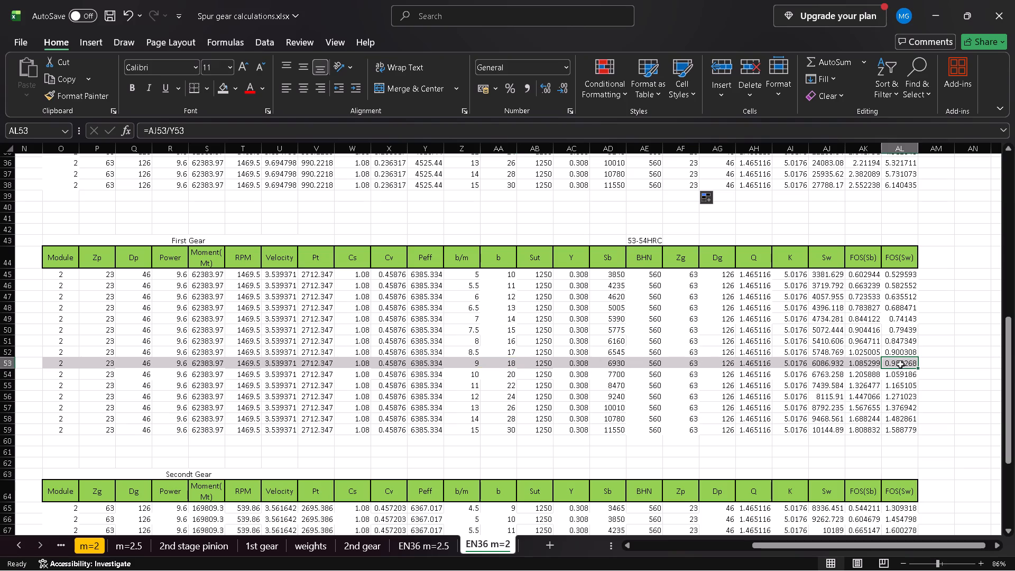
left_click(513, 365)
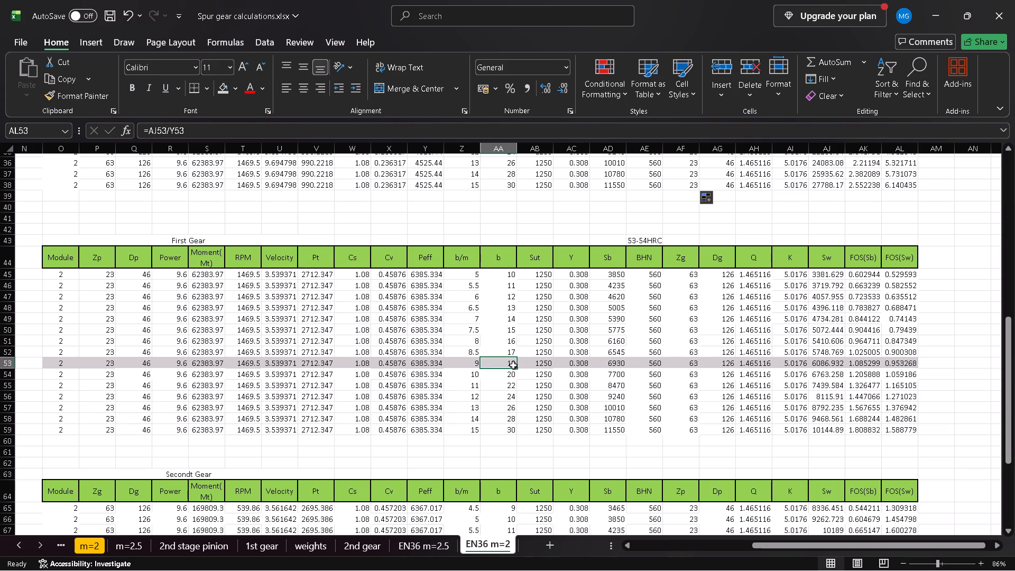
left_click(897, 351)
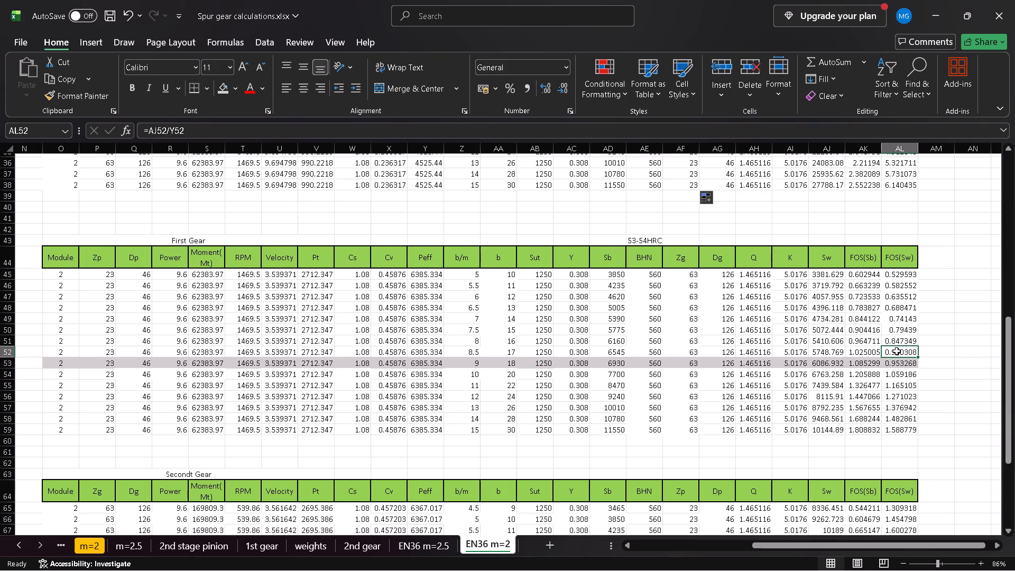
Examine the rows for face widths 16 to 18 in the row 43 First Gear table and compare them with the row 21 First Gear table.
scroll(894, 357, "up", 1)
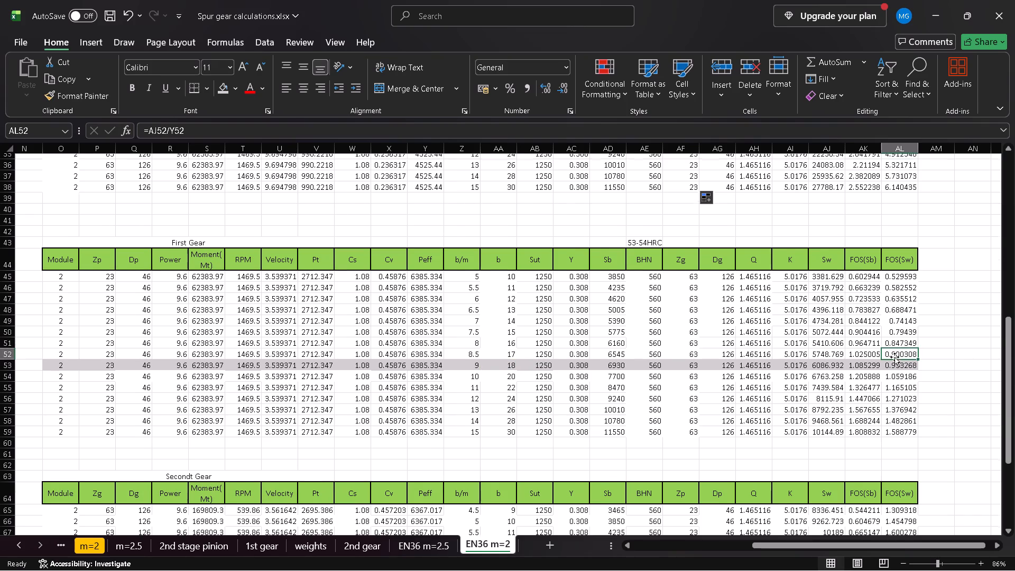
scroll(894, 357, "up", 1)
left_click(907, 376)
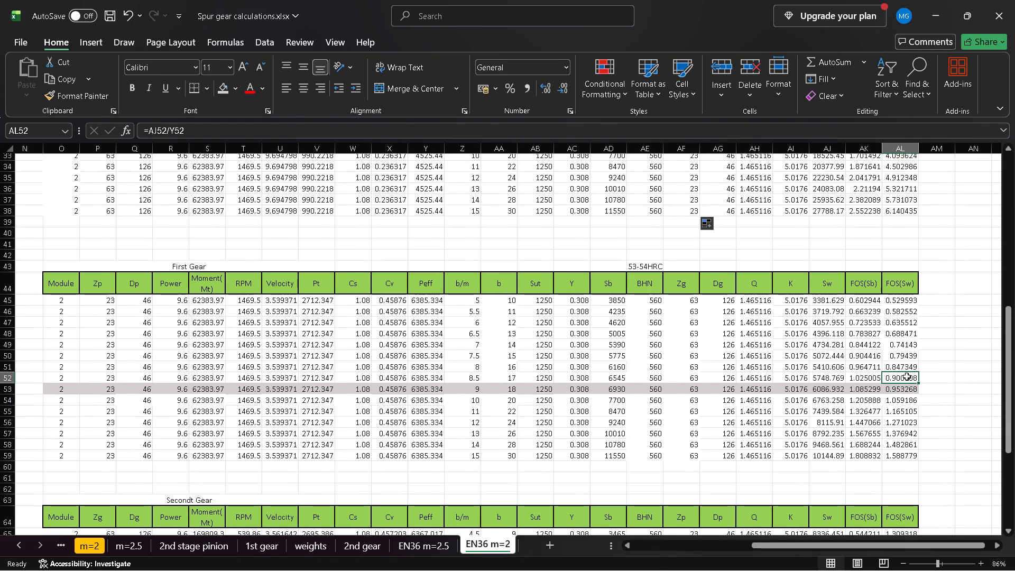
key("ctrl+shift+Left")
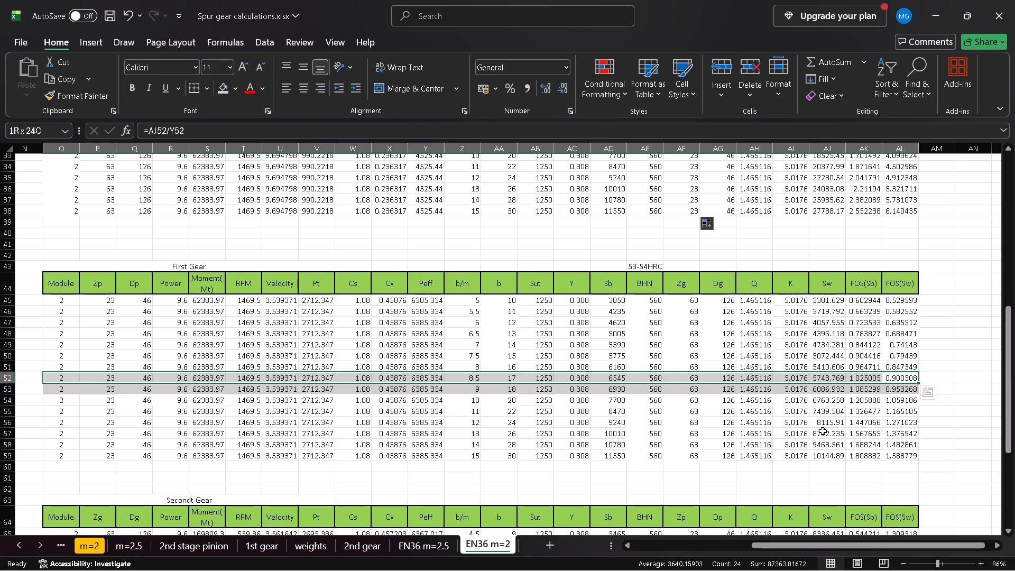
scroll(823, 431, "down", 1)
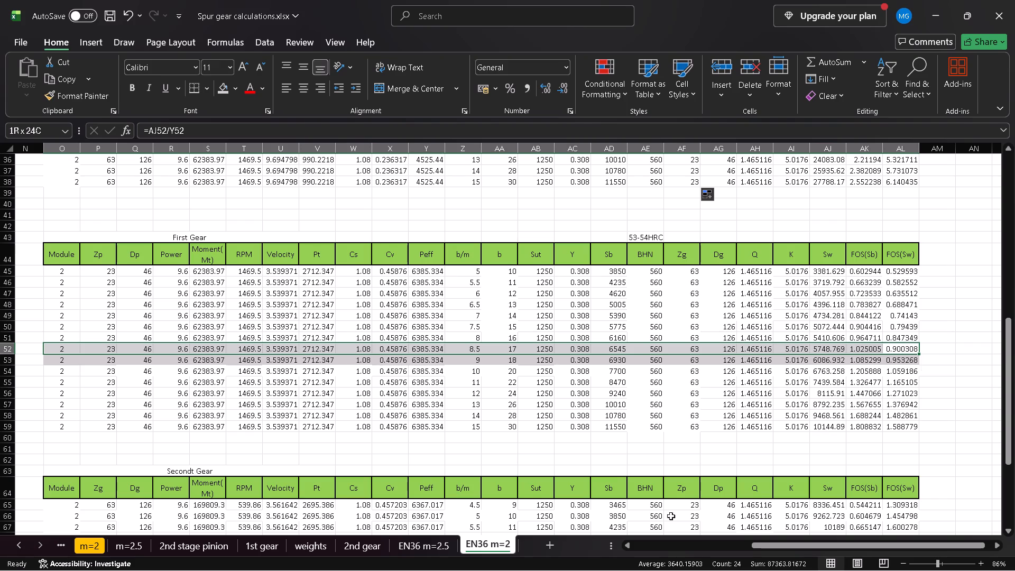
scroll(631, 463, "right", 1)
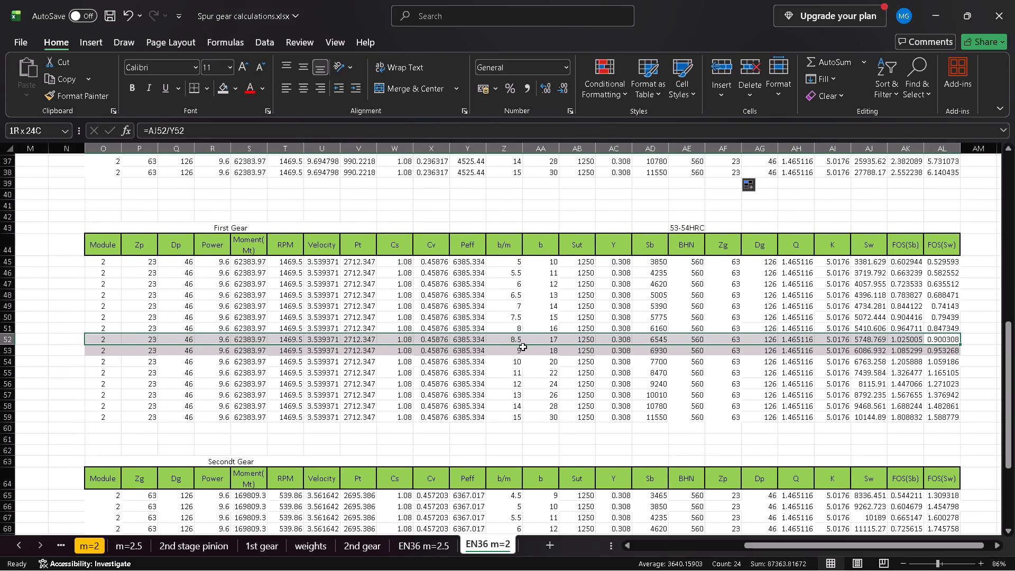
left_click(513, 330)
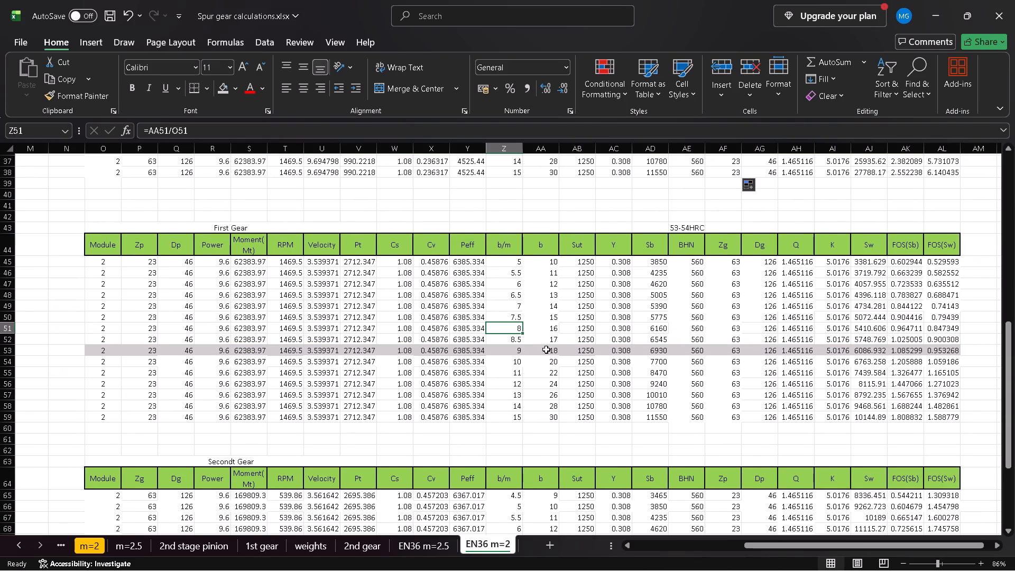
left_click(548, 352)
scroll(548, 352, "up", 1)
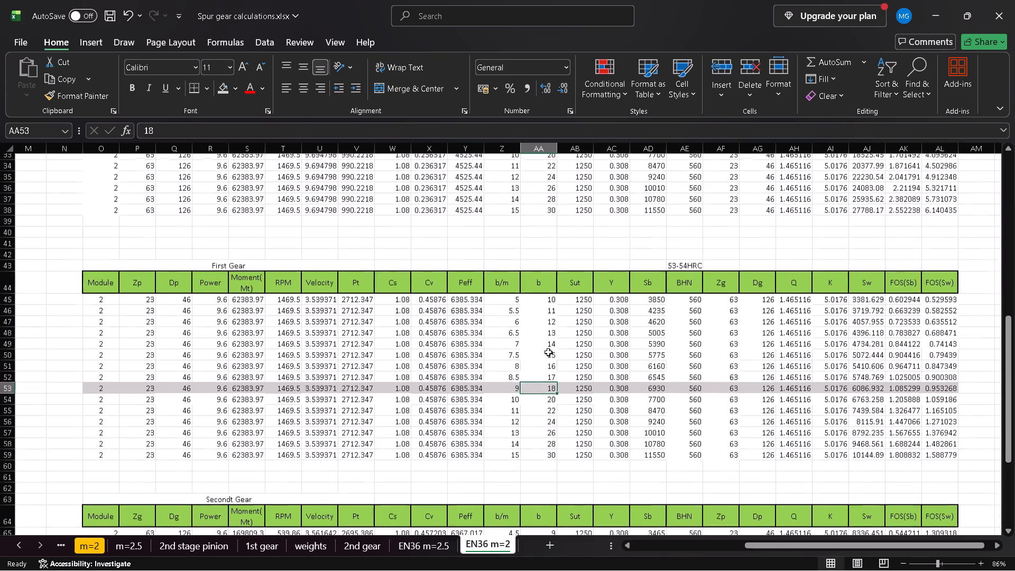
scroll(548, 352, "up", 1)
scroll(548, 352, "down", 1)
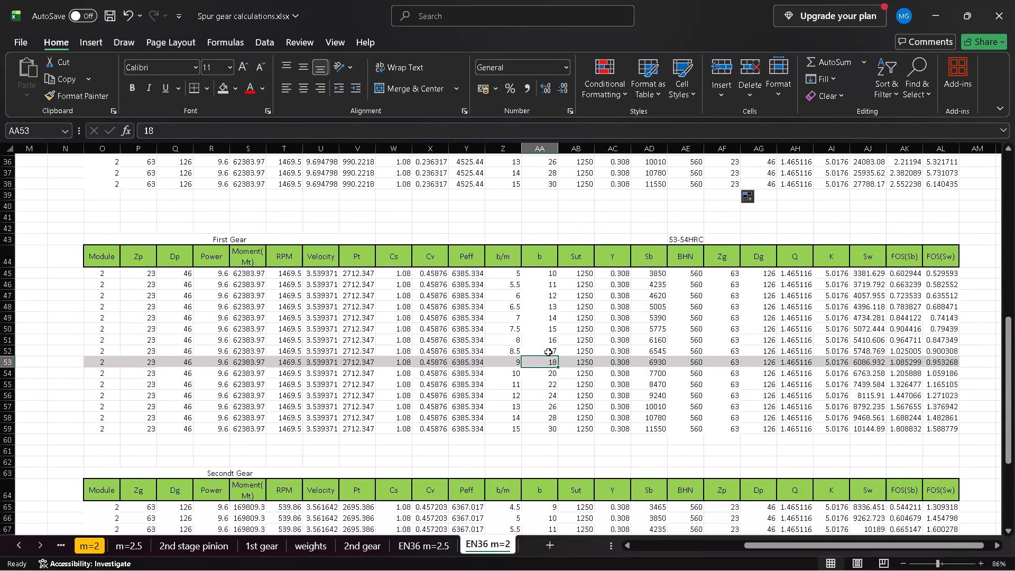
scroll(556, 339, "up", 2)
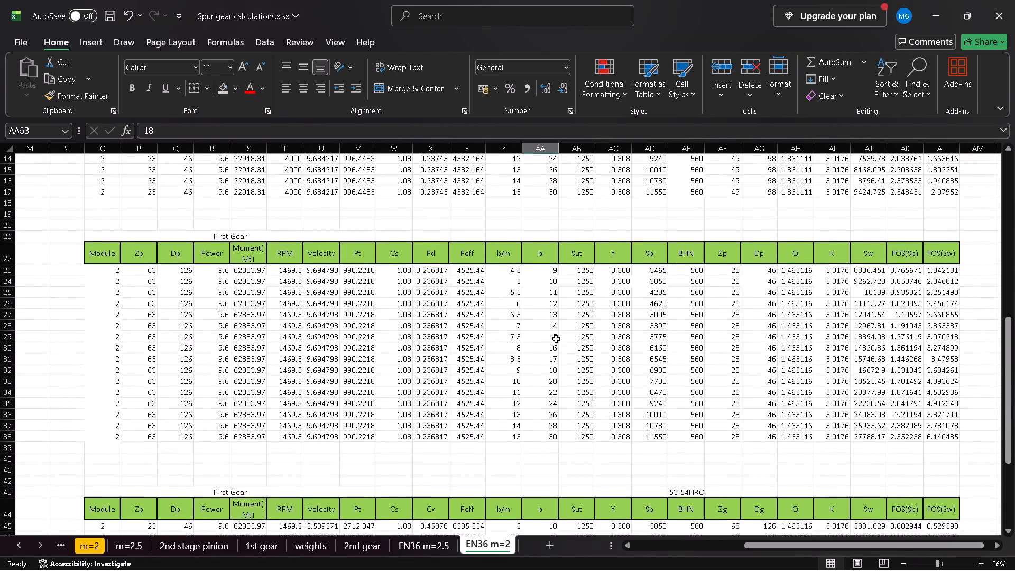
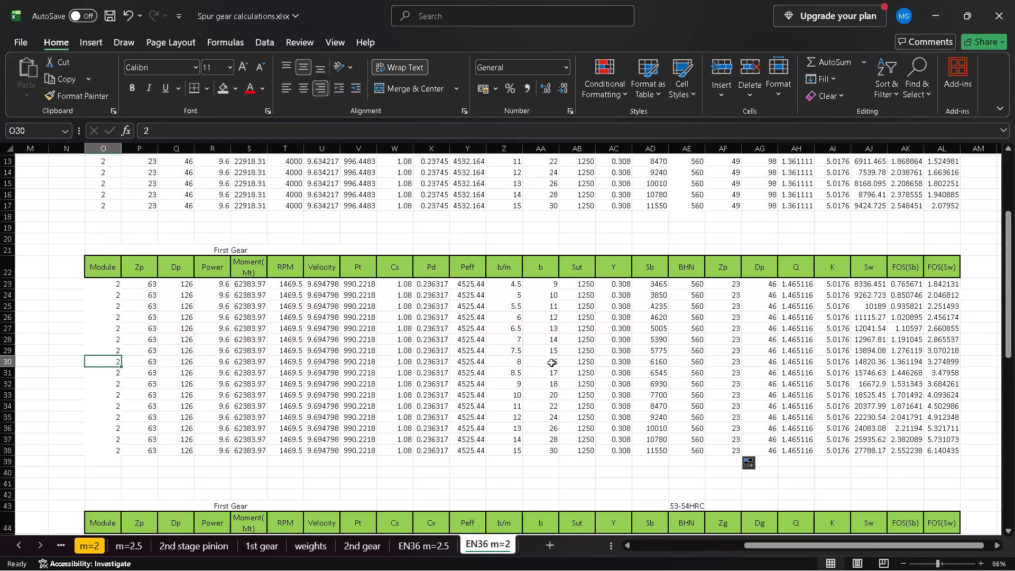
Fill row 30 of the upper First Gear table, columns O to AL, with the lightest orange tint.
key("ctrl+shift+Right")
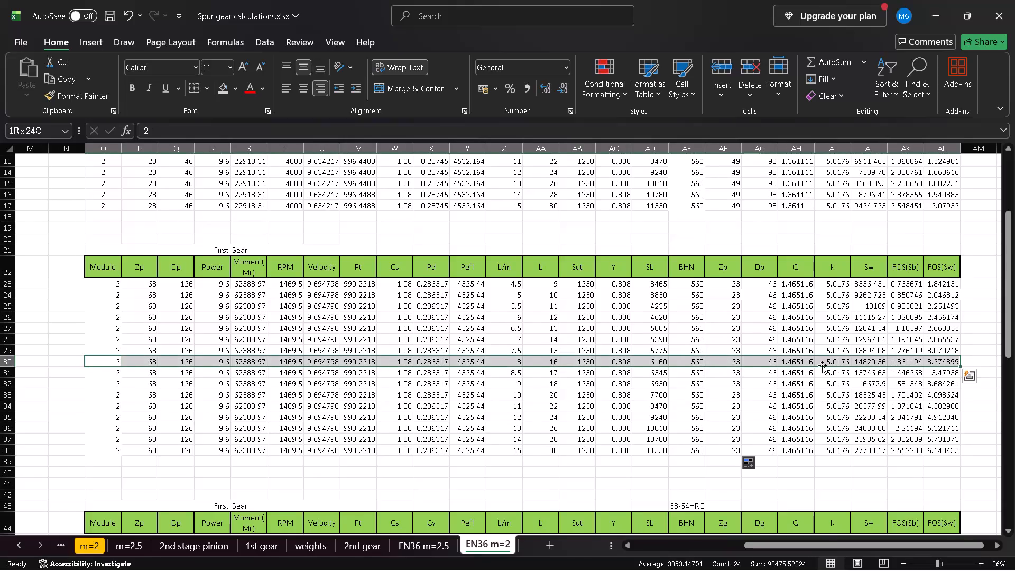
scroll(823, 365, "left", 1)
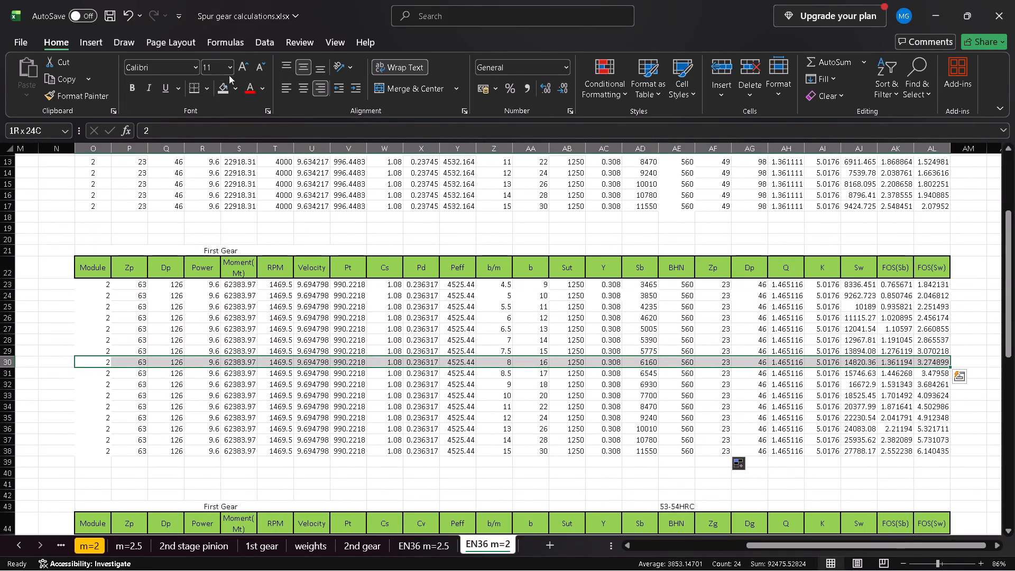
left_click(234, 84)
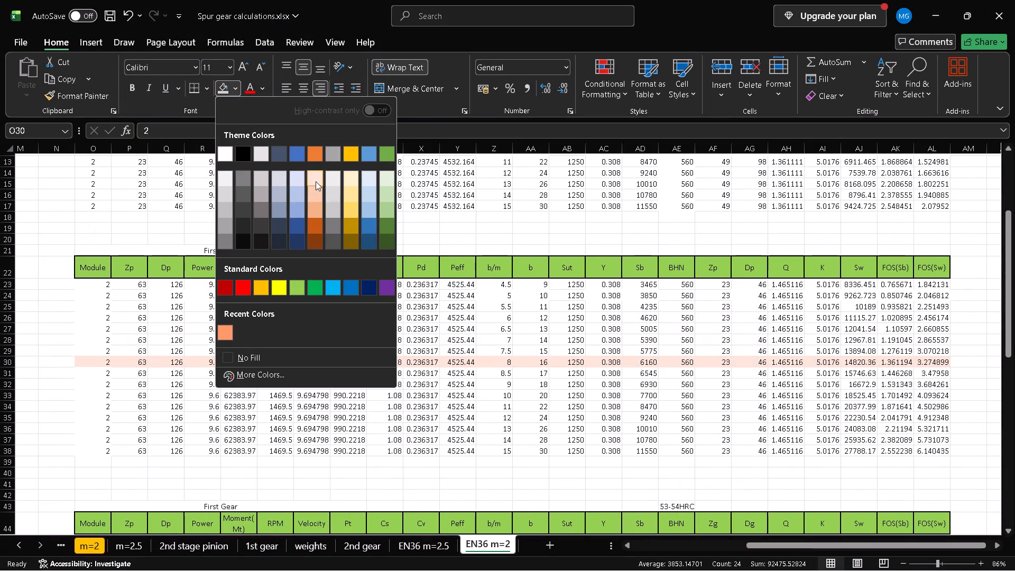
left_click(316, 181)
Fill row 9 of the First pinion table, columns O to AL, with the same light orange.
scroll(297, 286, "up", 2)
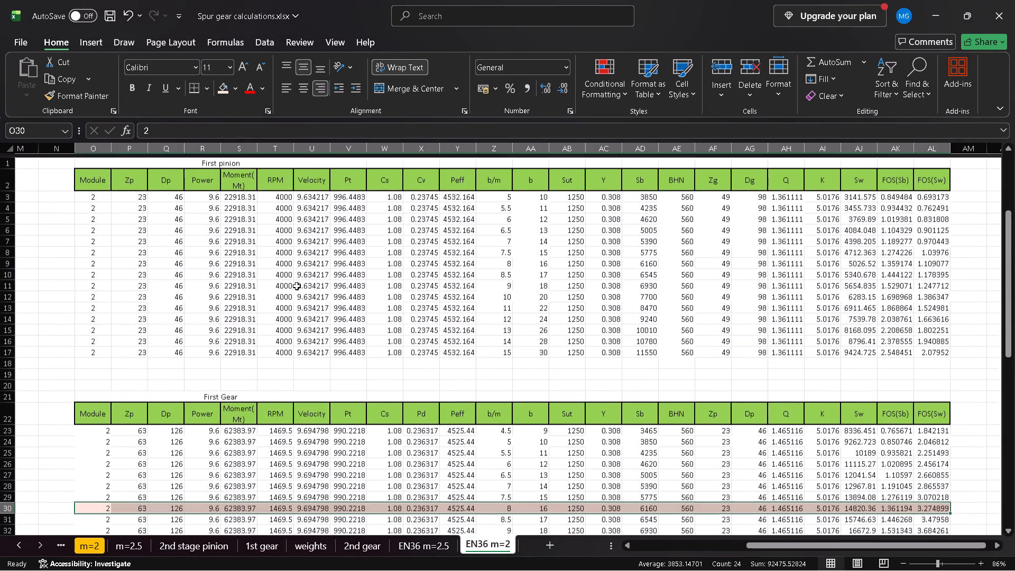
left_click(543, 264)
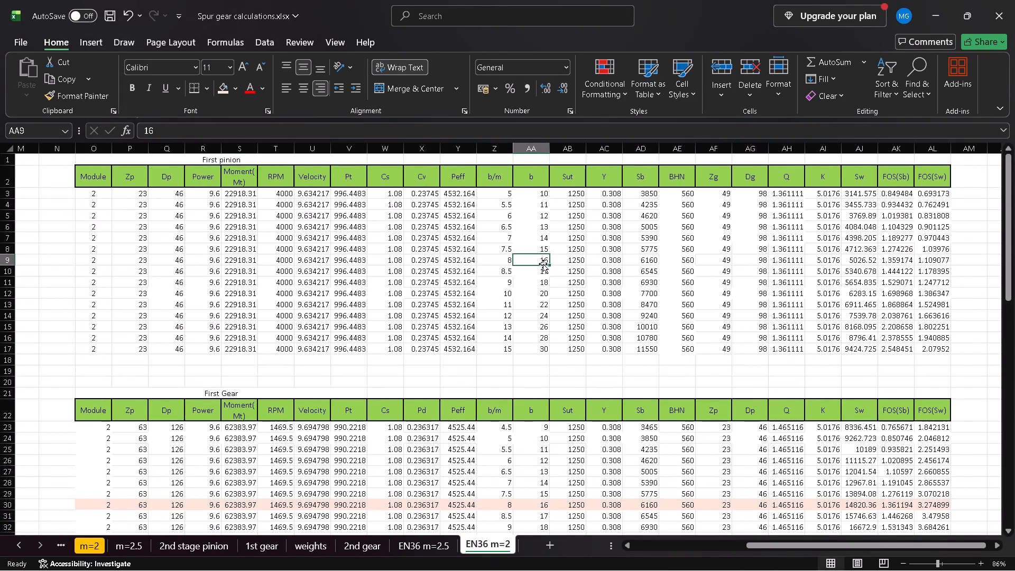
key("ctrl+Left")
key("ctrl+shift+Right")
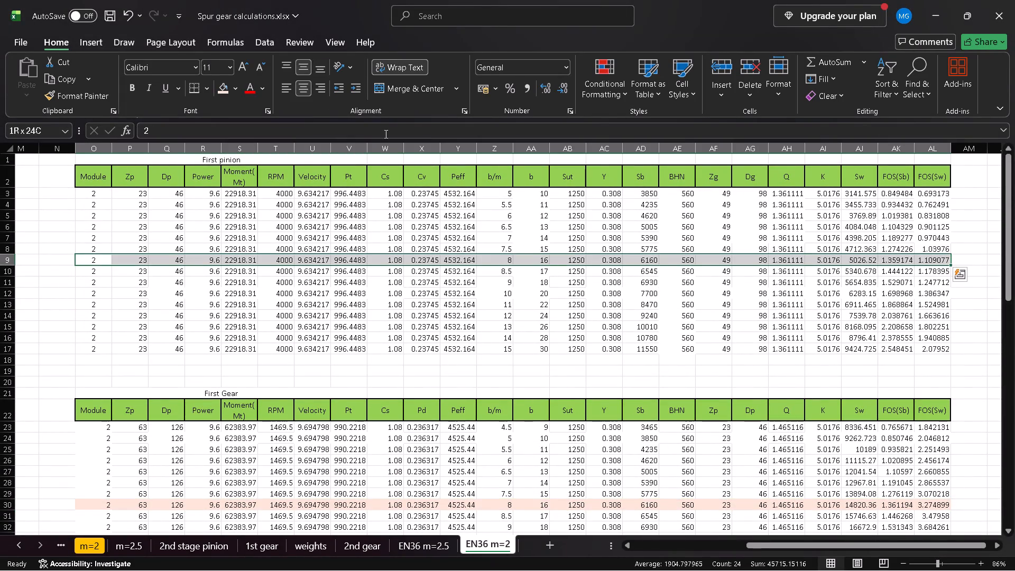
left_click(223, 89)
Fill row 53 of the lower First Gear table, columns O to AL, with the same light orange.
scroll(410, 269, "down", 2)
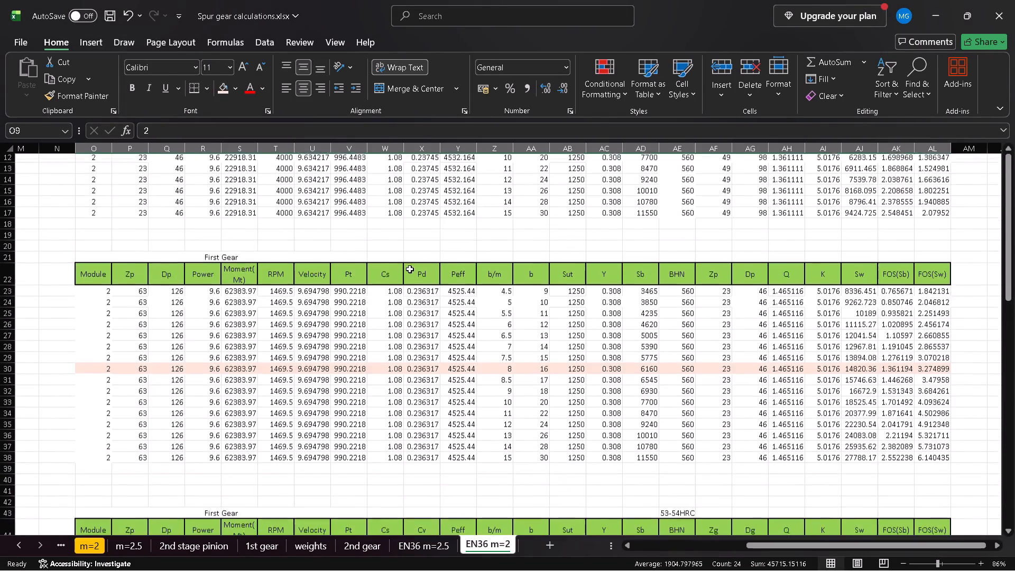
scroll(410, 269, "down", 3)
scroll(410, 269, "left", 1)
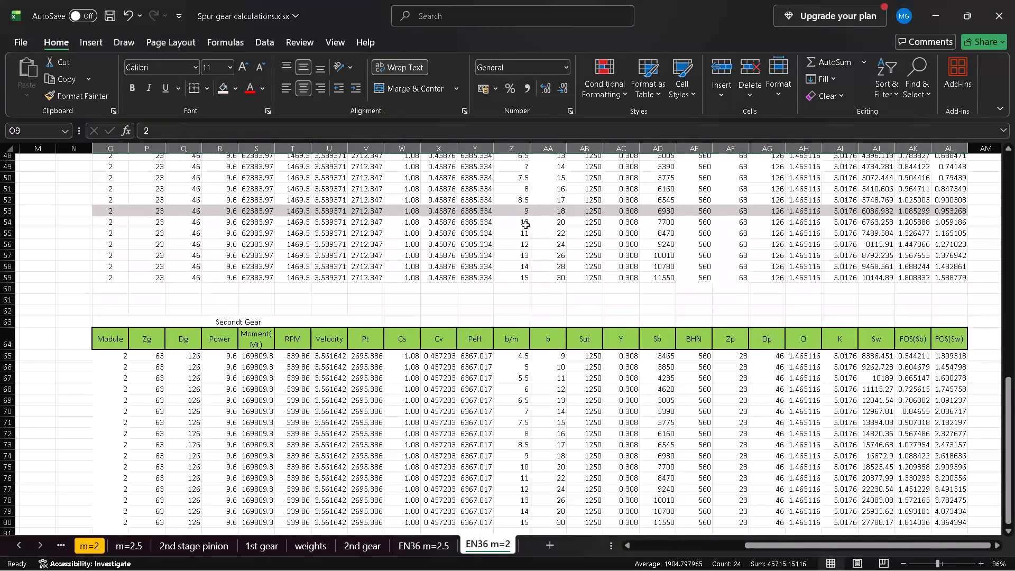
left_click(110, 208)
key("ctrl+shift+Right")
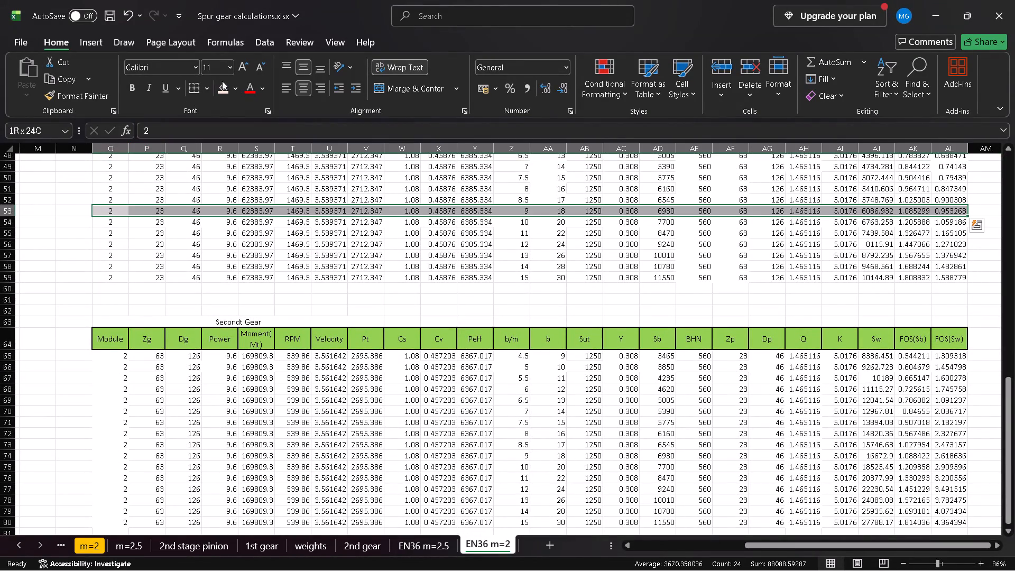
left_click(222, 84)
Fill row 74 of the Secondt Gear table, columns O to AL, with the same light orange.
scroll(481, 456, "down", 1)
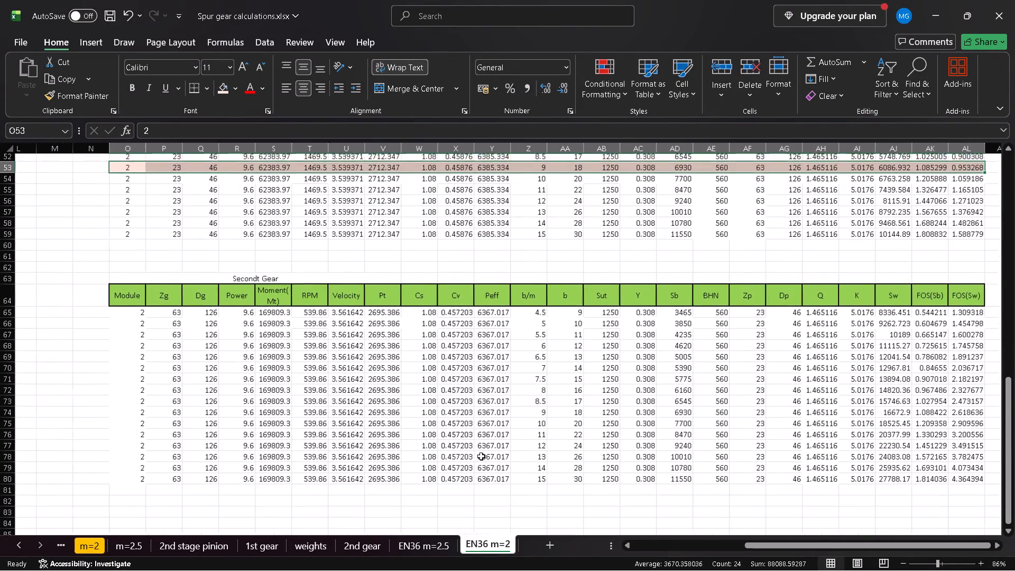
scroll(481, 456, "down", 1)
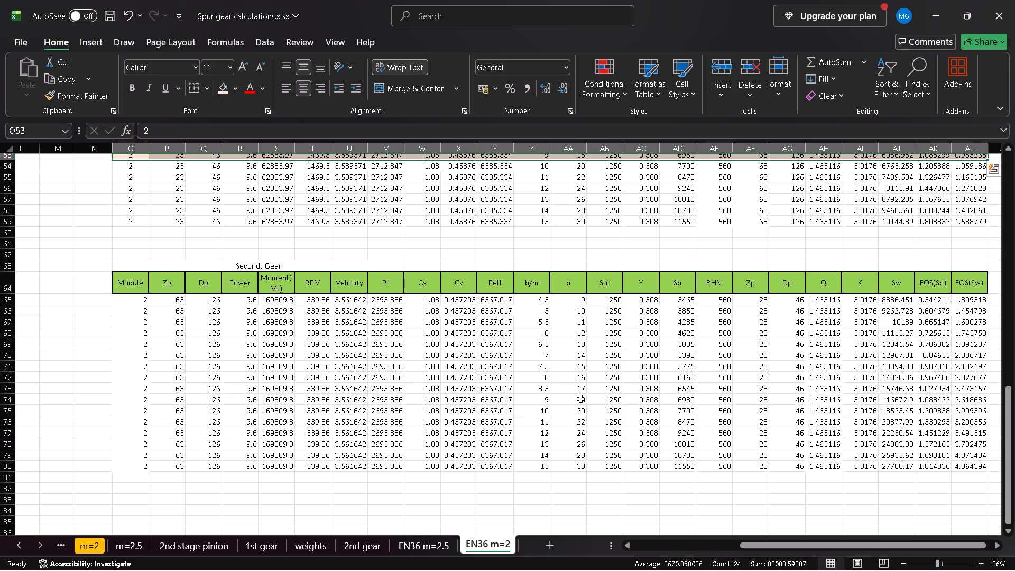
left_click(580, 399)
key("ctrl+Left")
key("ctrl+shift+Right")
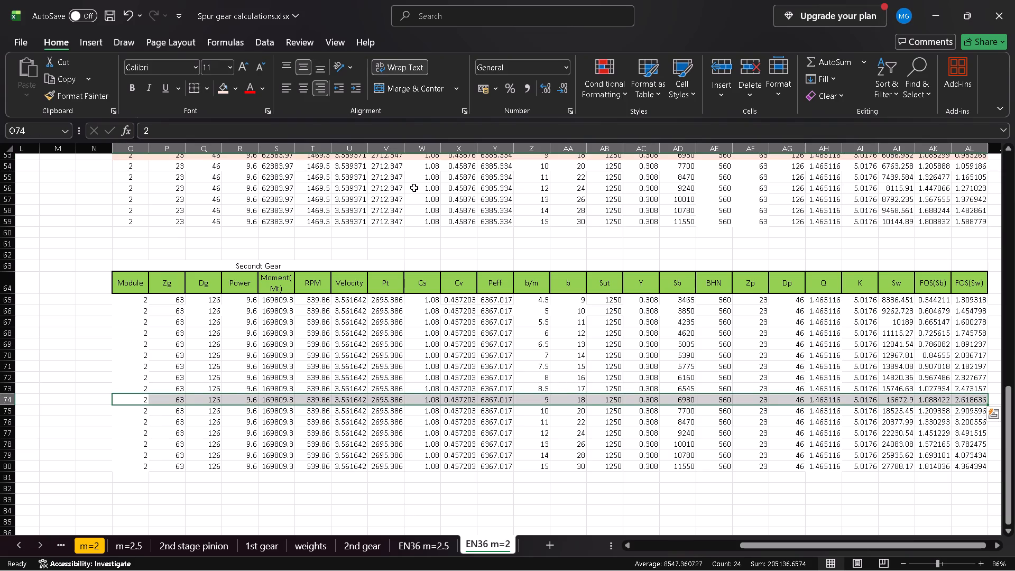
left_click(223, 87)
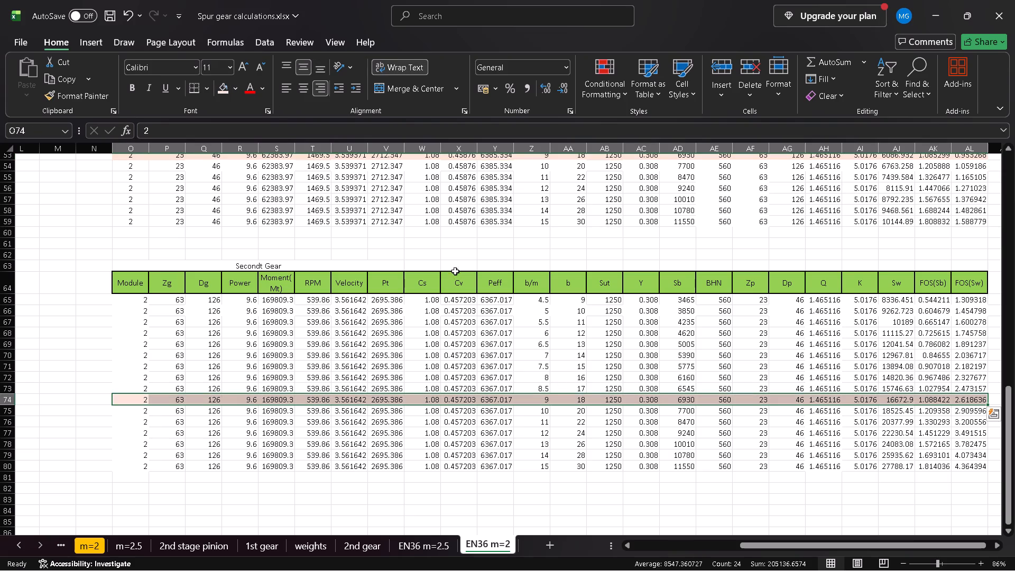
left_click(547, 320)
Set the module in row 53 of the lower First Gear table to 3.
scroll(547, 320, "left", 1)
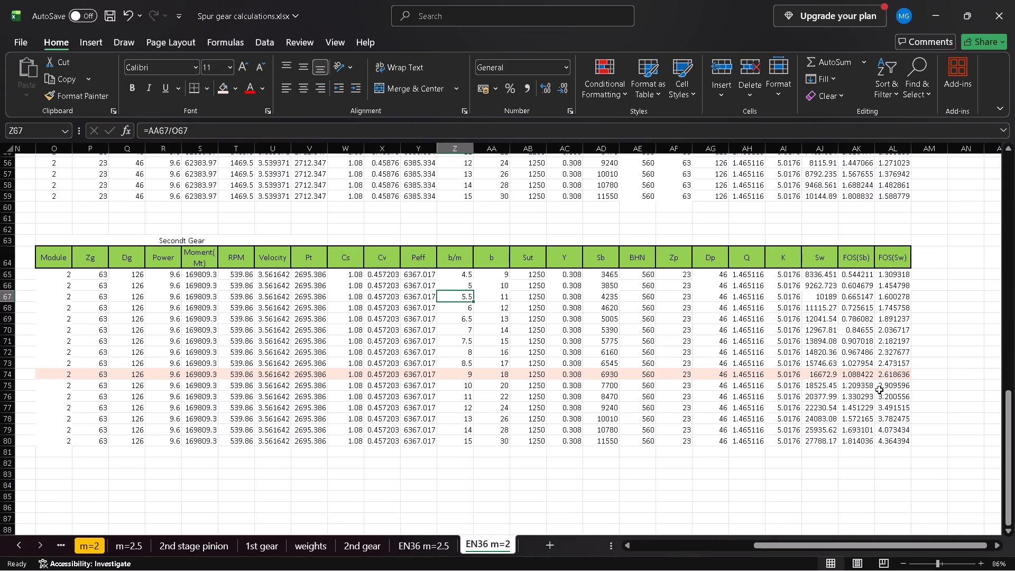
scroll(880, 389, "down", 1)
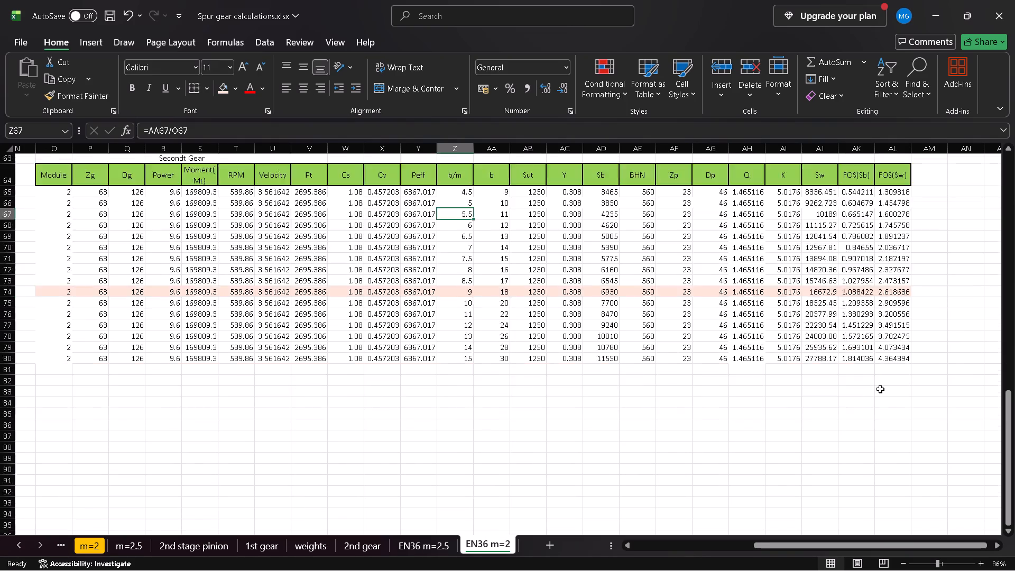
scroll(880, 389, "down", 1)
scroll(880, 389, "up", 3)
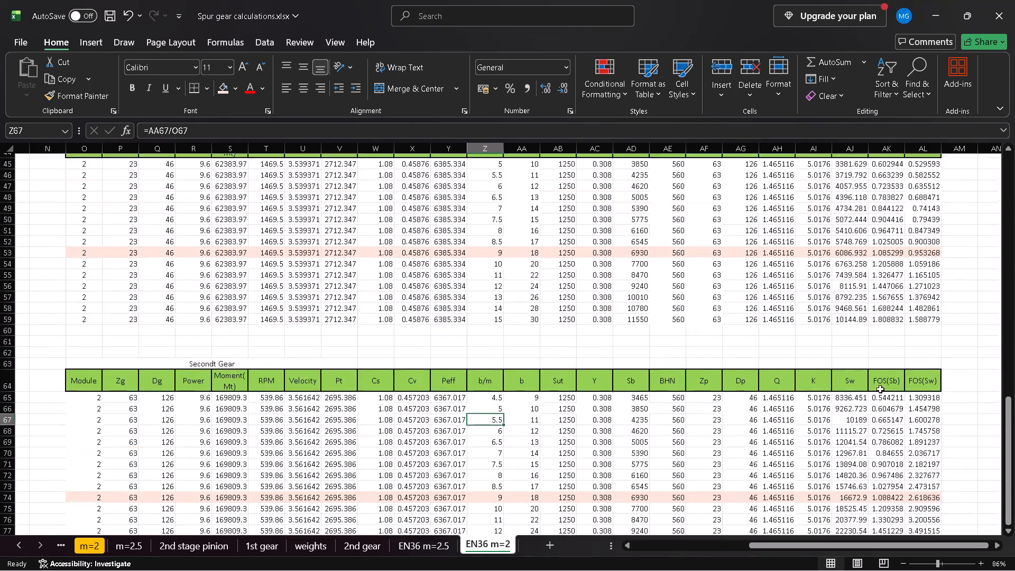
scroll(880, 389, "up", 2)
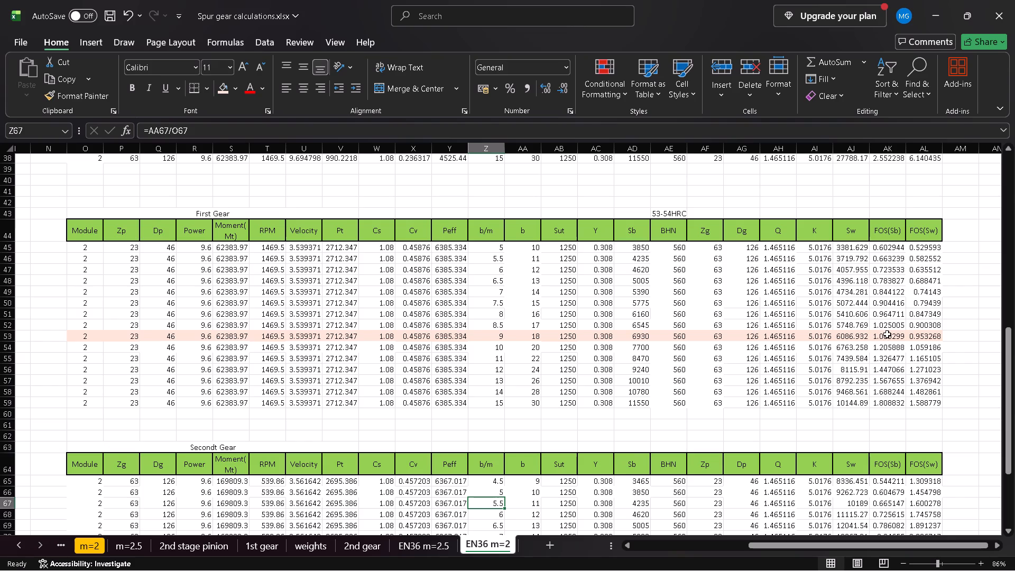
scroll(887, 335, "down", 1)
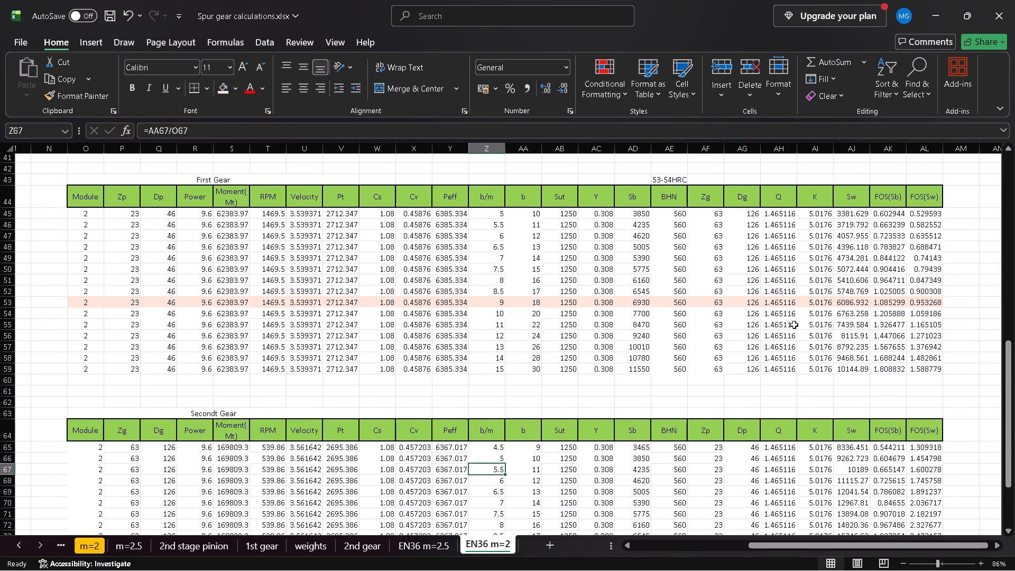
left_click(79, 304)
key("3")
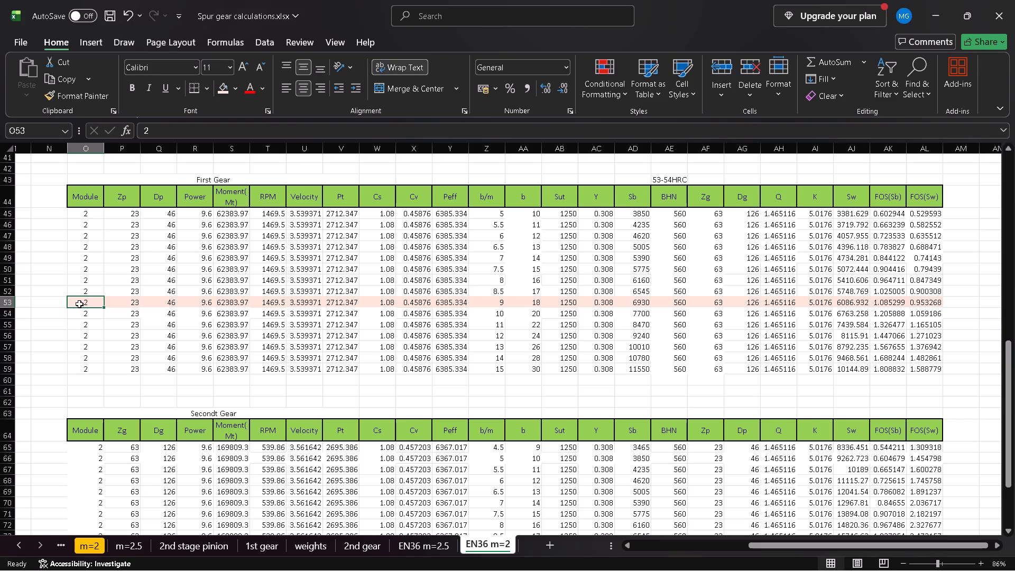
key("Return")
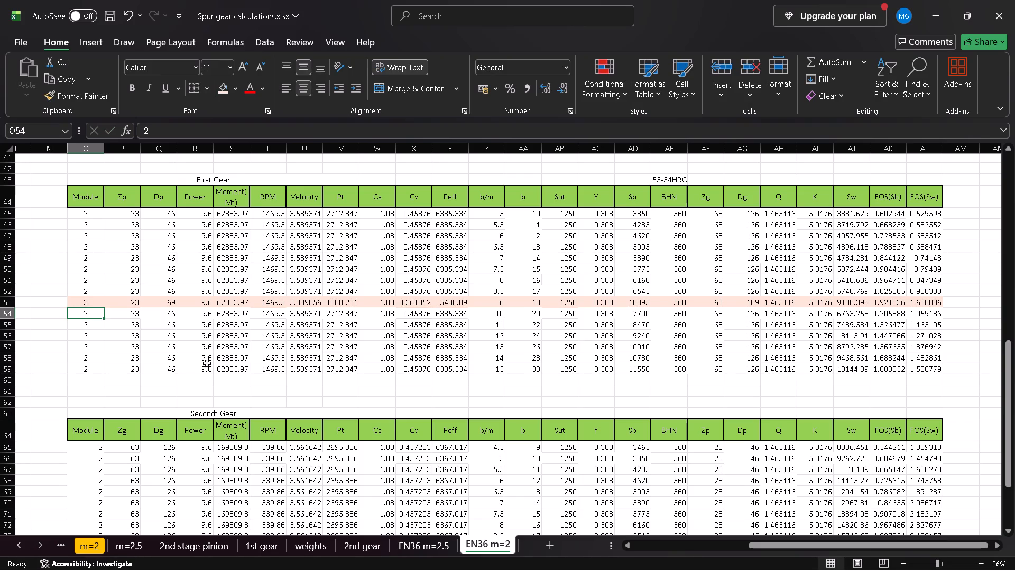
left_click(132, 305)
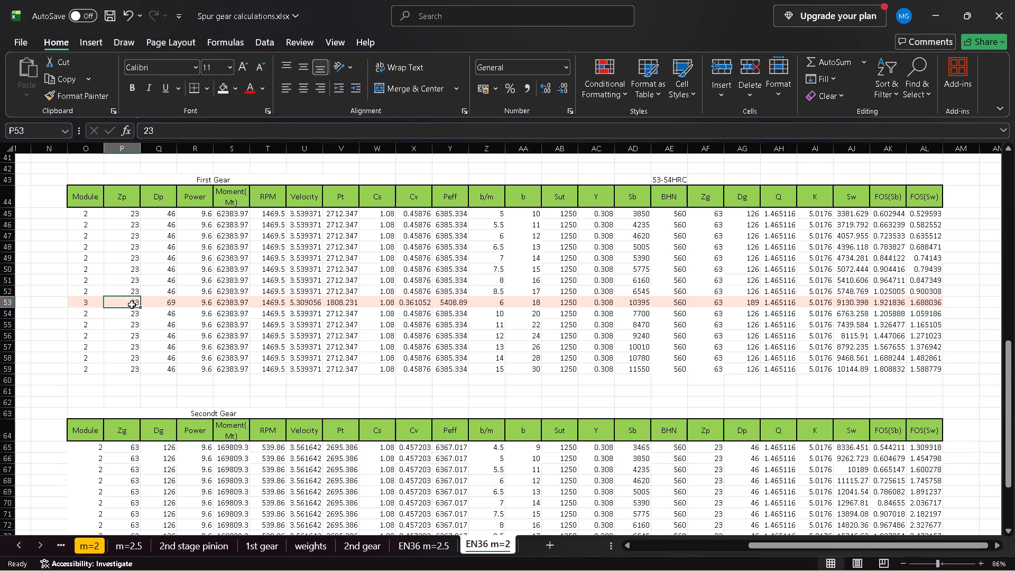
Set the first module in the lower First Gear table, cell O45, to 3 and fill it down to row 59.
left_click(94, 210)
key("3")
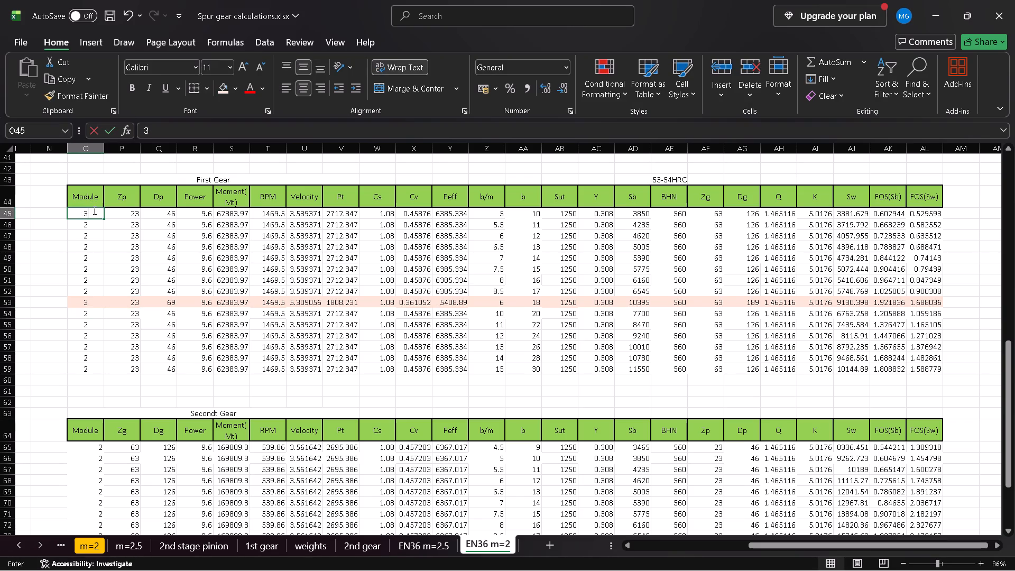
key("Return")
left_click(94, 210)
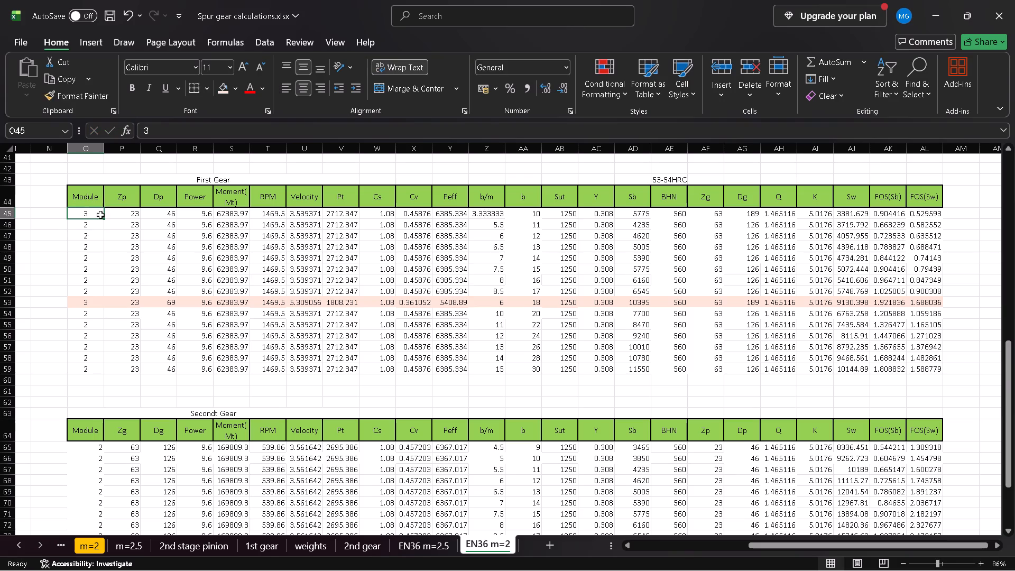
double_click(102, 217)
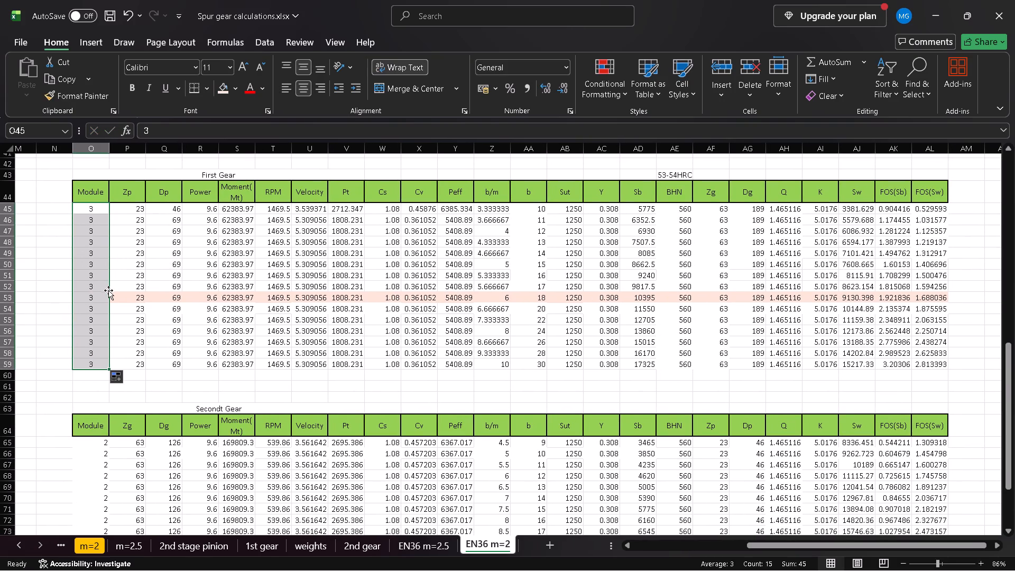
left_click(109, 294)
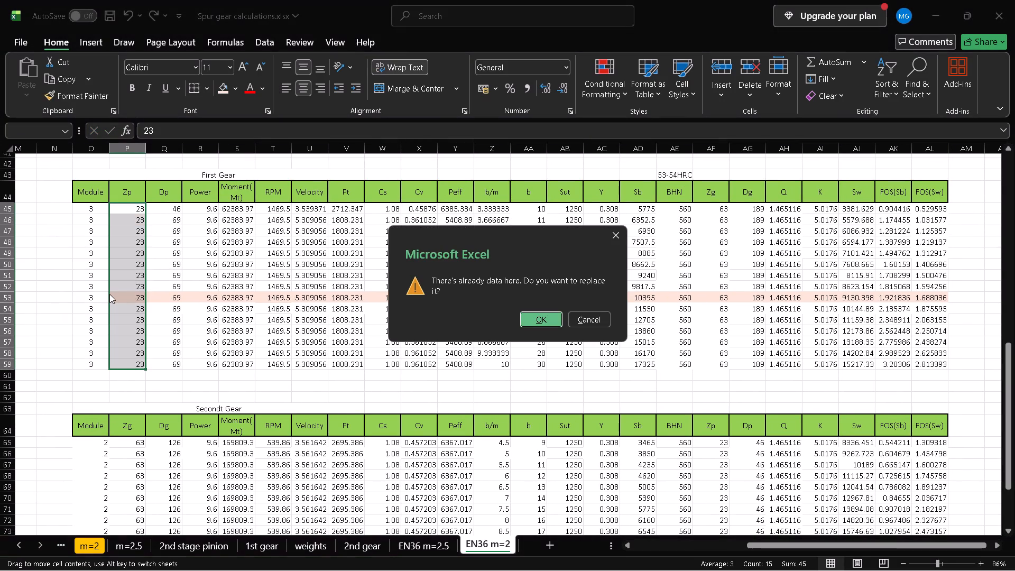
left_click(619, 232)
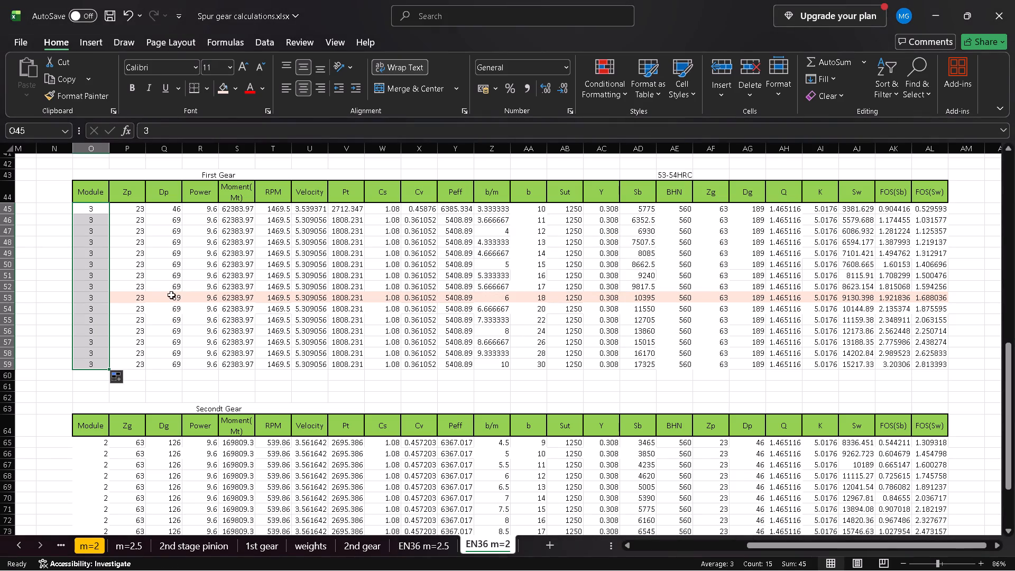
Enter 46 in cell P61, below the Zp column of the lower First Gear table.
left_click(171, 294)
left_click(140, 298)
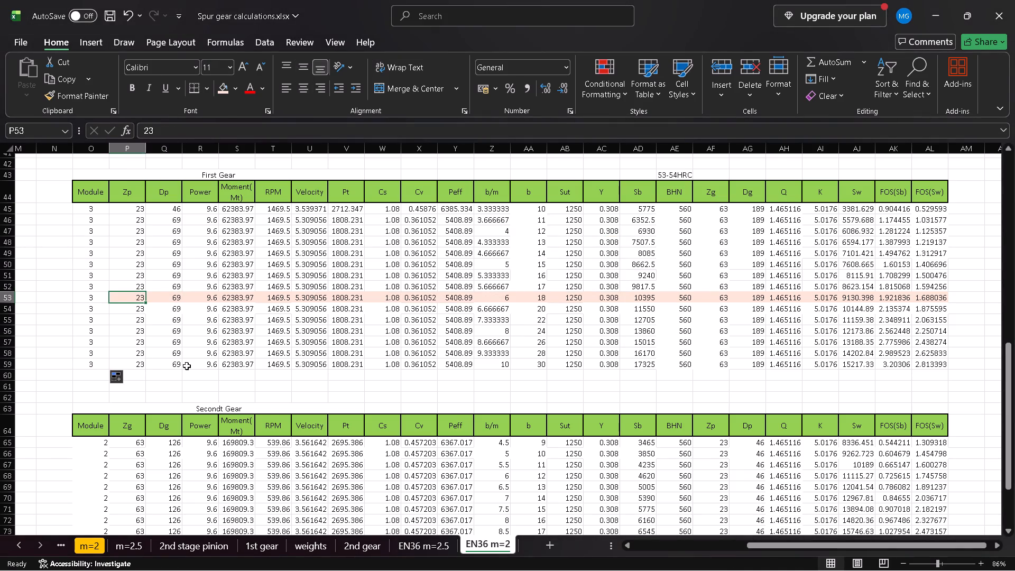
left_click(187, 369)
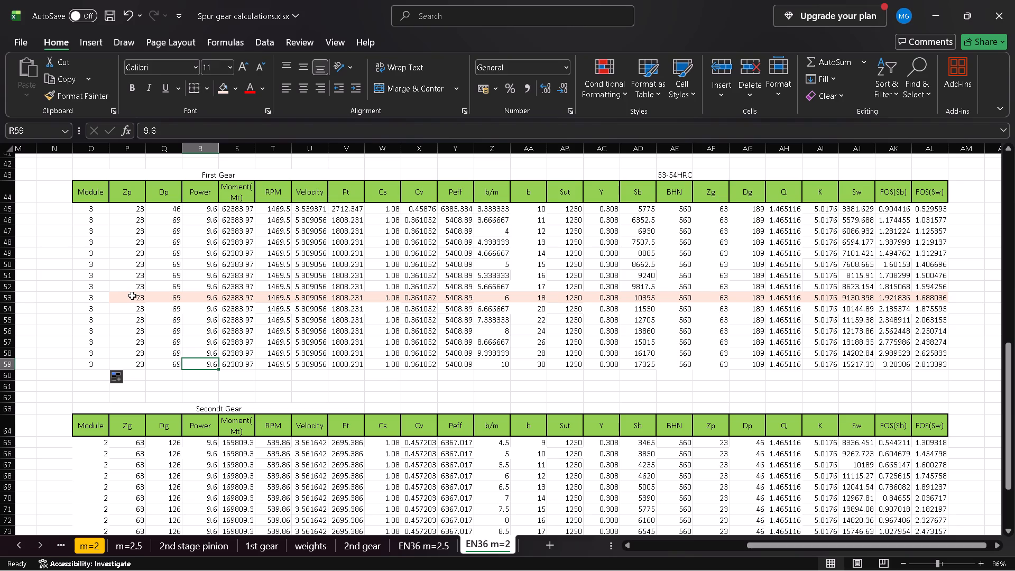
left_click(131, 385)
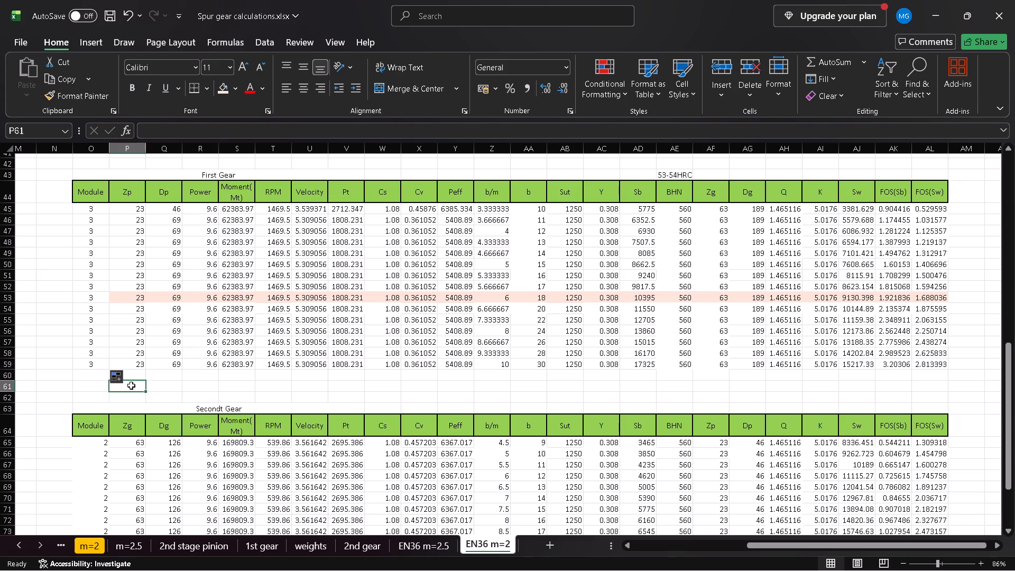
type("46")
key("Return")
Set Zp in row 53 of the lower First Gear table to 16.
key("Up")
key("Up")
key("Up")
key("Up")
key("Up")
key("Up")
key("Up")
key("Up")
key("Up")
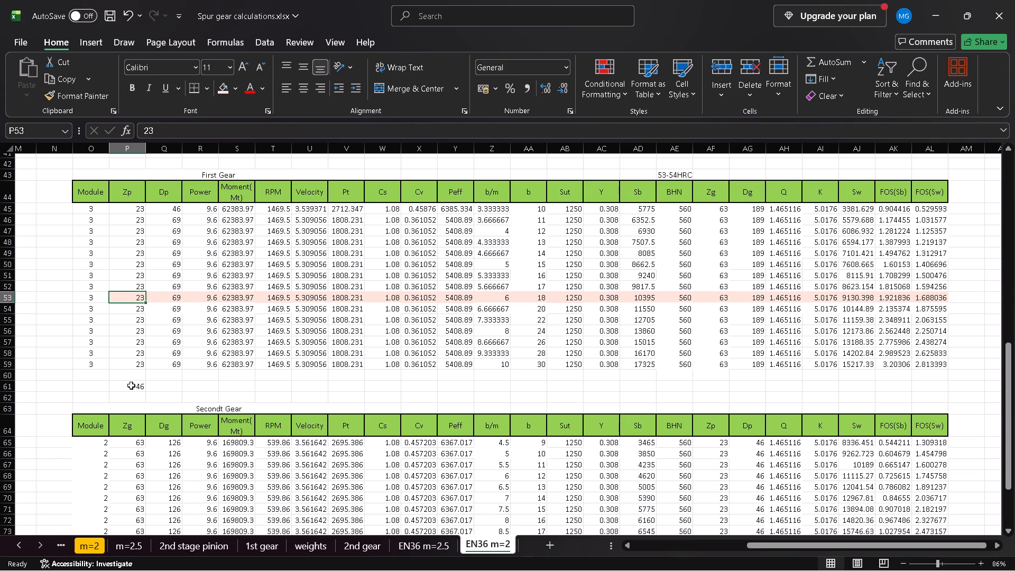
key("Up")
key("Up")
key("Up")
key("Up")
key("Up")
key("Up")
key("Up")
key("Up")
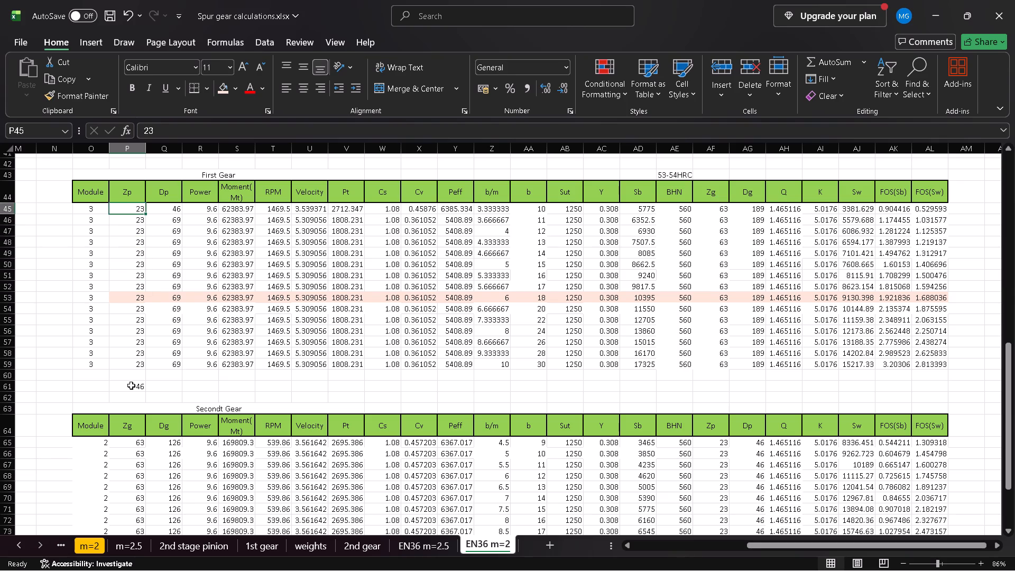
key("Down")
key("Down")
key("Down")
key("Down")
key("Down")
key("Down")
key("Down")
key("Down")
key("Up")
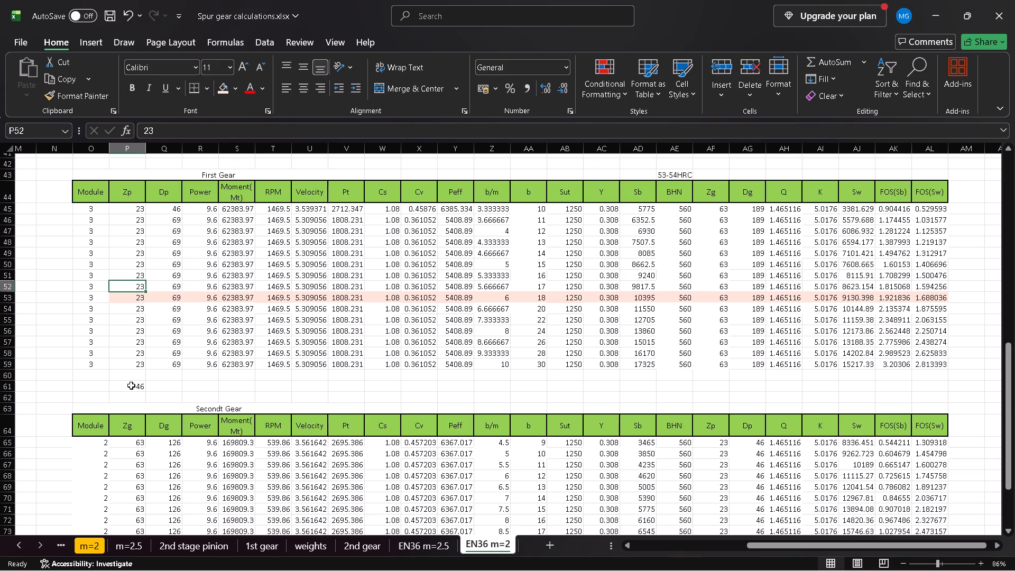
key("Down")
type("16")
key("Return")
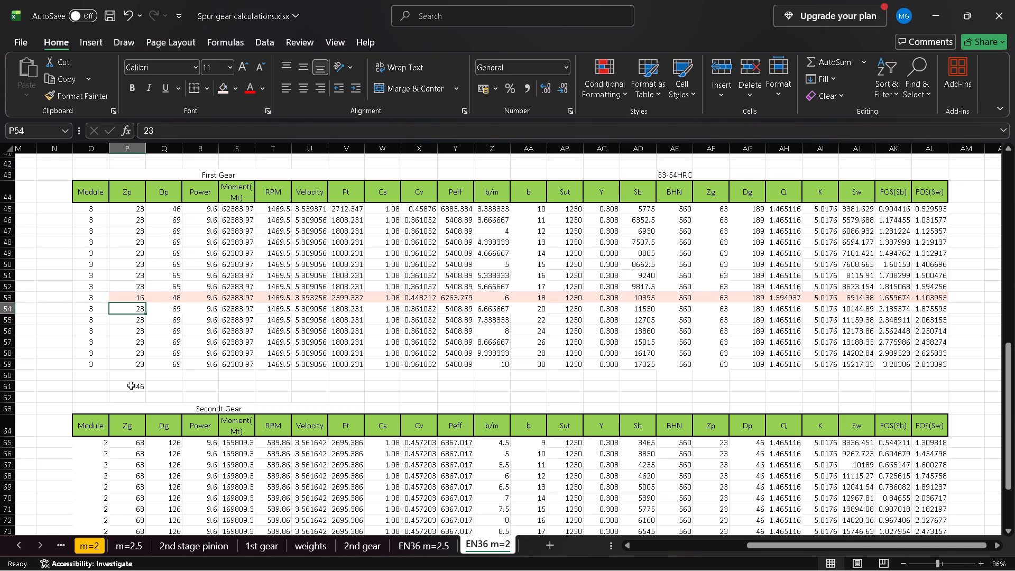
Enter 2.73 in cell AF42, above the Zg column of the lower First Gear table.
left_click(722, 296)
scroll(722, 296, "left", 1)
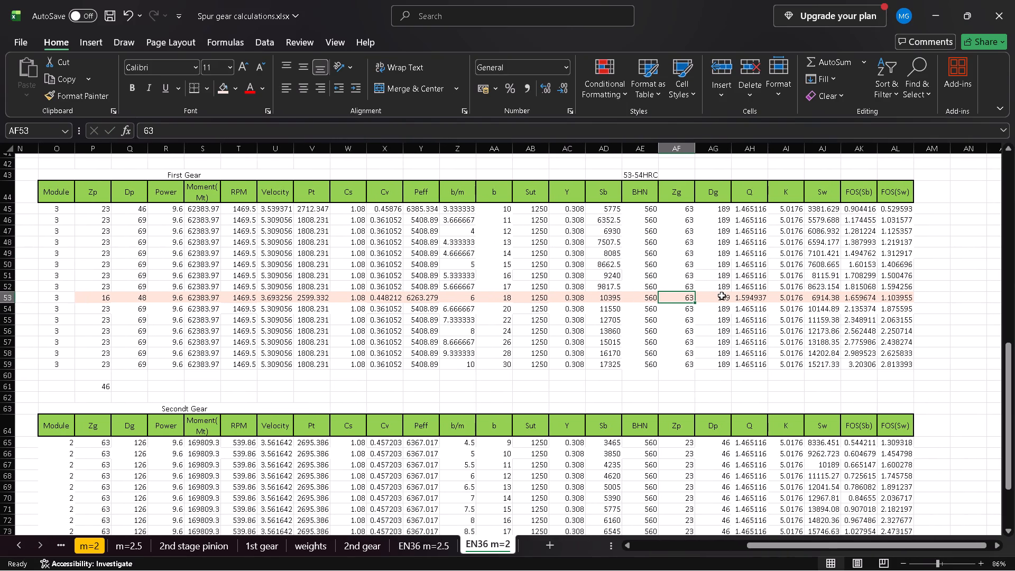
scroll(722, 296, "up", 2)
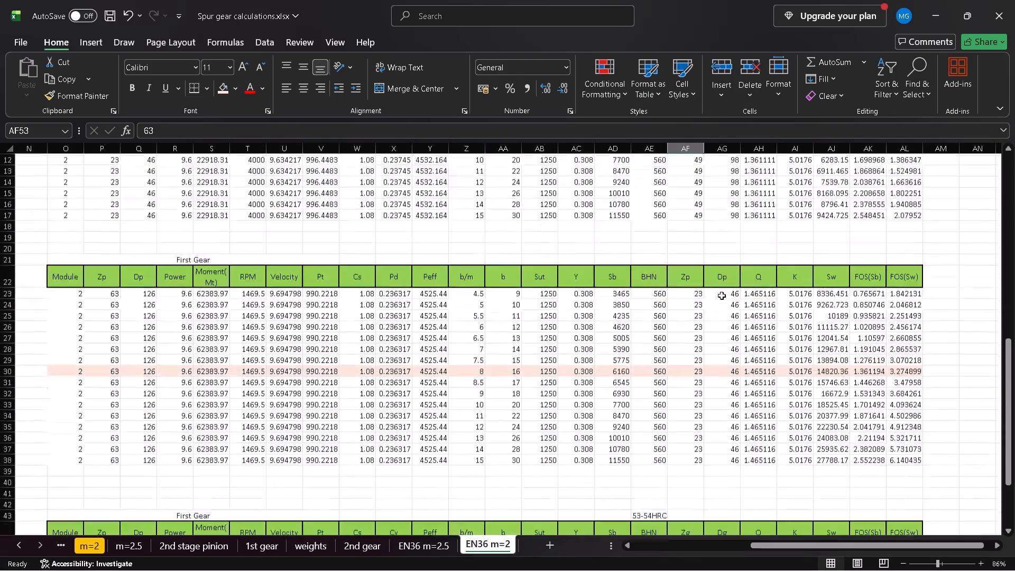
scroll(722, 296, "down", 1)
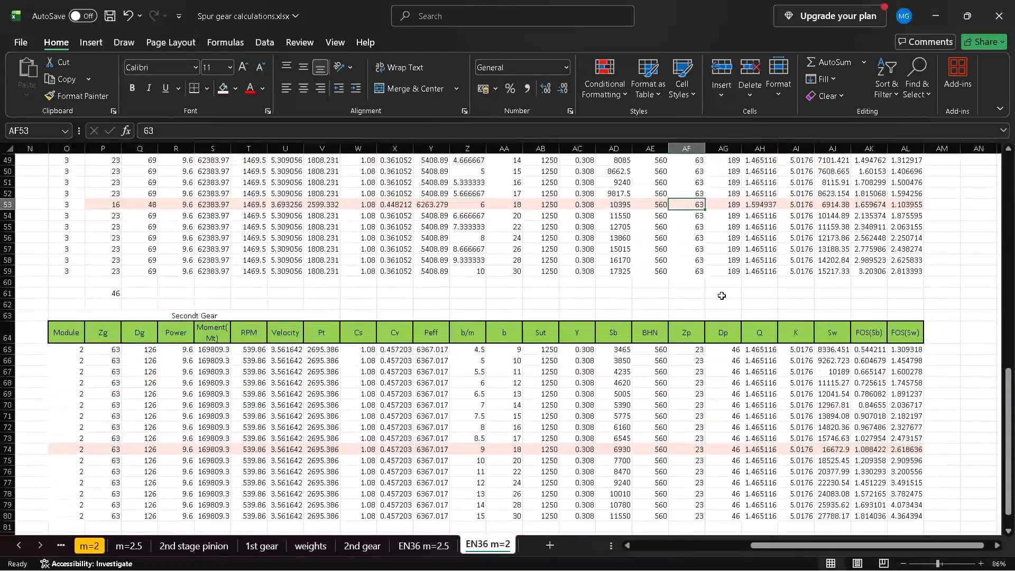
scroll(722, 296, "up", 1)
scroll(722, 296, "left", 1)
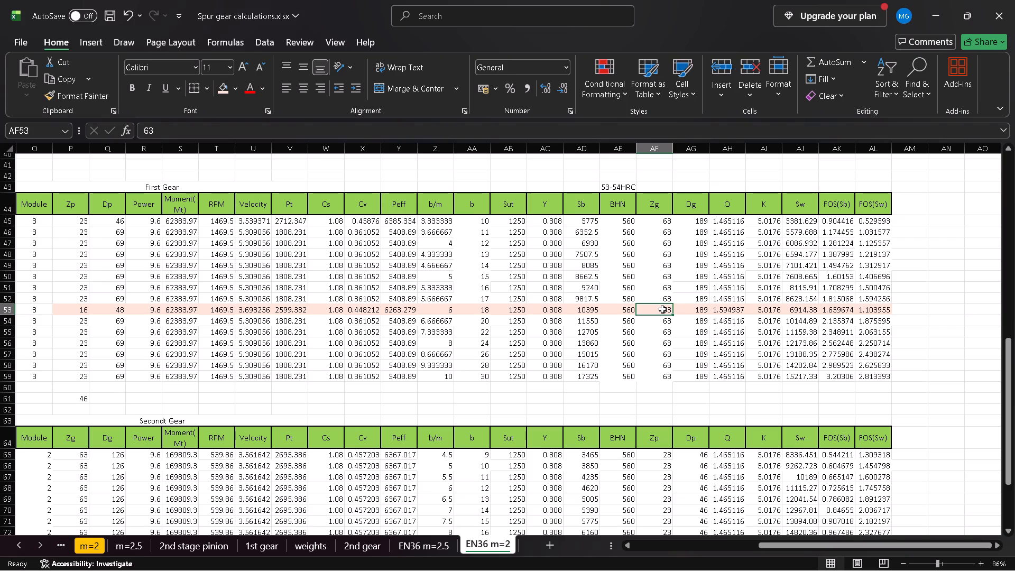
left_click(657, 176)
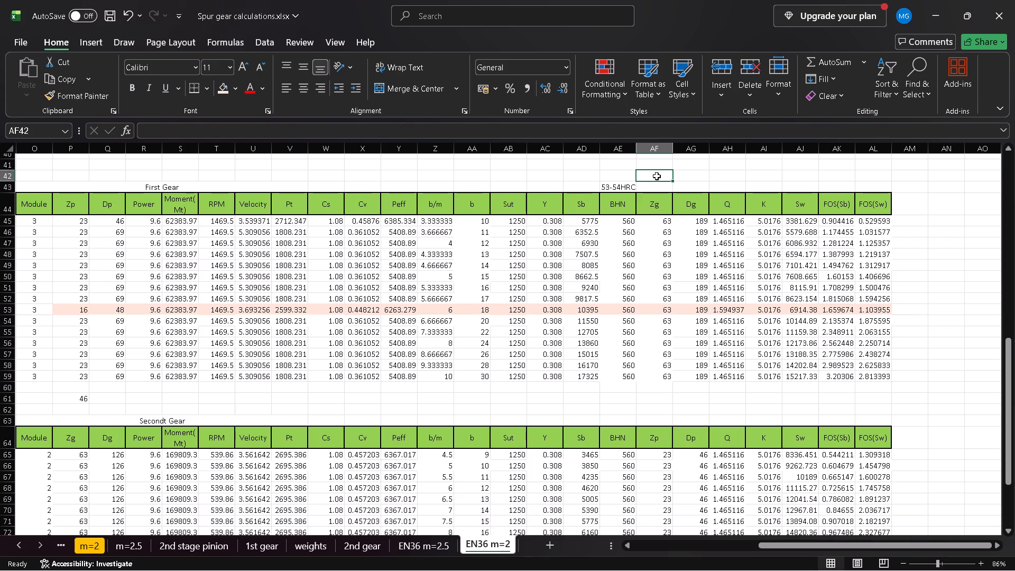
key("1")
key("BackSpace")
type("2.73")
key("Return")
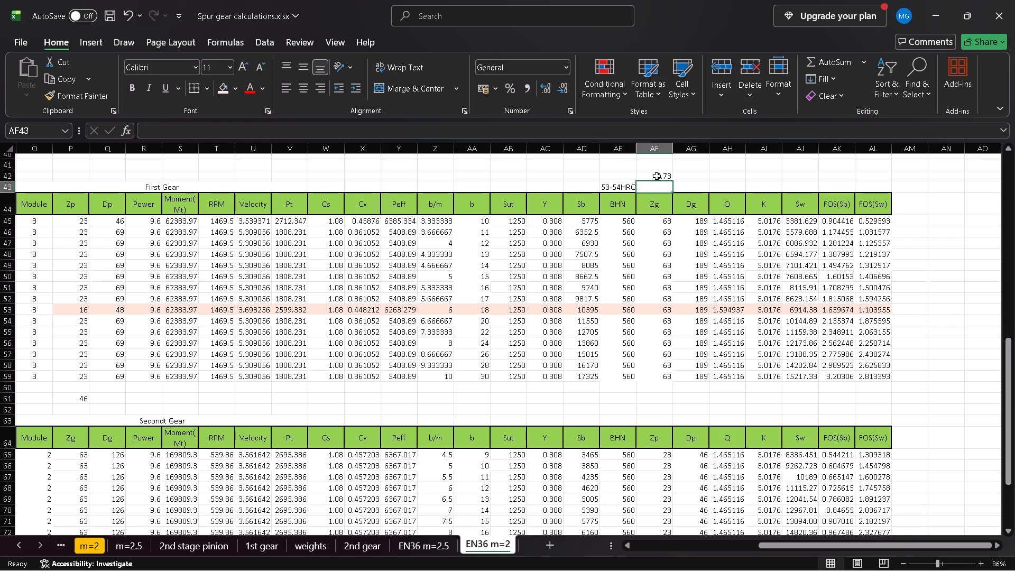
Shade the 2.73 cell above the Zg column with a light green fill.
key("Up")
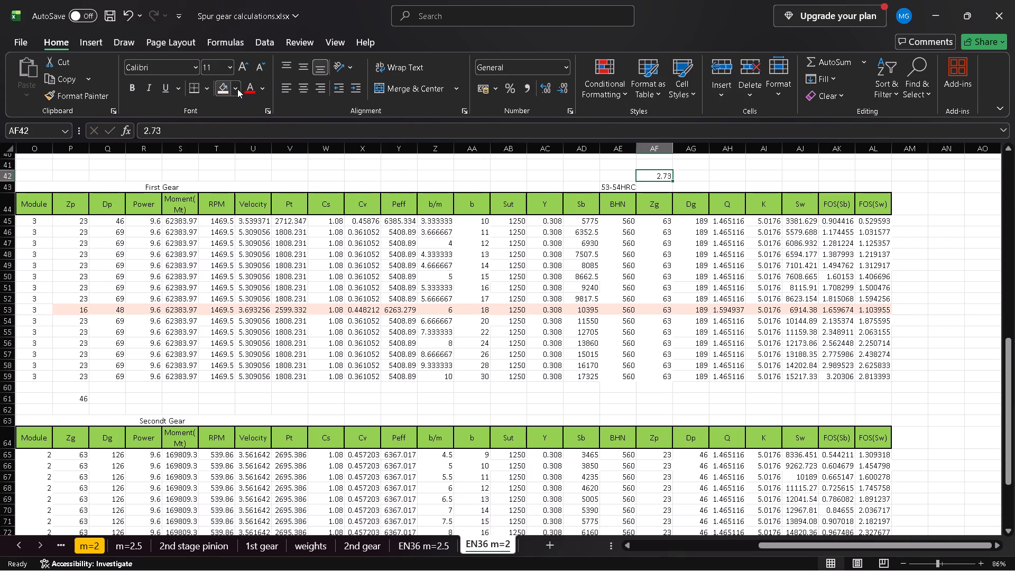
left_click_drag(237, 89, 384, 206)
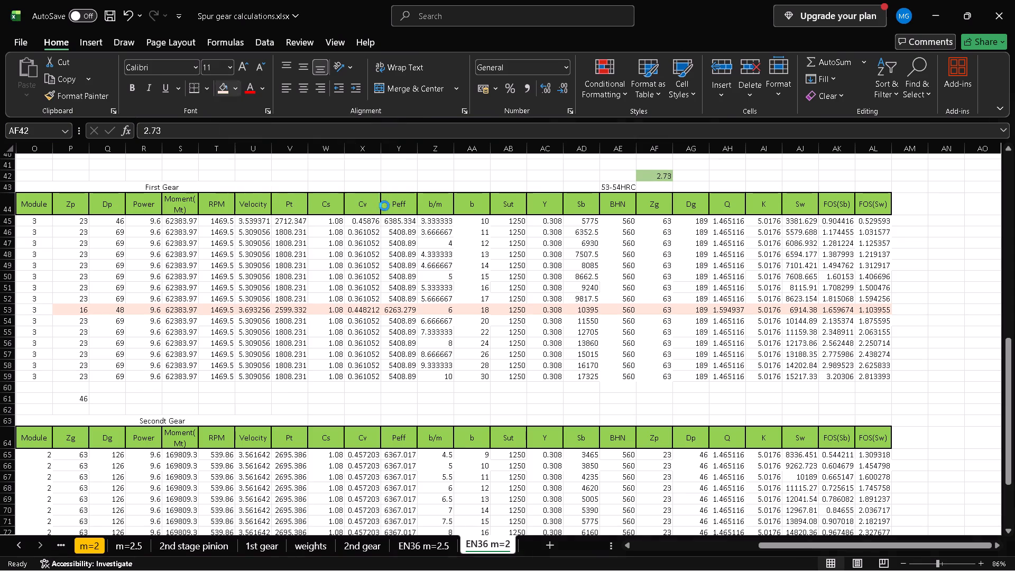
left_click(384, 206)
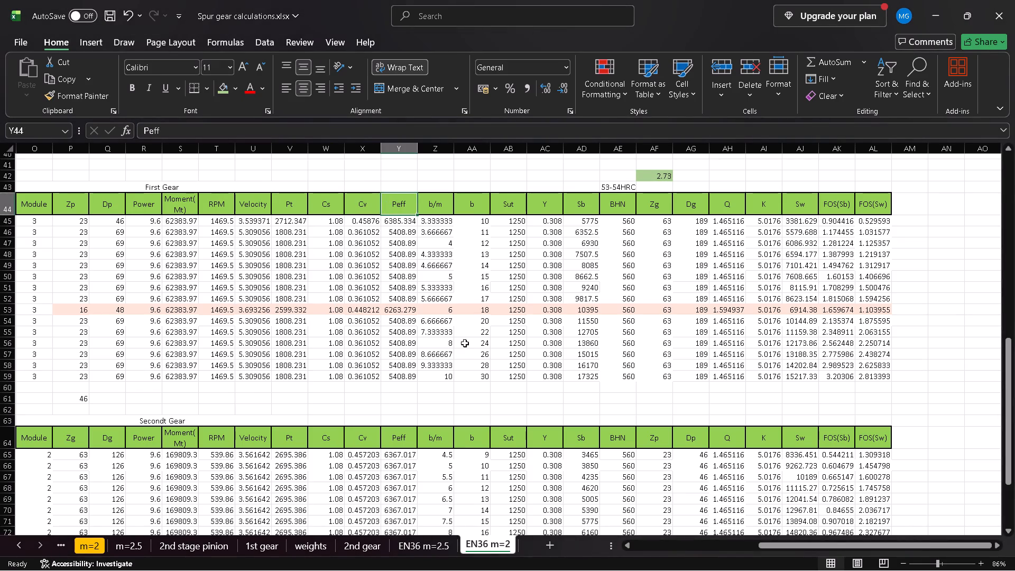
Set the first module in the lower First Gear table, cell O45, to 2 and fill it down to row 59.
scroll(465, 343, "right", 1)
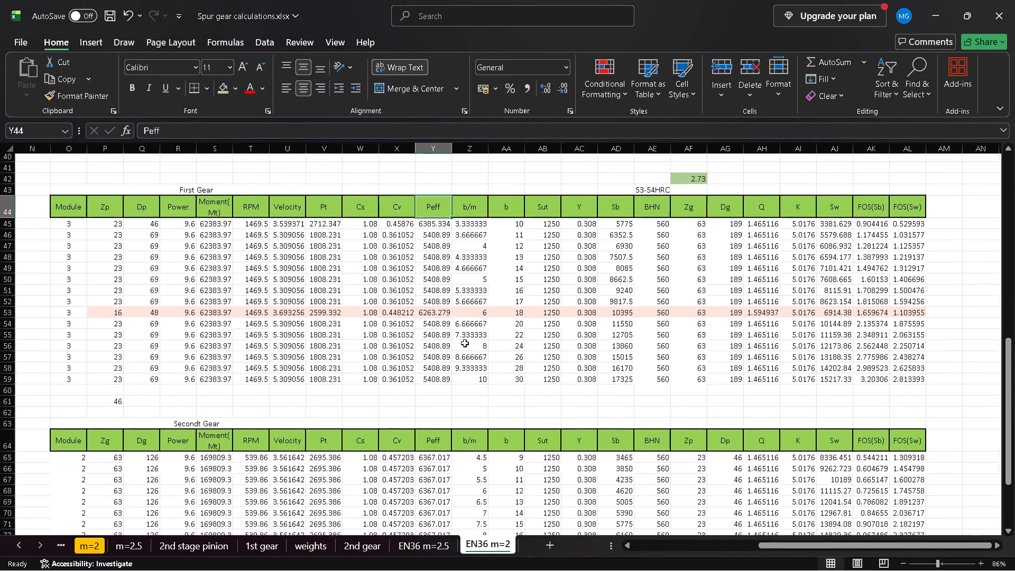
scroll(465, 343, "right", 1)
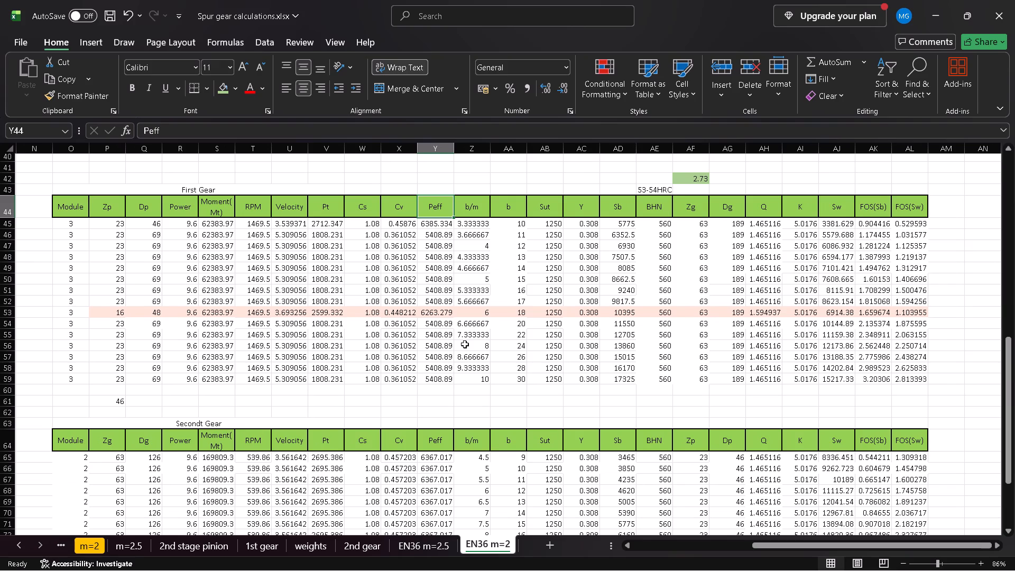
left_click(409, 311)
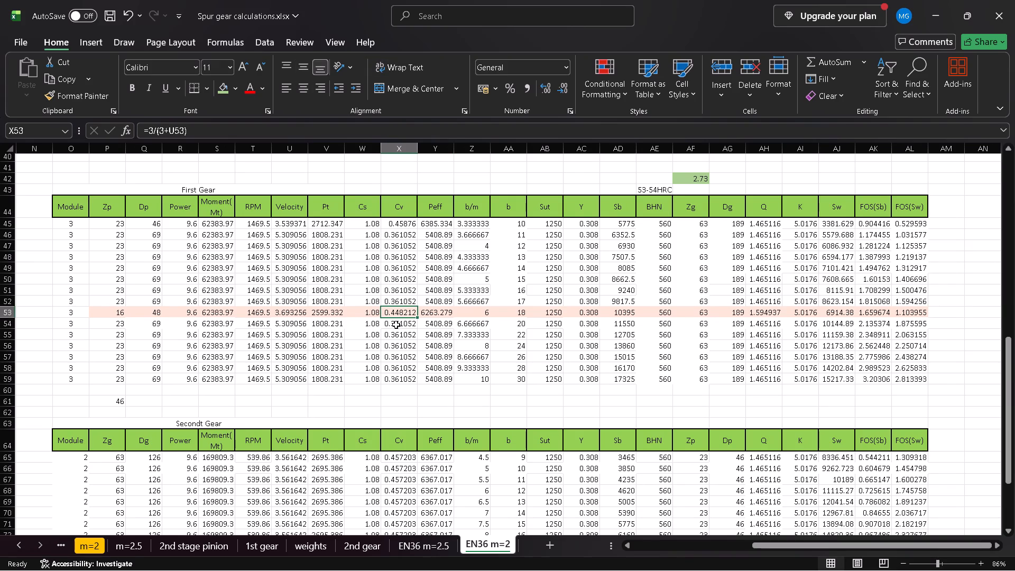
left_click(67, 312)
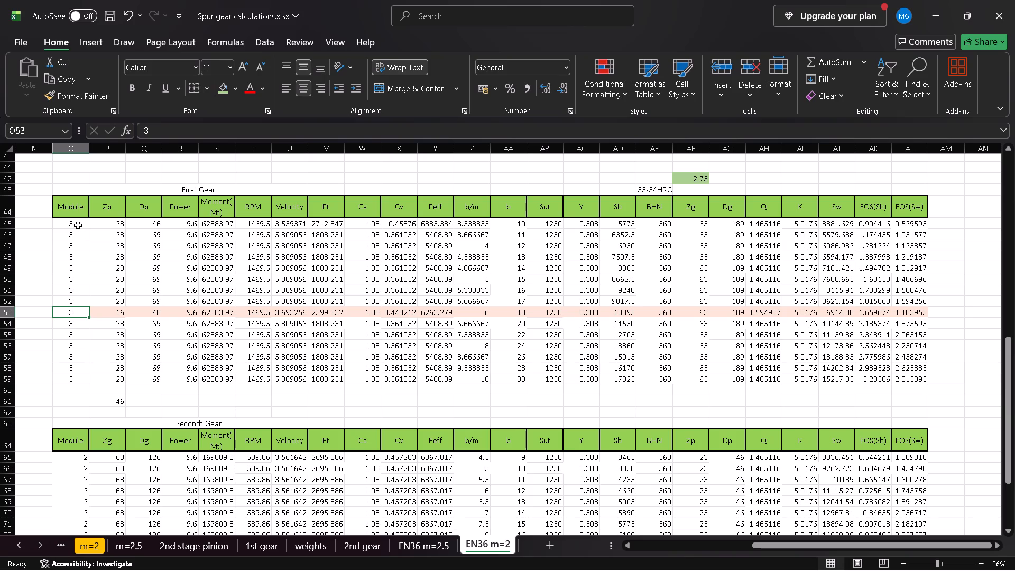
left_click(77, 225)
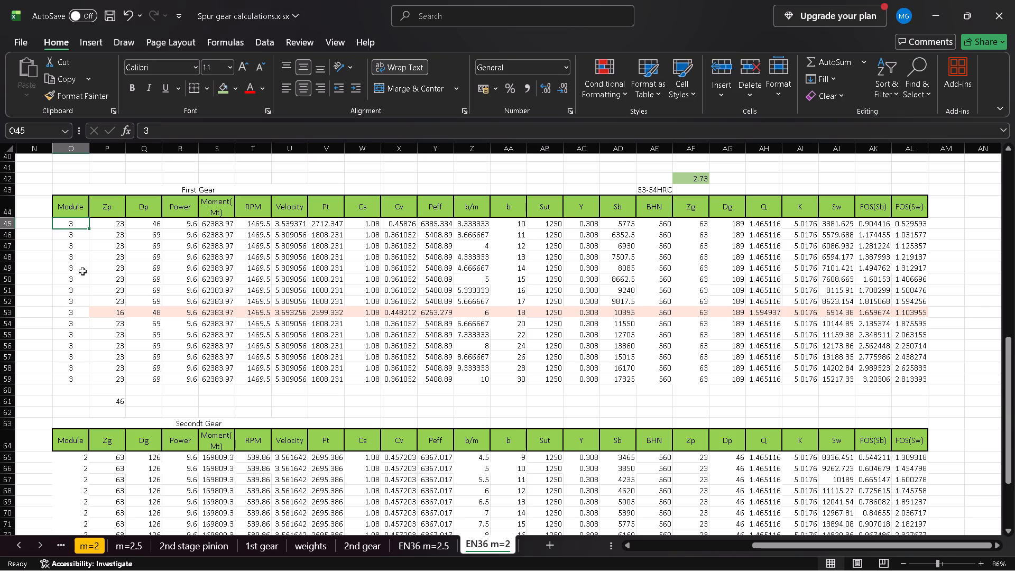
key("2")
key("Return")
key("Up")
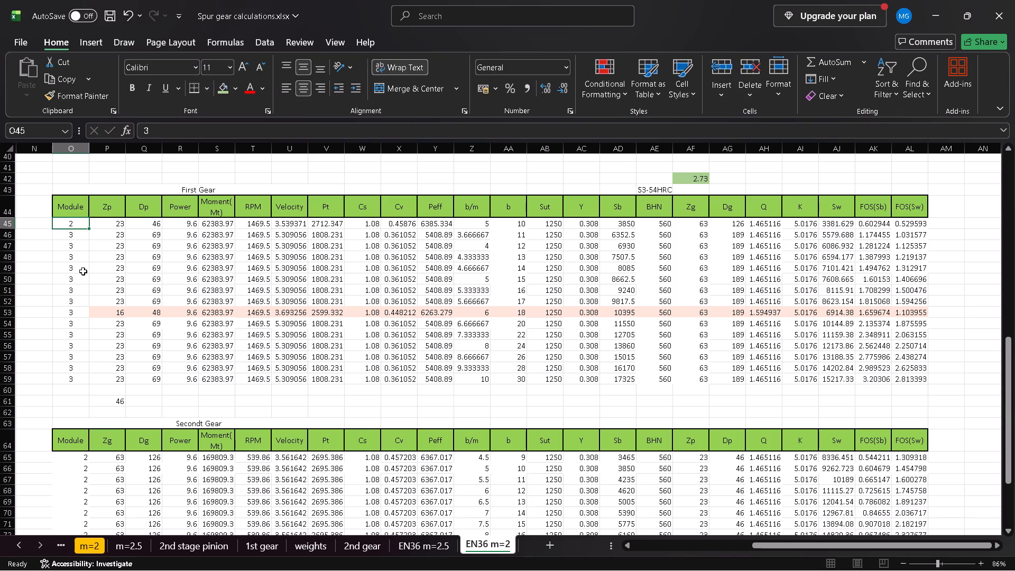
double_click(89, 226)
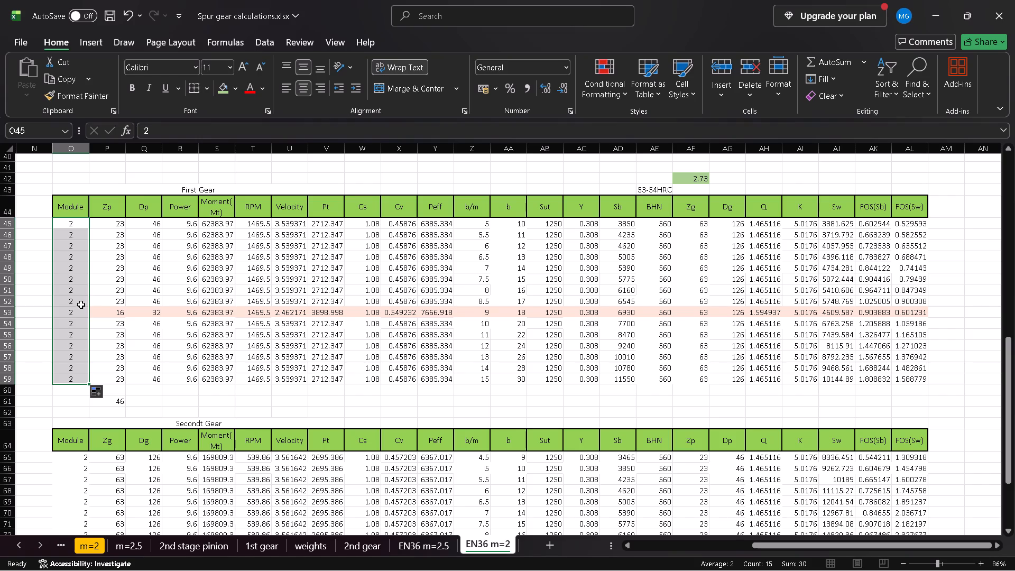
Set the module in row 53 of the lower First Gear table to 3.
left_click(78, 310)
key("3")
key("Return")
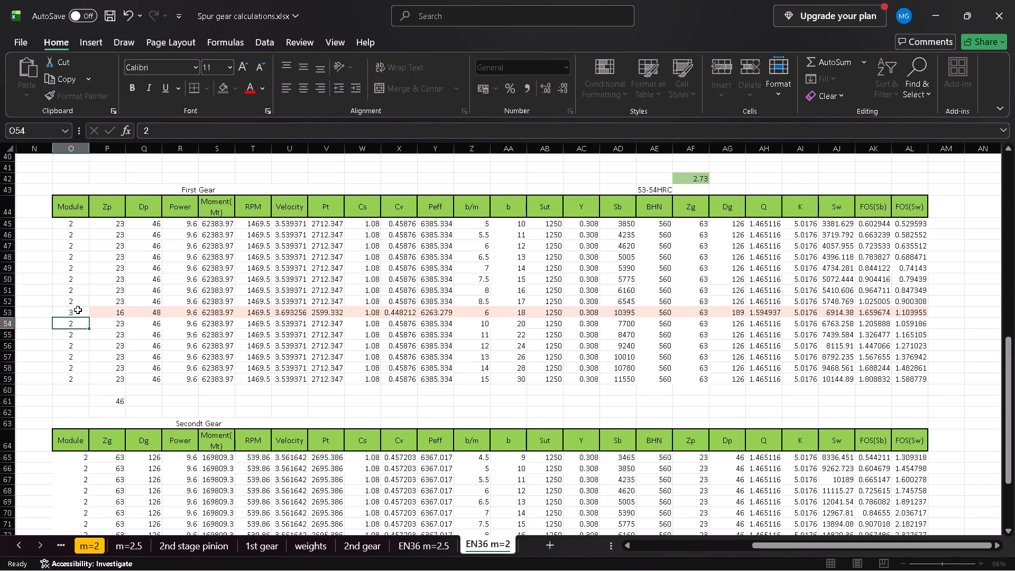
Shade the module cell in row 53 of the lower First Gear table with a light orange fill.
key("Up")
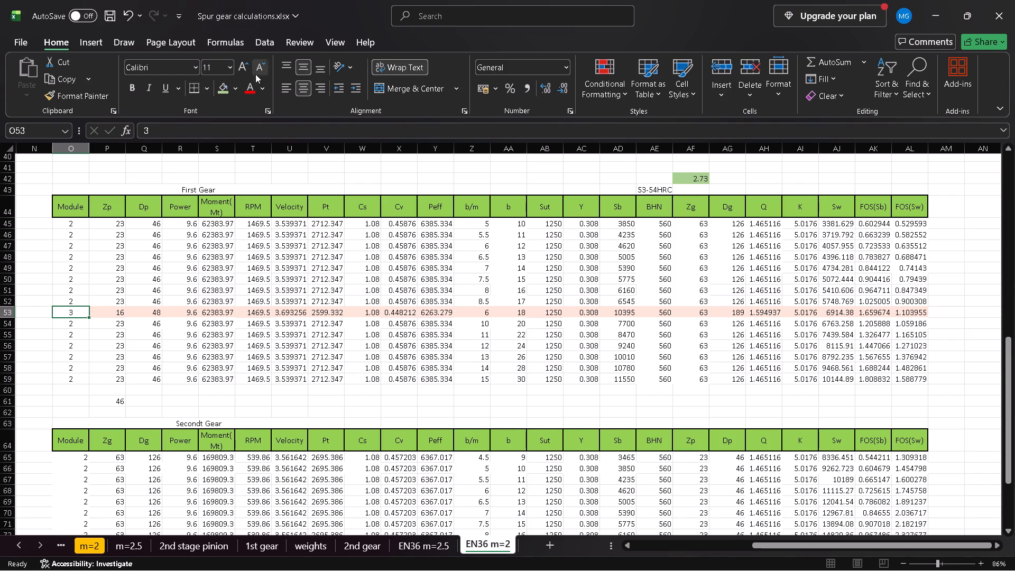
left_click(237, 88)
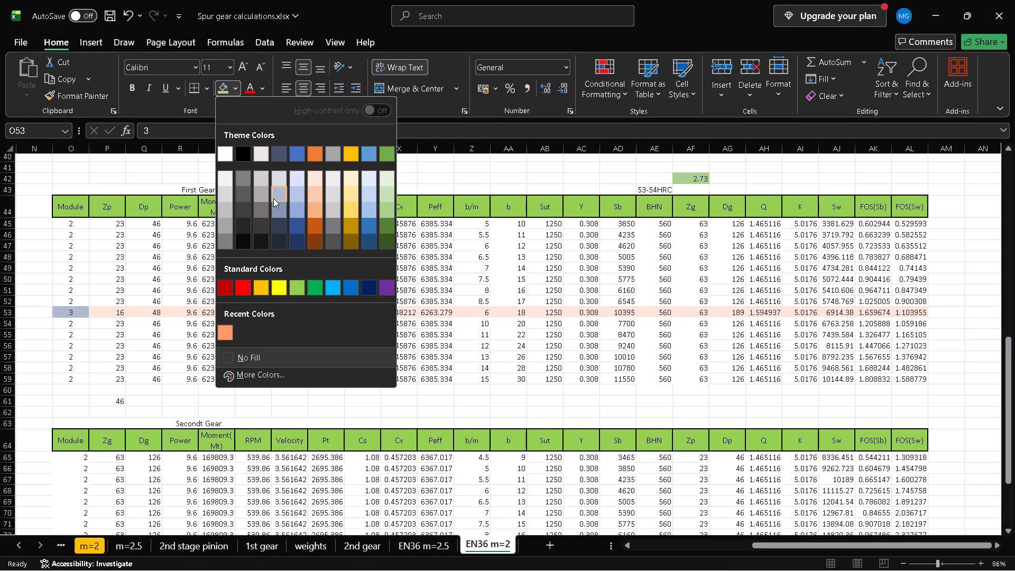
left_click(314, 192)
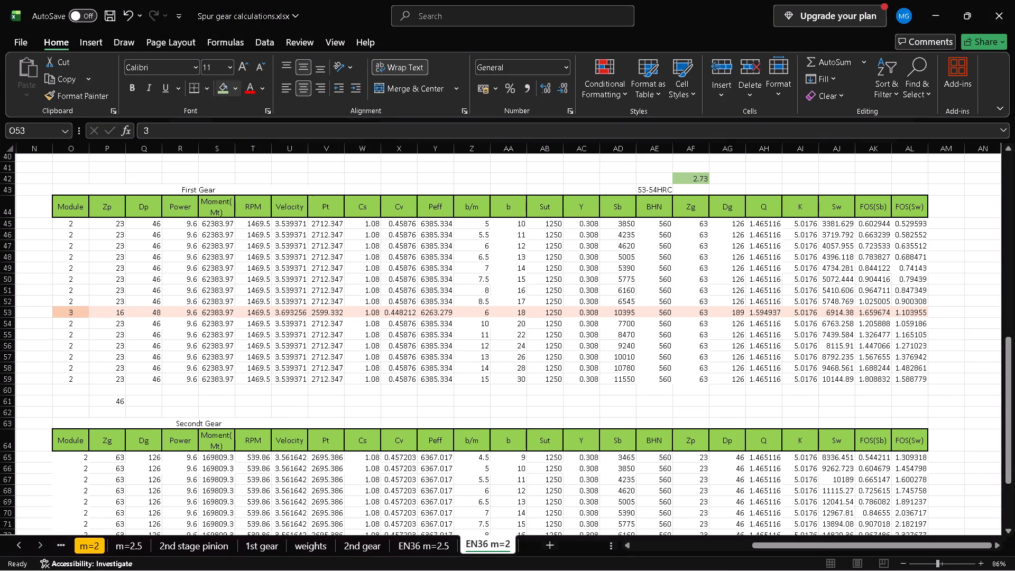
Set Zg in row 53 of the lower First Gear table to 44 and check that row's FOS(Sw).
left_click(696, 315)
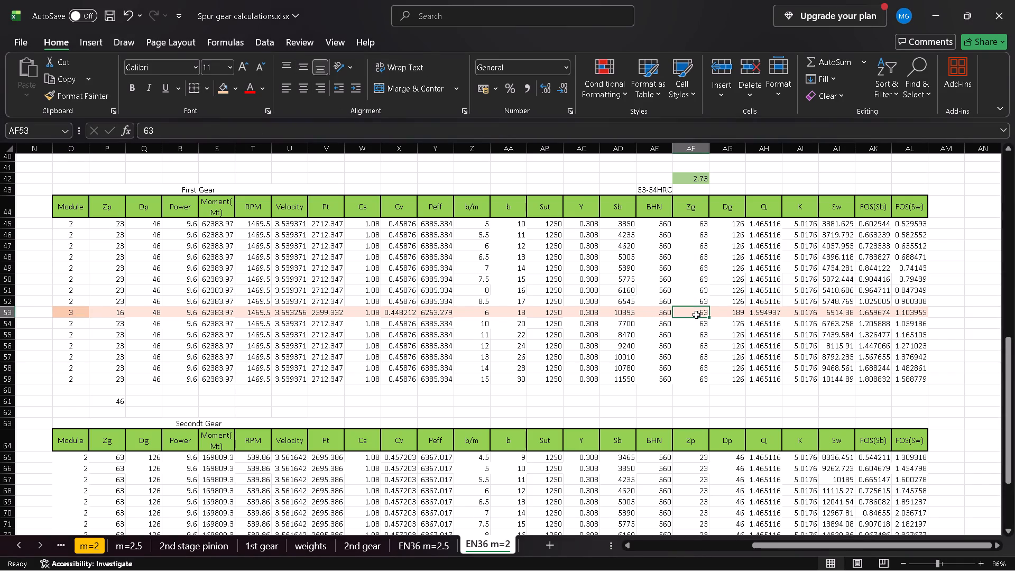
type("44")
key("Return")
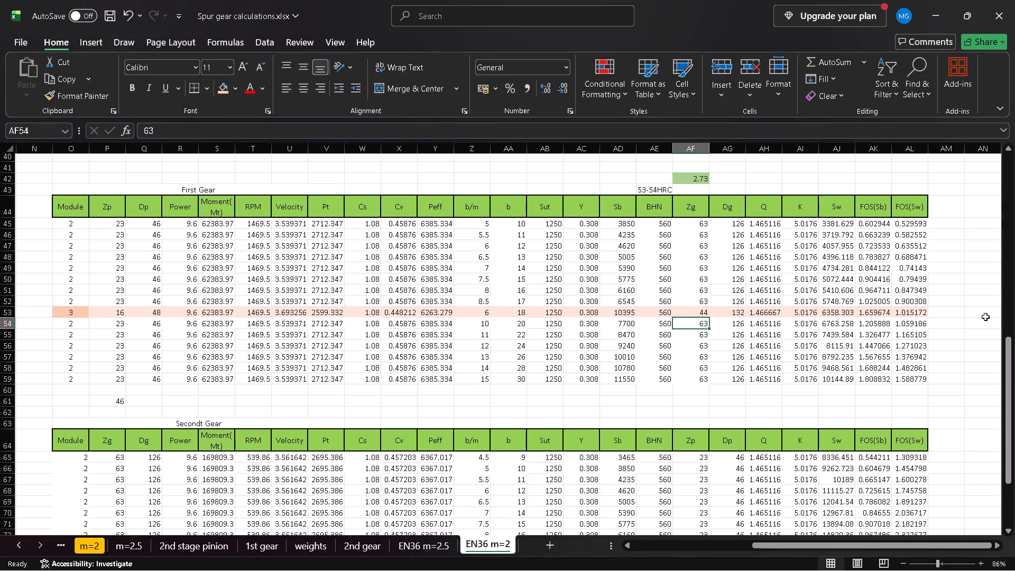
left_click(926, 315)
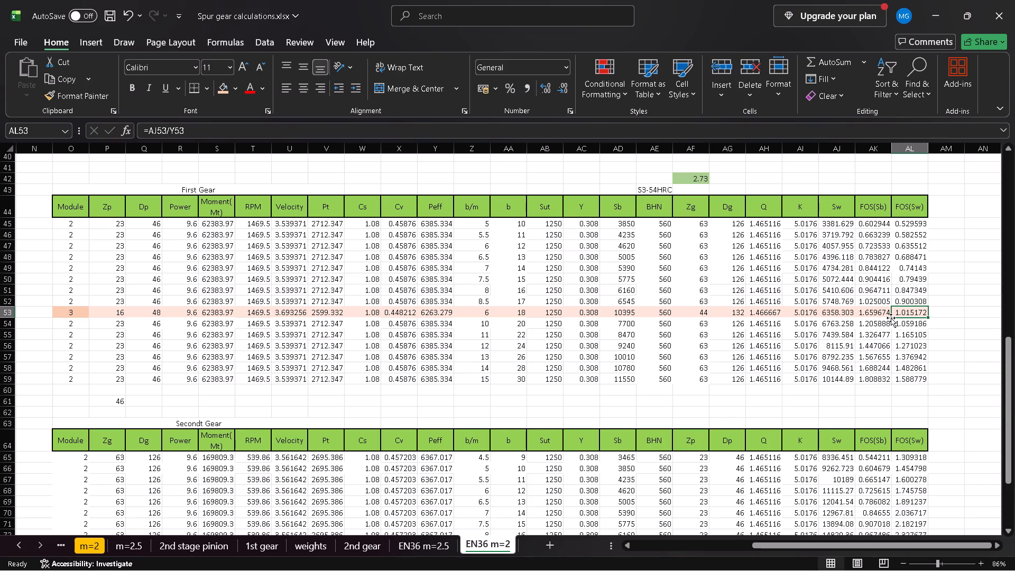
Set the module in the highlighted row 74 of the Second Gear table to 3.
scroll(708, 356, "down", 1)
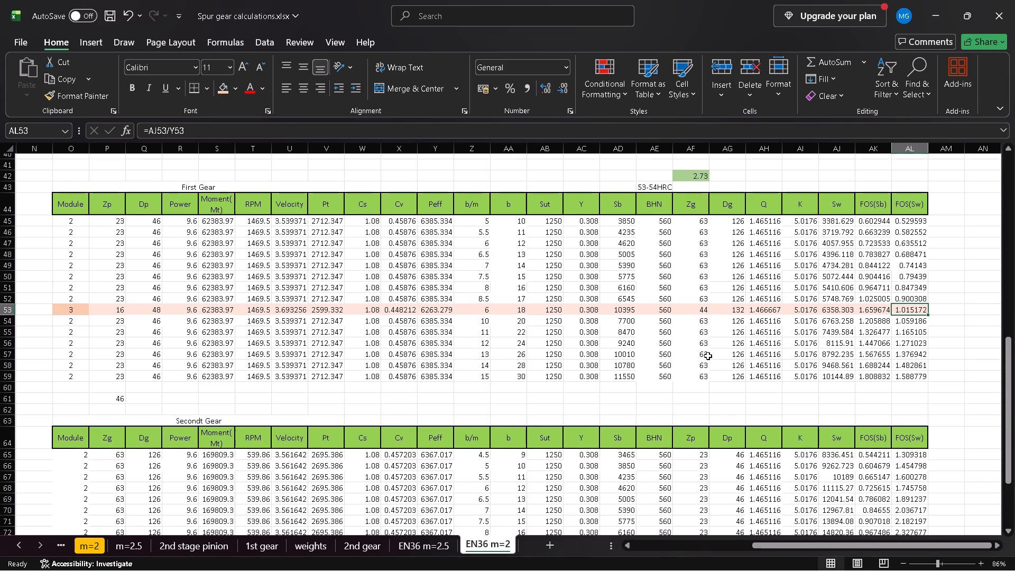
scroll(708, 356, "down", 1)
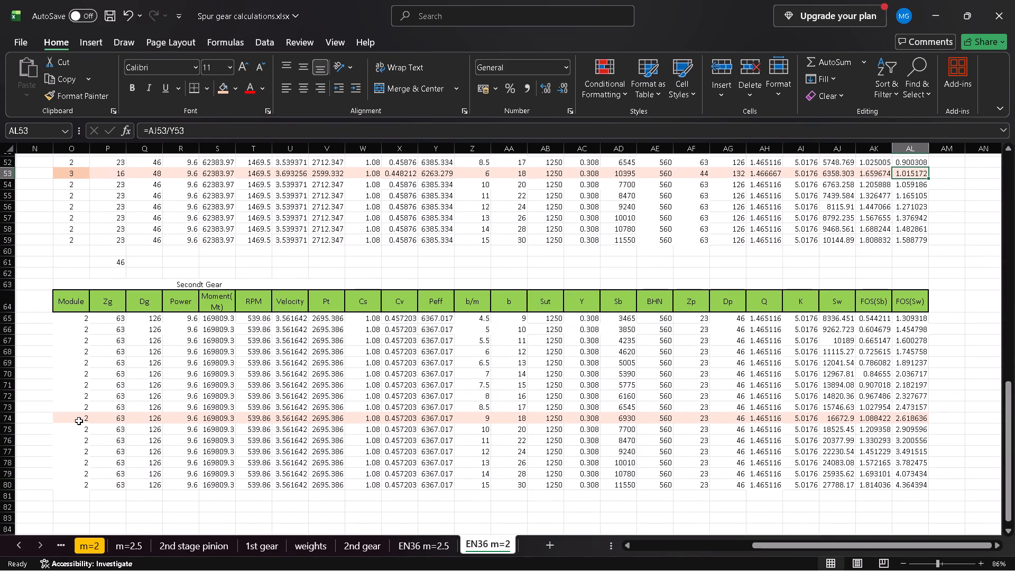
left_click(79, 421)
key("3")
key("Return")
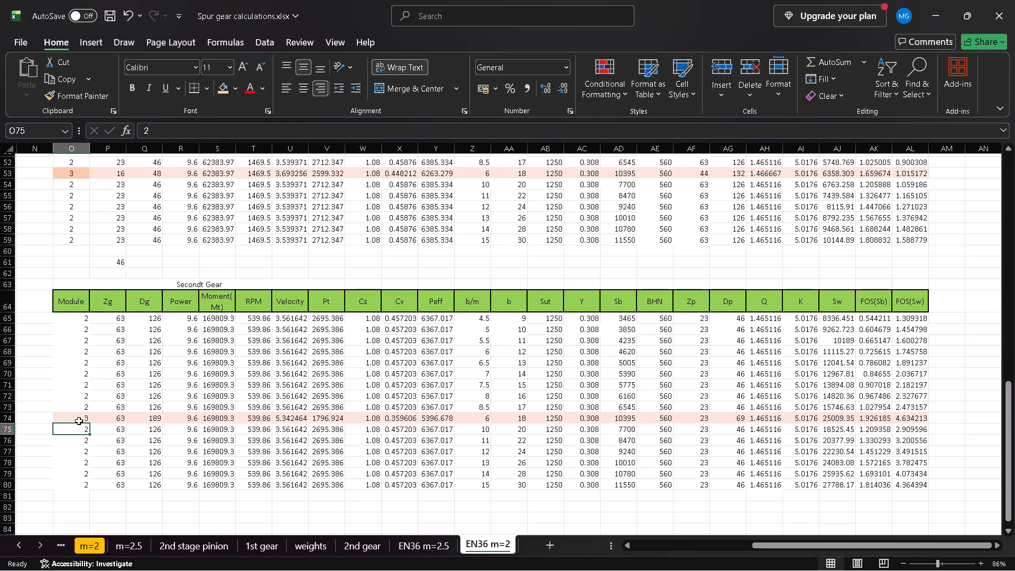
Set the tooth counts in row 74 of the Second Gear table to 44 for Zg and 16 for Zp.
left_click(113, 418)
type("44")
key("Return")
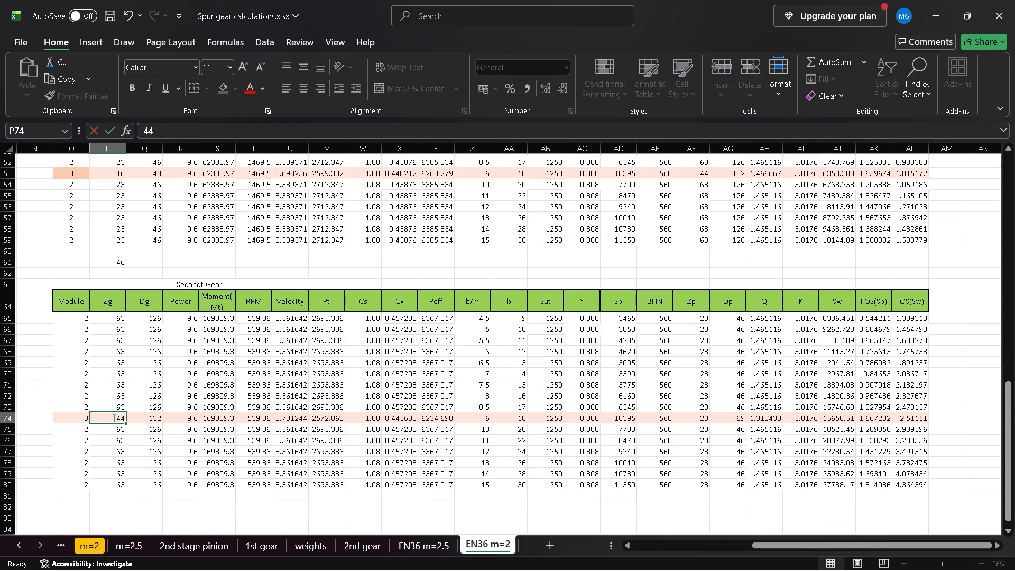
left_click(701, 419)
type("16")
key("Return")
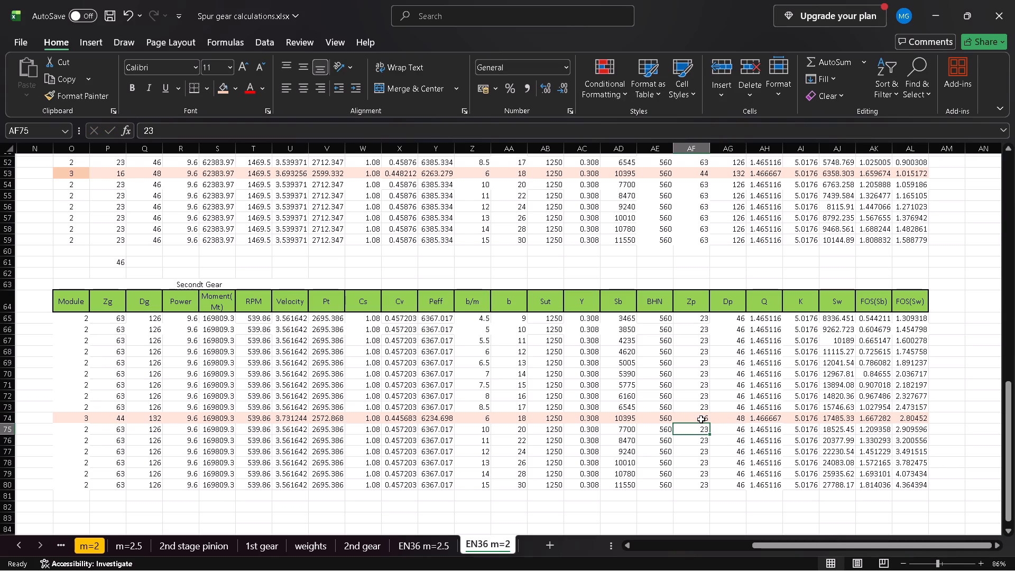
left_click(908, 420)
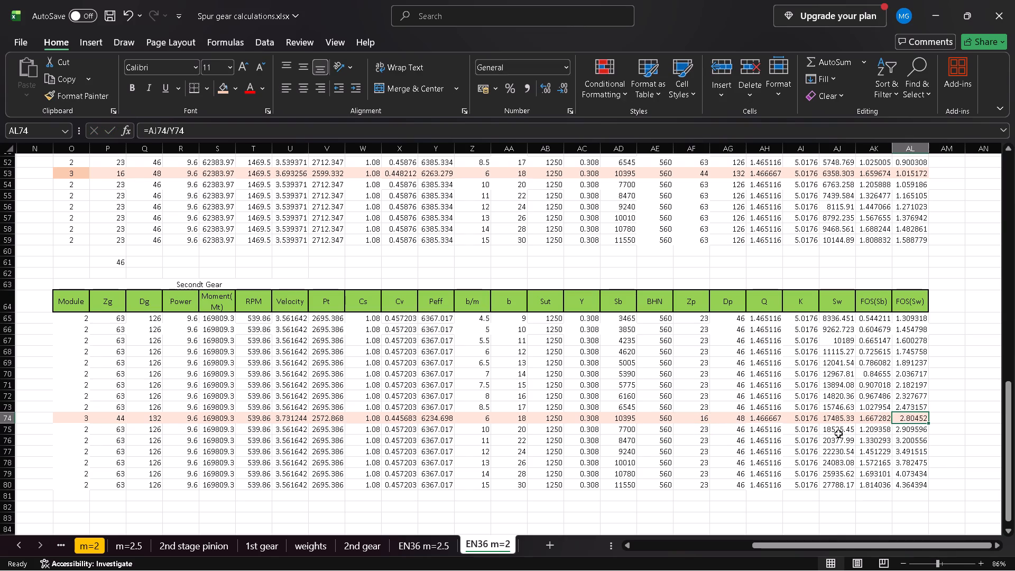
Set the face width b in row 53 of the lower First Gear table to 16.
scroll(652, 458, "up", 1)
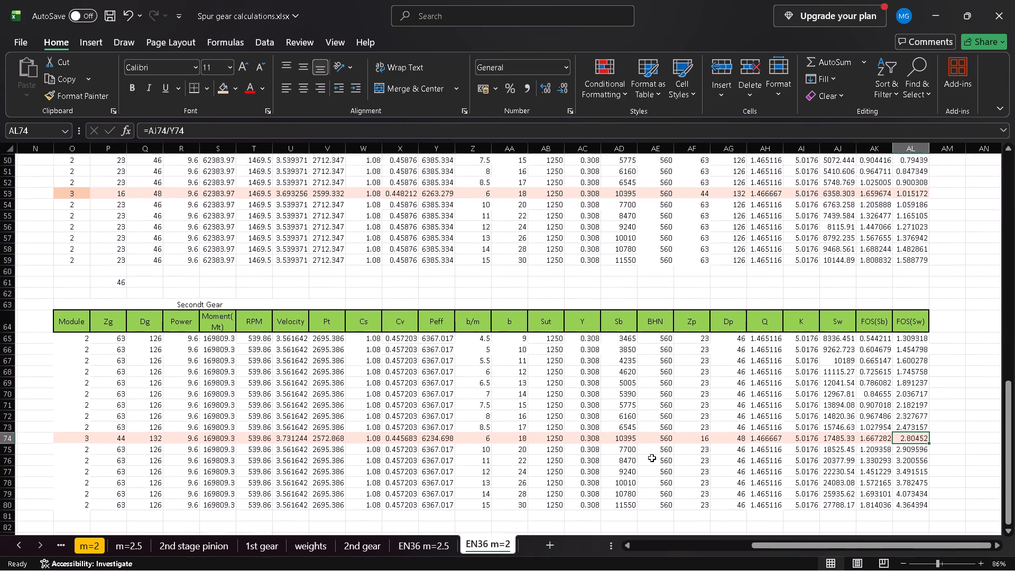
scroll(652, 458, "left", 1)
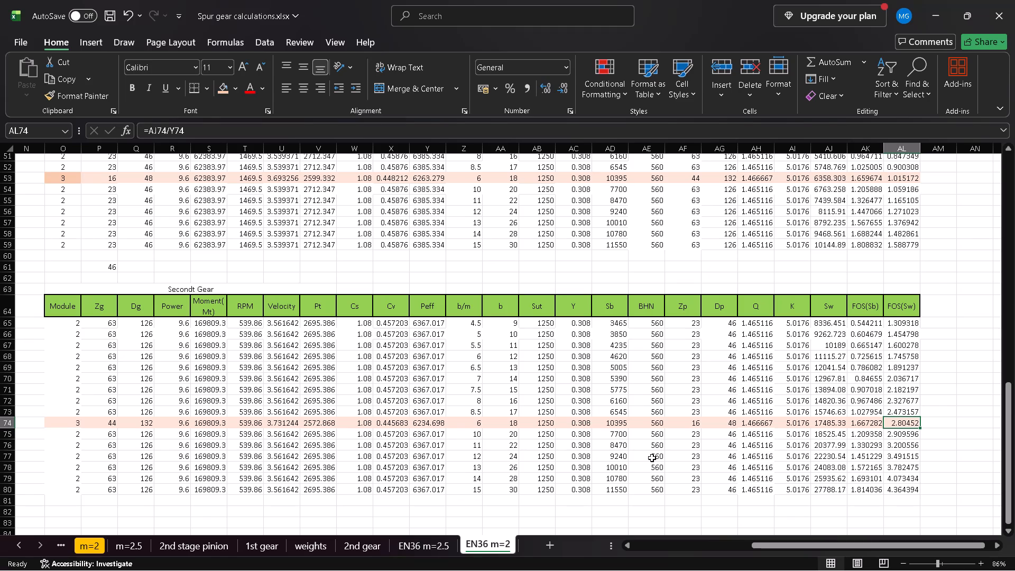
scroll(579, 315, "up", 2)
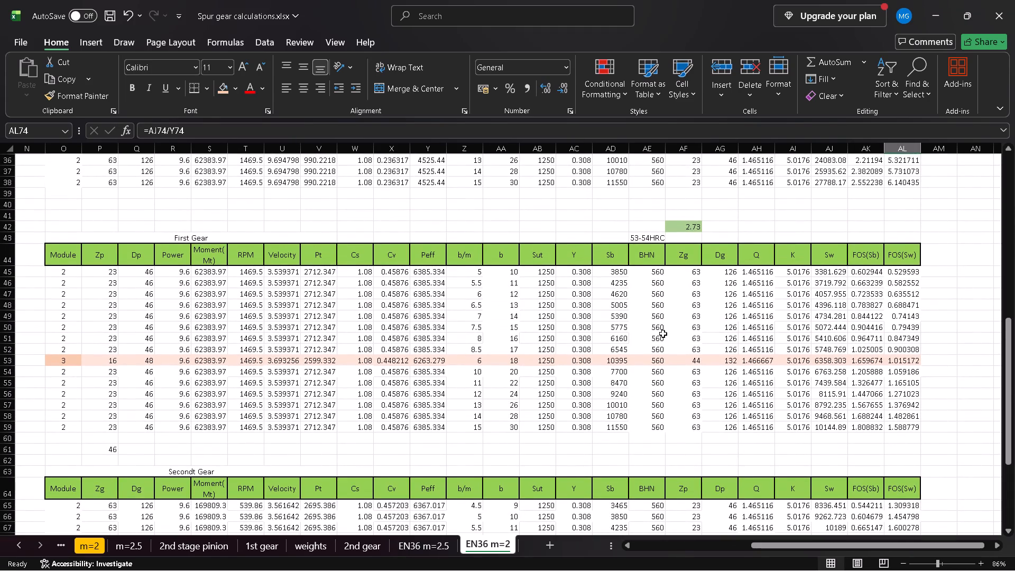
left_click(879, 335)
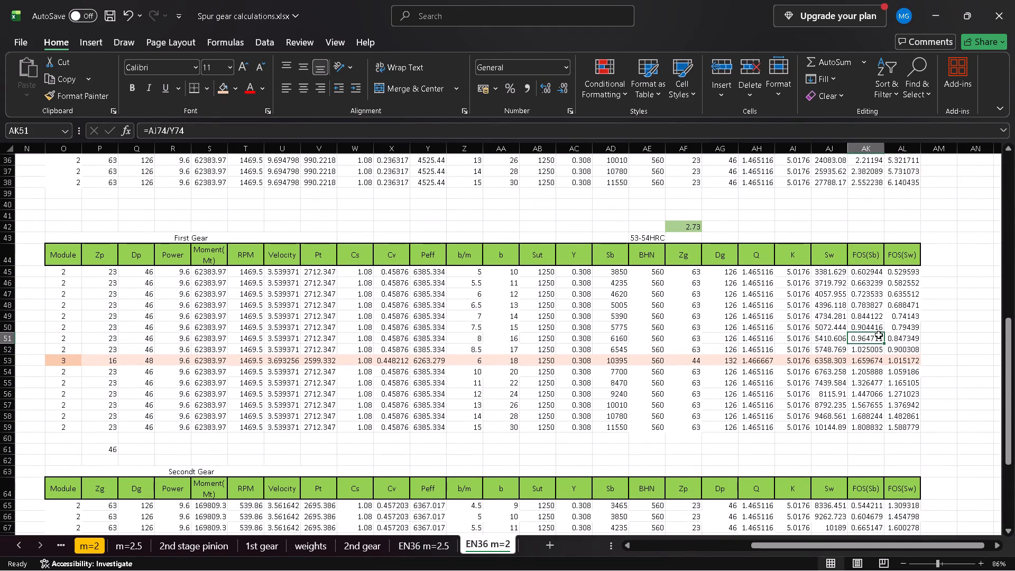
left_click(516, 362)
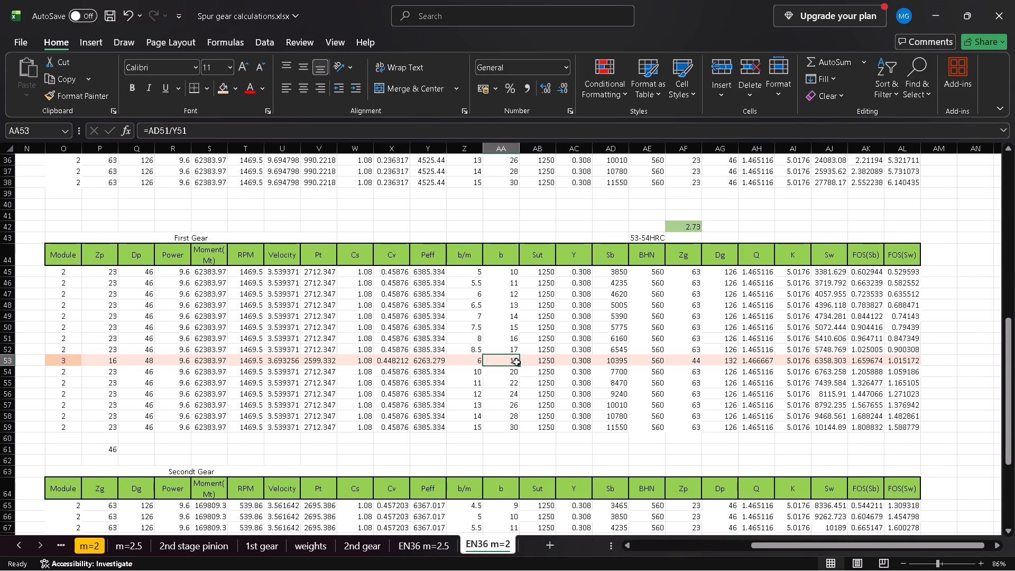
type("16")
key("Return")
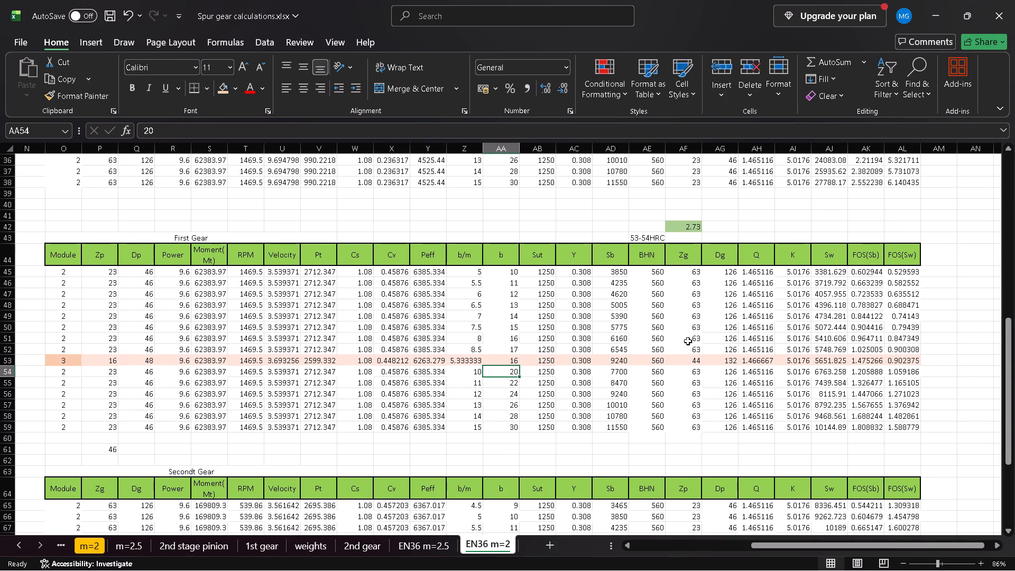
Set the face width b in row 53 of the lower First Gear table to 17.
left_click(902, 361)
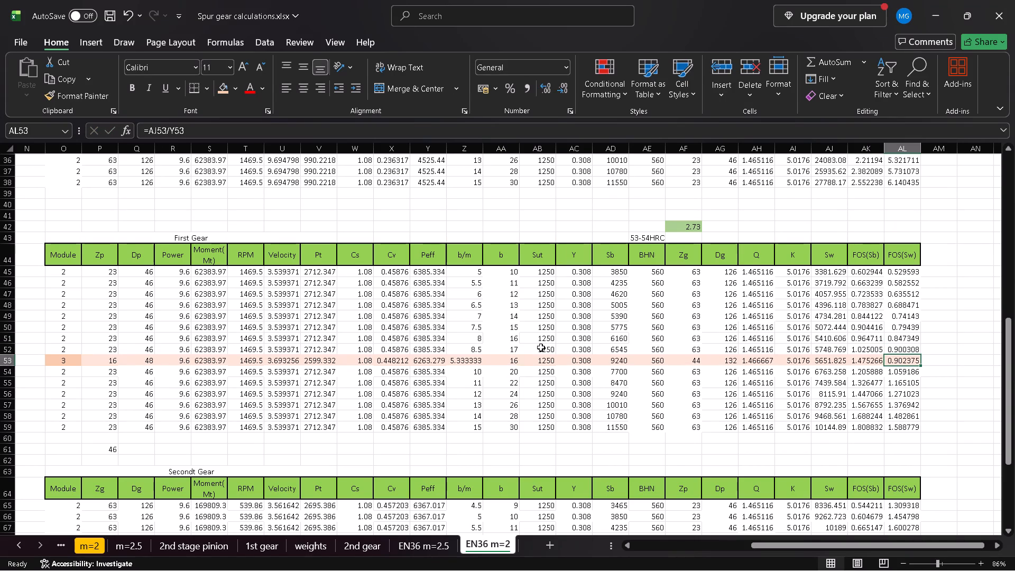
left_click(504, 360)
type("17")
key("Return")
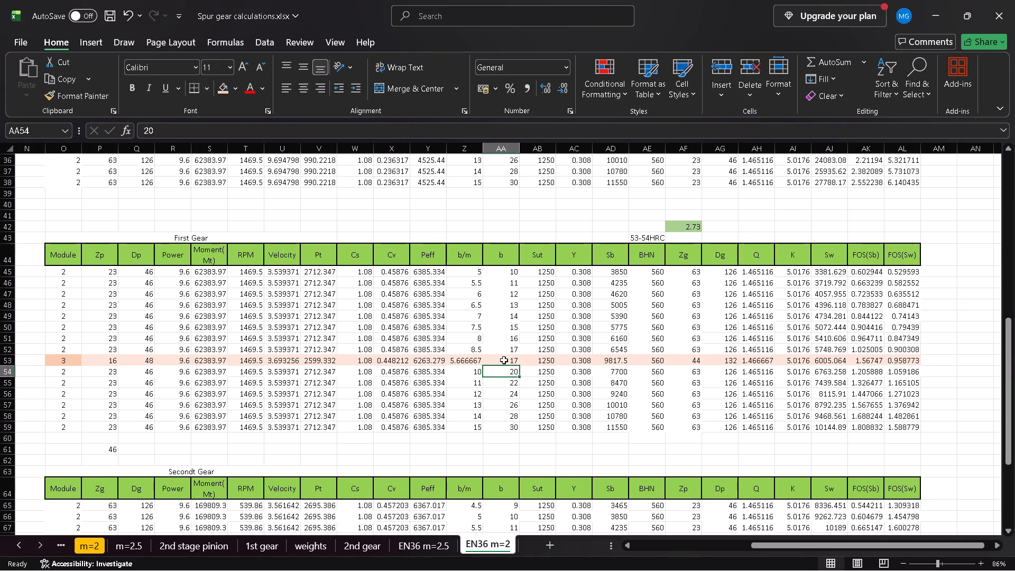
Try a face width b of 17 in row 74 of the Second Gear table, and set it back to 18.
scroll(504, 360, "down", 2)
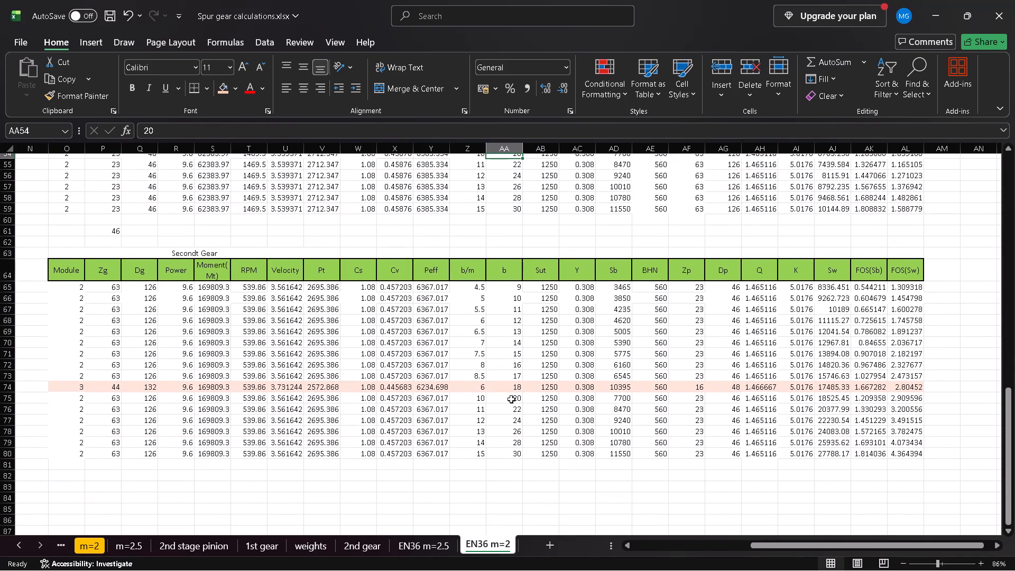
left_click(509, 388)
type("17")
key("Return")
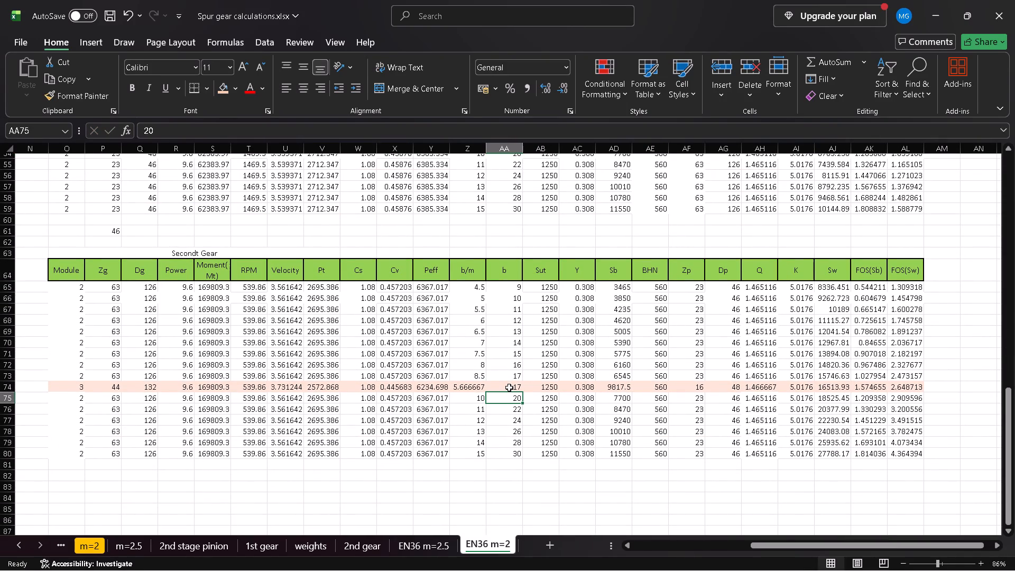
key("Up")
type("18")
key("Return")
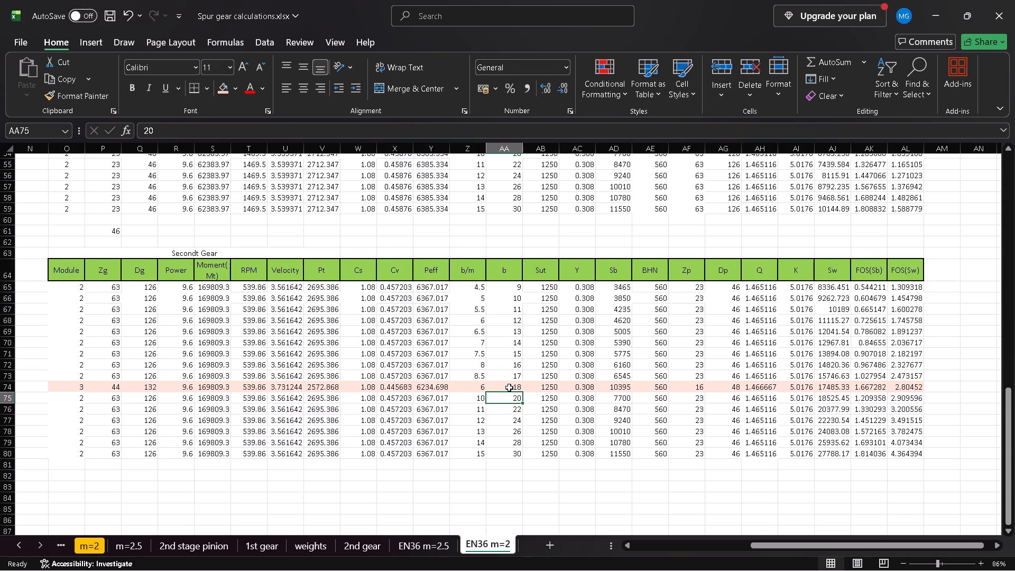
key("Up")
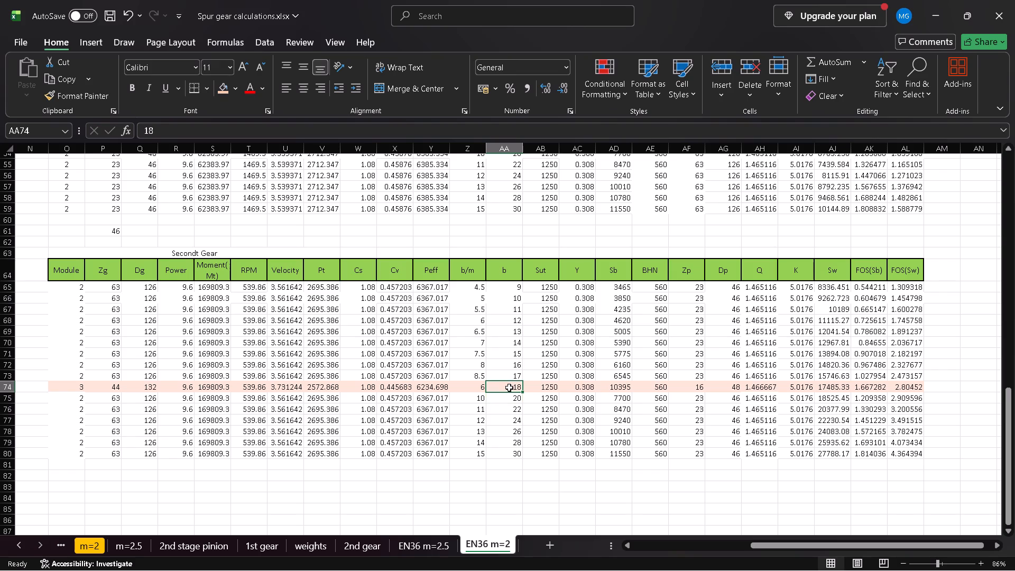
Examine row 53's FOS(Sw), tooth counts, face width and b/m ratio against the highlighted row 74 of the Second Gear table.
scroll(509, 388, "up", 1)
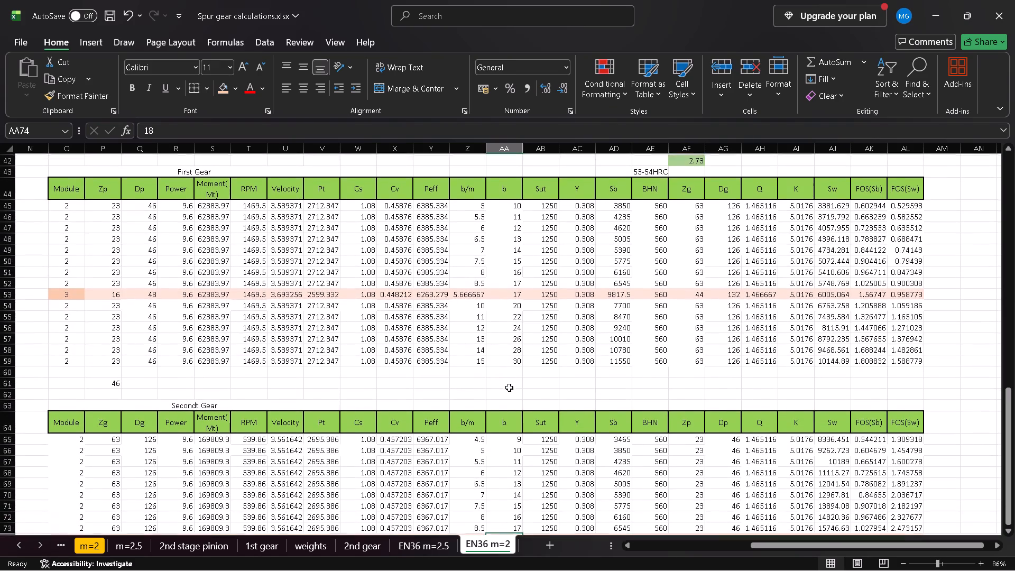
scroll(509, 388, "up", 1)
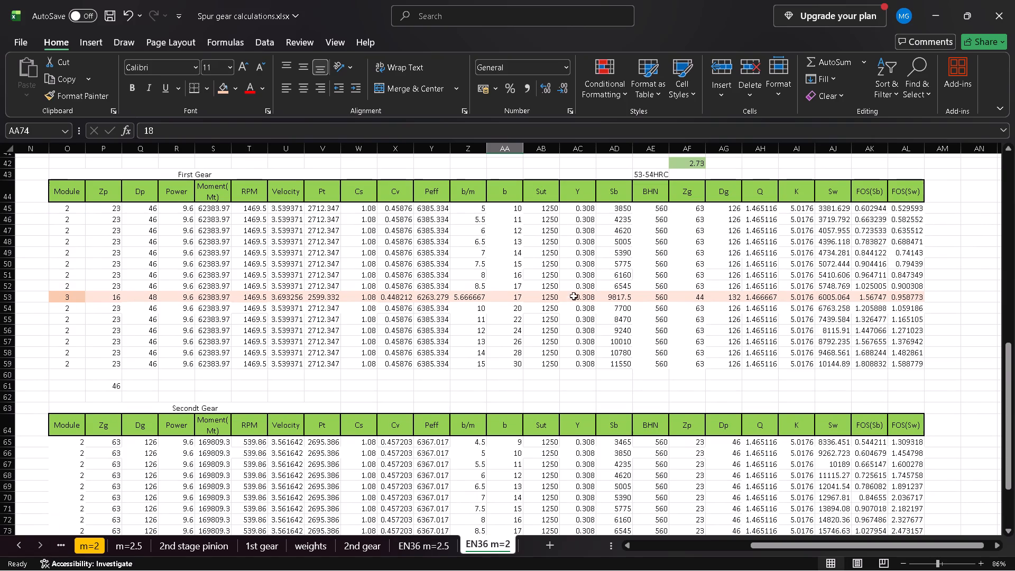
left_click(905, 300)
scroll(483, 488, "down", 1)
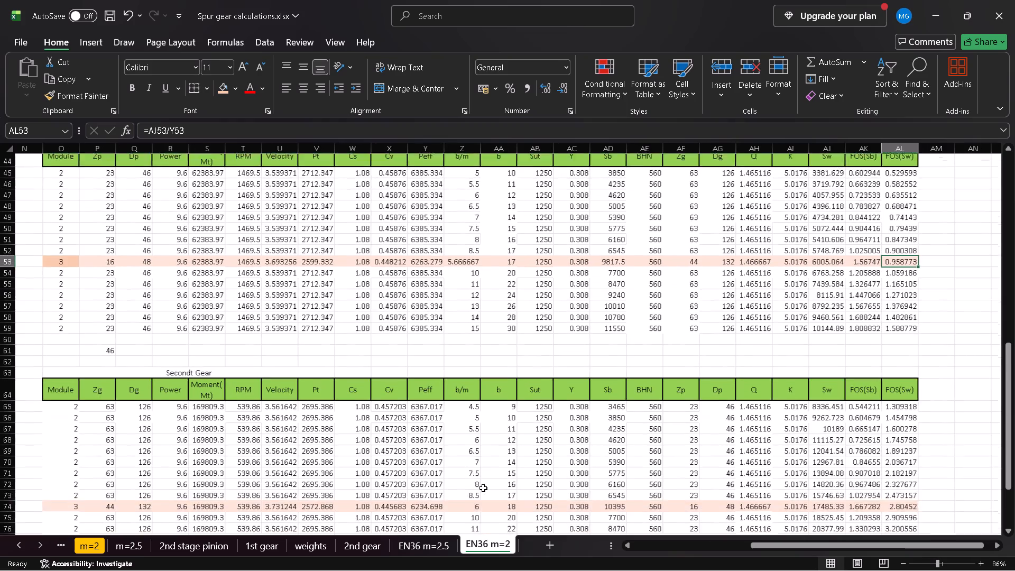
scroll(483, 488, "down", 1)
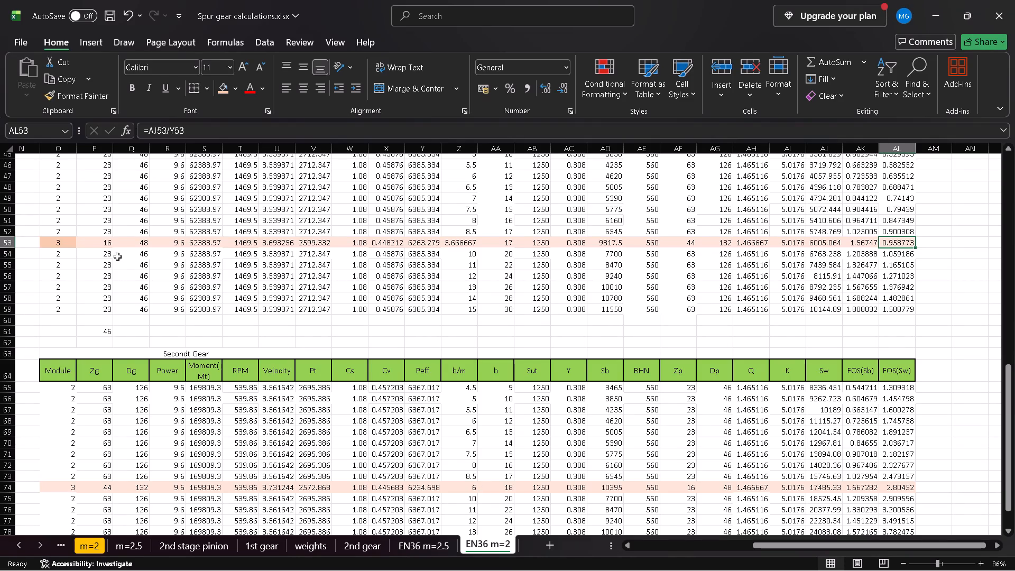
left_click(100, 244)
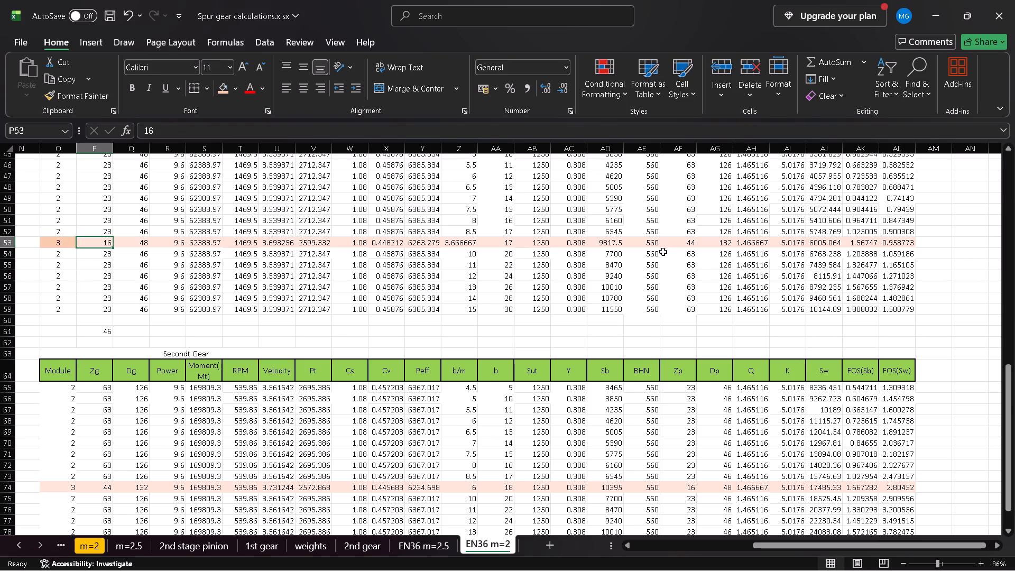
left_click(690, 245)
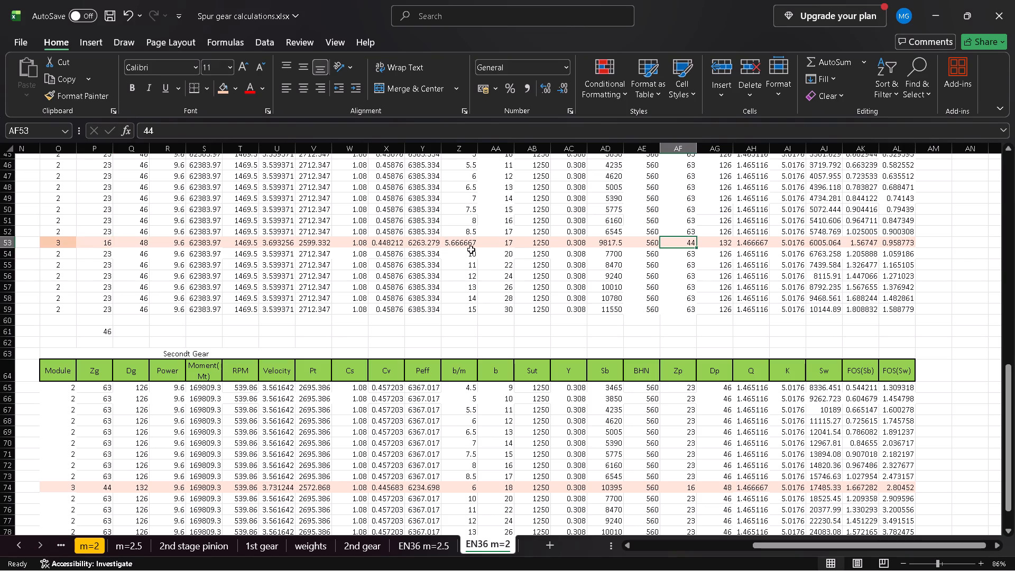
left_click(497, 245)
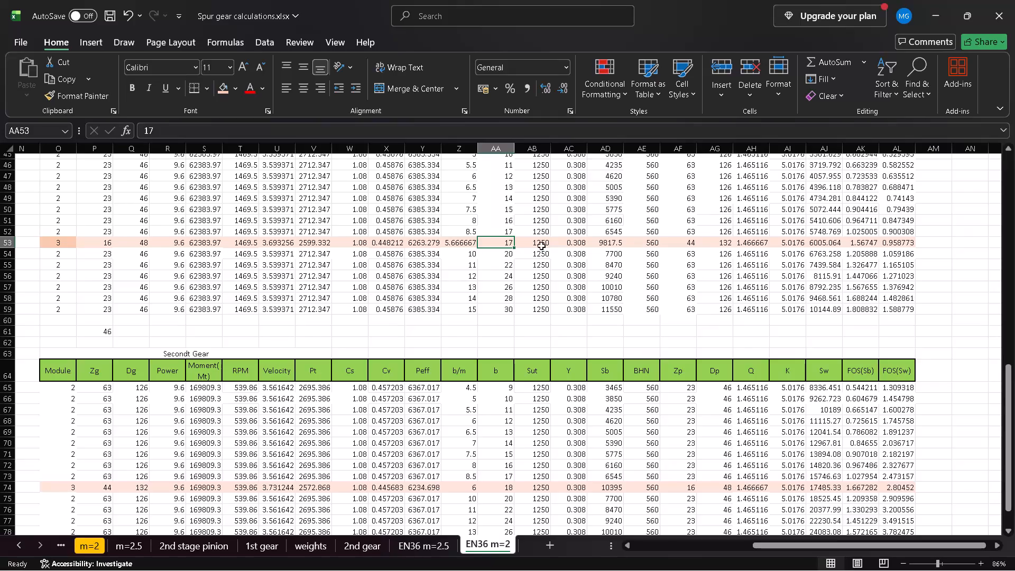
left_click(463, 245)
scroll(463, 245, "up", 1)
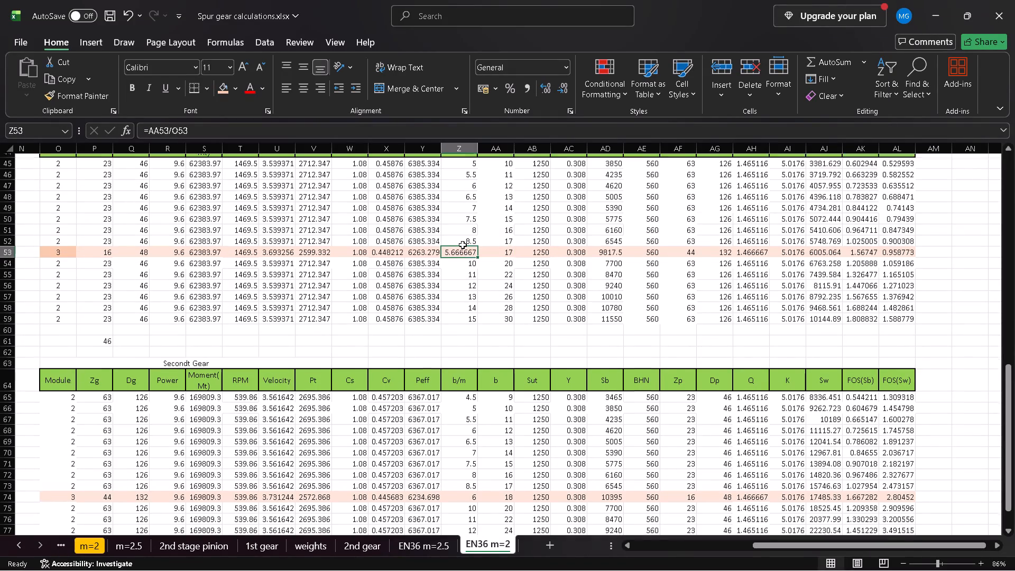
scroll(463, 245, "up", 1)
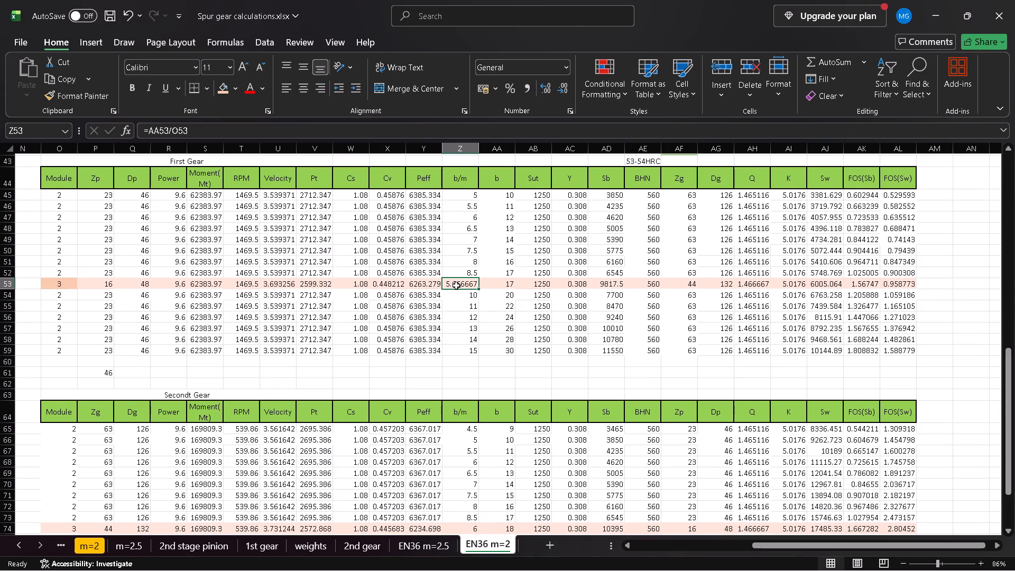
scroll(457, 309, "down", 2)
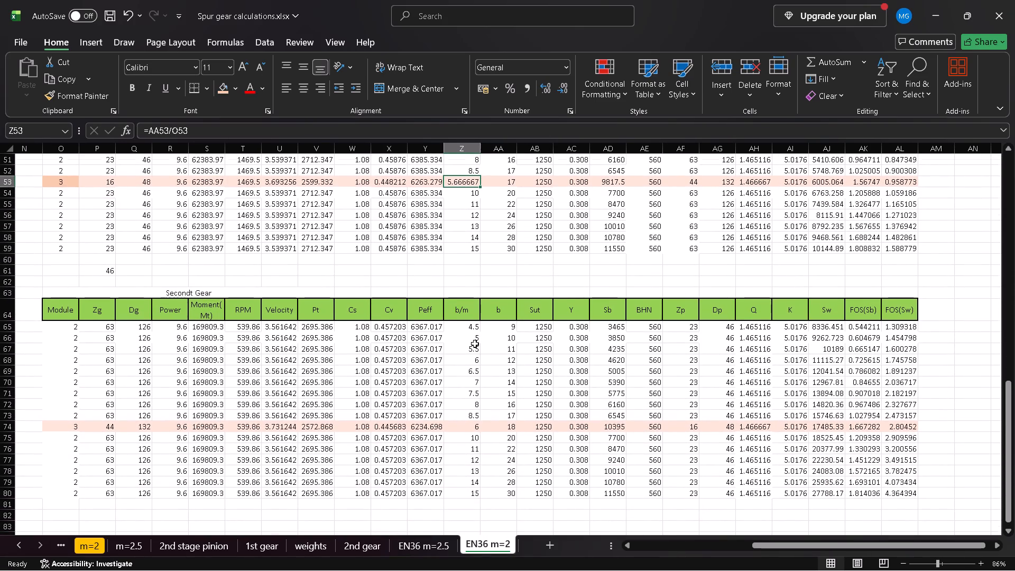
scroll(475, 343, "up", 1)
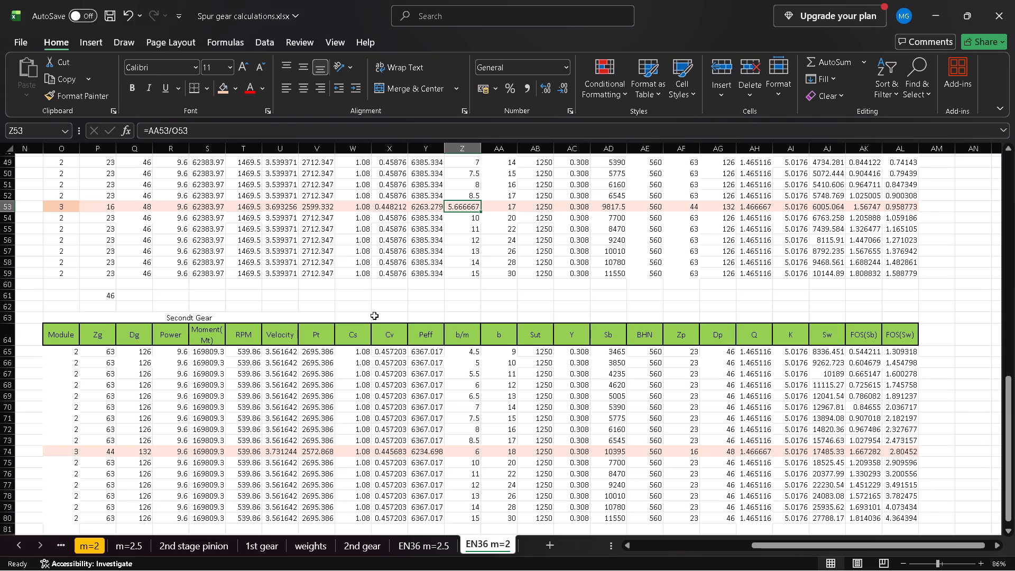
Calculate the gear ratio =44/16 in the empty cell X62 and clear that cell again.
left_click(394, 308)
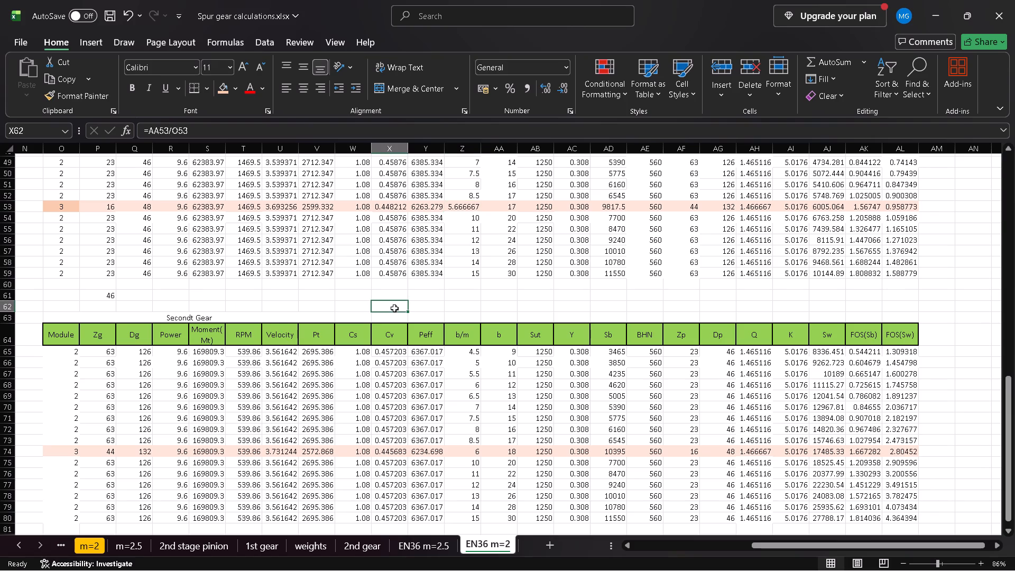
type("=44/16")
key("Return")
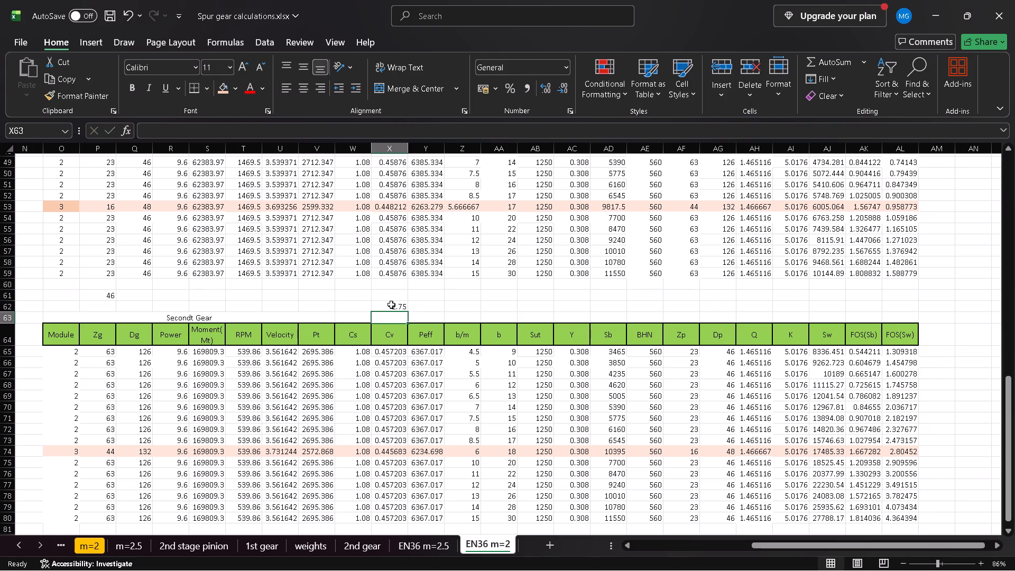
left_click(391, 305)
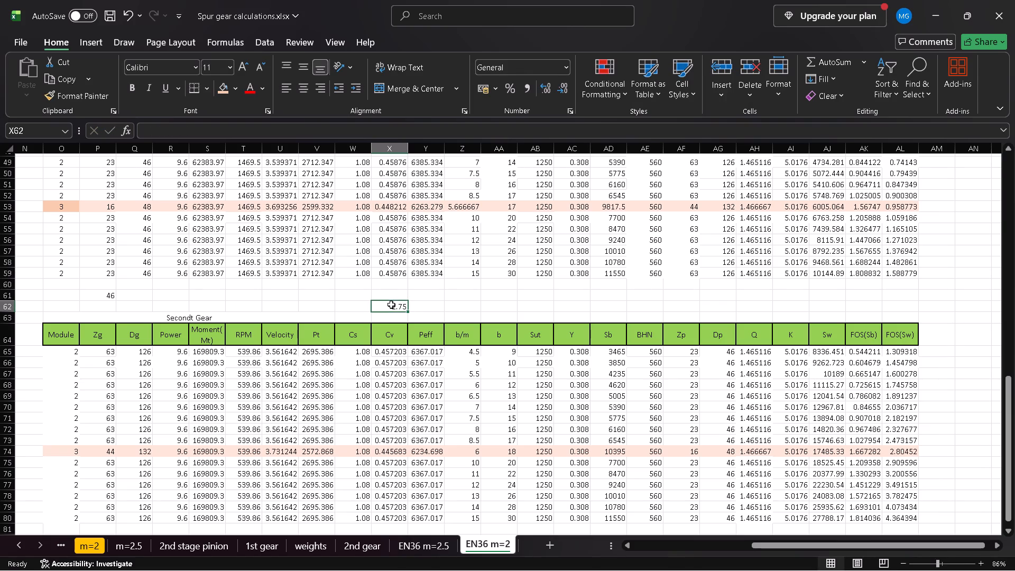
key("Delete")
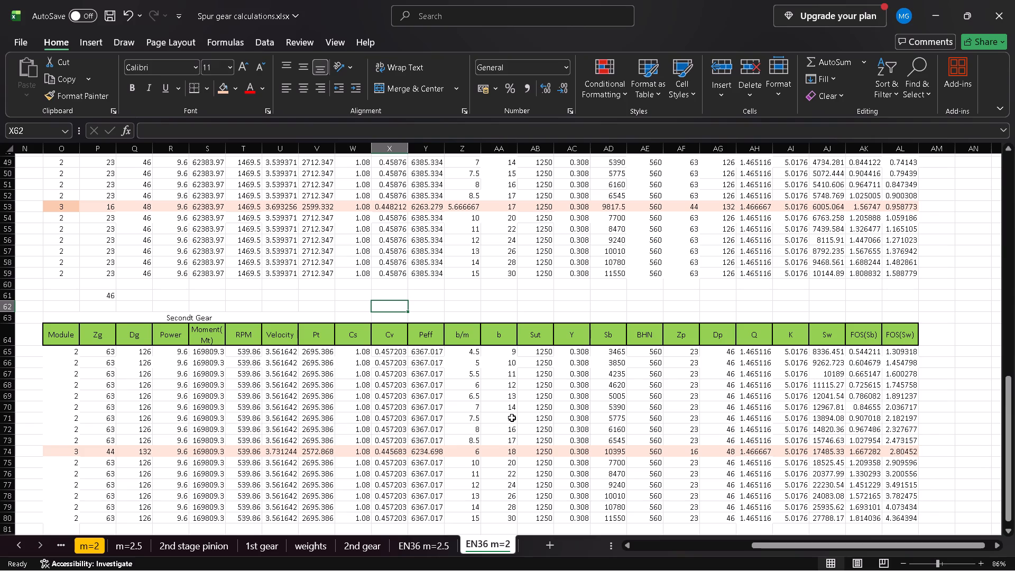
Set the face width b in row 74 of the Second Gear table to 17.
left_click(510, 449)
type("17")
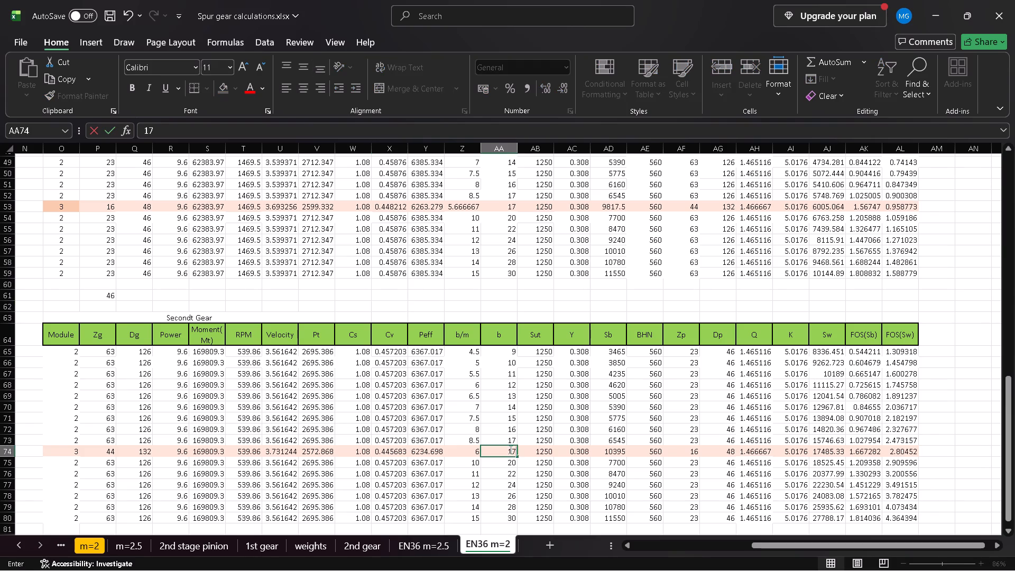
key("Return")
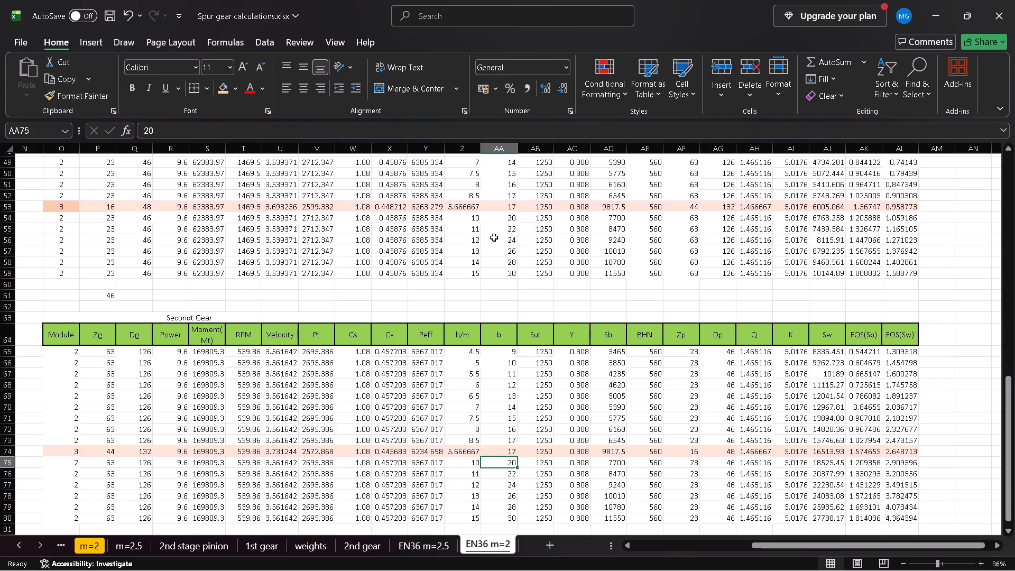
Set the module to 2 and Zp to 23 in row 53 of the lower First Gear table.
left_click(510, 206)
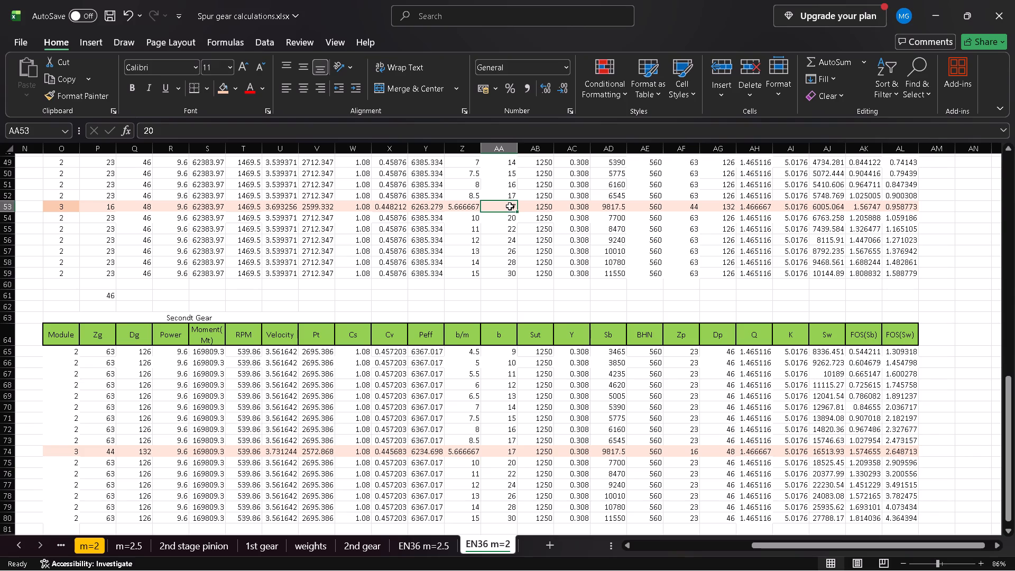
scroll(449, 229, "up", 1)
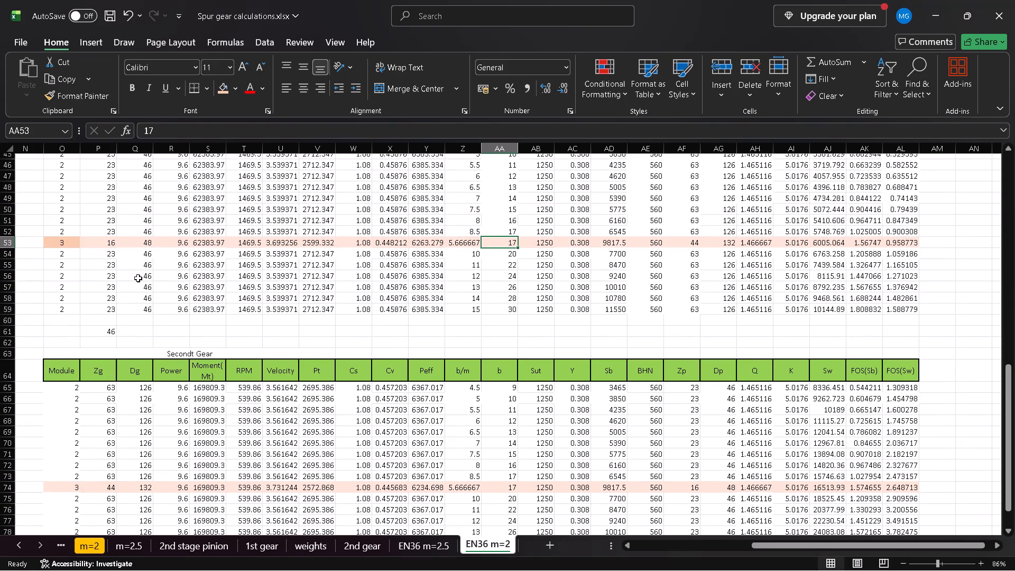
left_click(58, 243)
key("2")
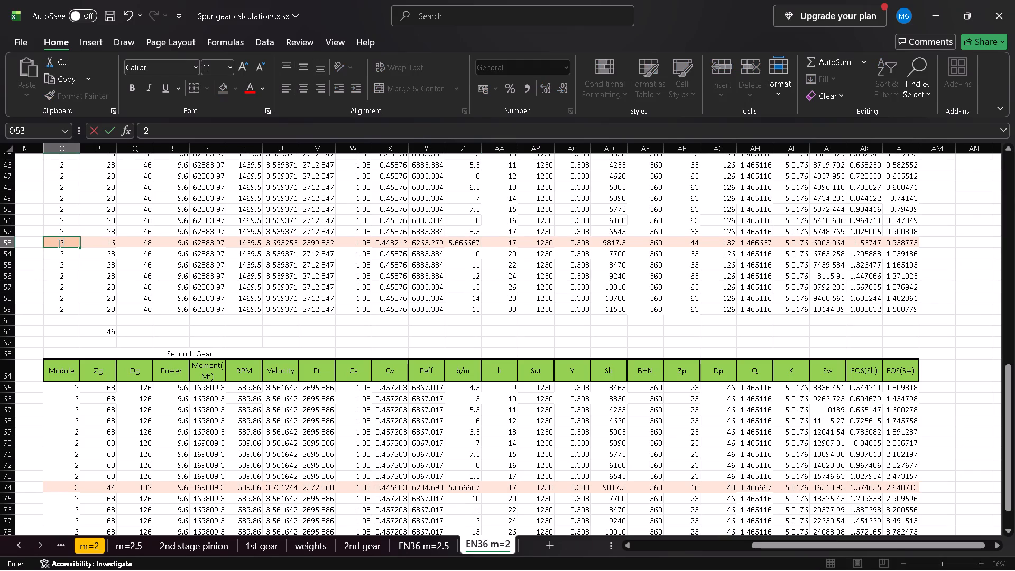
key("Right")
key("Right")
key("Right")
key("Left")
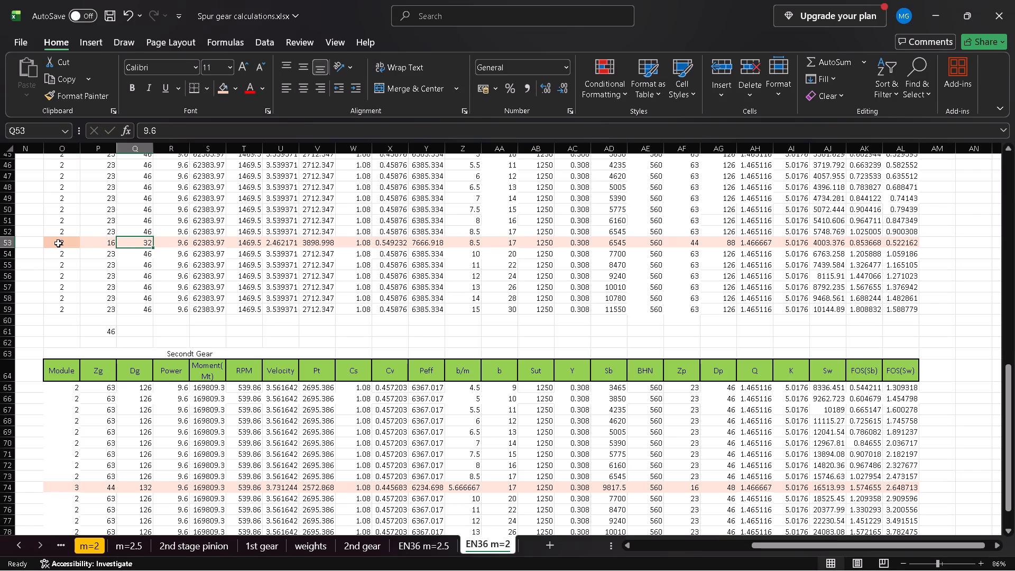
key("Left")
type("23")
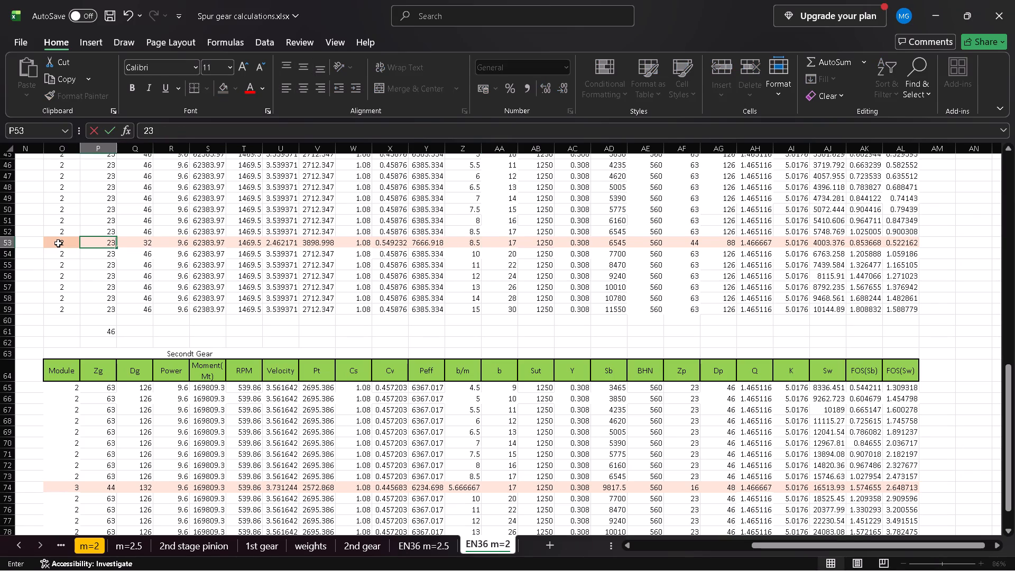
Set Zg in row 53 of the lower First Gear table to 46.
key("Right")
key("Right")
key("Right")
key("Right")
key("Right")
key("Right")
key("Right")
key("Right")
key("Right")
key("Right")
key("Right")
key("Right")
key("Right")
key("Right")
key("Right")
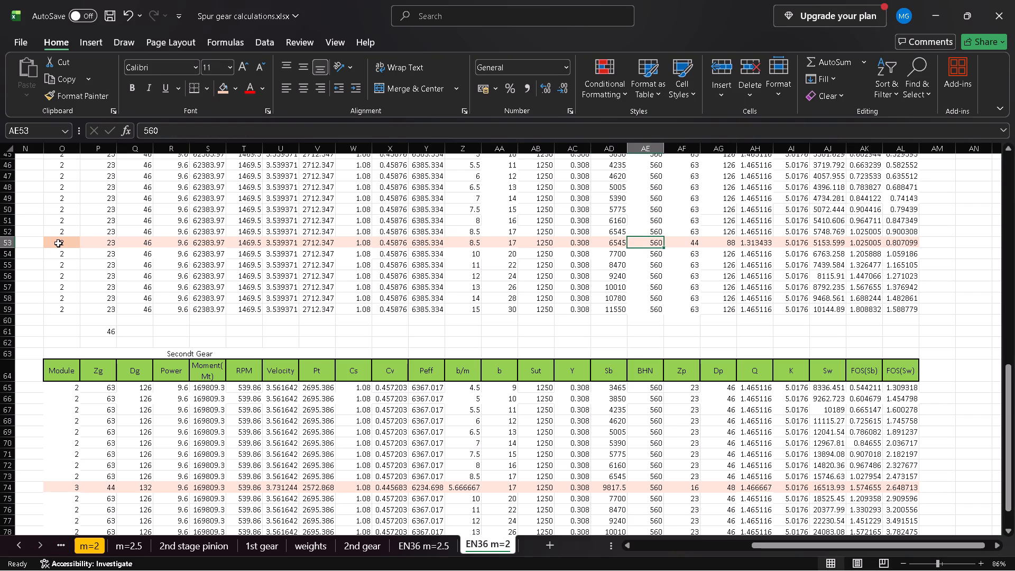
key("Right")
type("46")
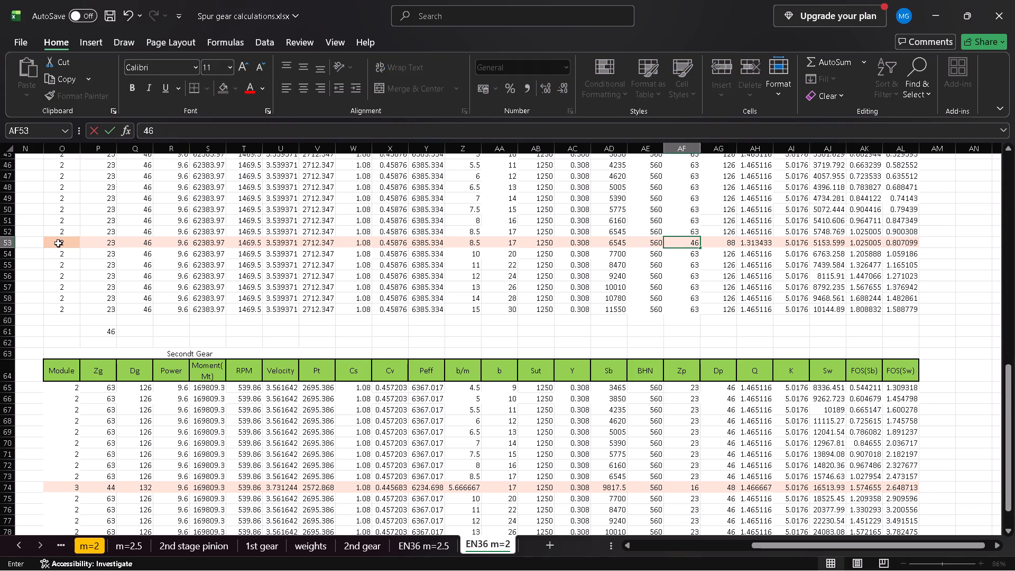
Set the face width b in row 53 of the lower First Gear table to 18.
key("Left")
key("Left")
key("Left")
key("Left")
key("Left")
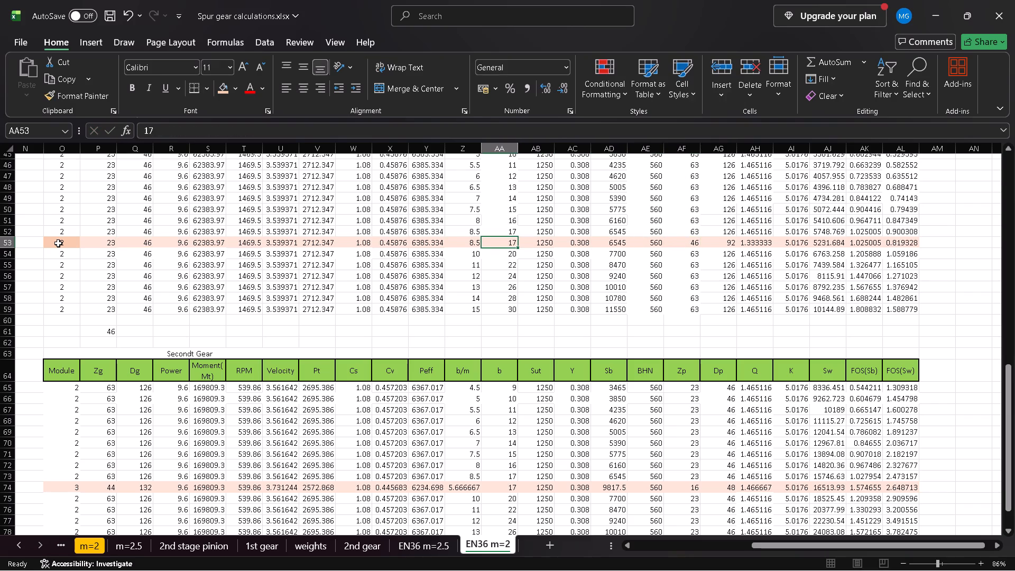
type("18")
Set Zg in row 53 of the lower First Gear table to 63 and check that row's Sw.
key("Right")
key("Right")
key("Right")
key("Right")
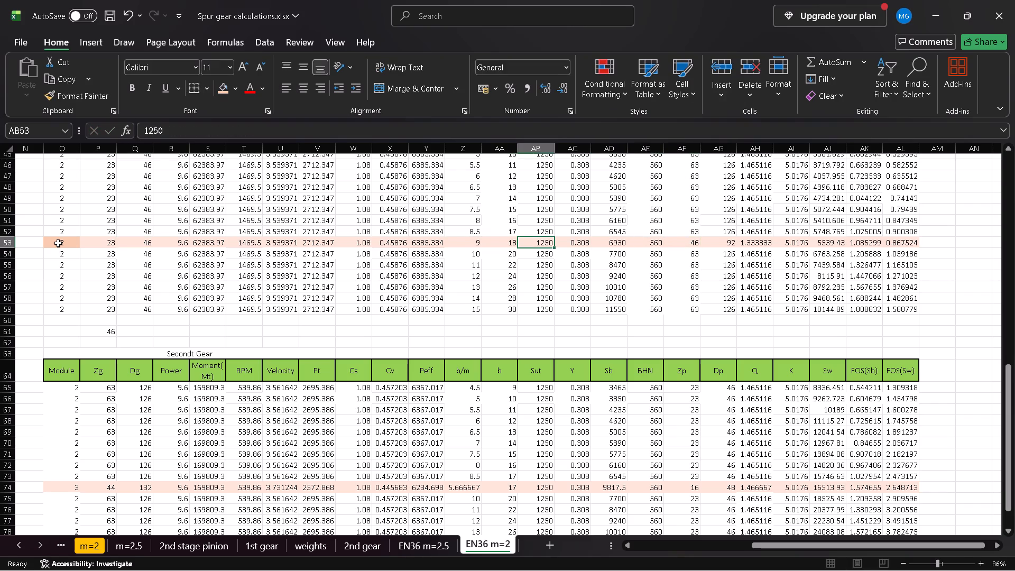
key("Right")
key("Right")
key("Left")
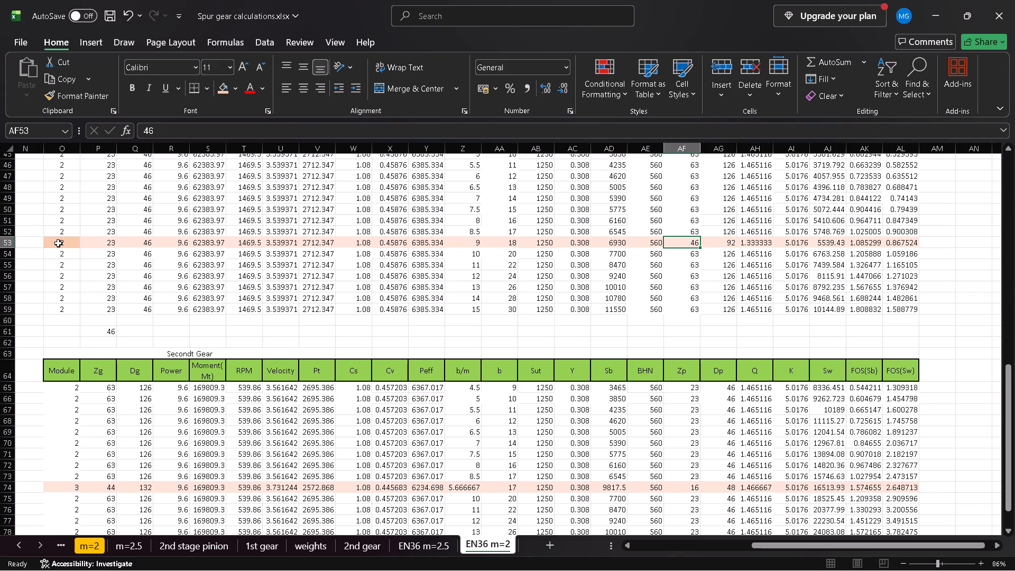
type("63")
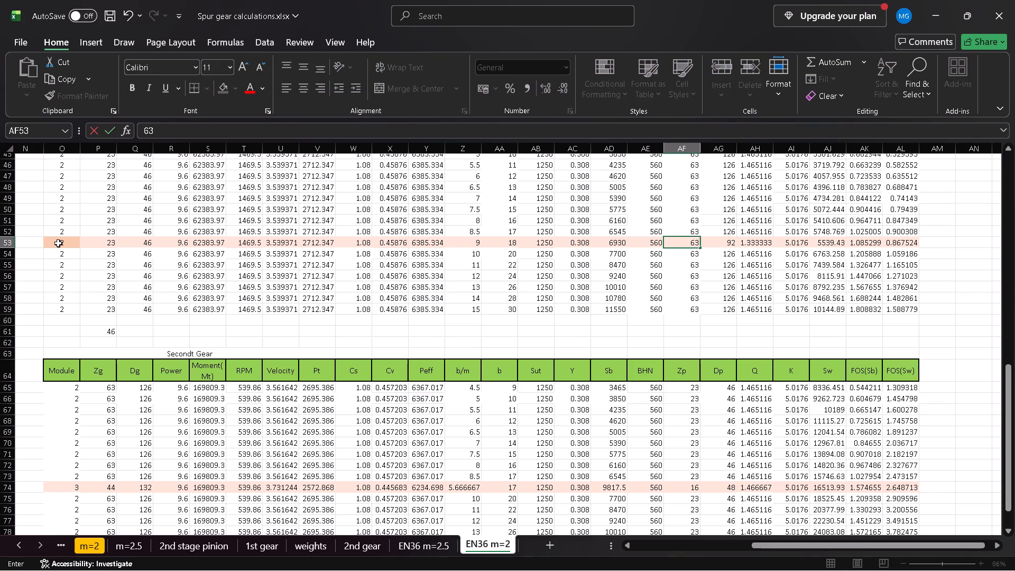
key("Right")
key("Right")
key("Right")
key("Right")
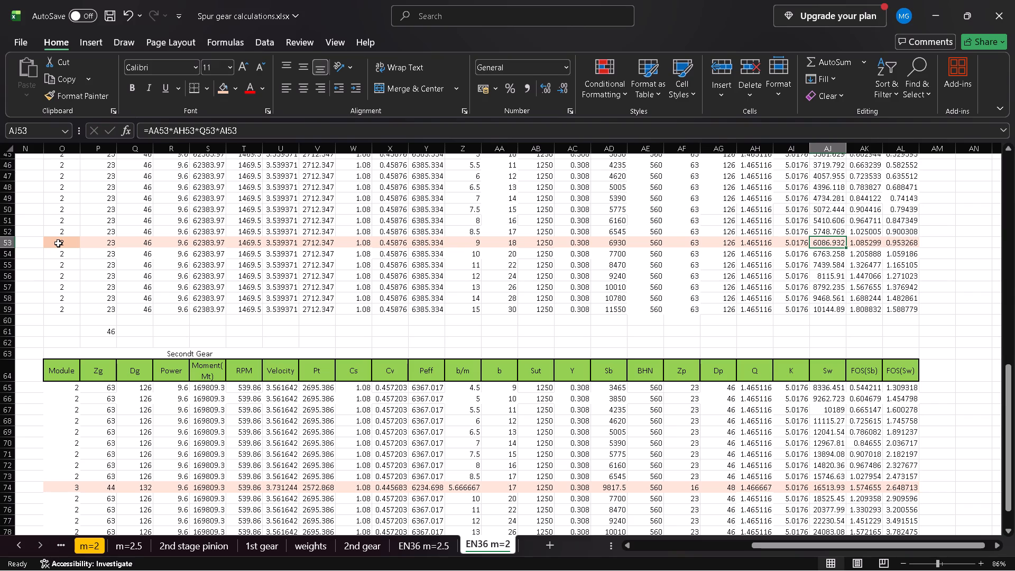
Check the face width b and FOS(Sb) in row 51 of the lower First Gear table.
scroll(26, 313, "down", 1)
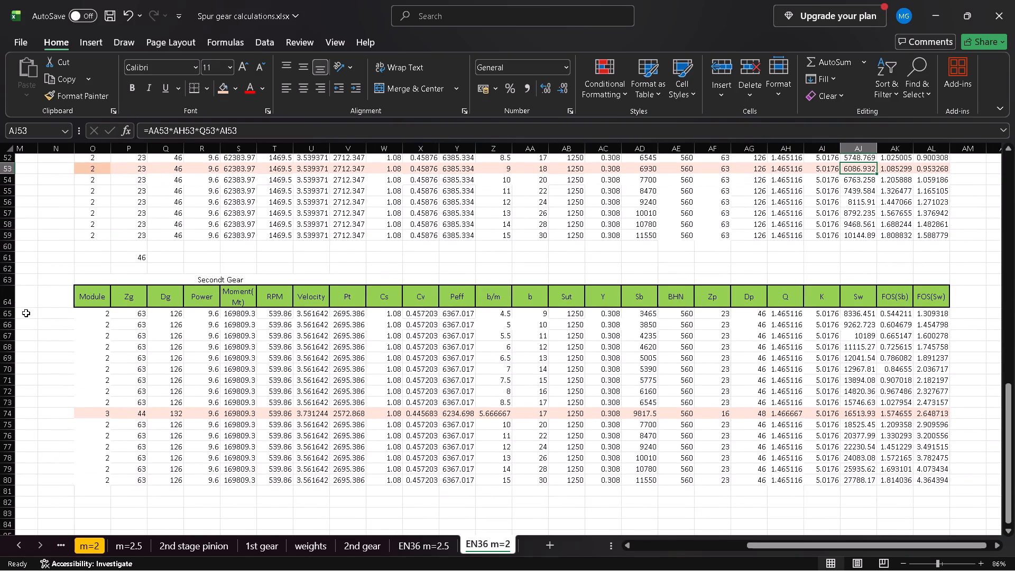
scroll(31, 253, "up", 1)
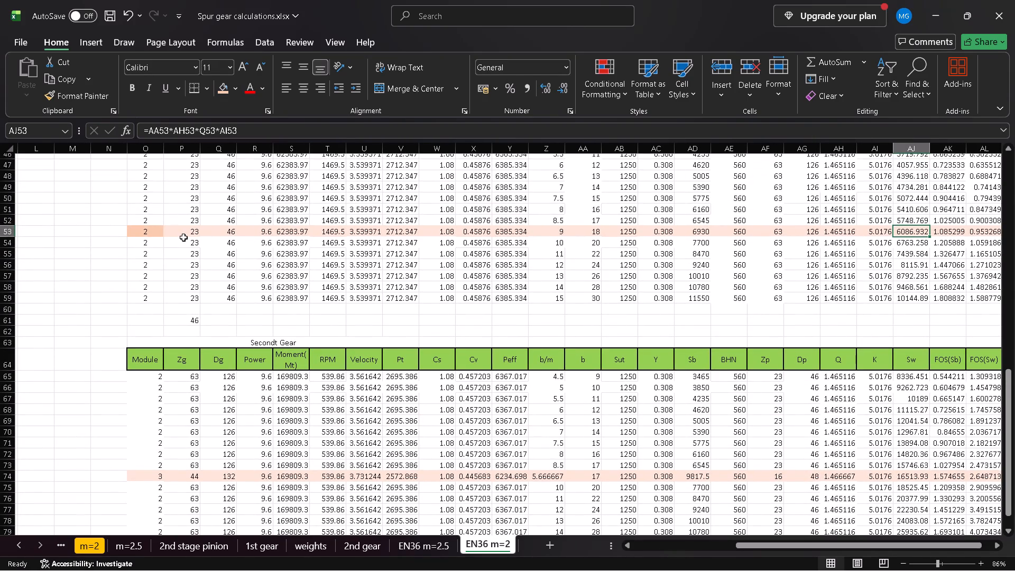
left_click(595, 211)
scroll(873, 197, "left", 1)
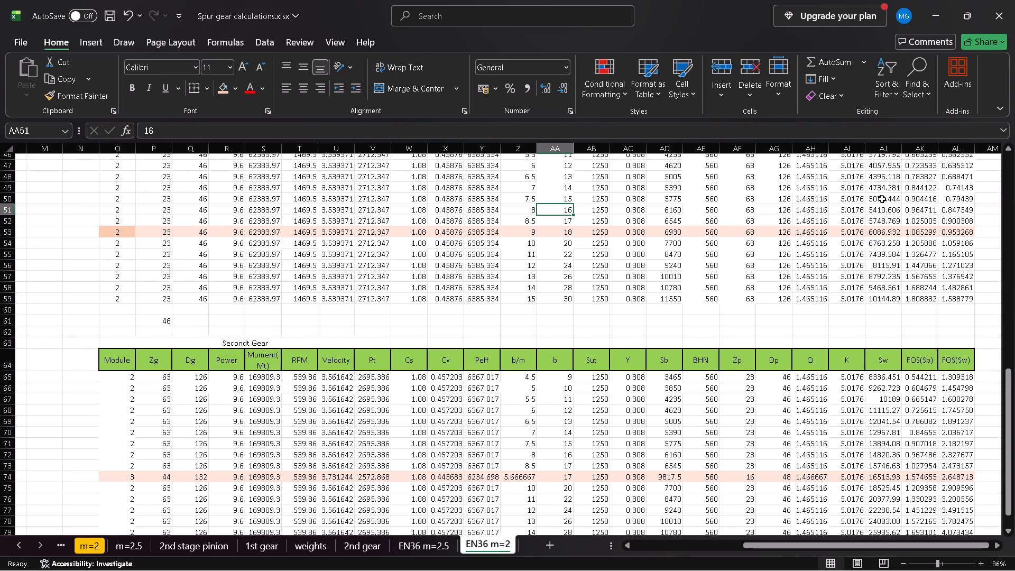
left_click(935, 213)
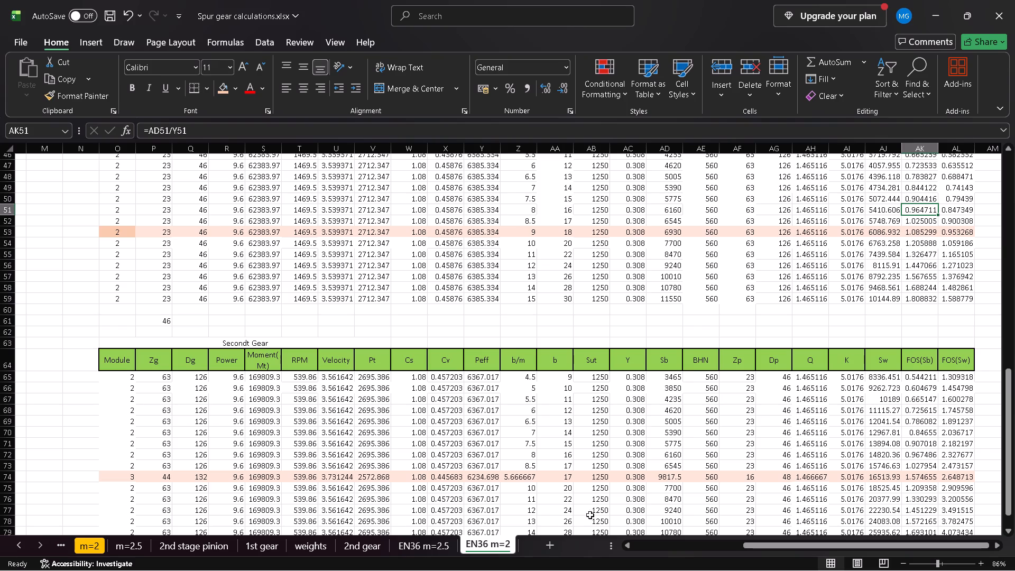
Set the face width b in highlighted row 74 of the Second Gear table to 18.
left_click(559, 478)
type("18")
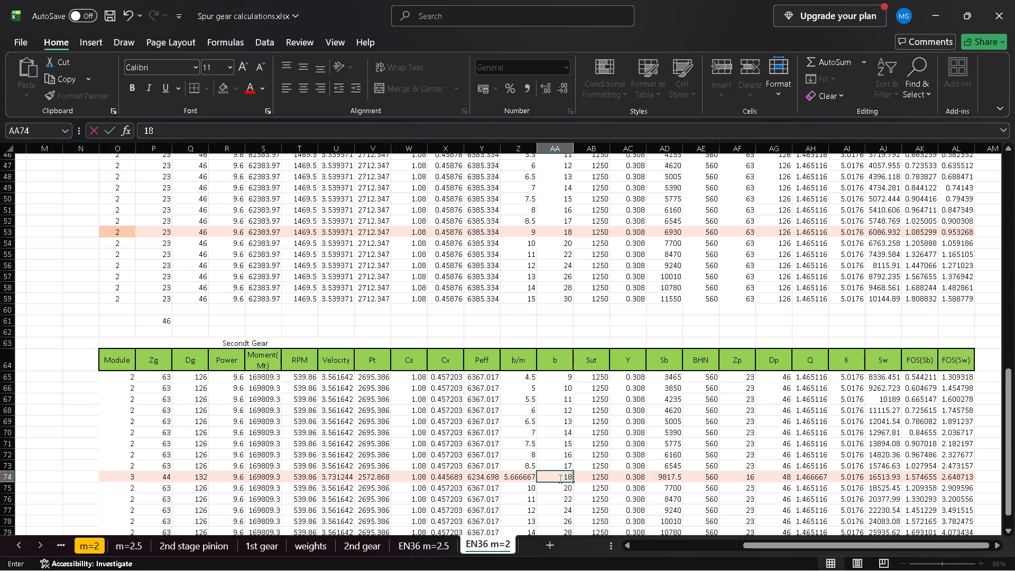
key("Left")
Set Zp in row 74 of the Second Gear table to 23.
key("Right")
key("Right")
key("Right")
key("Right")
key("Right")
key("Right")
key("Right")
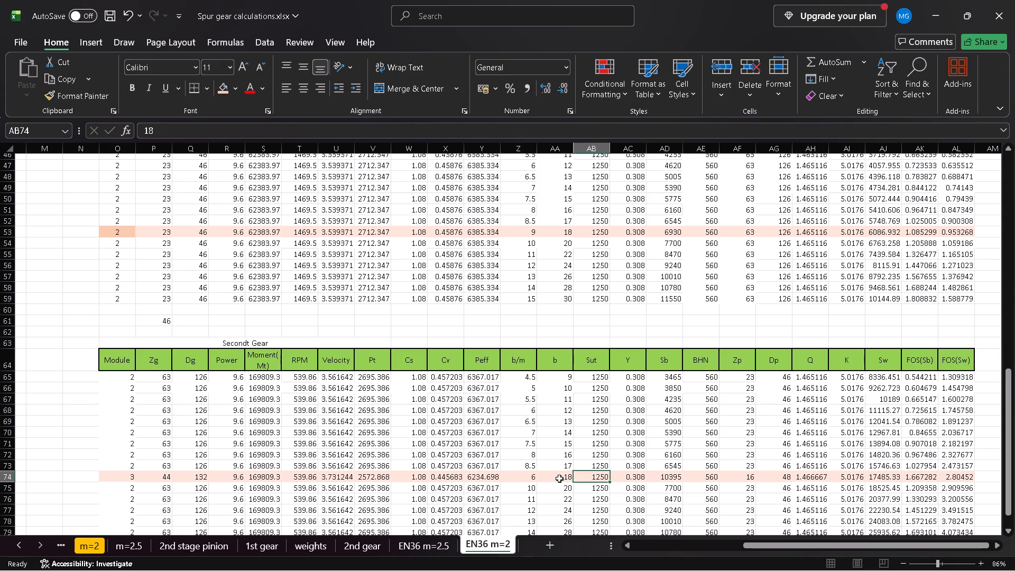
key("Left")
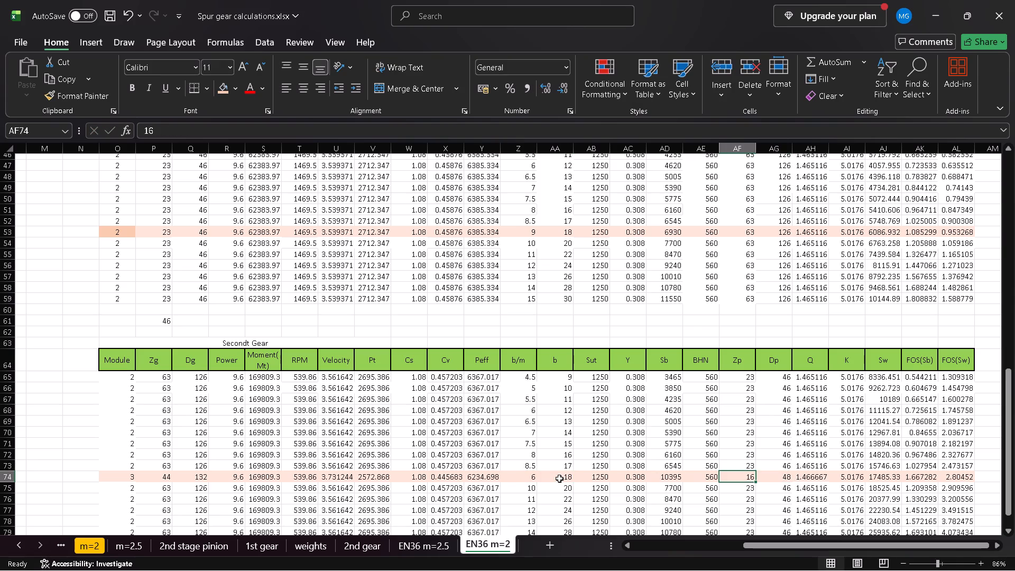
type("23")
key("Left")
Set Zg in row 74 of the Second Gear table to 63.
key("Left")
key("Left")
key("Left")
key("Left")
key("Left")
key("Left")
key("Left")
key("Left")
key("Left")
key("Left")
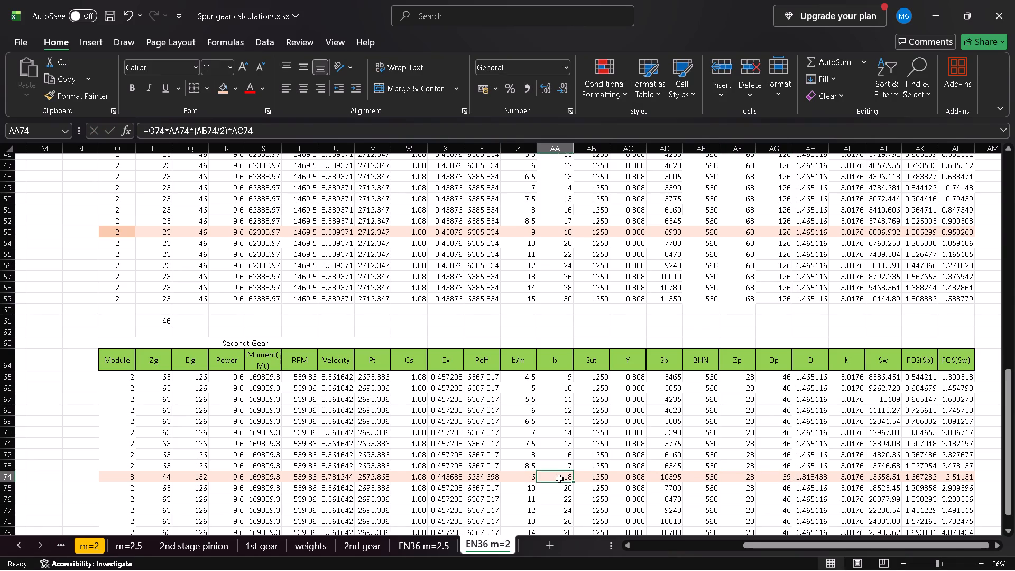
key("Left")
key("Left")
key("Left")
key("Left")
key("Left")
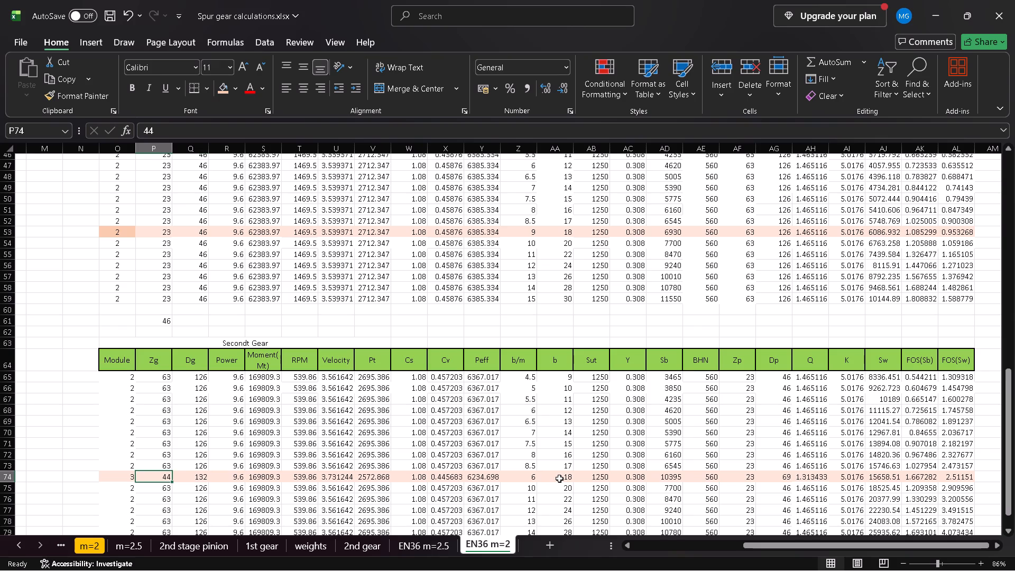
type("63")
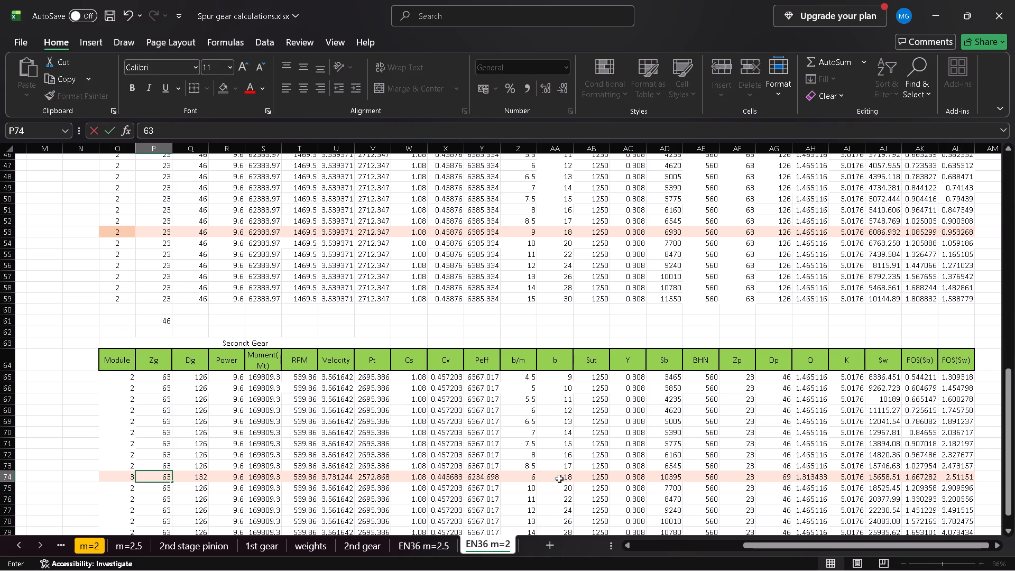
key("Right")
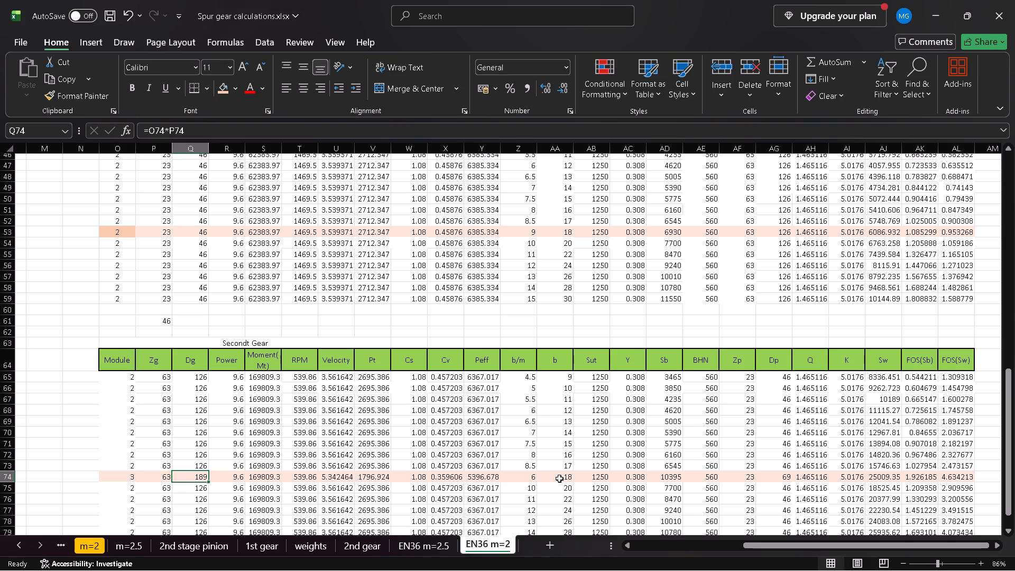
Set Zg in highlighted row 9 of the First pinion table to 63.
scroll(577, 390, "up", 2)
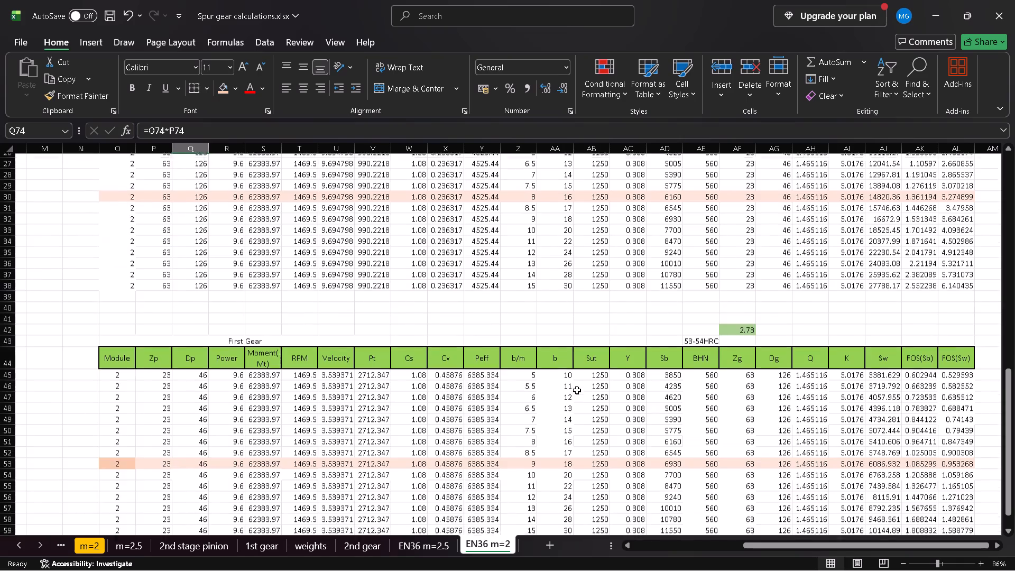
scroll(577, 390, "up", 2)
scroll(577, 390, "left", 1)
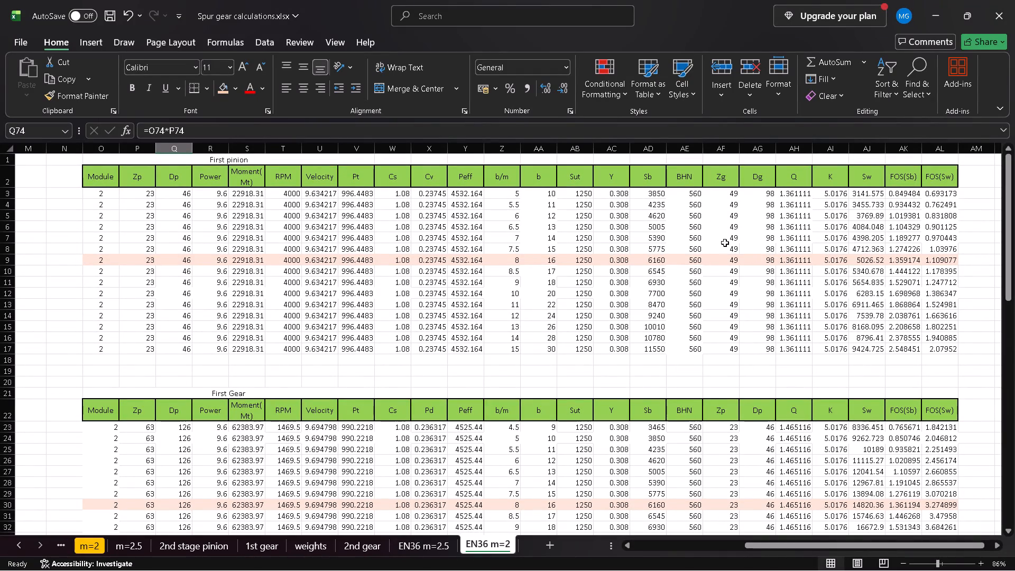
left_click(728, 262)
type("63")
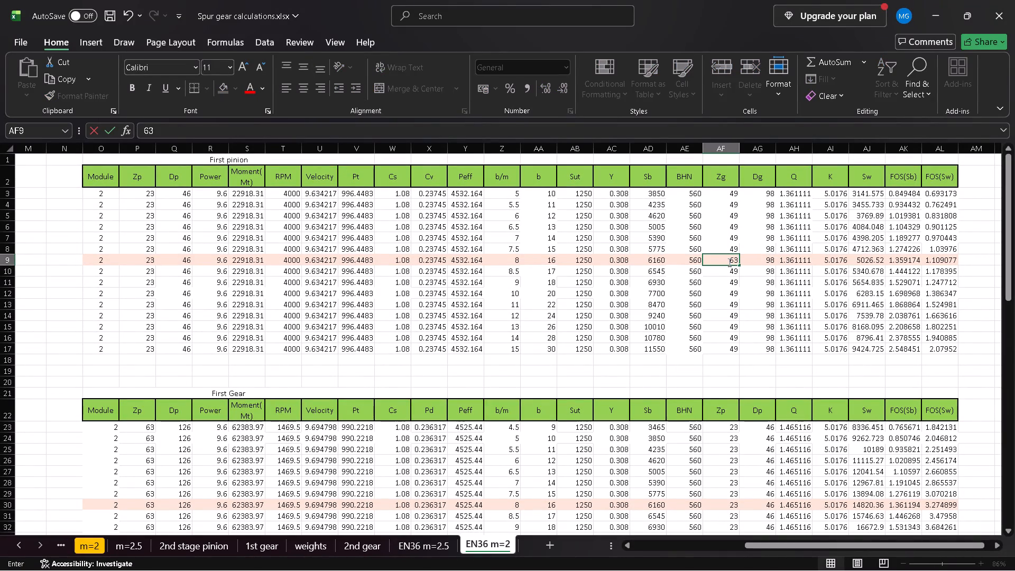
key("Return")
key("Up")
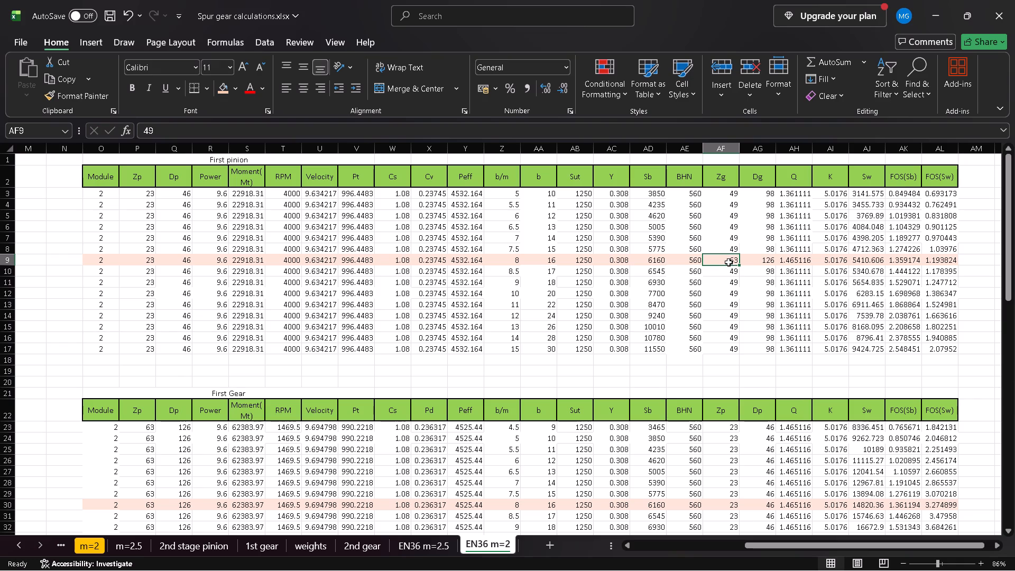
Review the safety factors in the lower First Gear and Second Gear tables.
scroll(678, 353, "down", 3)
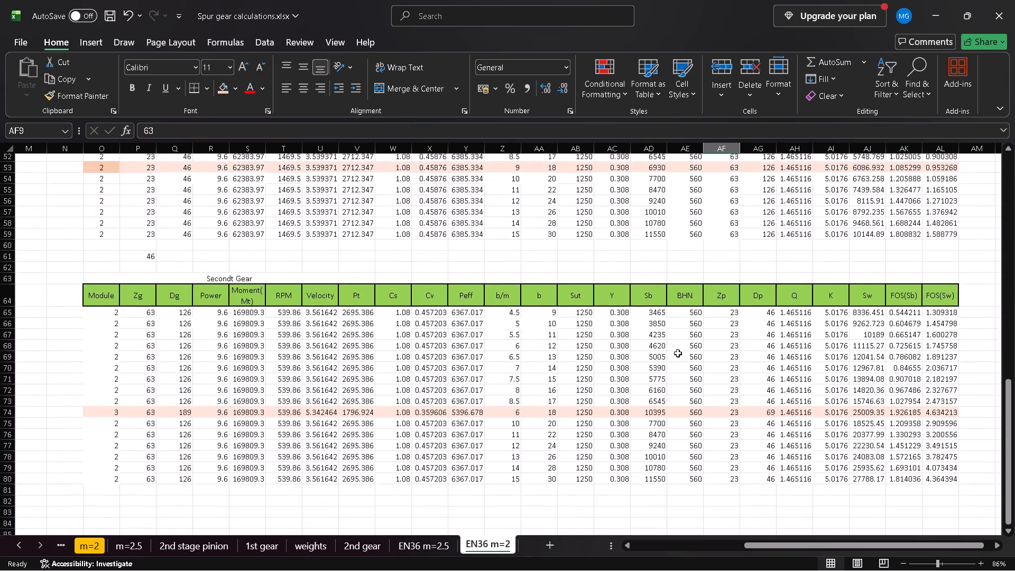
scroll(678, 353, "down", 2)
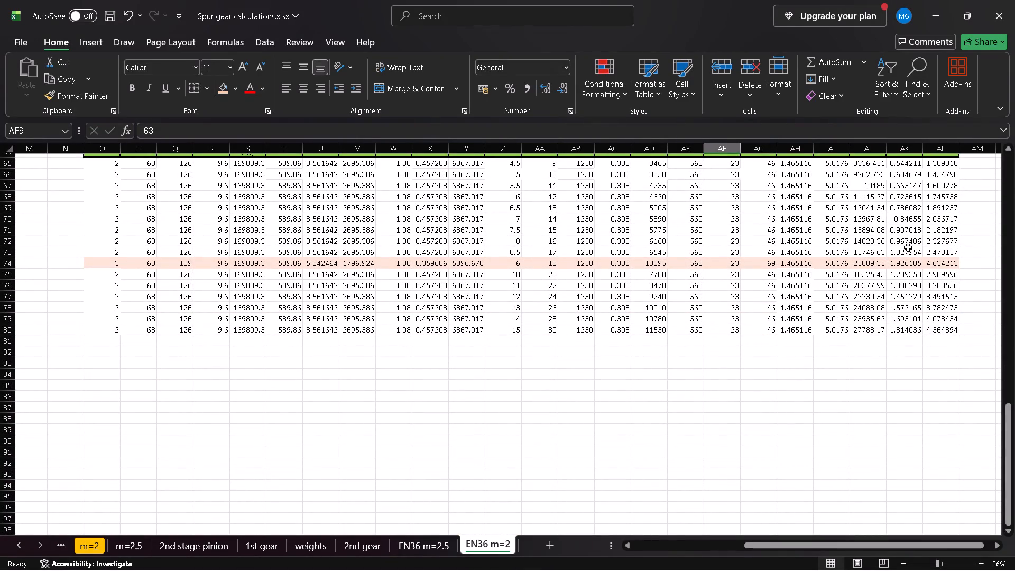
scroll(935, 245, "up", 2)
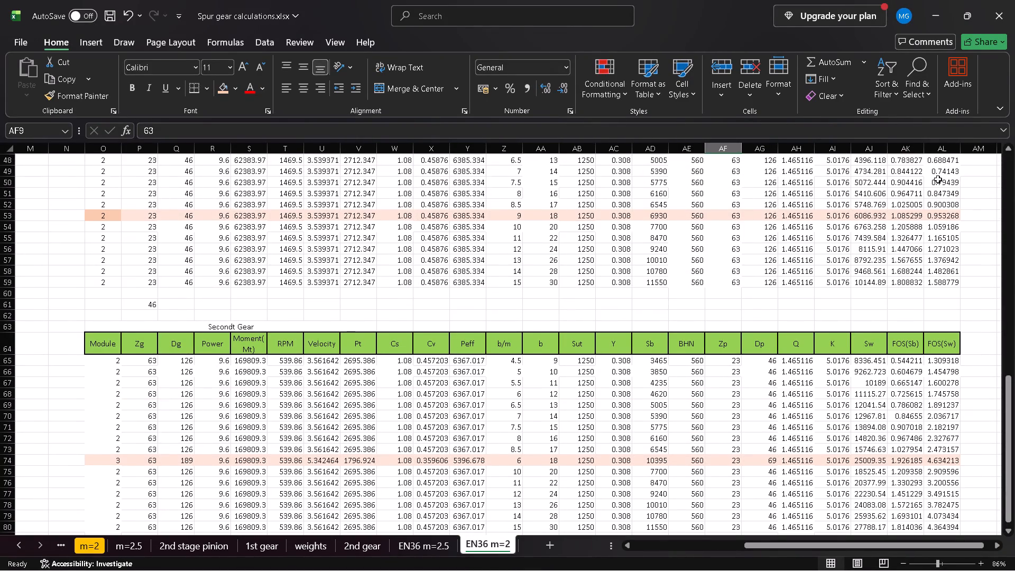
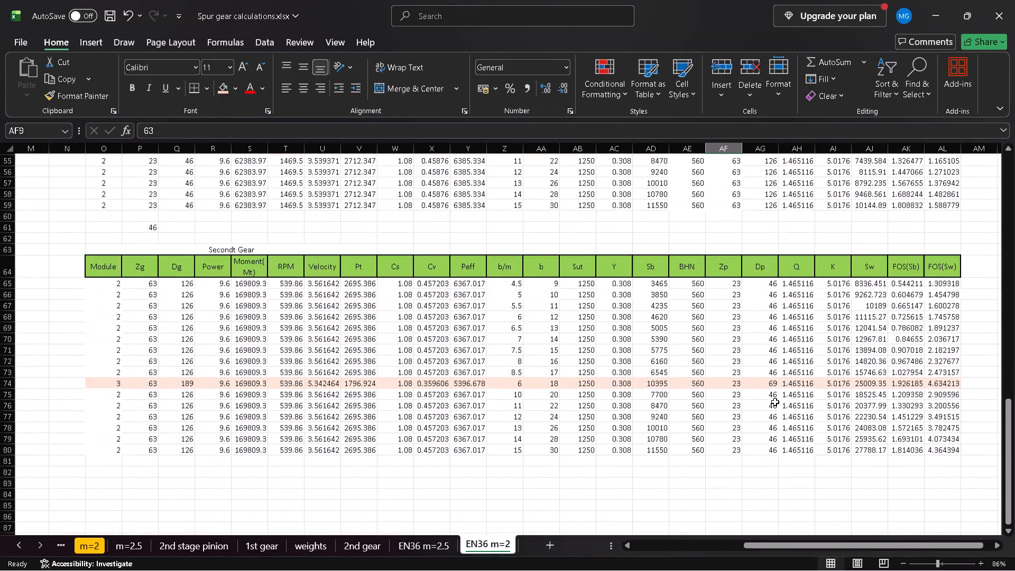
Set the module in highlighted row 74 of the Second Gear table to 2.
scroll(775, 402, "up", 1)
scroll(82, 187, "up", 1)
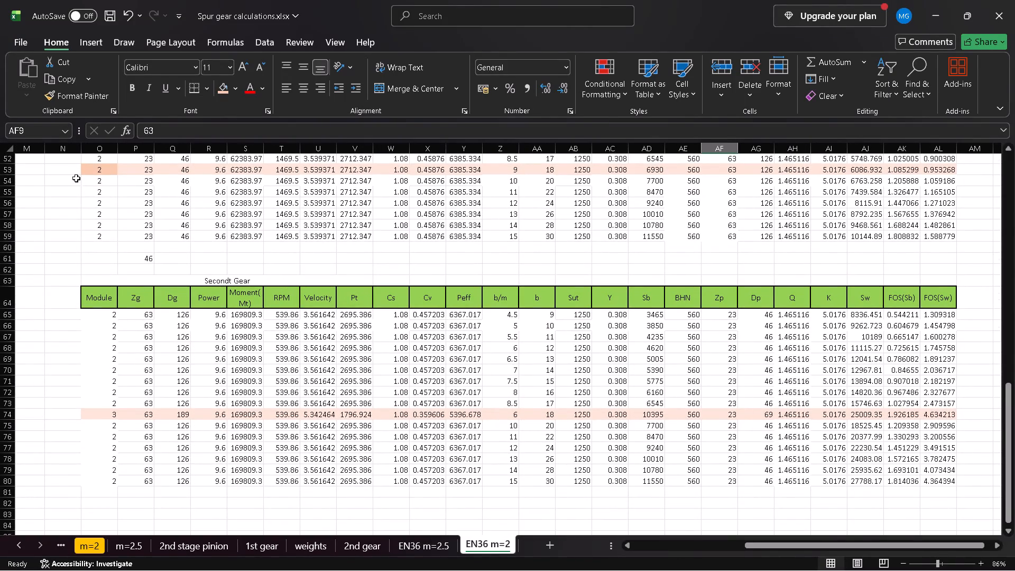
scroll(76, 178, "up", 1)
left_click(106, 416)
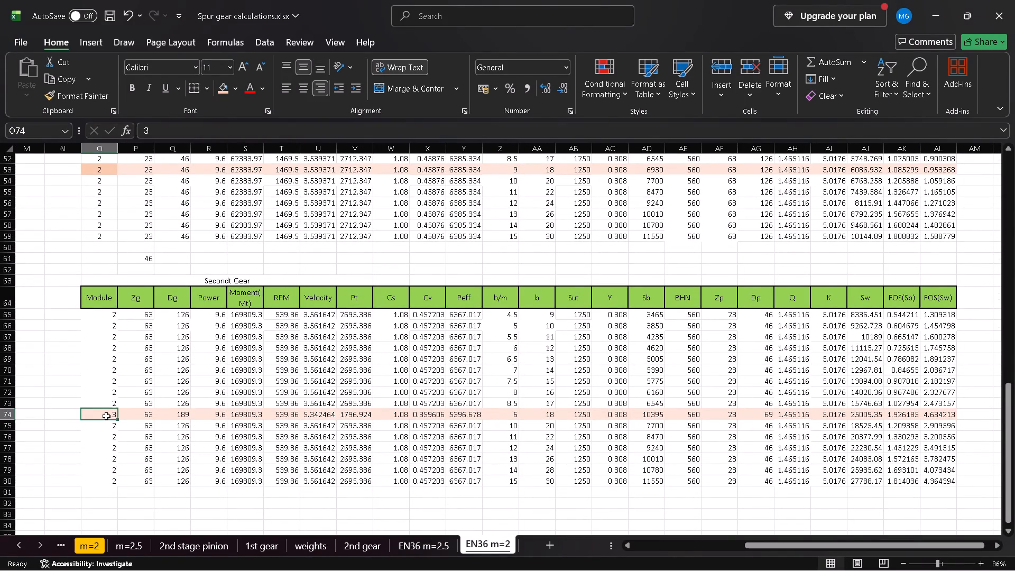
key("2")
key("Right")
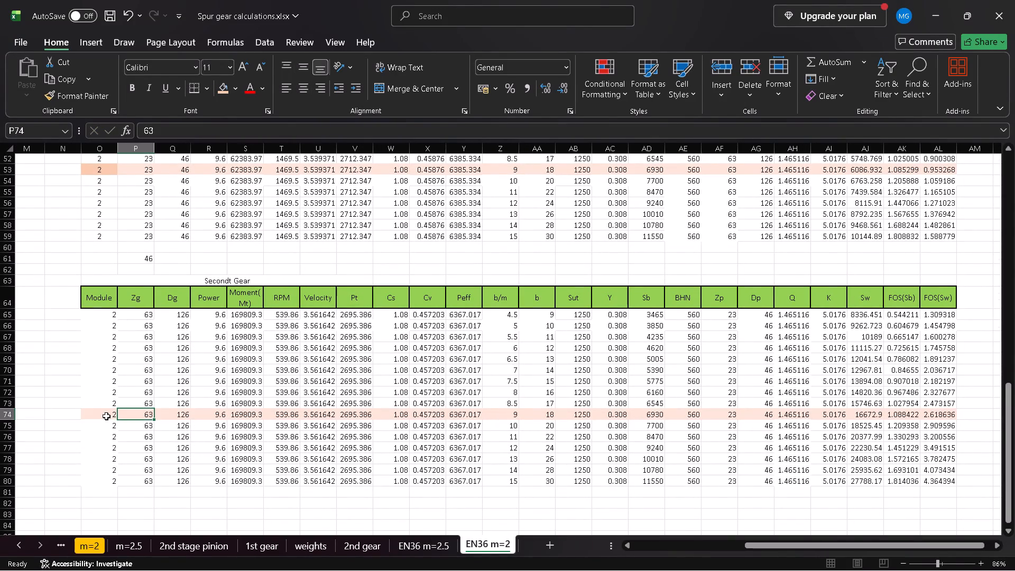
Compare the highlighted rows and their safety factors across the Second Gear, First Gear and First pinion tables.
scroll(191, 371, "up", 1)
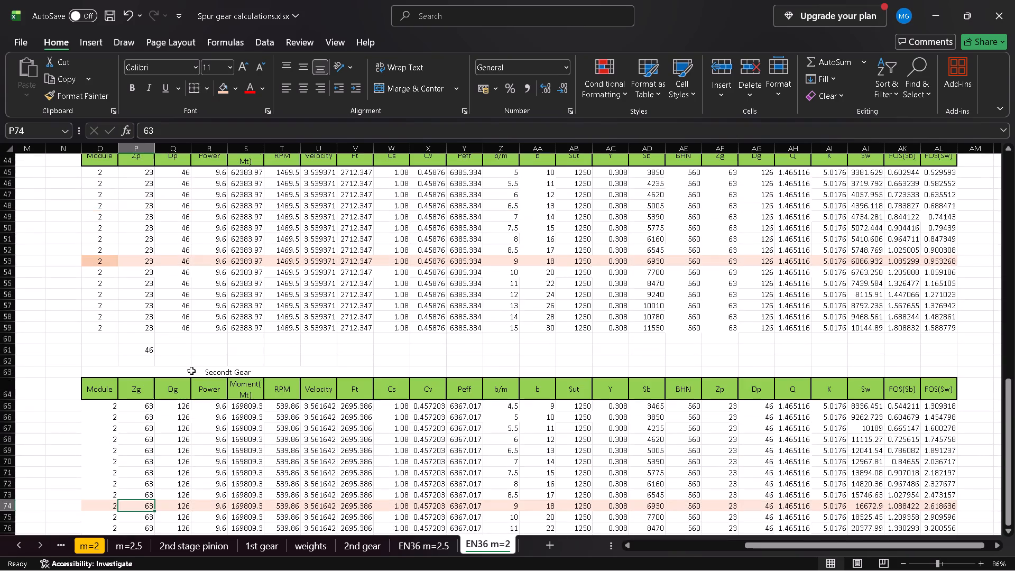
scroll(191, 371, "up", 1)
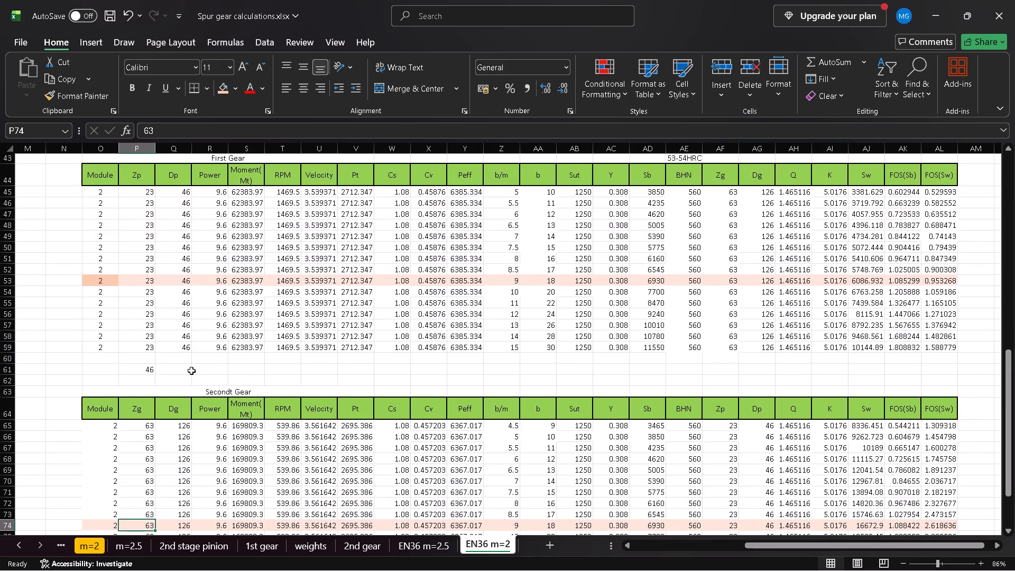
scroll(344, 351, "left", 1)
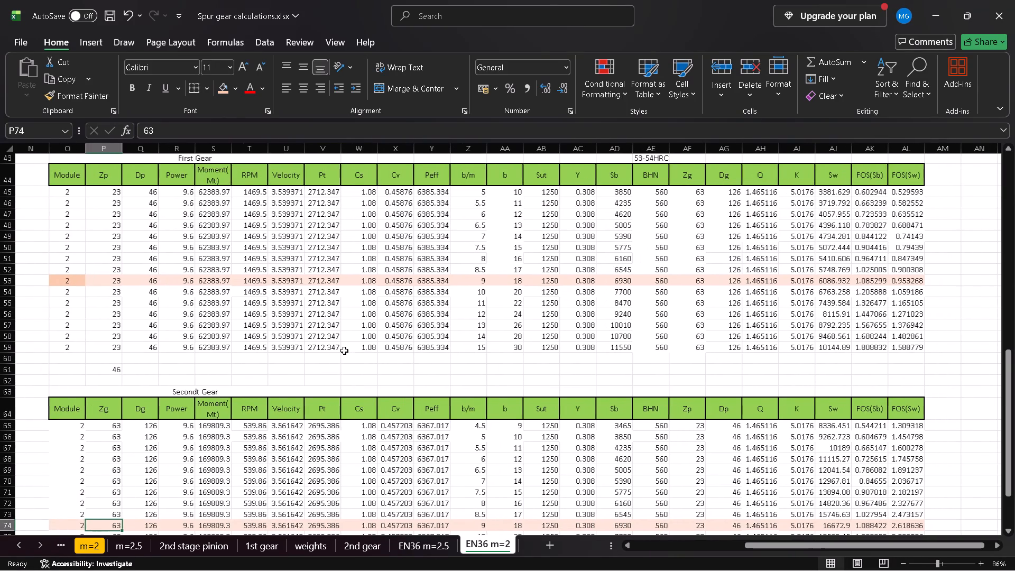
scroll(344, 351, "down", 2)
scroll(344, 351, "up", 1)
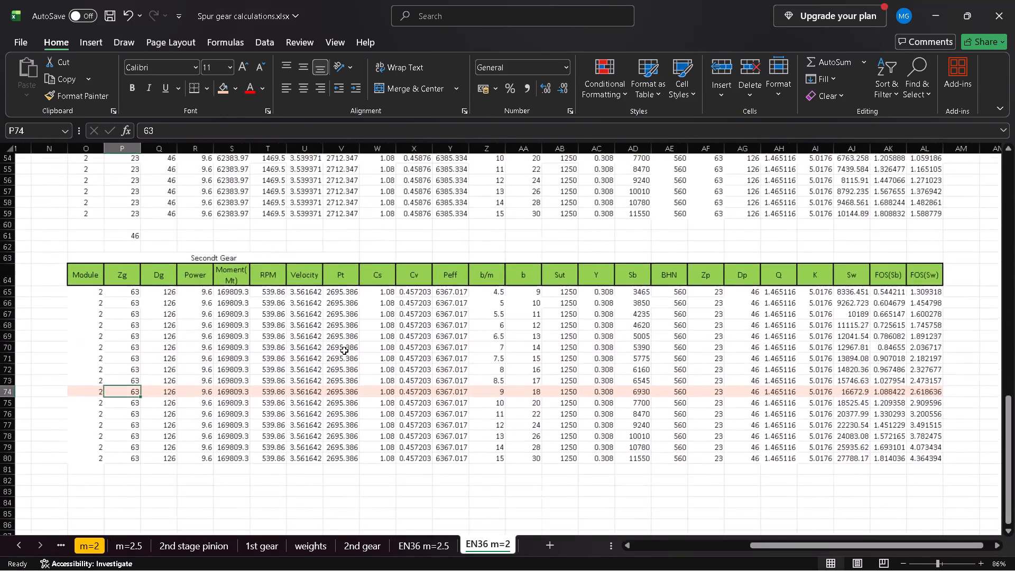
scroll(344, 351, "up", 1)
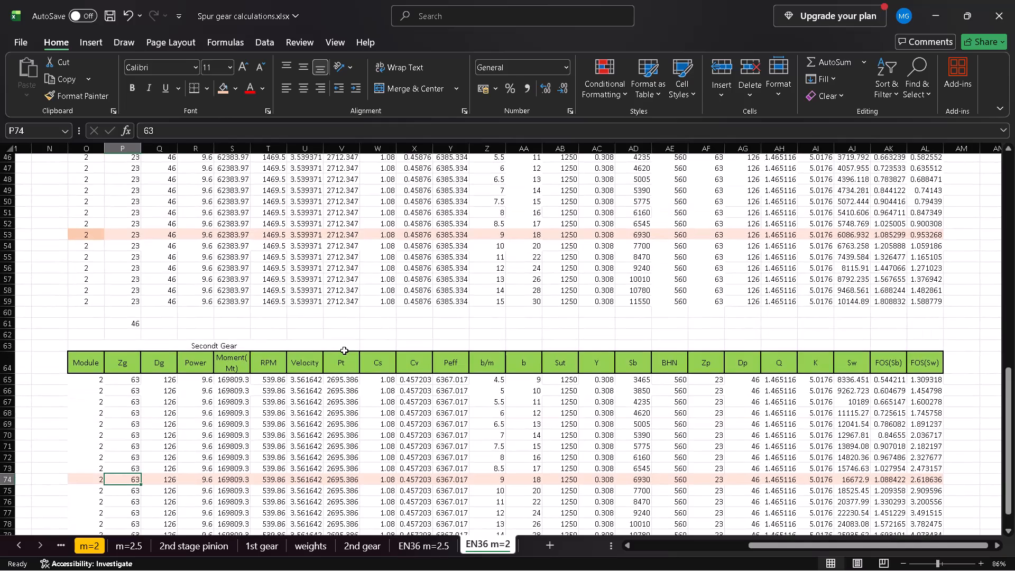
scroll(344, 351, "up", 4)
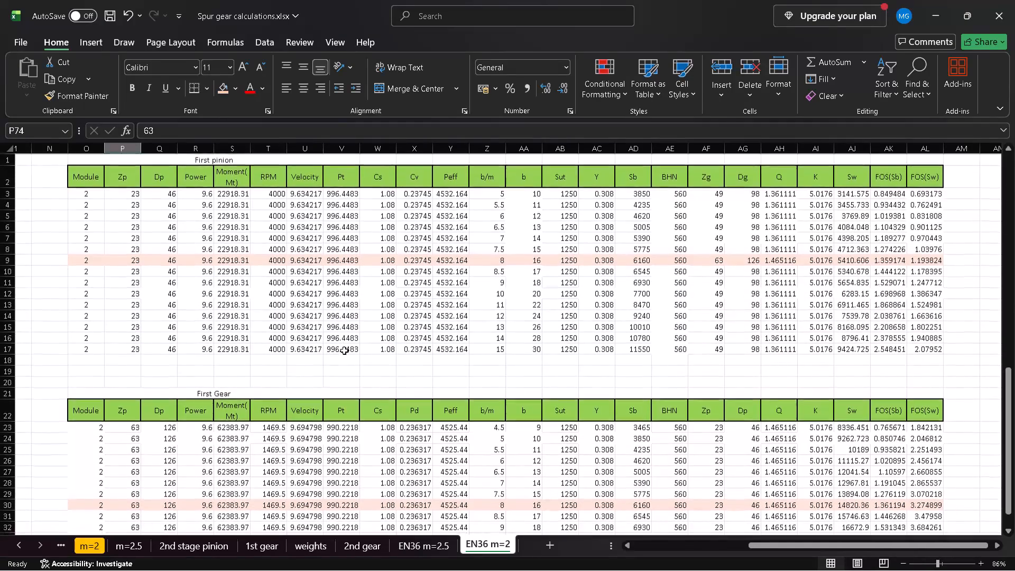
scroll(344, 351, "up", 1)
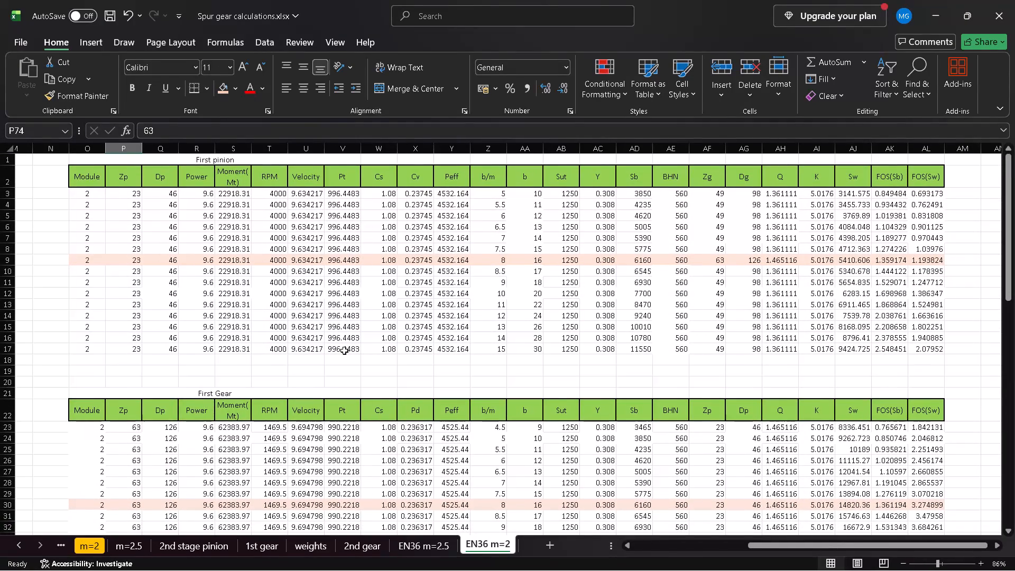
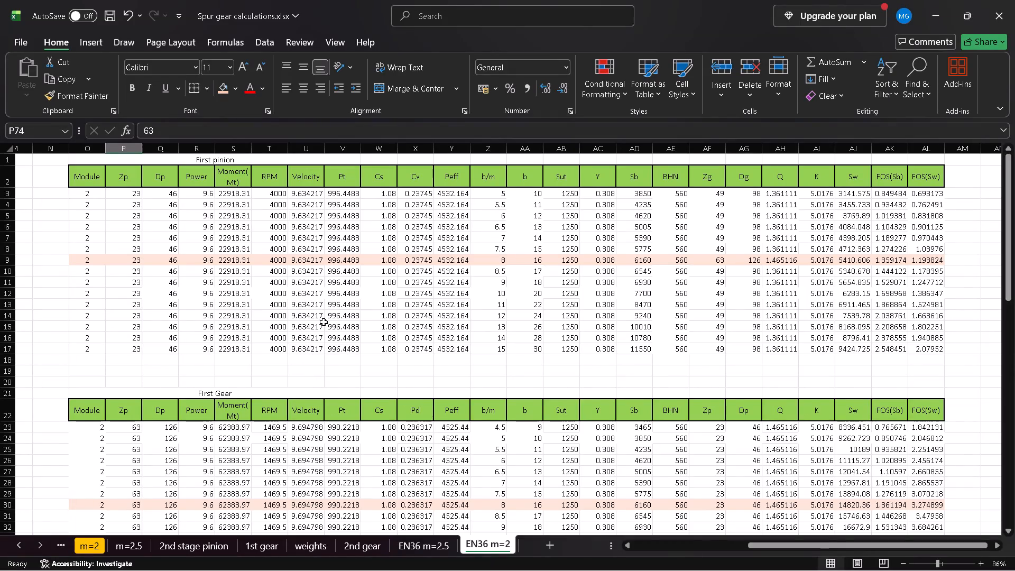
Compare the highlighted rows and their safety factors across the first and second stage pinion and gear tables on EN36 m=2.
scroll(324, 322, "up", 6)
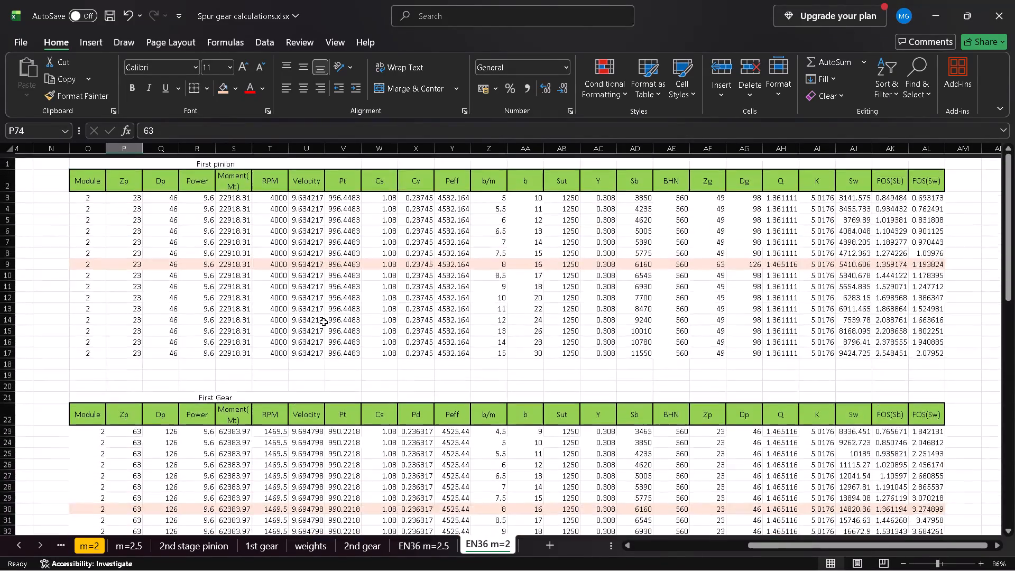
scroll(324, 322, "down", 3)
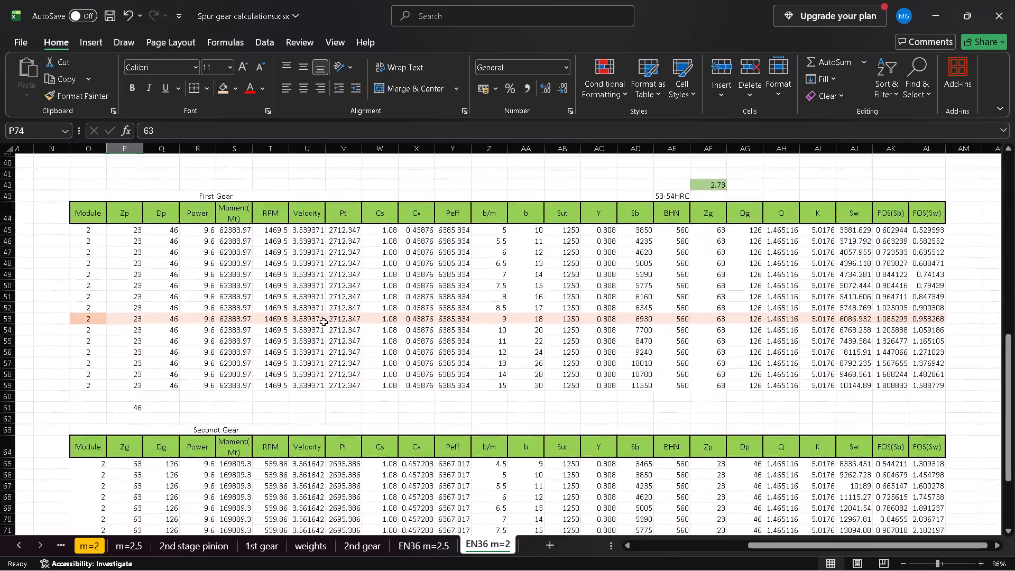
scroll(208, 287, "up", 4)
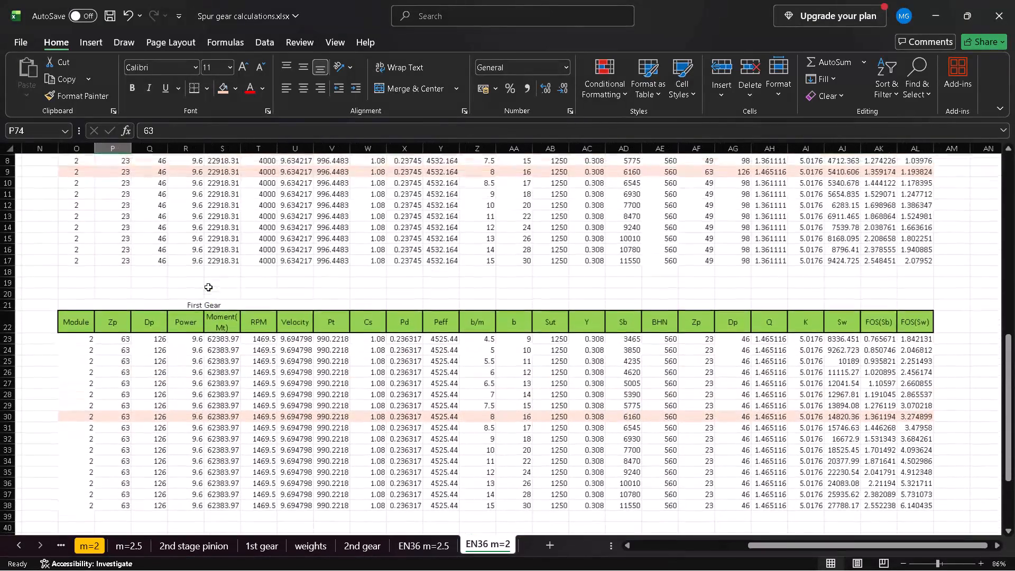
scroll(208, 287, "down", 5)
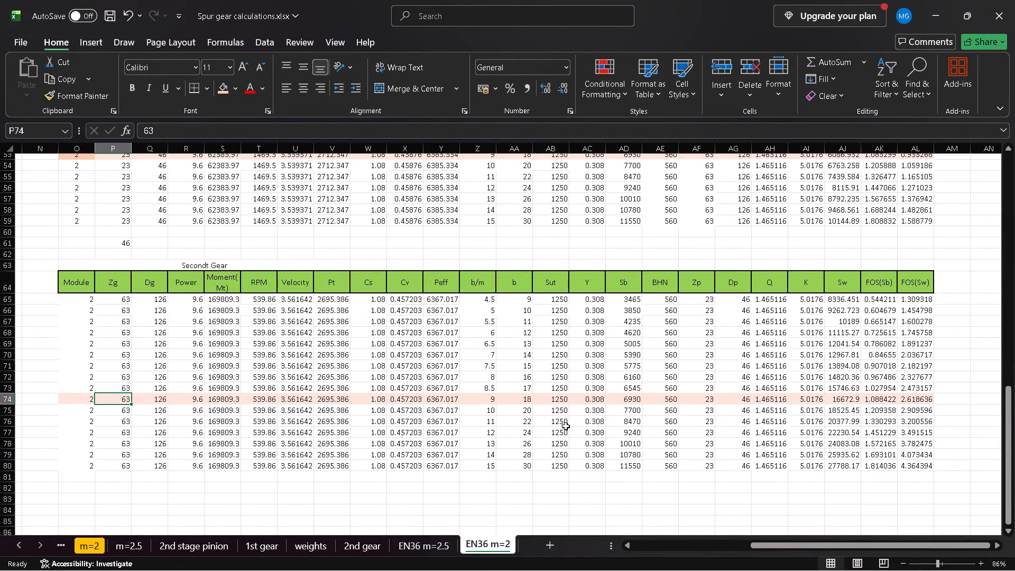
scroll(566, 426, "up", 1)
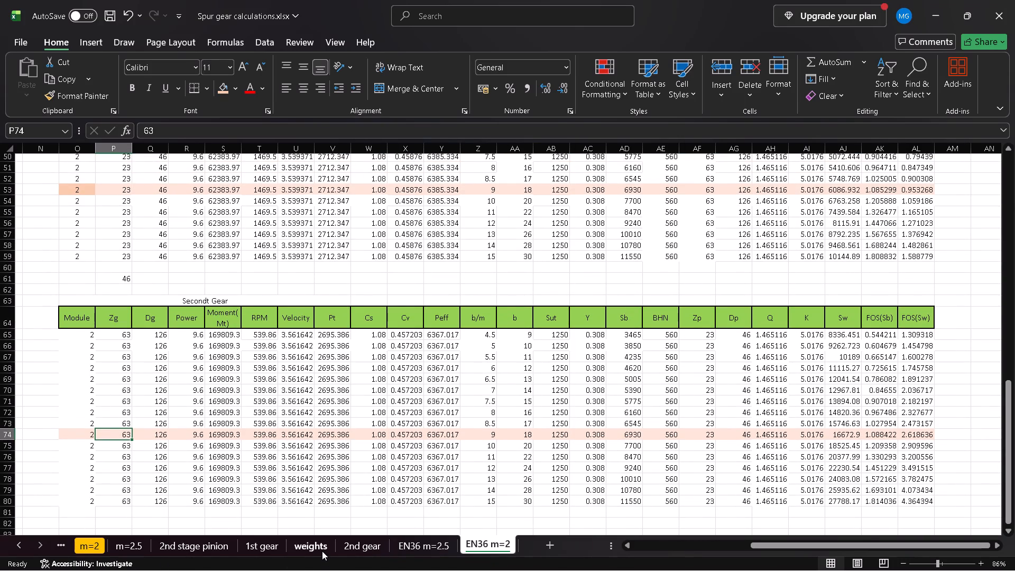
Look over all the pinion and gear tables on the EN36 m=2.5 sheet.
left_click(382, 547)
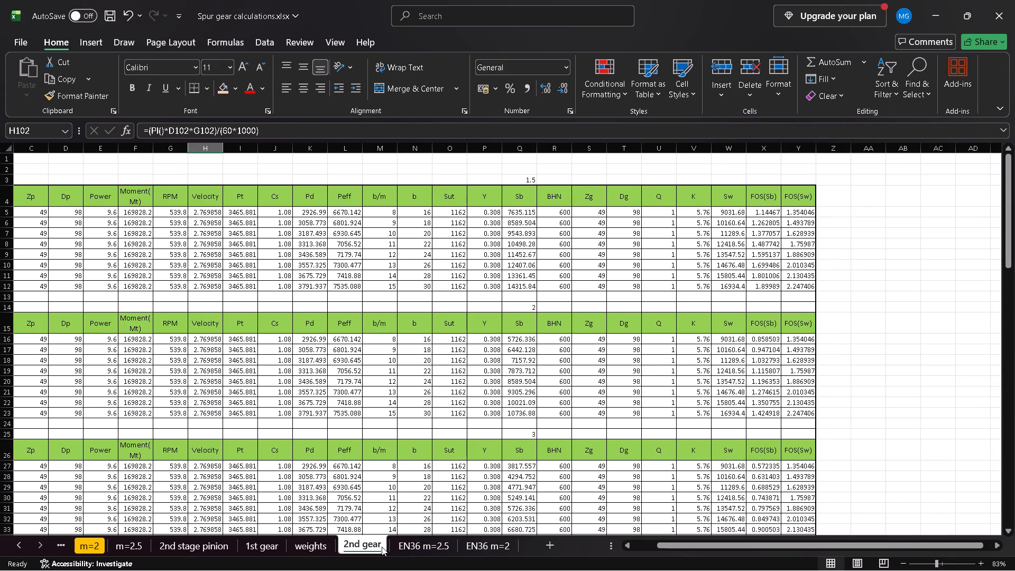
left_click(438, 543)
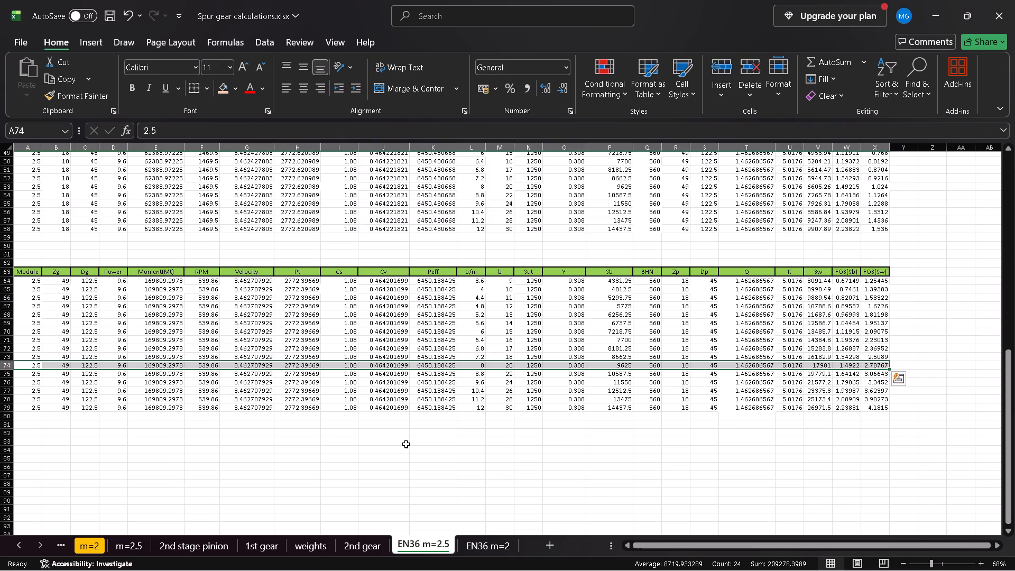
scroll(404, 435, "right", 1)
scroll(404, 435, "up", 2)
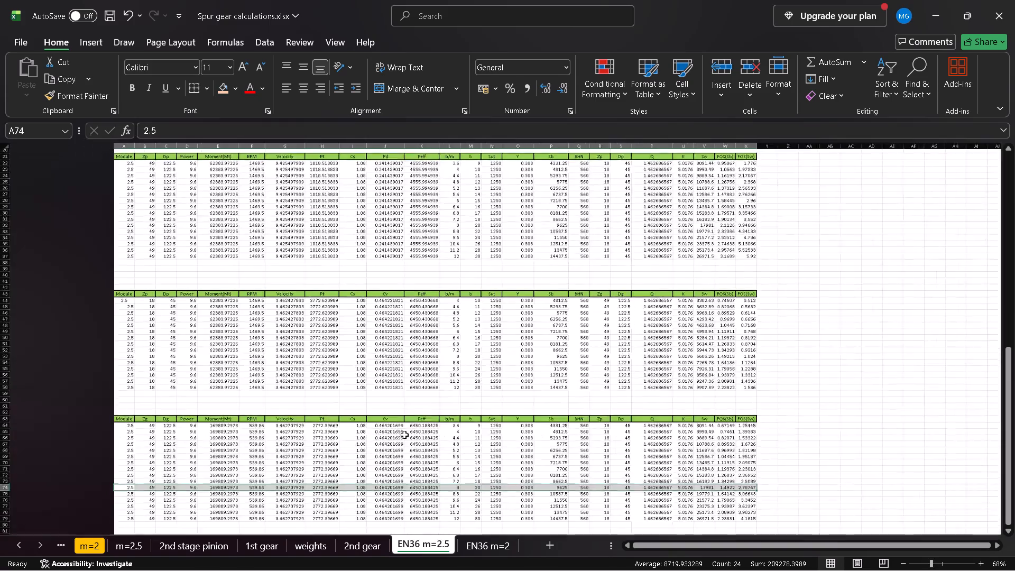
scroll(404, 435, "up", 1)
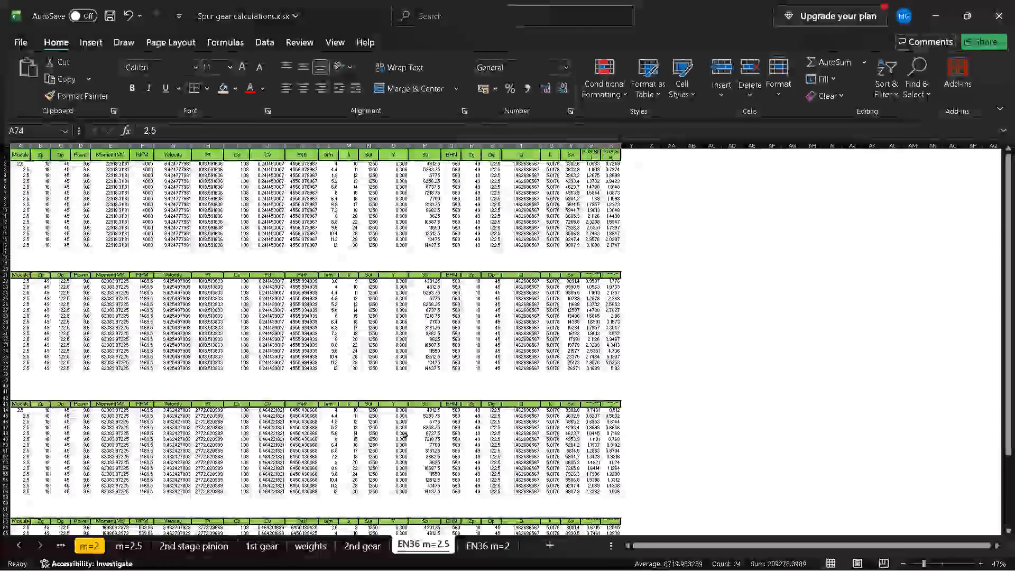
scroll(404, 435, "right", 1)
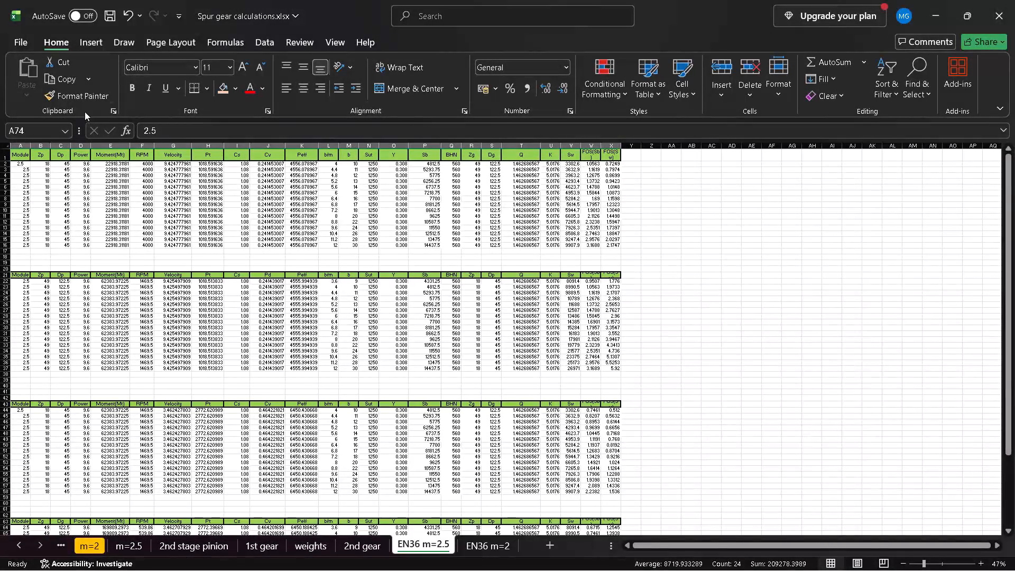
Create a new blank workbook.
left_click(26, 45)
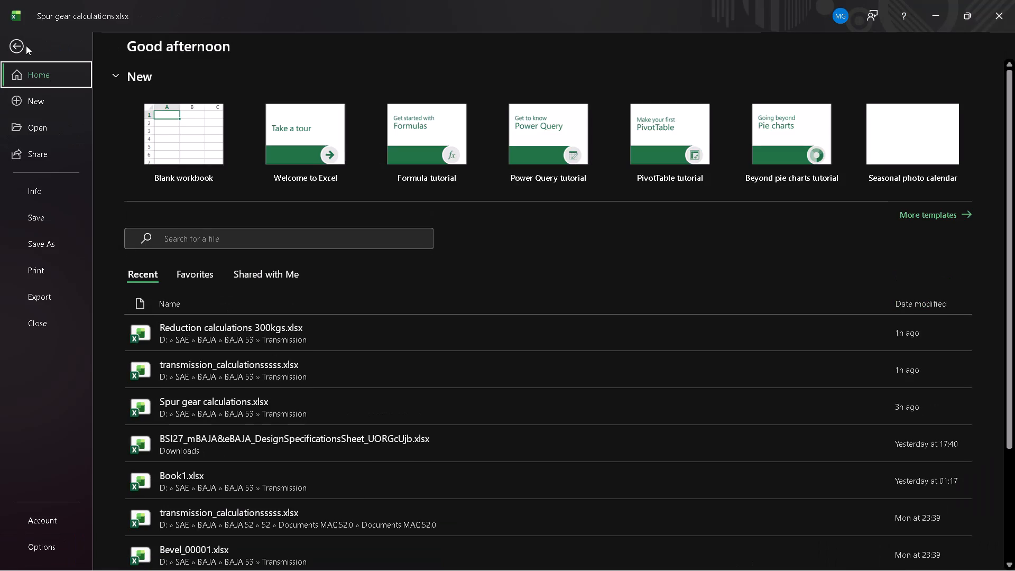
left_click(30, 96)
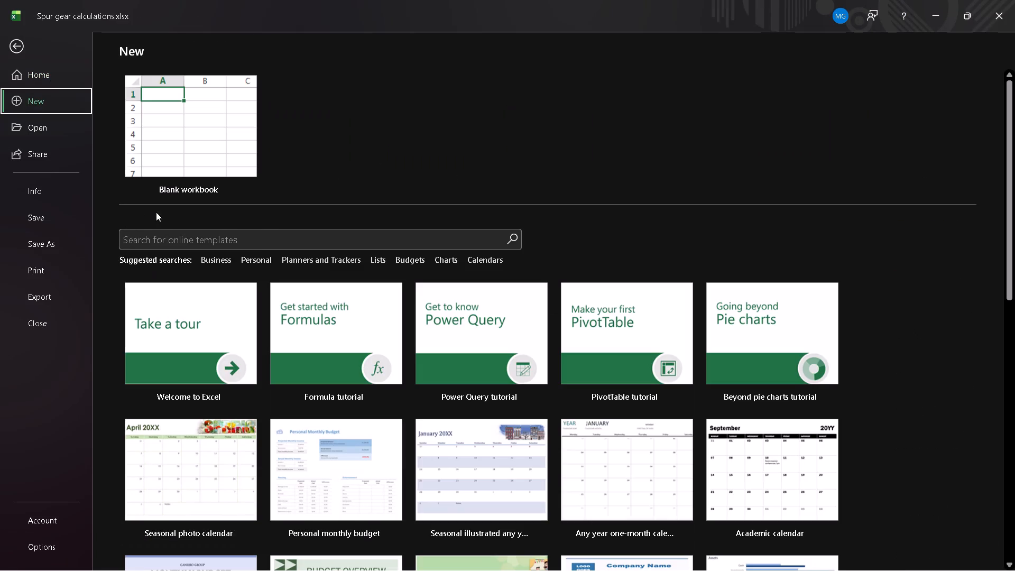
left_click(191, 150)
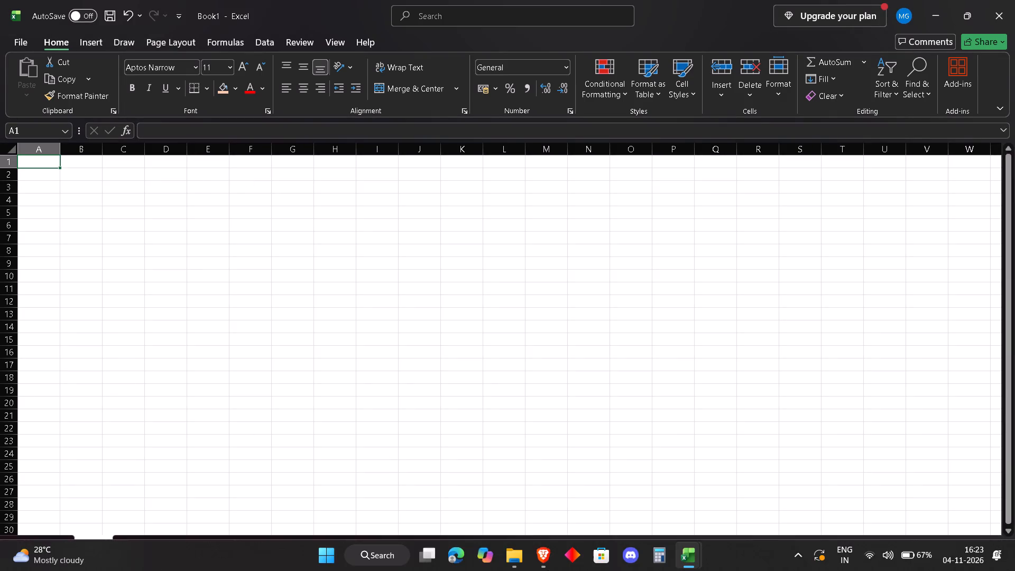
Copy the entire EN36 m=2.5 sheet from Spur gear calculations into Sheet1 of the new workbook, starting at cell A1.
left_click(696, 547)
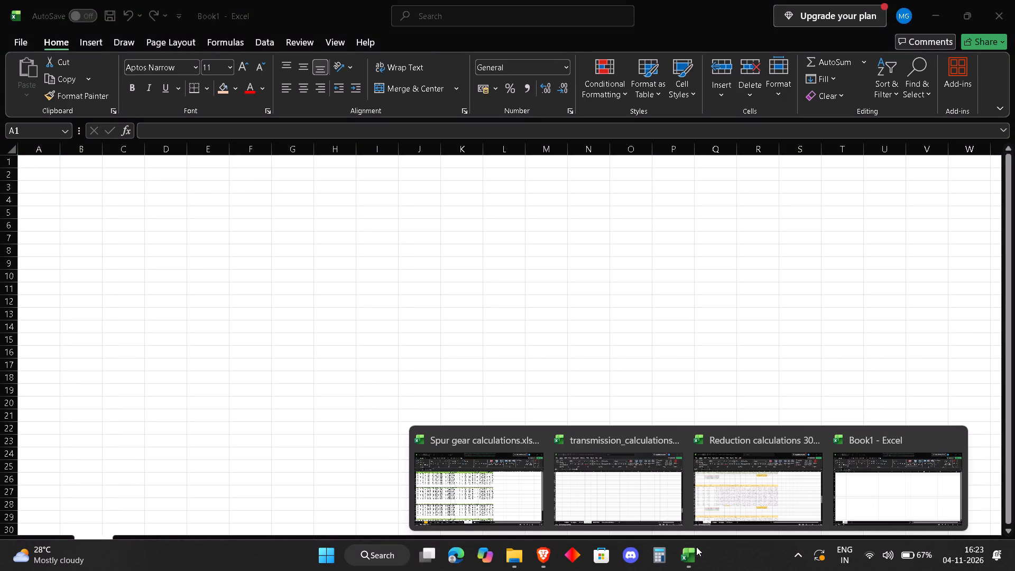
left_click(513, 492)
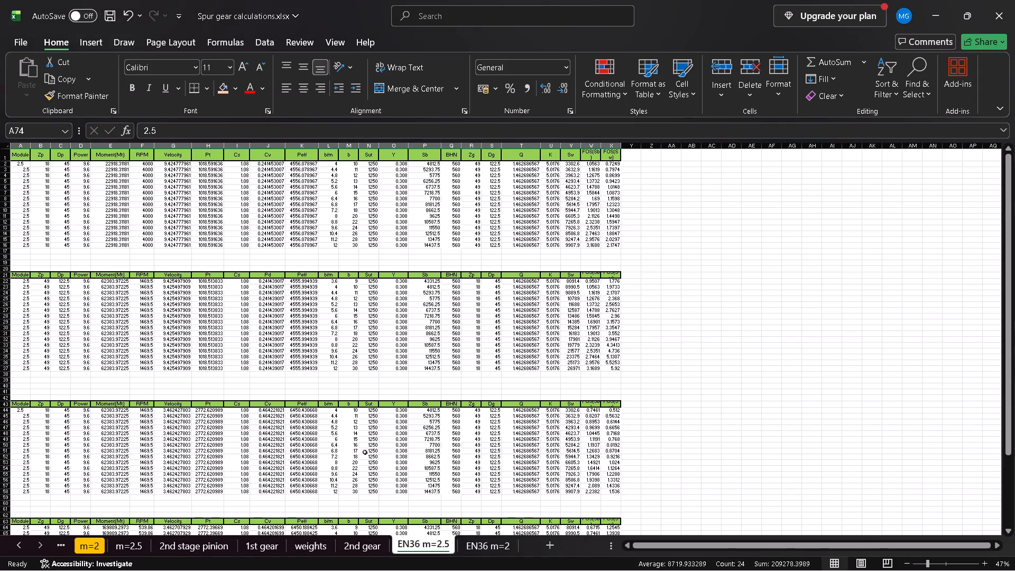
scroll(353, 431, "up", 1)
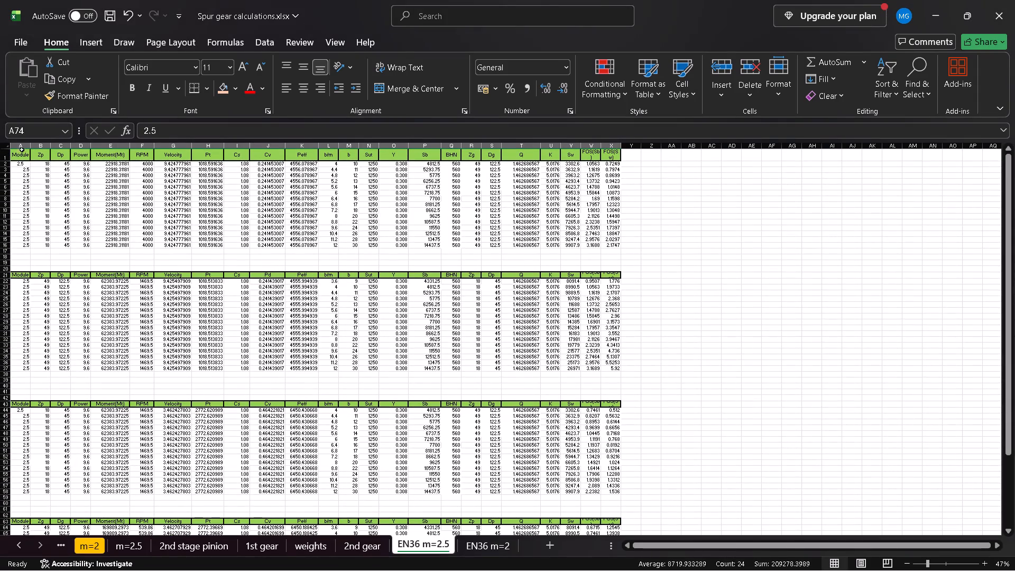
left_click(22, 158)
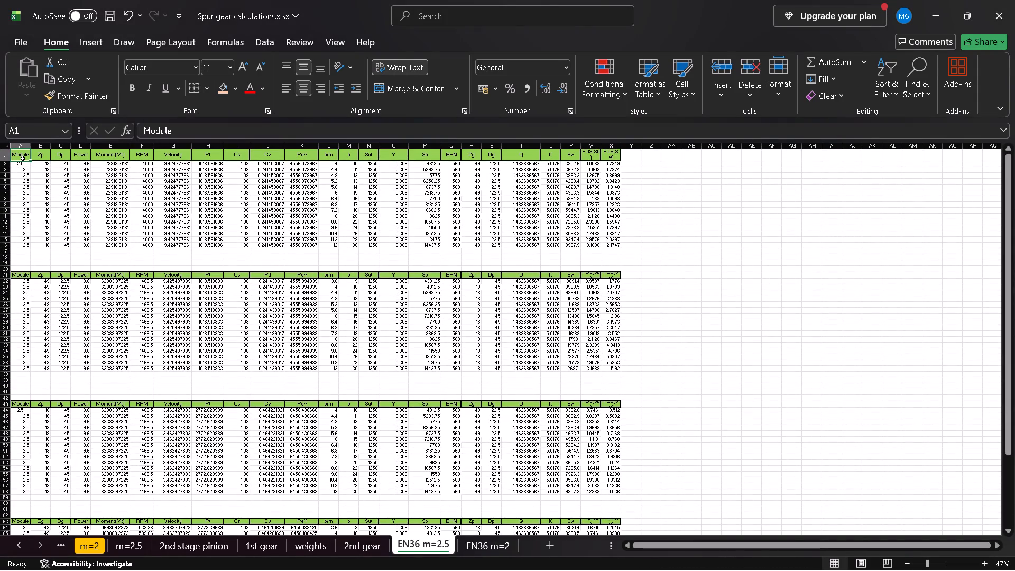
key("ctrl+a")
key("ctrl+a")
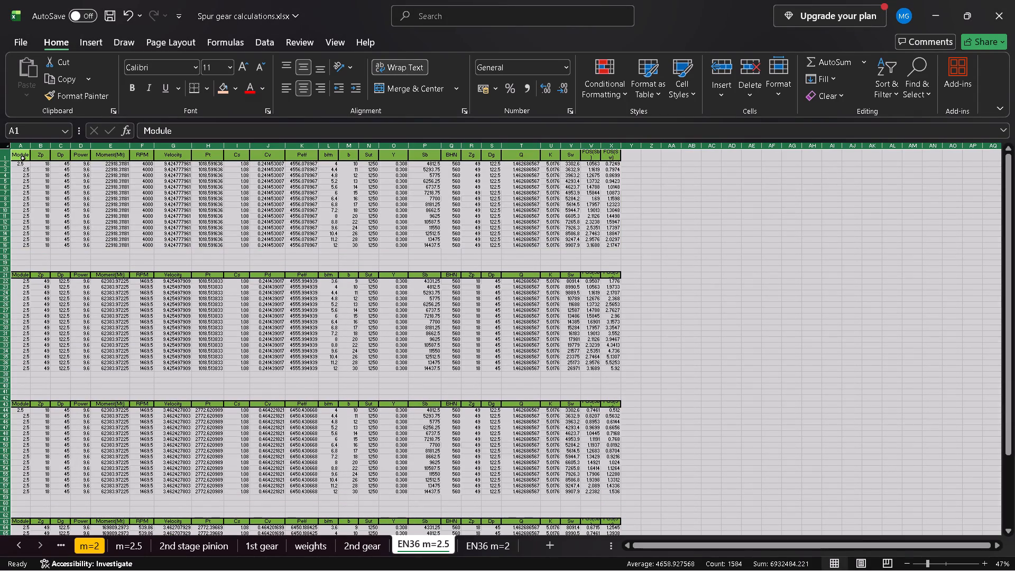
key("ctrl+c")
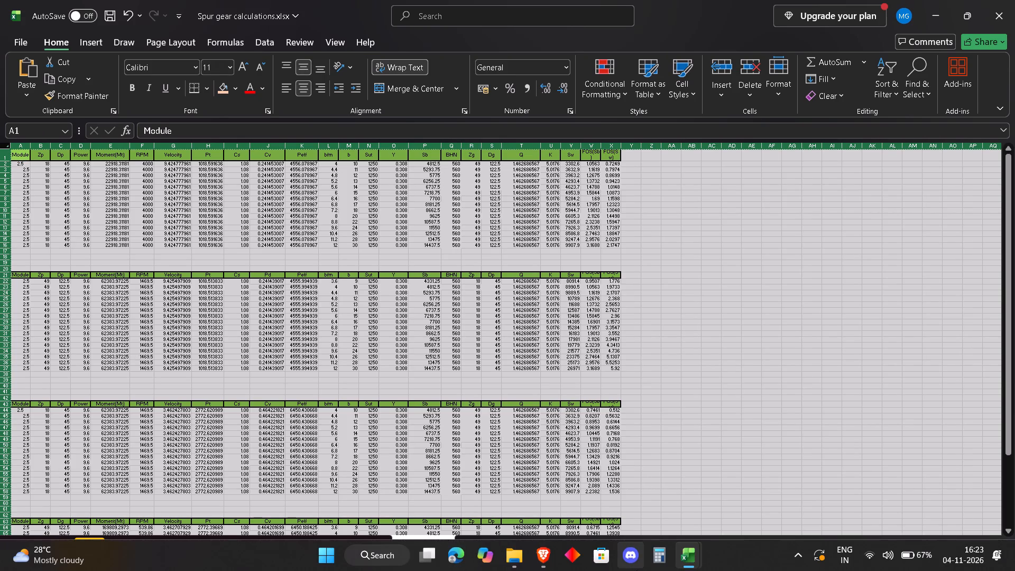
left_click(687, 556)
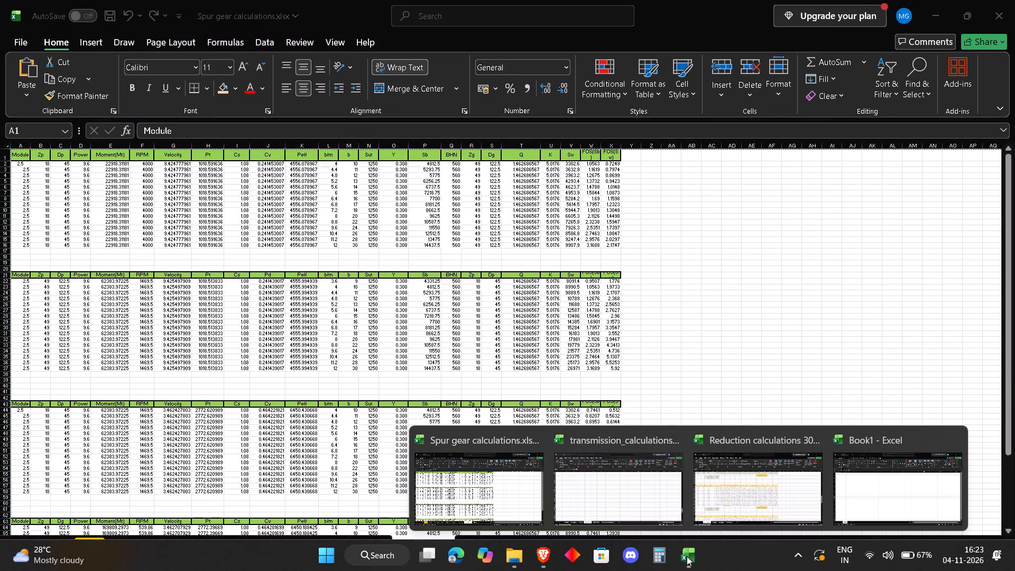
left_click(863, 500)
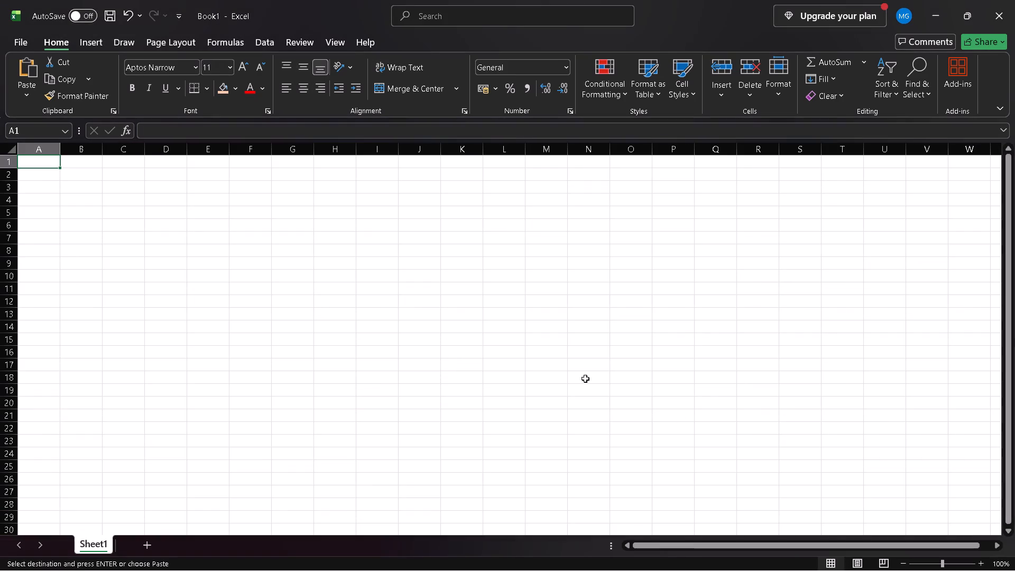
key("ctrl+v")
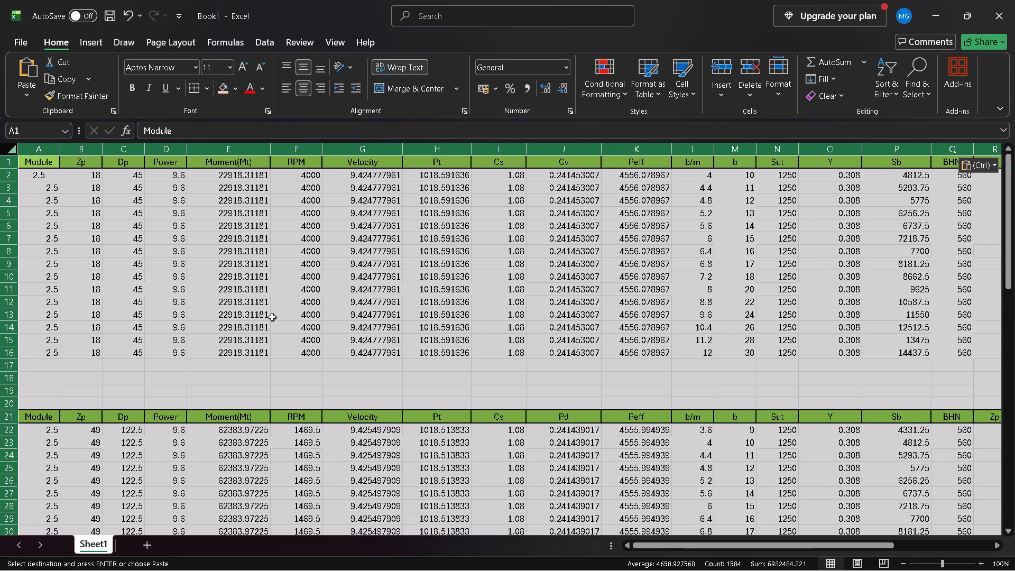
scroll(272, 317, "down", 1)
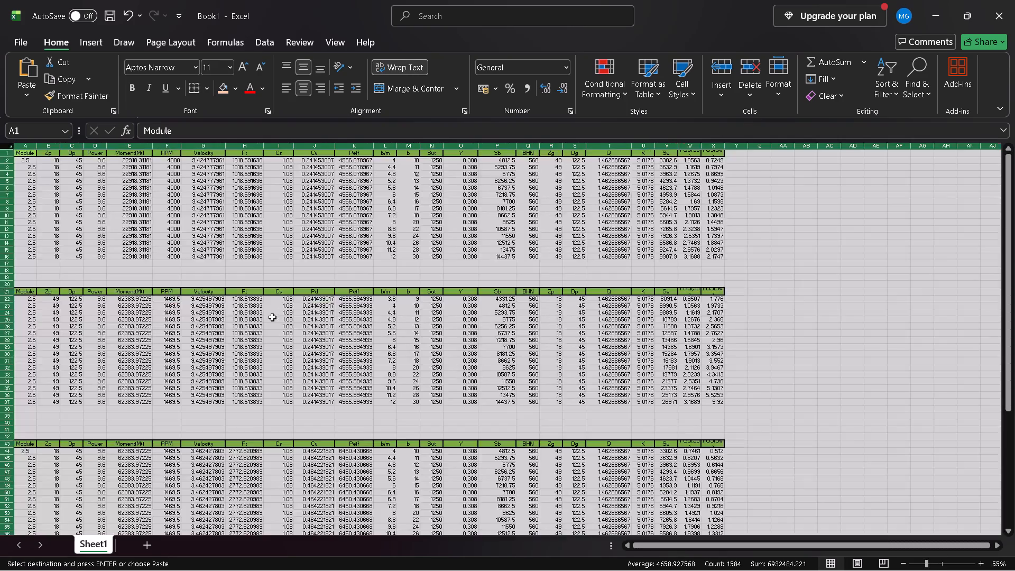
scroll(272, 317, "down", 1)
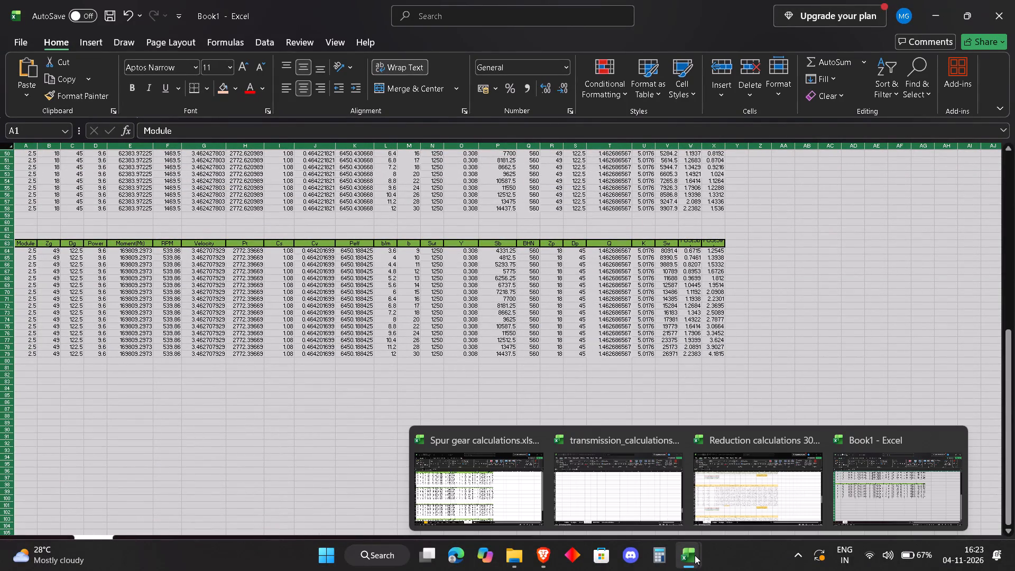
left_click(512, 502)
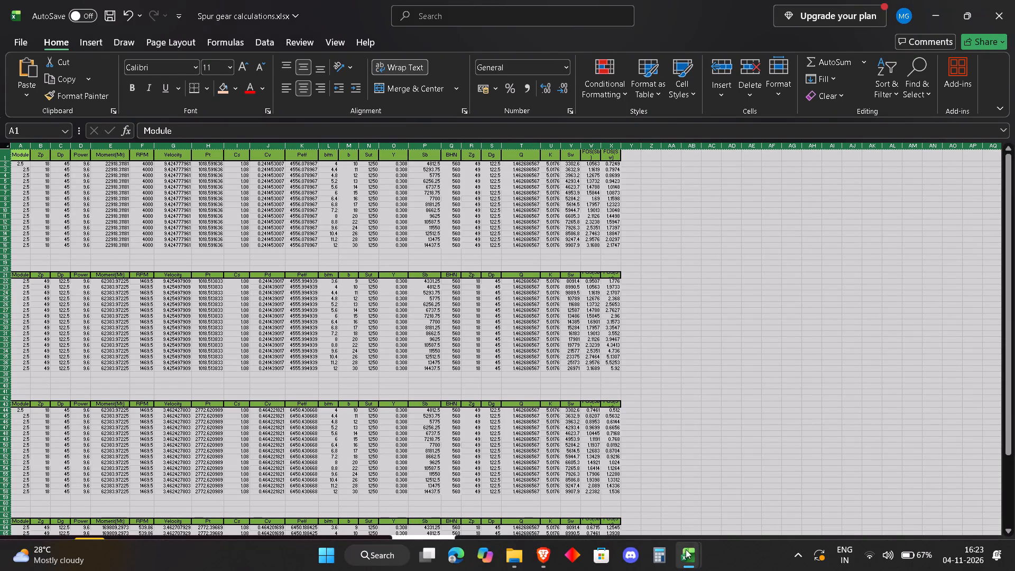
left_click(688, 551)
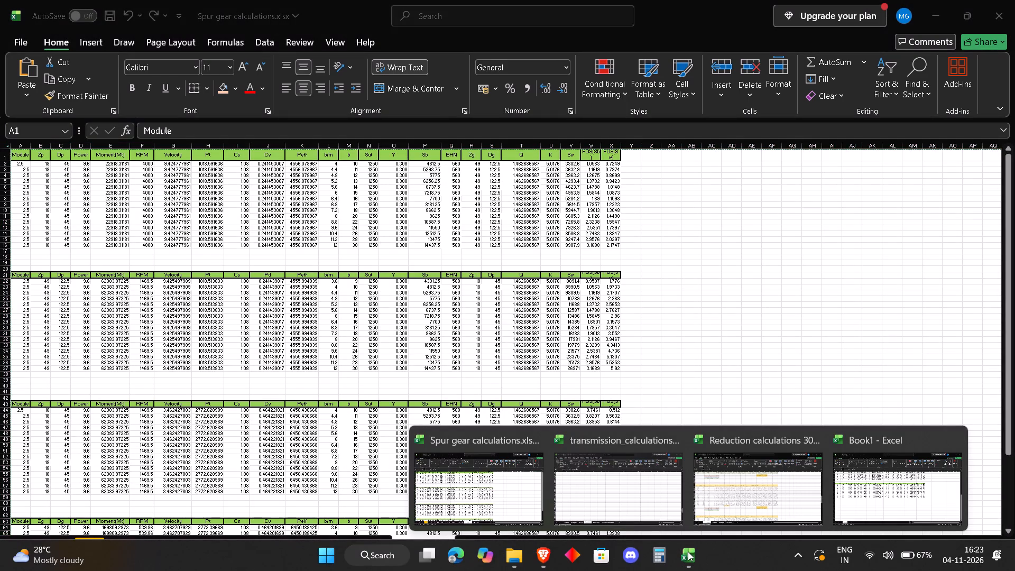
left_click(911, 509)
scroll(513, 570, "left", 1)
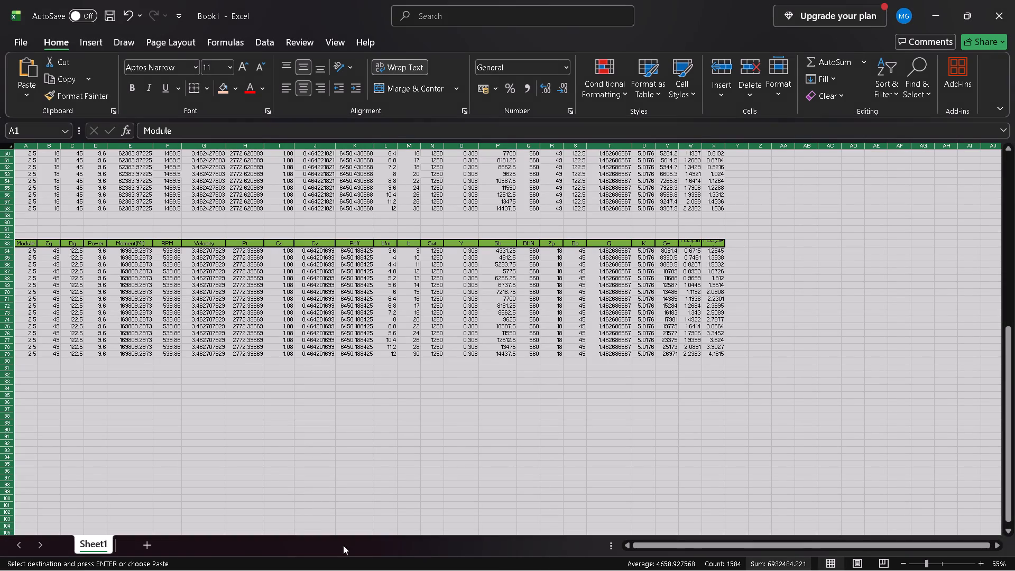
Rename Sheet1 of the new workbook as "EN 36 m=2.5".
double_click(95, 543)
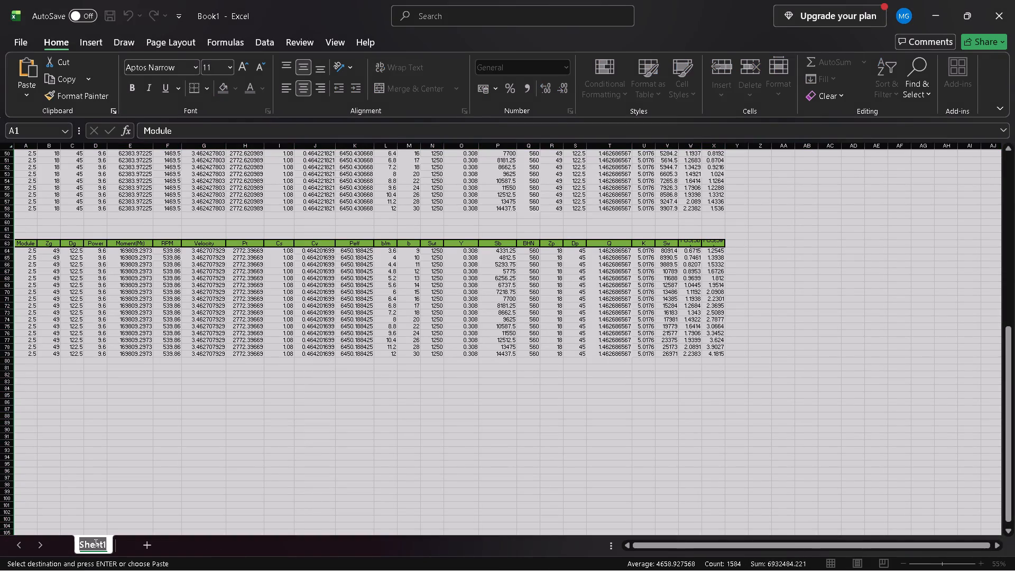
type("EN 36")
key("space")
type("m")
key("equal")
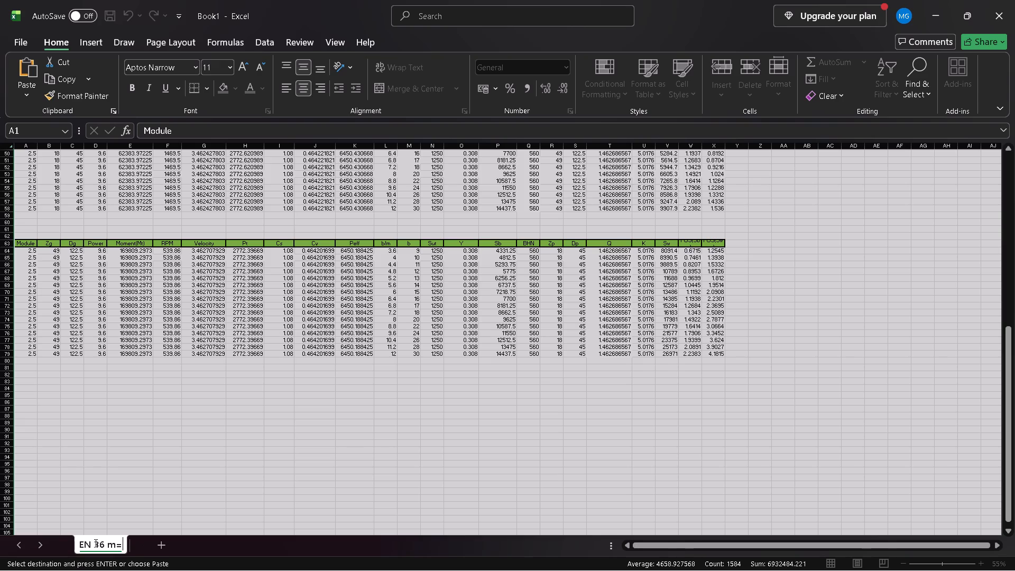
type("2.5")
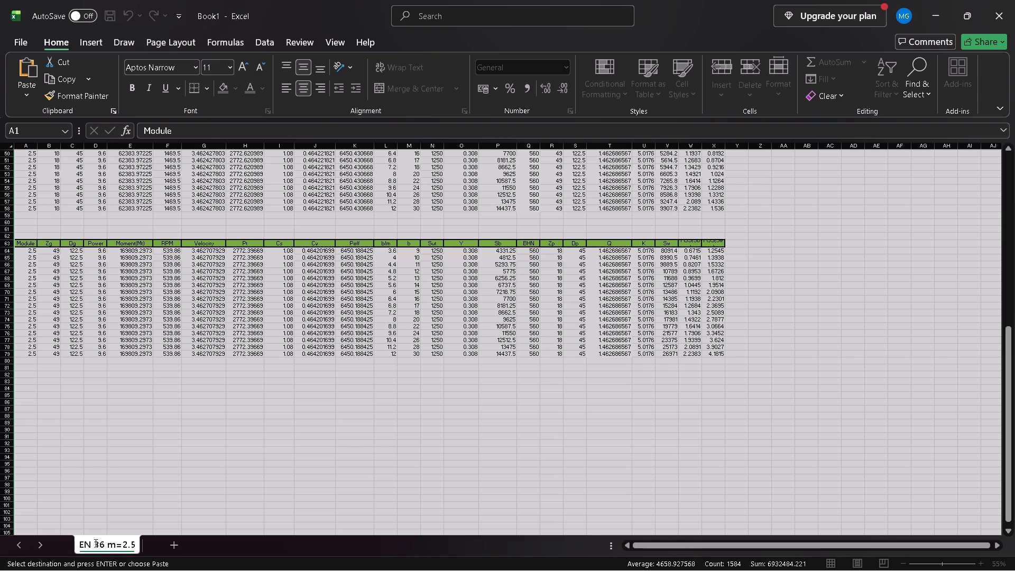
left_click(245, 427)
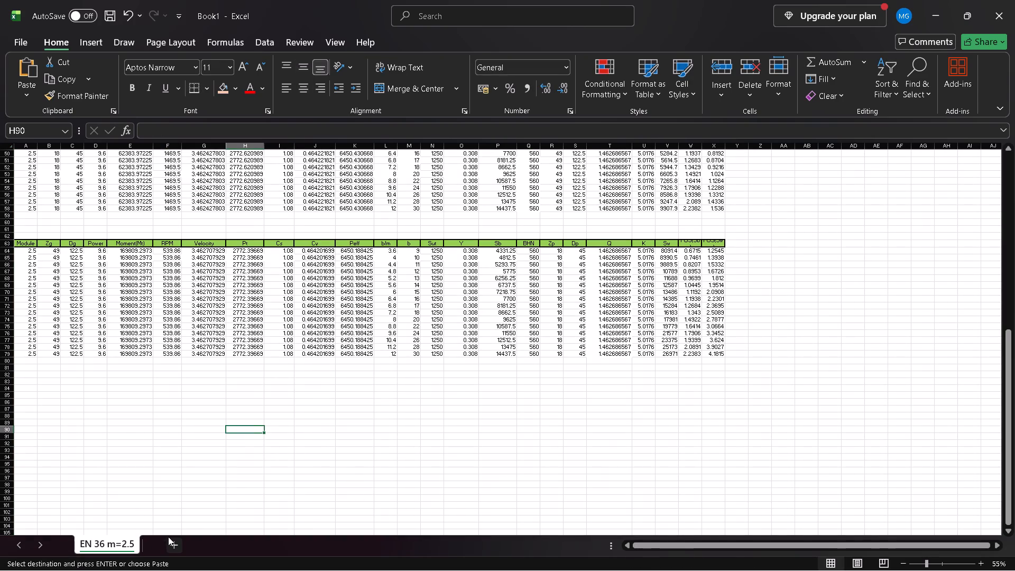
Add a second sheet to the new workbook and name it "EN 36 m=2".
left_click(170, 541)
double_click(170, 541)
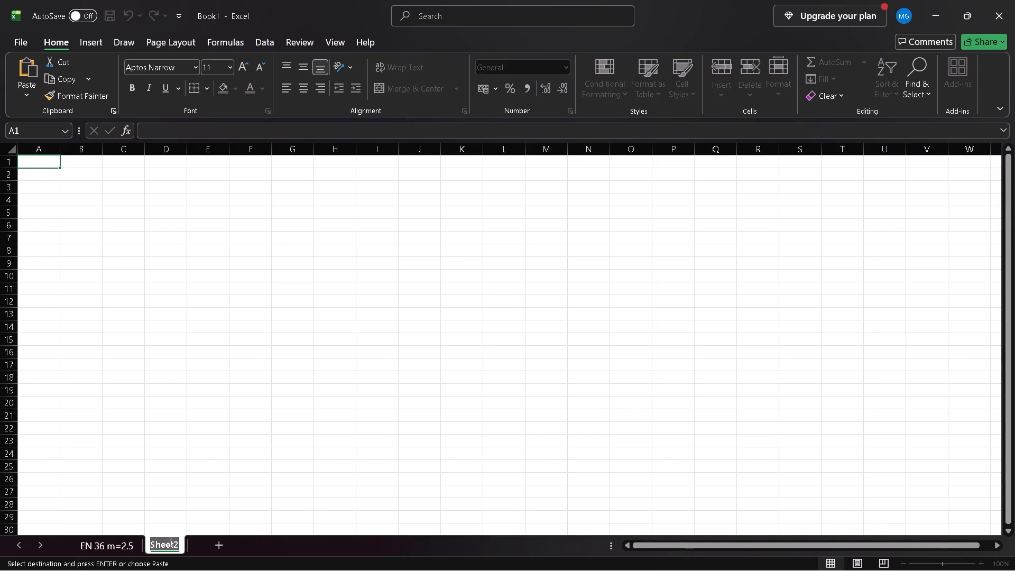
type("EN 36")
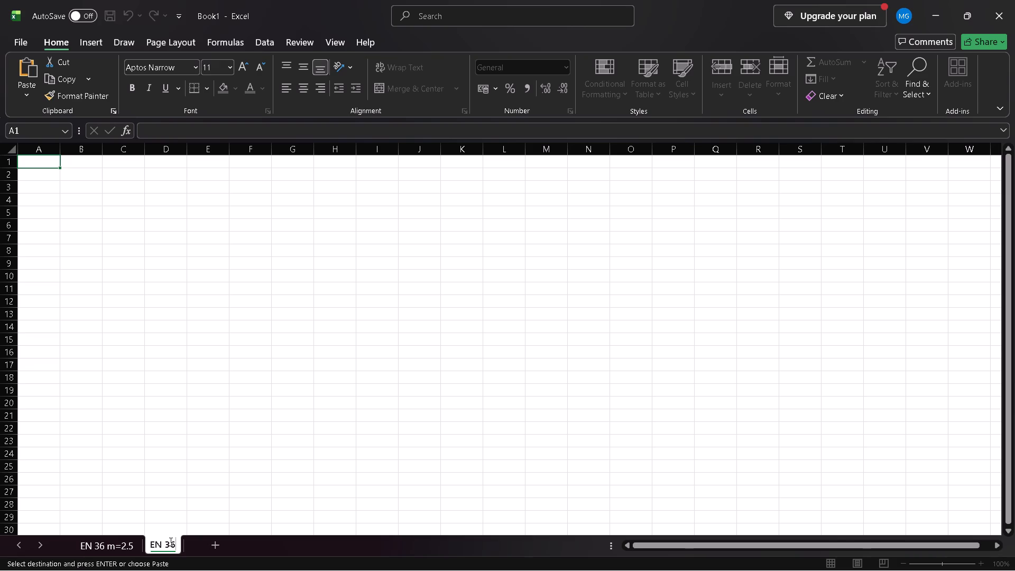
key("space")
type("m=2")
key("Return")
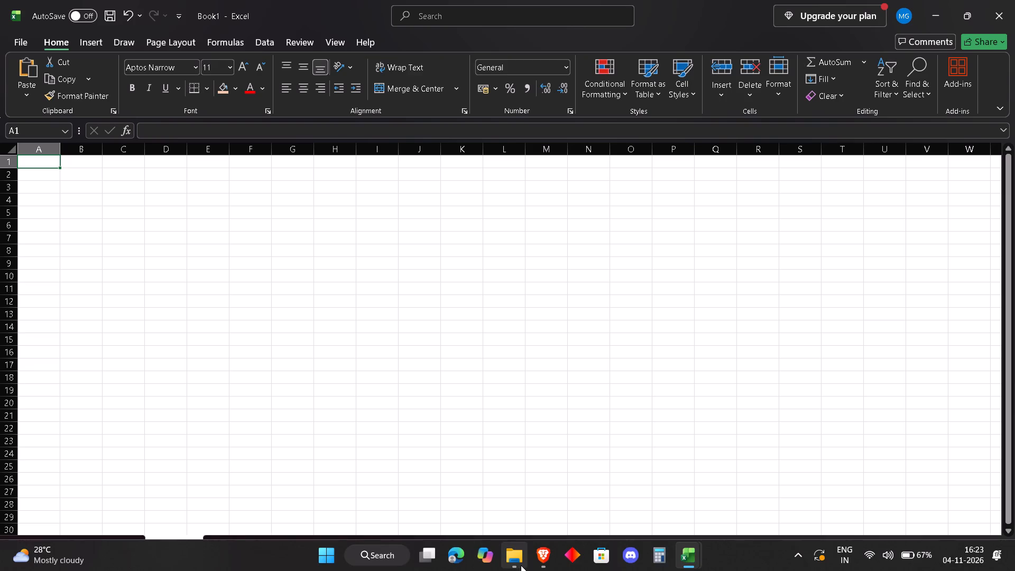
Copy the entire EN36 m=2 sheet from Spur gear calculations into the new workbook's EN 36 m=2 sheet, starting at cell A1.
left_click(695, 555)
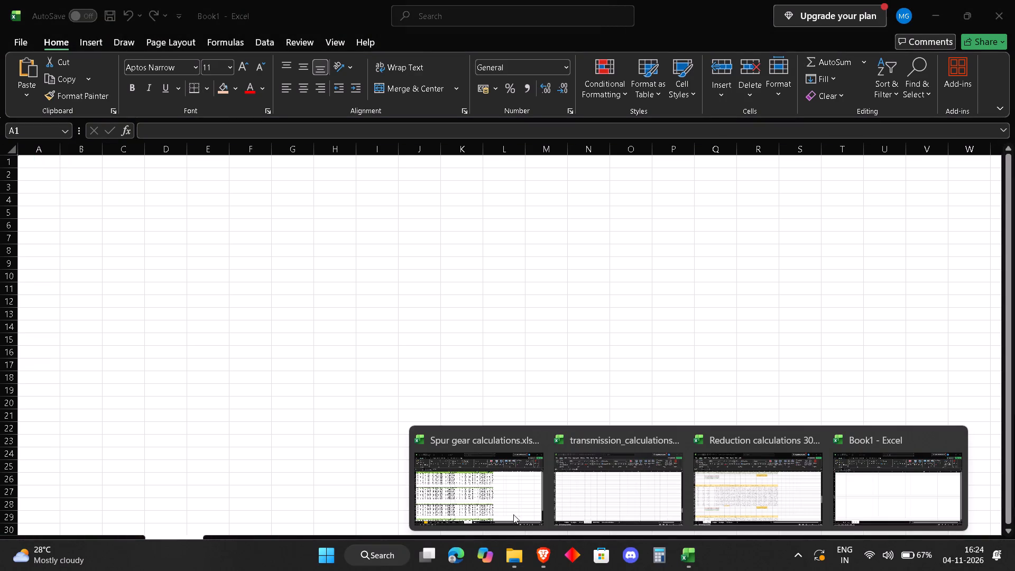
left_click(499, 504)
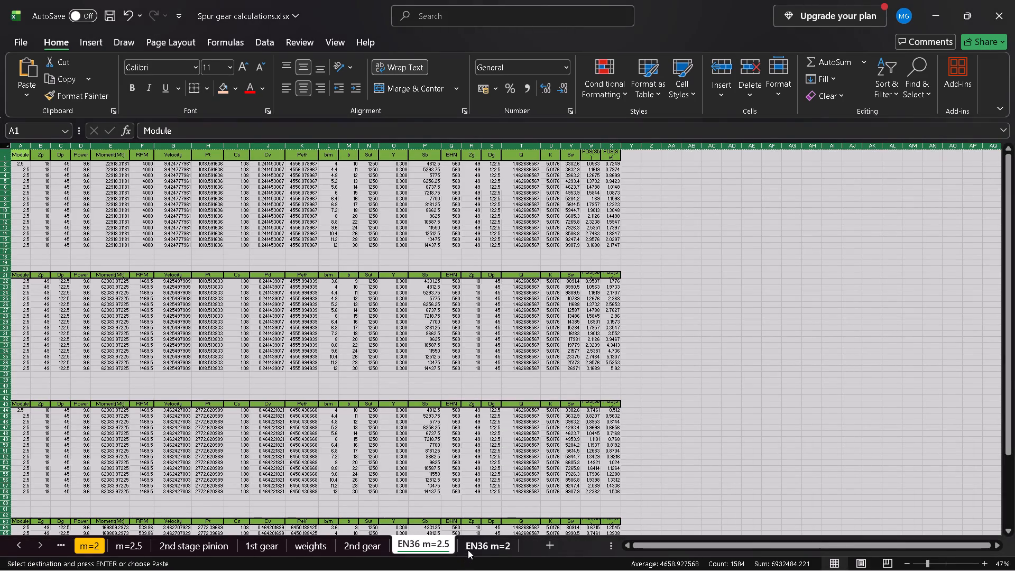
left_click(468, 550)
left_click(260, 397)
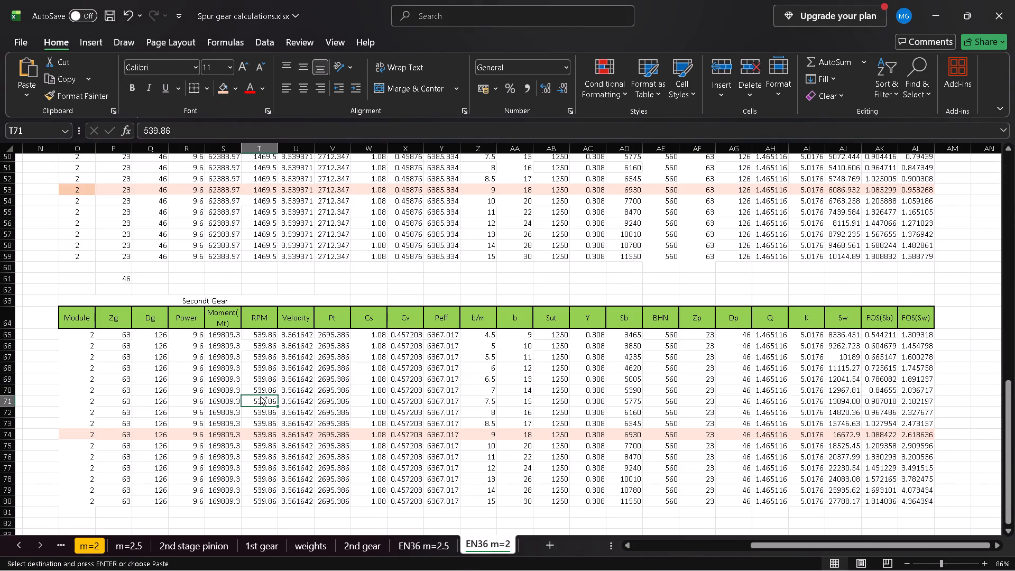
key("ctrl+a")
key("ctrl+a")
key("ctrl+c")
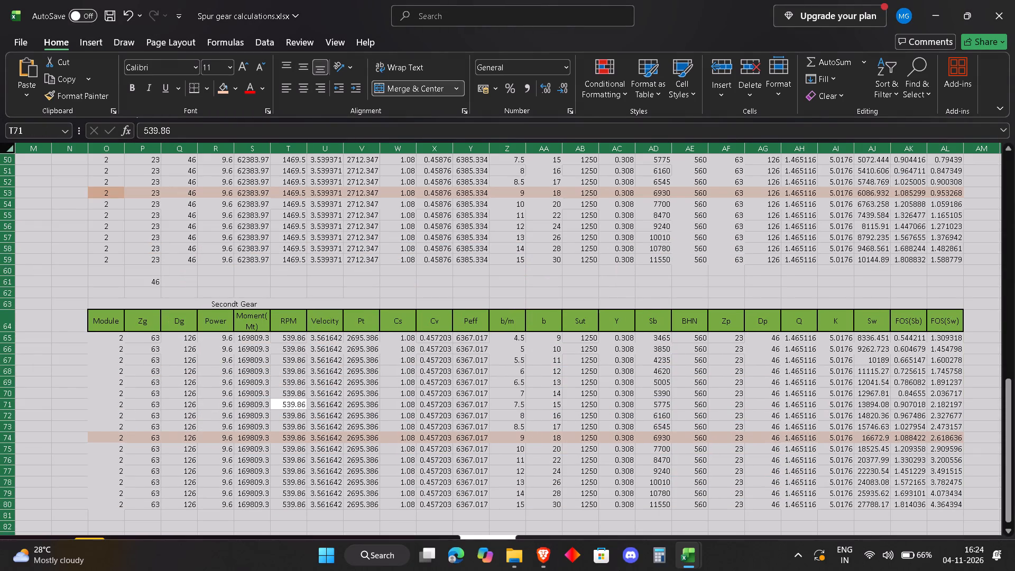
left_click(685, 557)
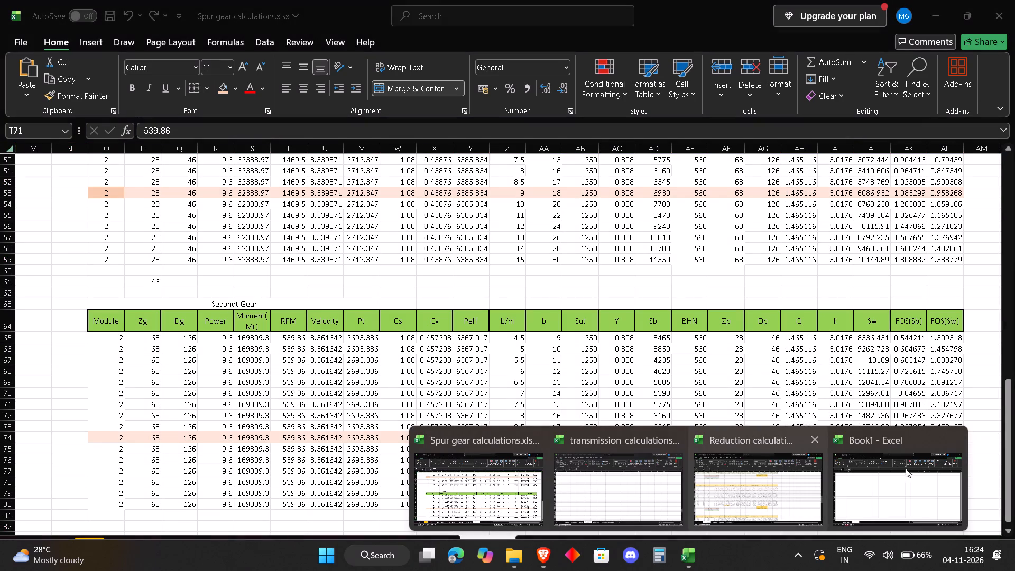
left_click(903, 472)
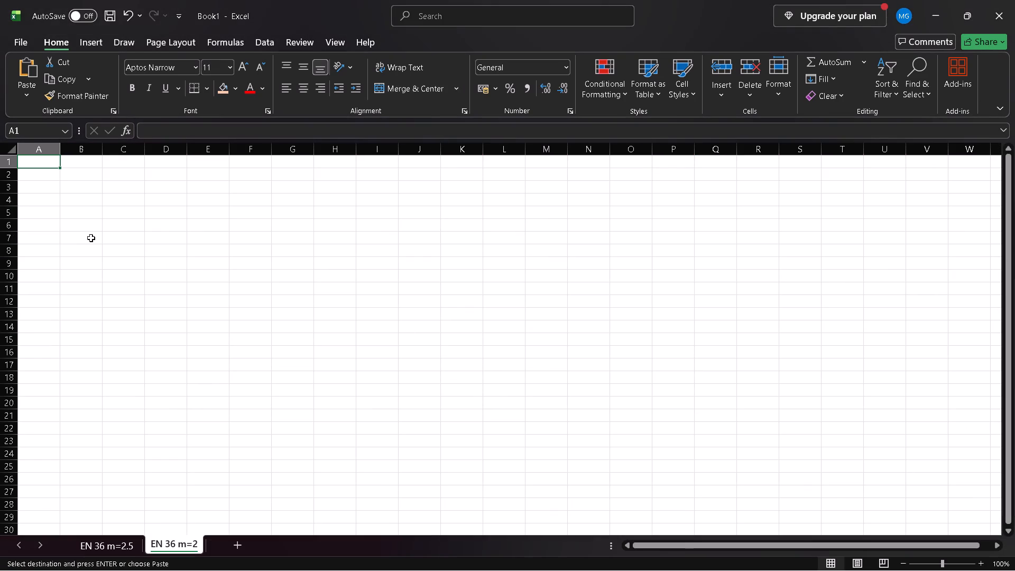
key("ctrl+v")
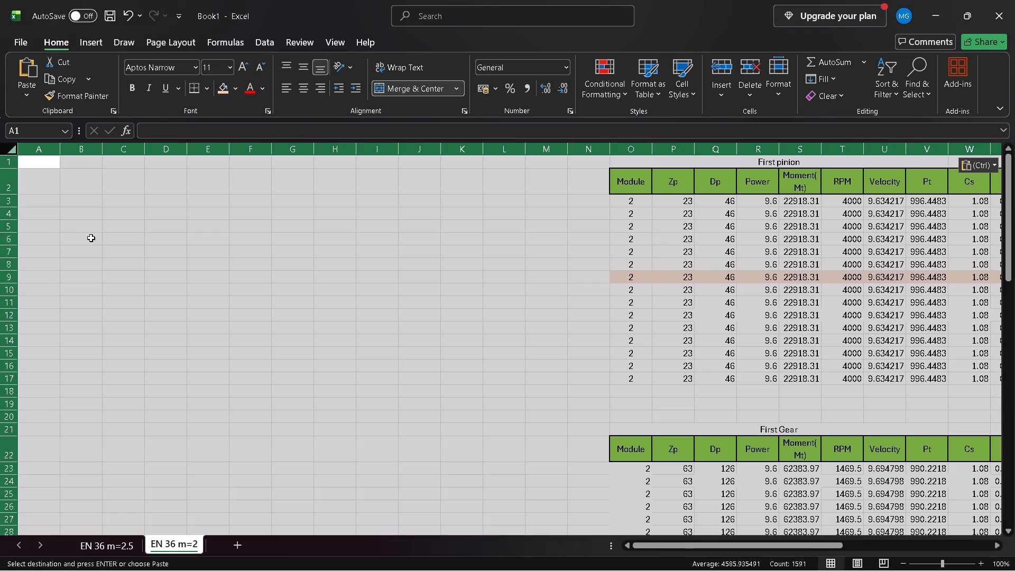
Delete the empty columns A to M before the gear tables on the EN 36 m=2 sheet.
left_click(552, 180)
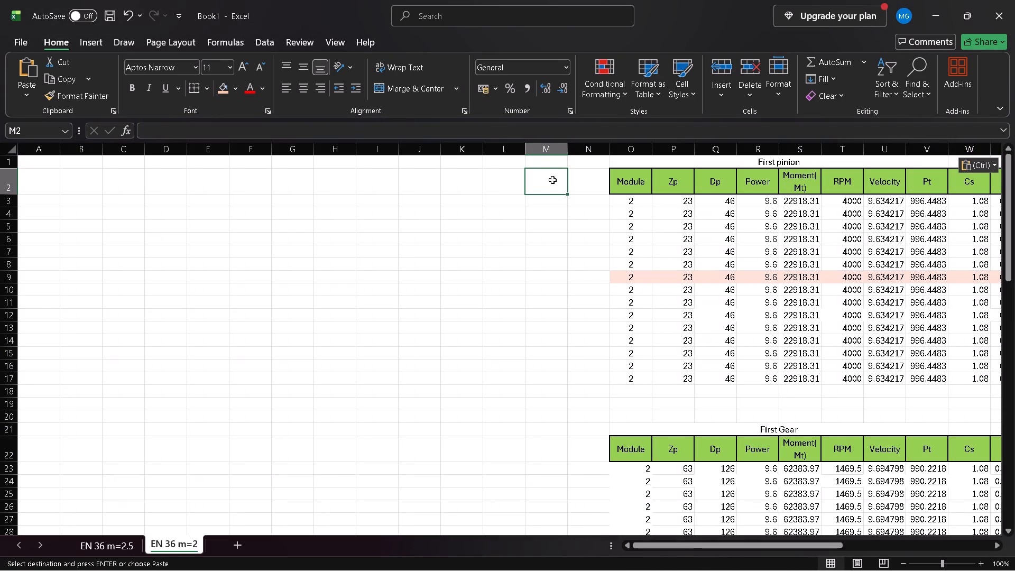
left_click(547, 153)
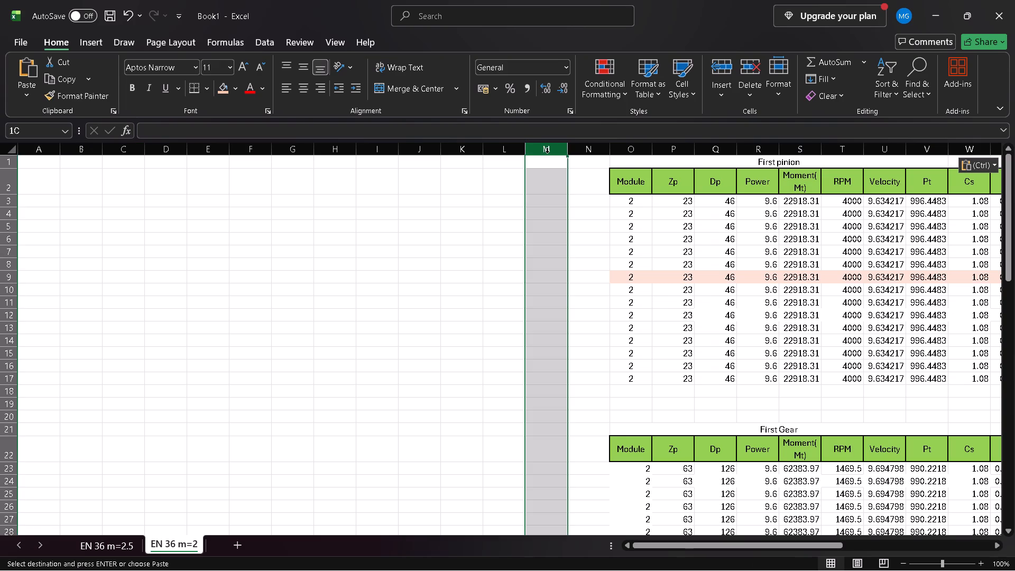
key("shift+Left")
key("shift+Left")
key("shift+Left")
key("shift+Left")
key("shift+Left")
key("shift+Left")
key("shift+Left")
key("shift+Left")
key("shift+Left")
key("shift+Left")
key("shift+Left")
key("shift+Left")
key("shift+Left")
key("shift+Left")
key("shift+Left")
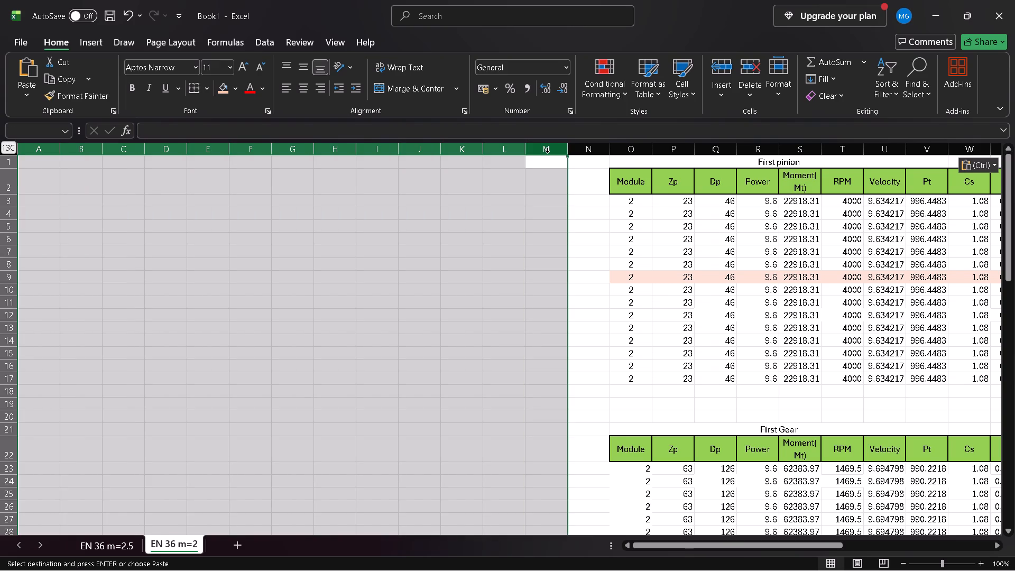
left_click(753, 93)
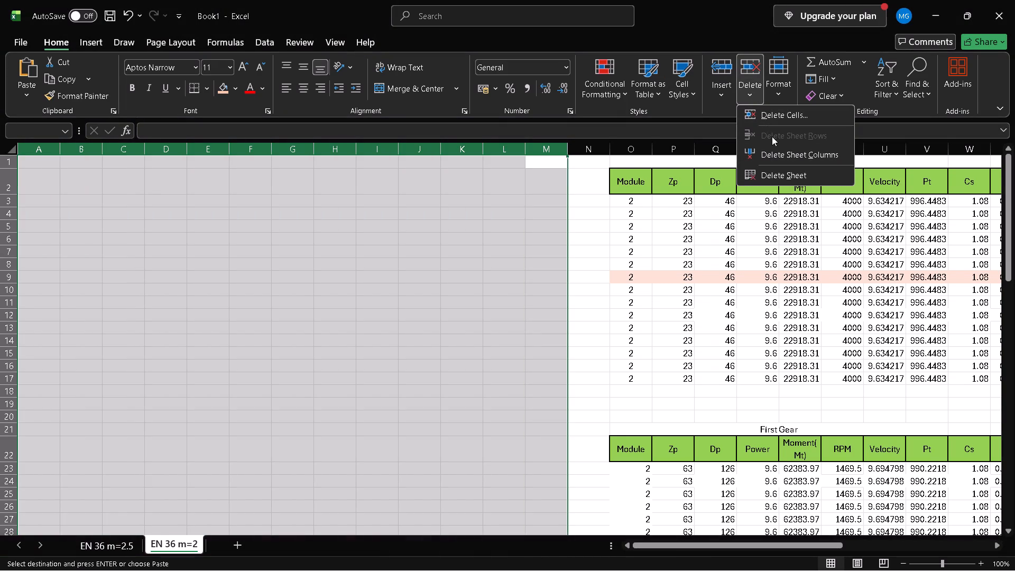
left_click(770, 160)
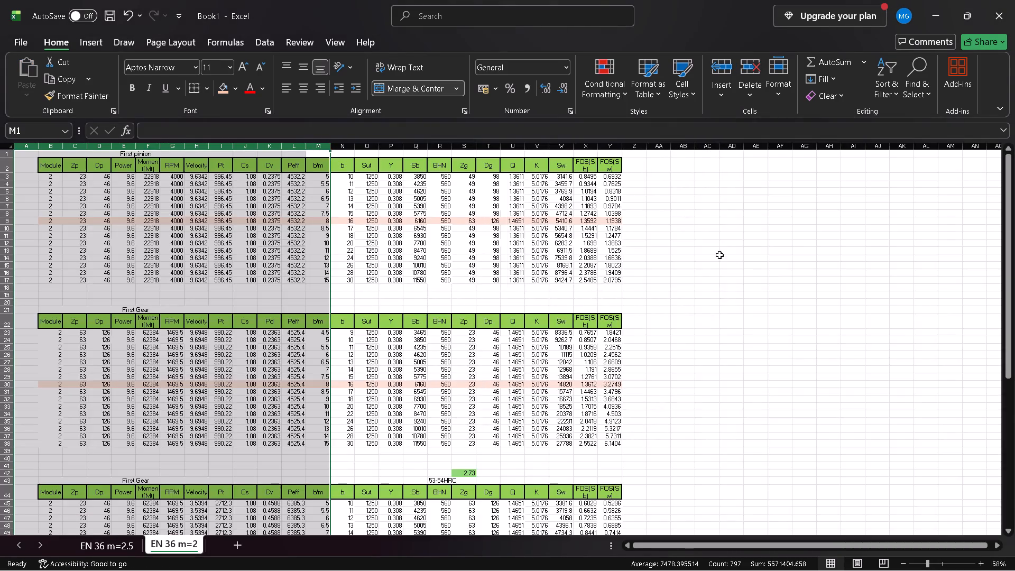
left_click(727, 277)
Look over the pinion and gear tables on the EN 36 m=2 sheet from top to bottom.
scroll(727, 277, "down", 2)
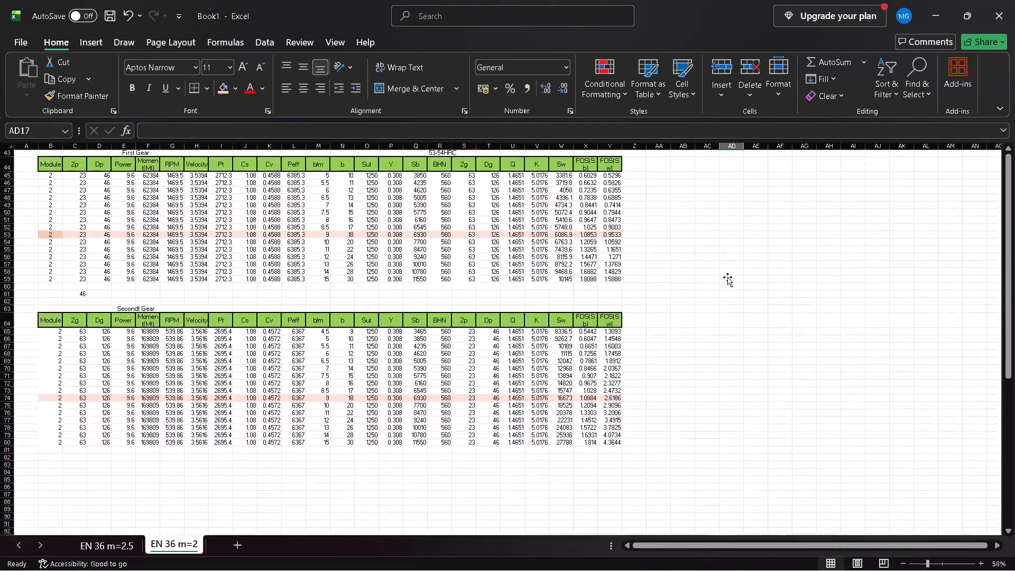
scroll(727, 277, "down", 1)
scroll(727, 277, "up", 1)
scroll(727, 277, "down", 1)
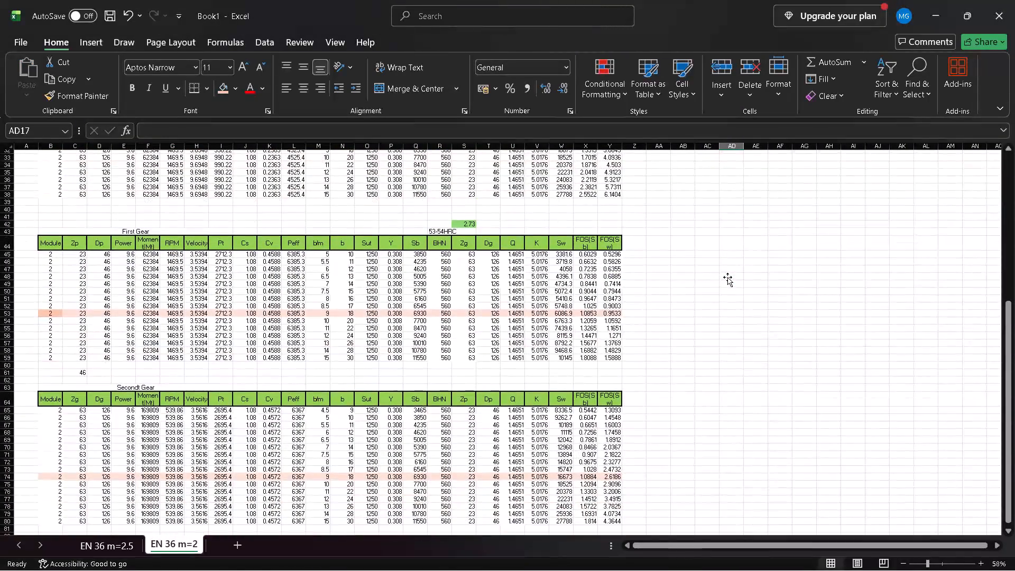
scroll(727, 277, "down", 1)
scroll(727, 277, "right", 1)
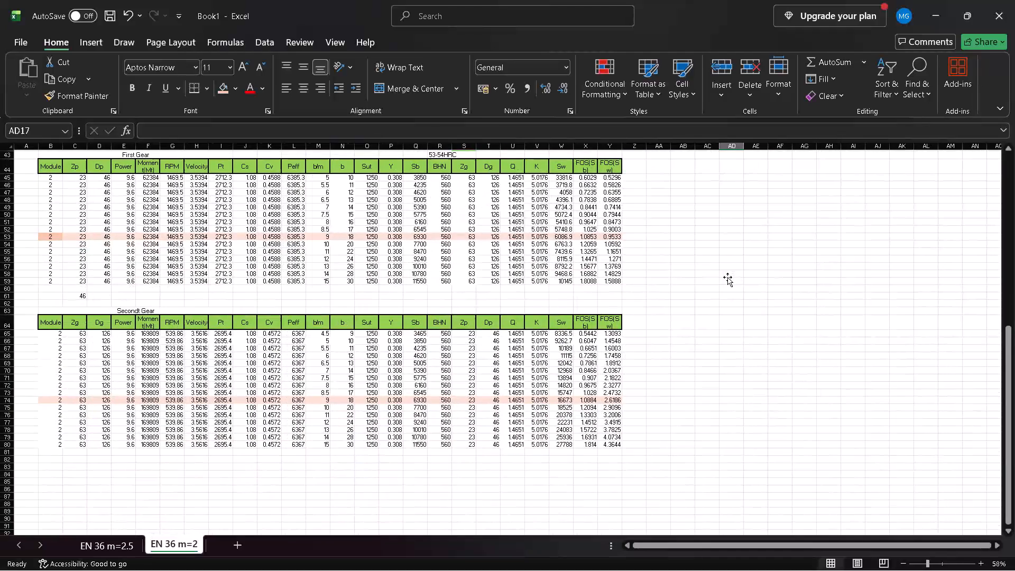
scroll(727, 277, "up", 3)
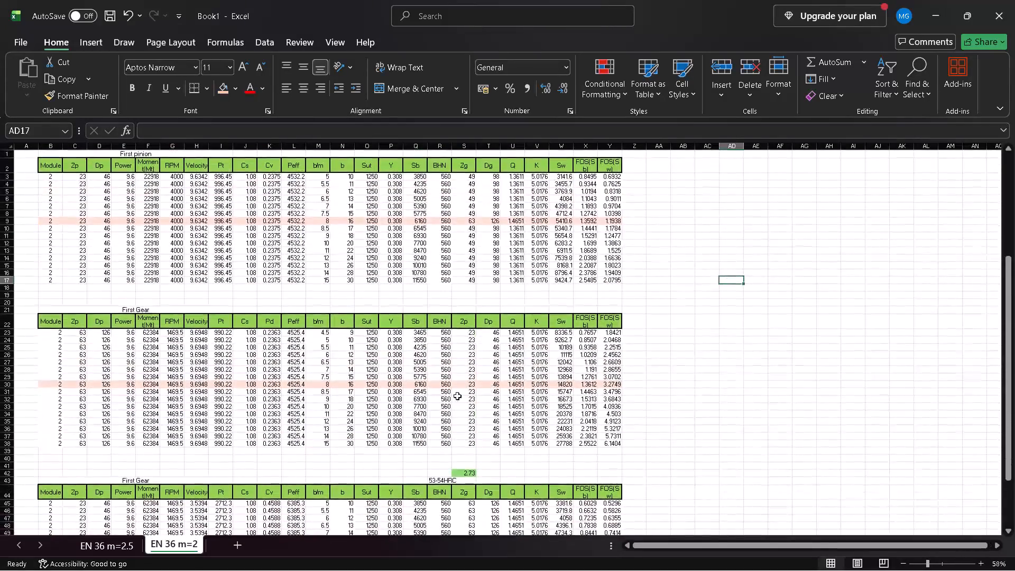
Change the heading above the third table, in cell B43 of the EN 36 m=2 sheet, to "Second pinion".
scroll(143, 349, "down", 1)
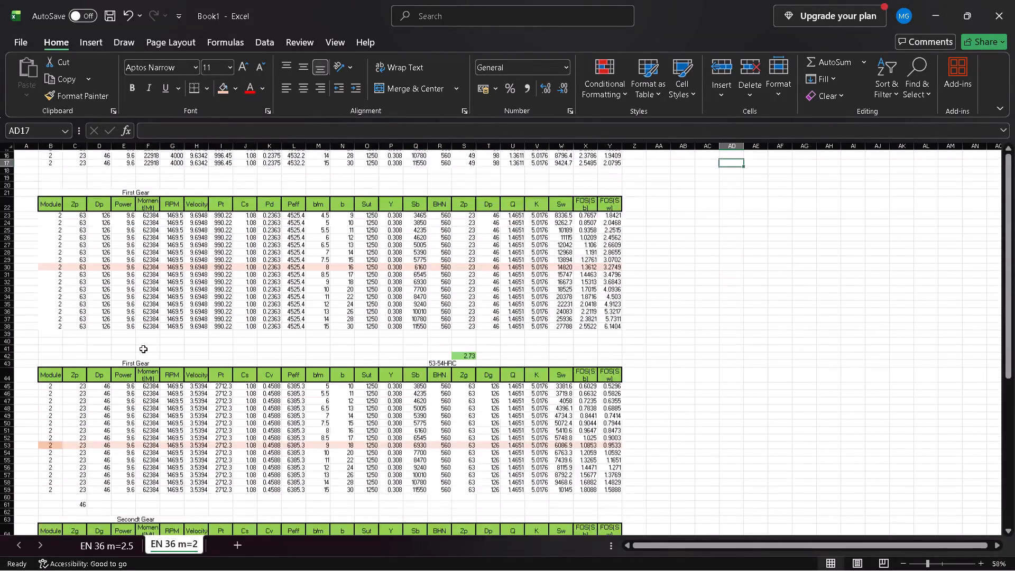
scroll(143, 349, "down", 1)
left_click(156, 312)
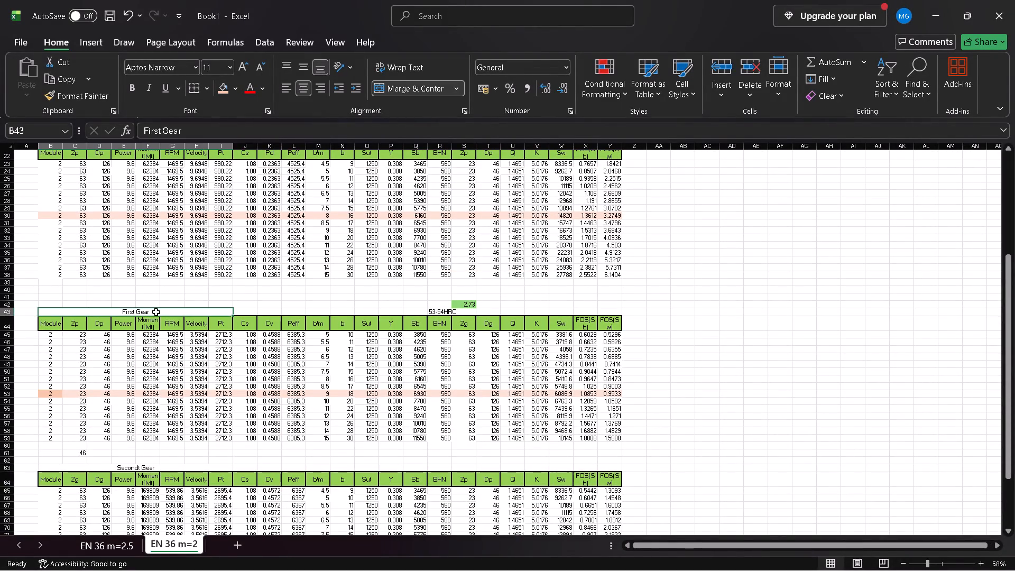
double_click(156, 312)
key("ctrl+shift+Left")
key("ctrl+shift+Left")
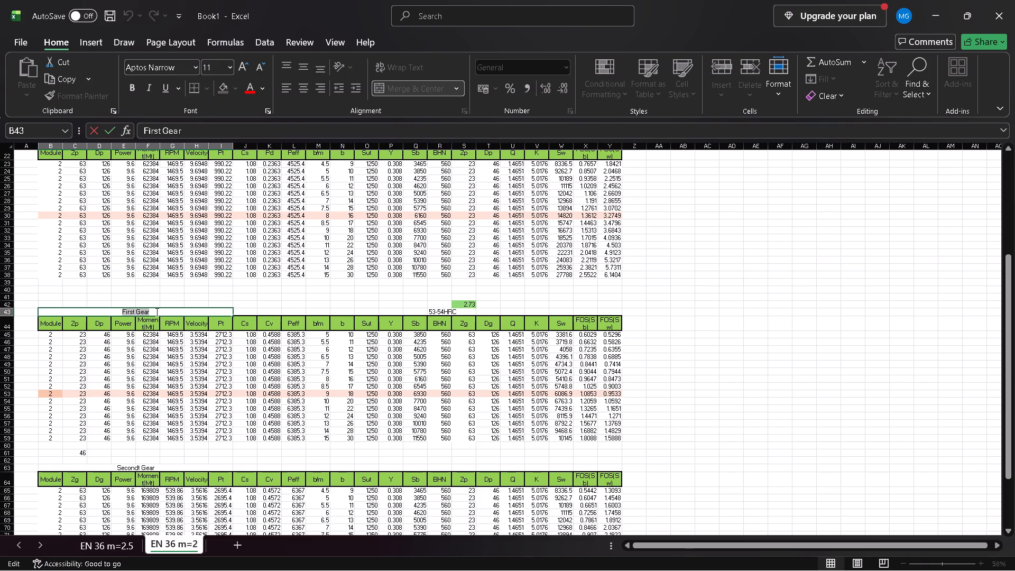
type("Second")
key("space")
type("pinion")
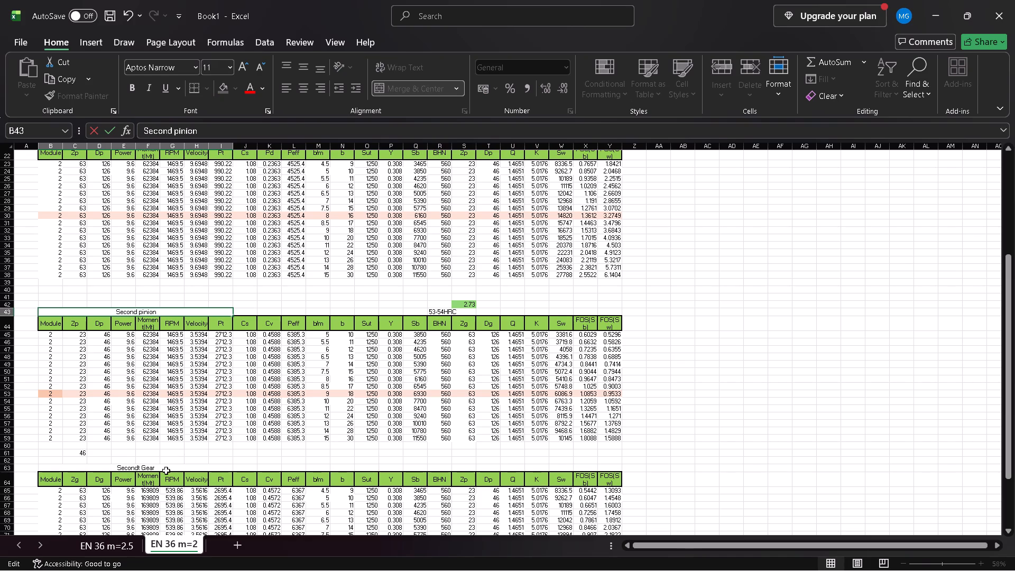
double_click(165, 471)
key("Return")
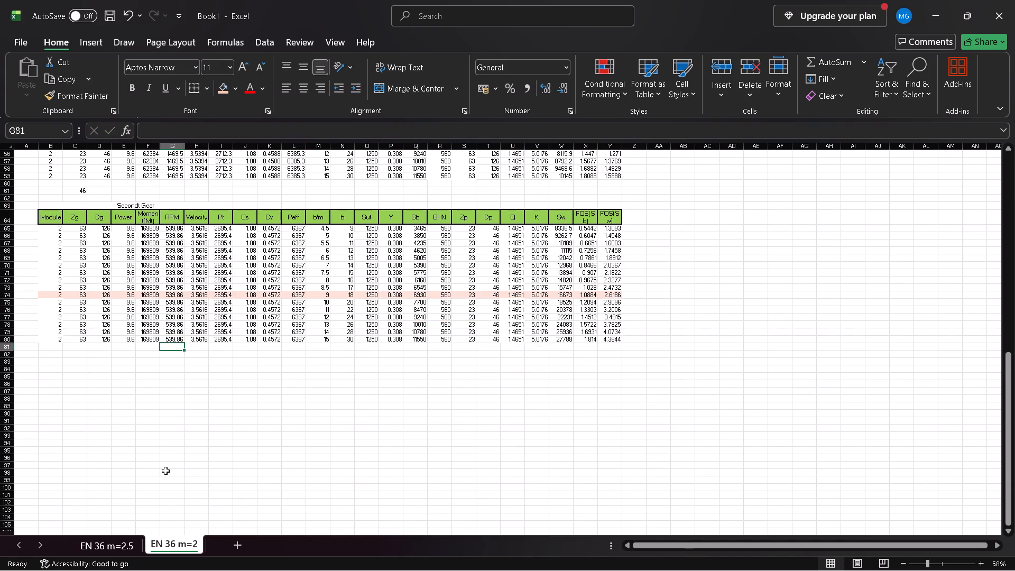
Review the headings and rows of all four pinion and gear tables on the EN 36 m=2 sheet.
scroll(87, 306, "up", 1)
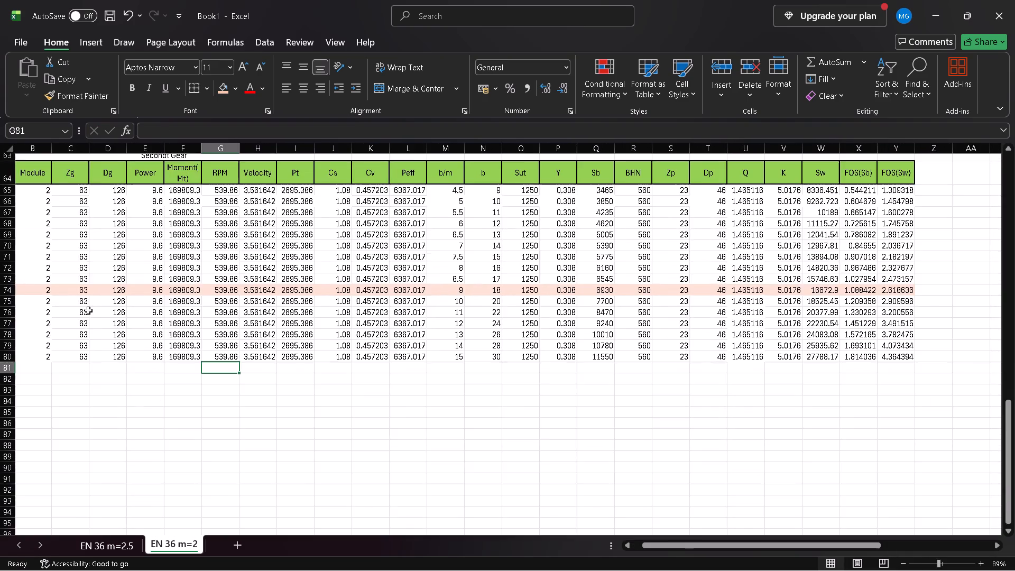
scroll(88, 310, "right", 1)
scroll(88, 310, "up", 1)
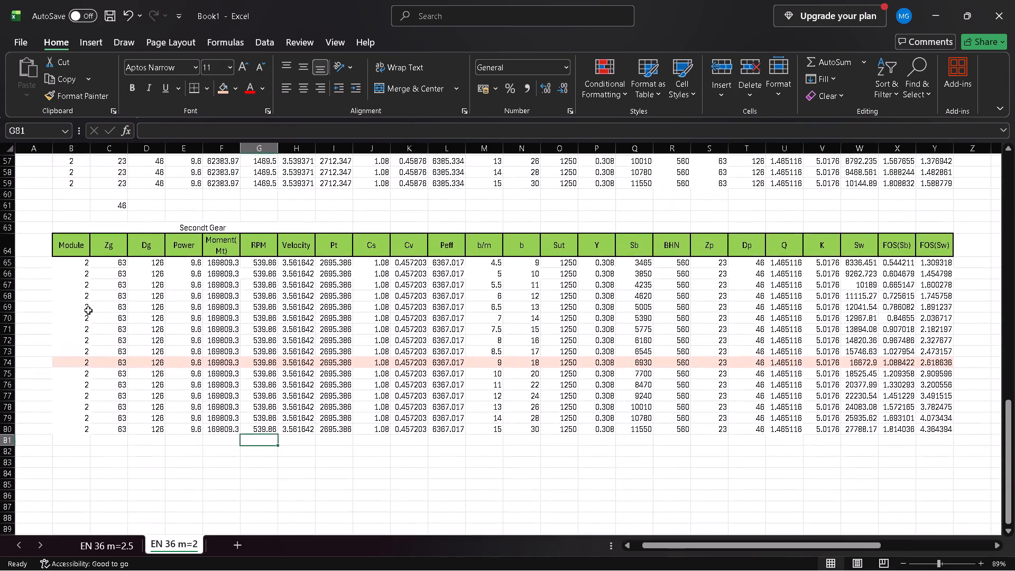
scroll(245, 320, "up", 1)
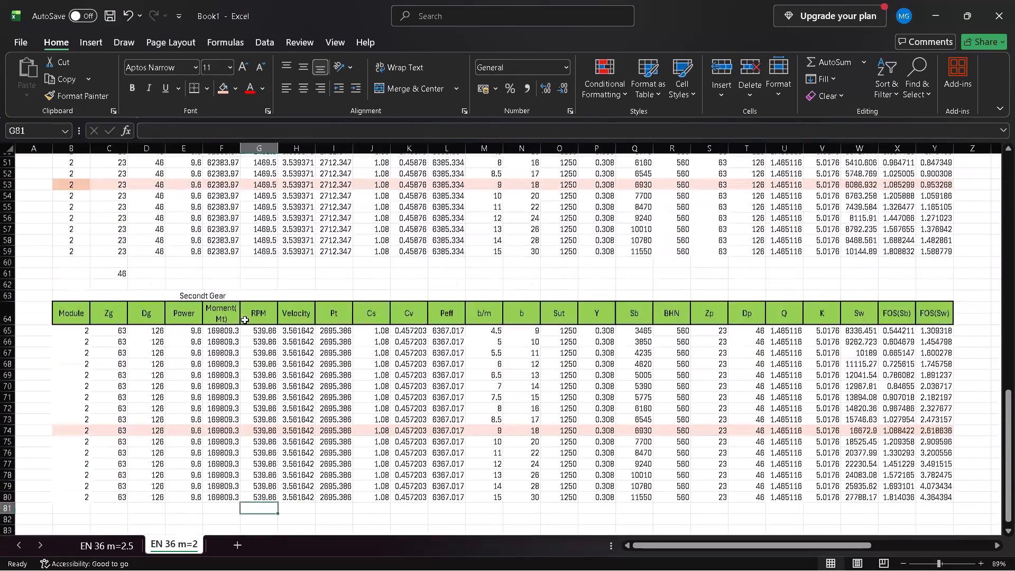
scroll(245, 320, "up", 1)
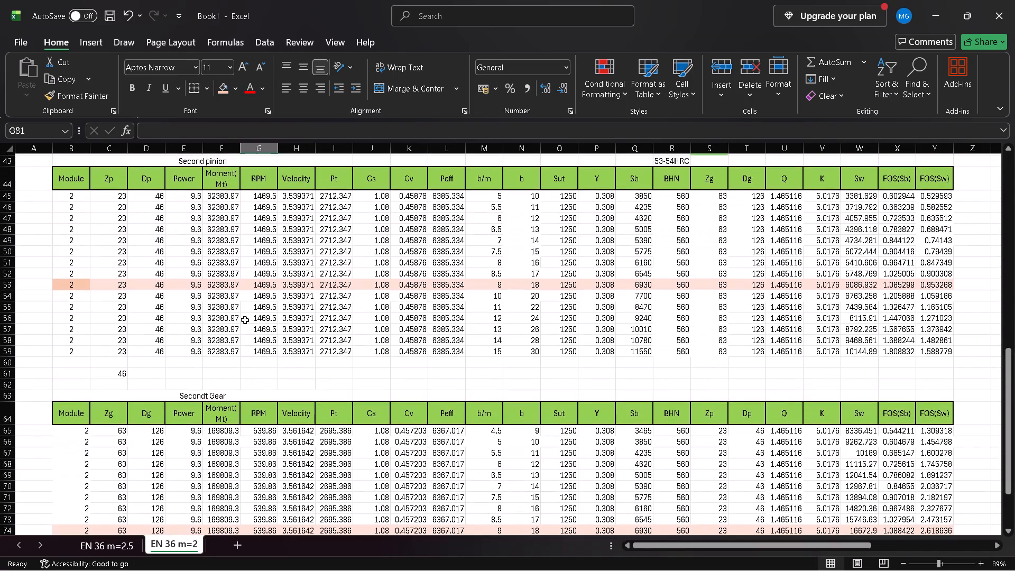
scroll(245, 320, "up", 5)
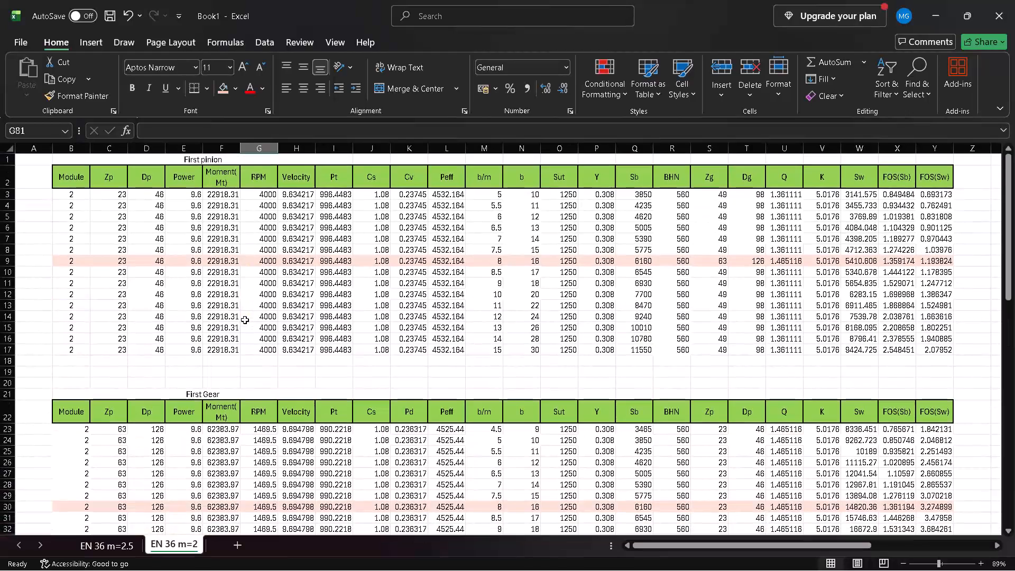
scroll(245, 320, "down", 4)
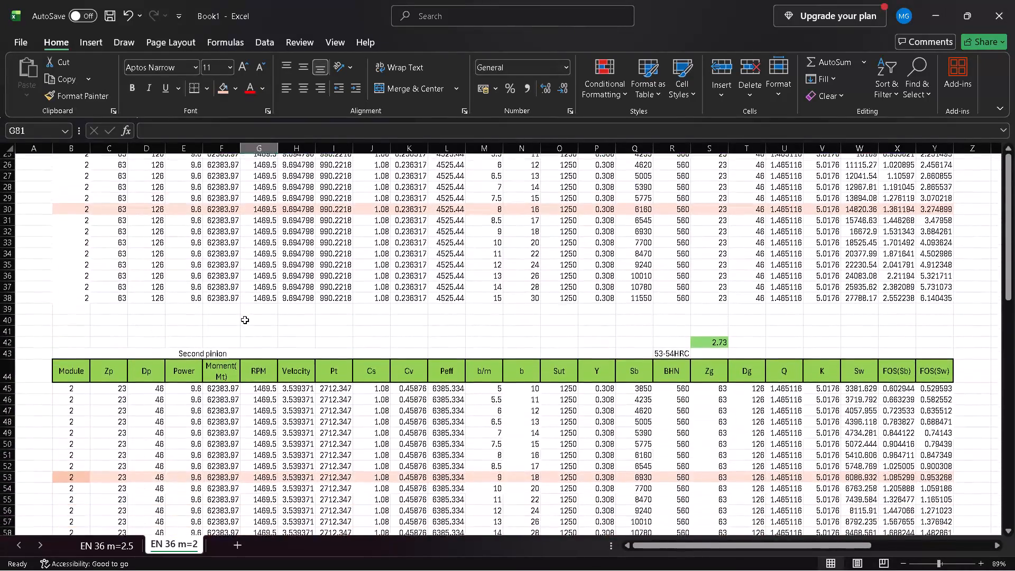
scroll(245, 320, "down", 2)
scroll(245, 320, "up", 5)
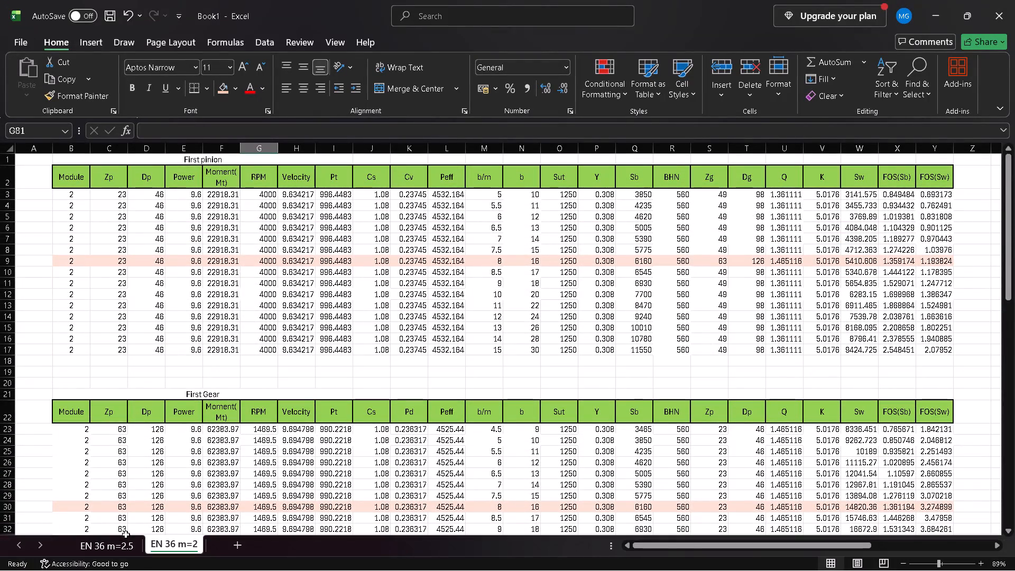
Examine the pinion and gear tables on the new workbook's EN 36 m=2.5 sheet.
left_click(126, 541)
scroll(146, 428, "right", 2)
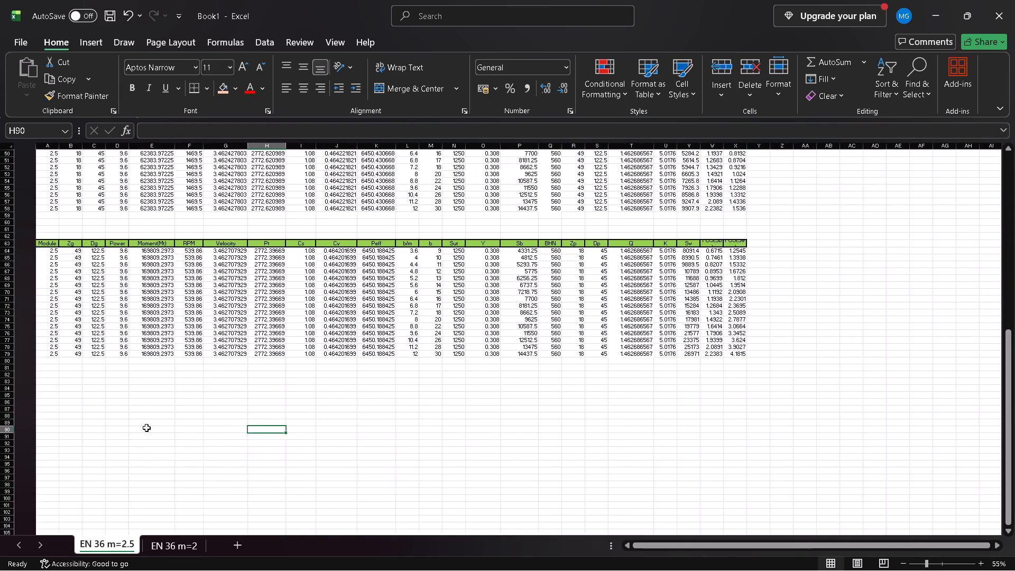
scroll(146, 428, "up", 5)
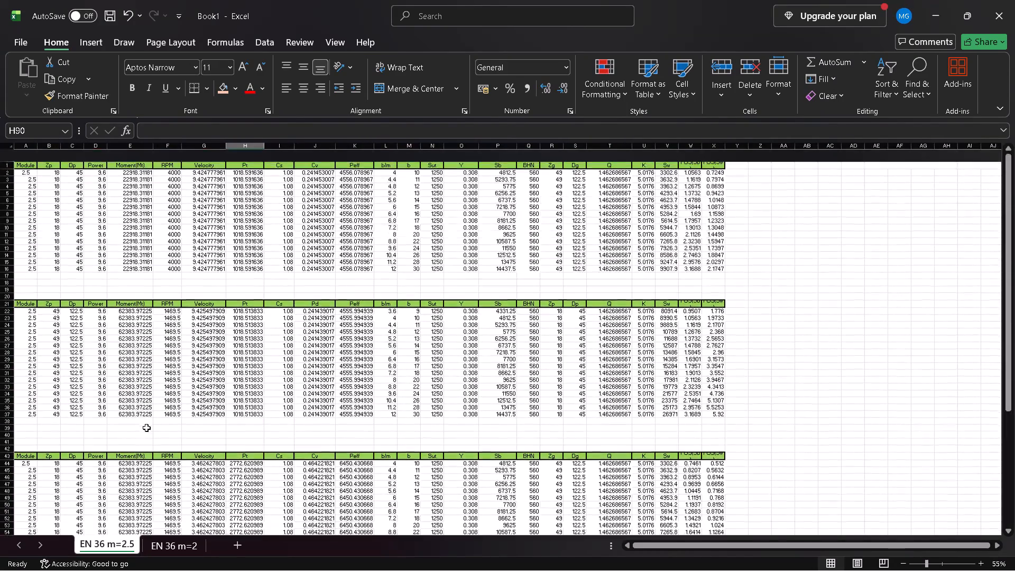
scroll(146, 428, "up", 1)
scroll(146, 428, "down", 2)
scroll(146, 428, "up", 1)
scroll(146, 428, "down", 1)
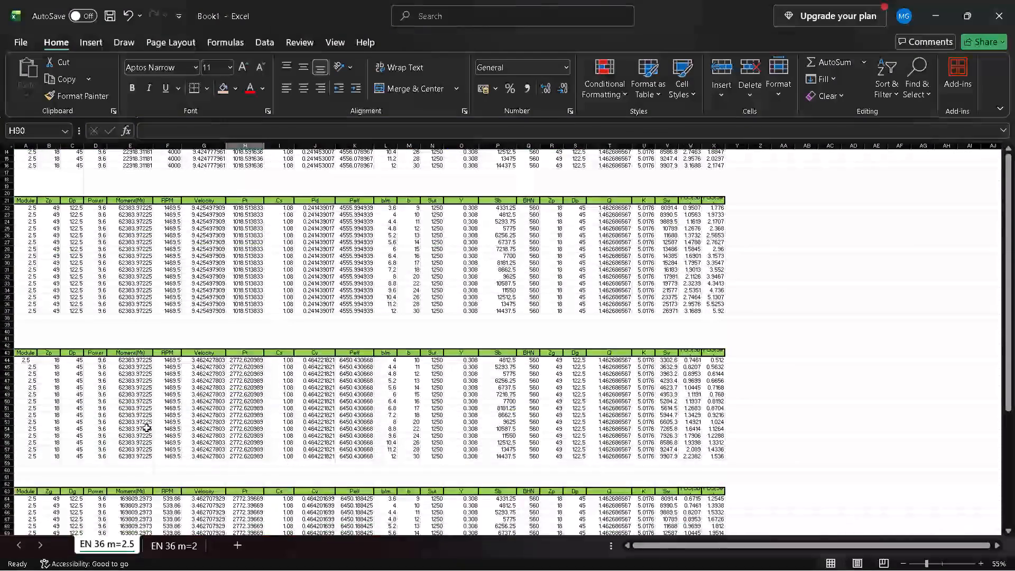
Apply all borders to the First pinion table, header row included, on the EN 36 m=2 sheet (B2:Y17).
scroll(146, 428, "down", 2)
left_click(175, 546)
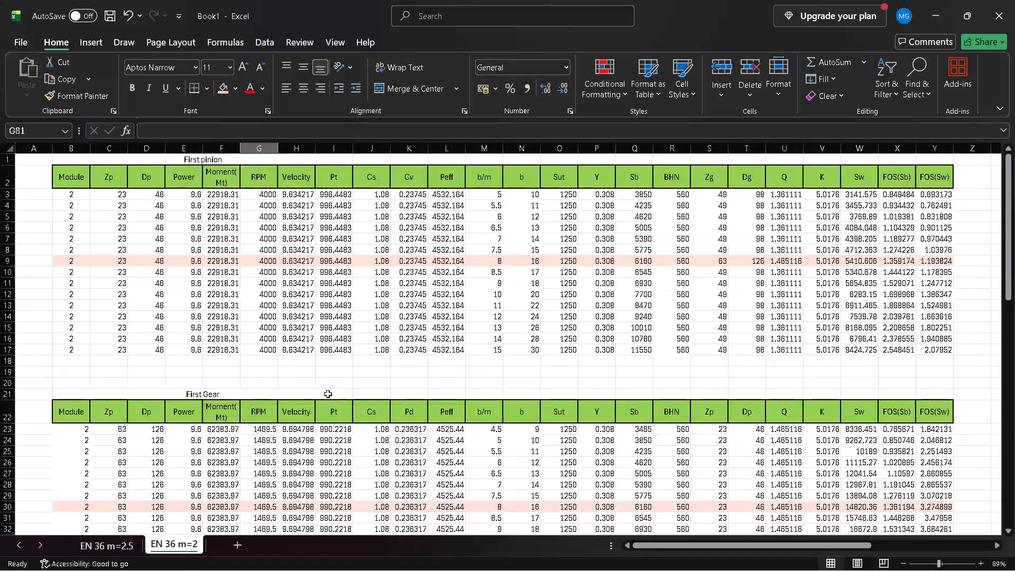
left_click(77, 168)
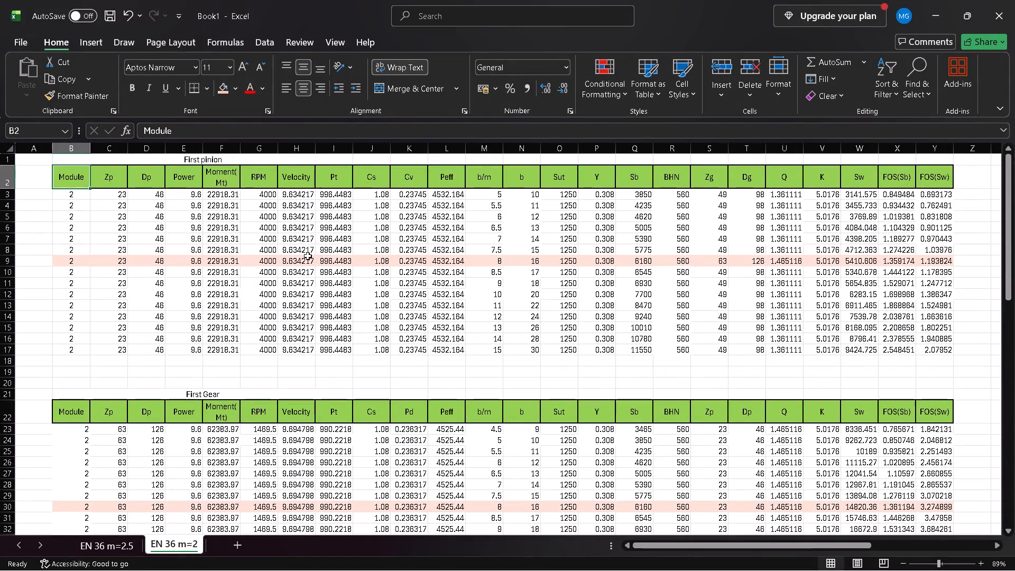
scroll(311, 256, "down", 3)
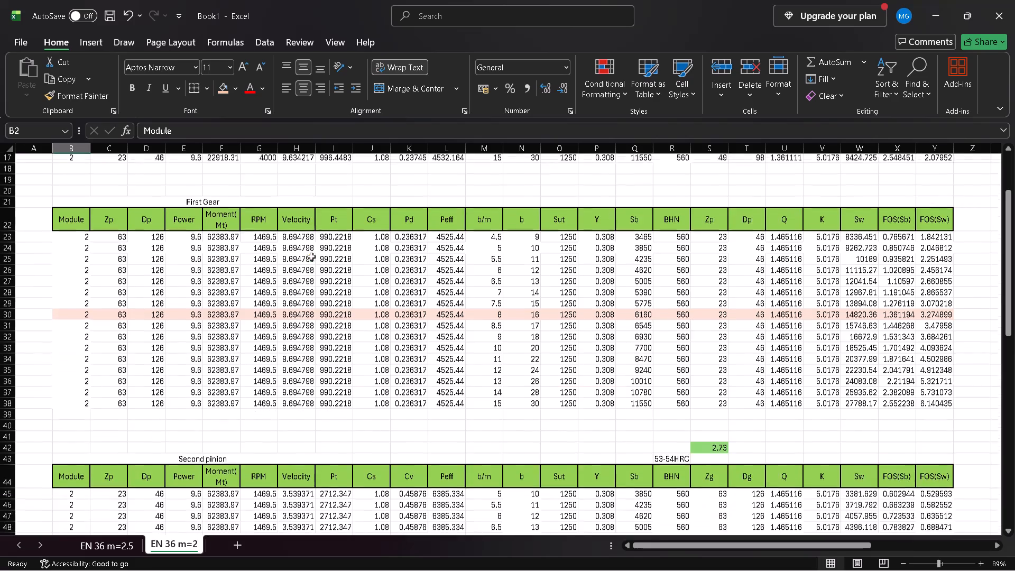
scroll(311, 256, "down", 1)
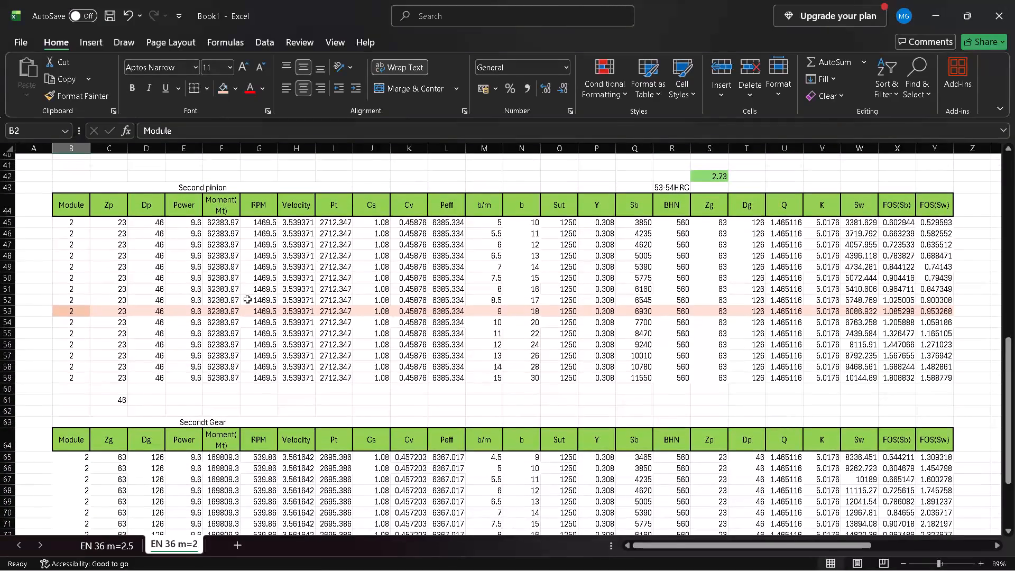
scroll(254, 316, "down", 1)
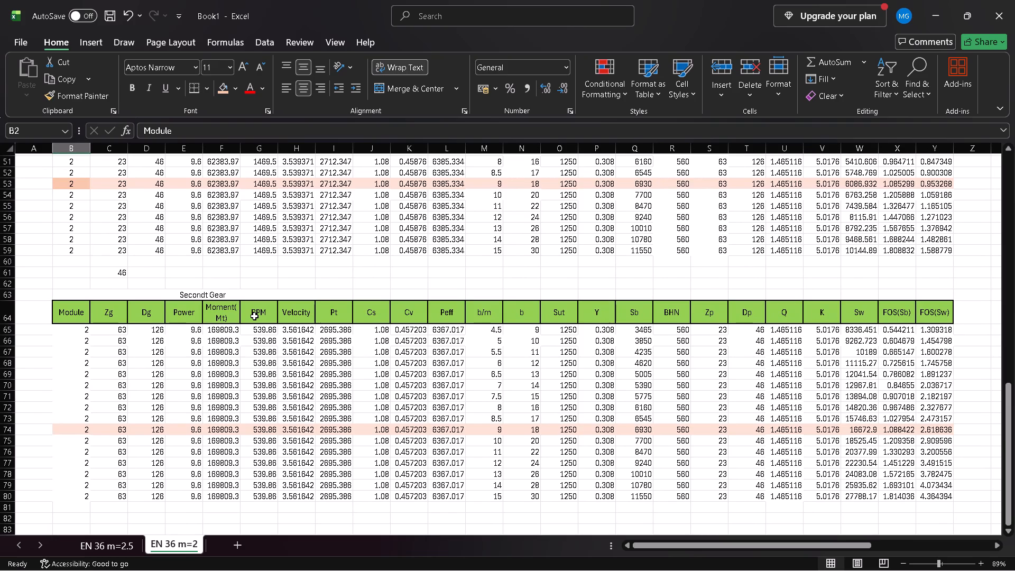
scroll(254, 316, "up", 2)
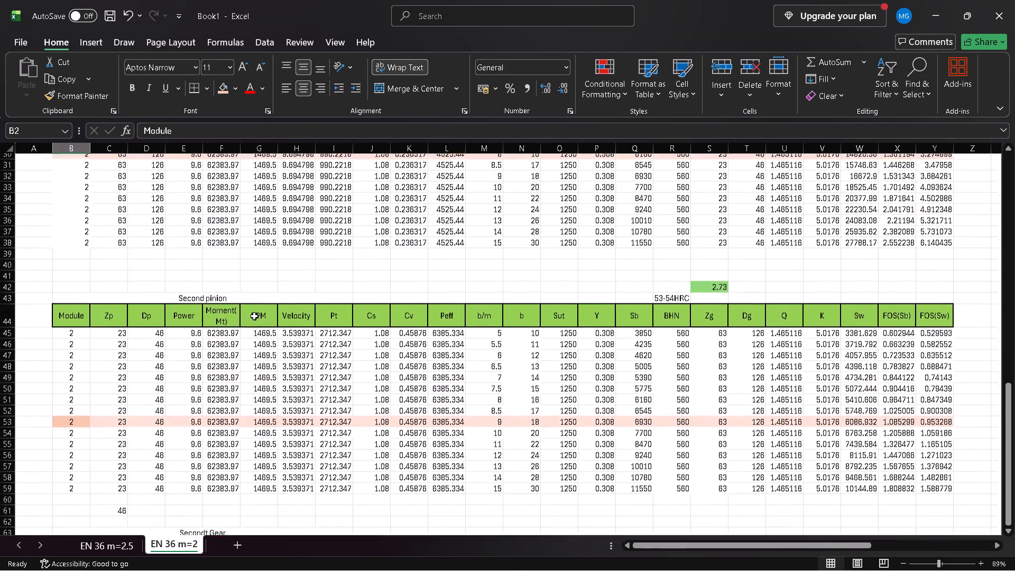
scroll(254, 316, "up", 1)
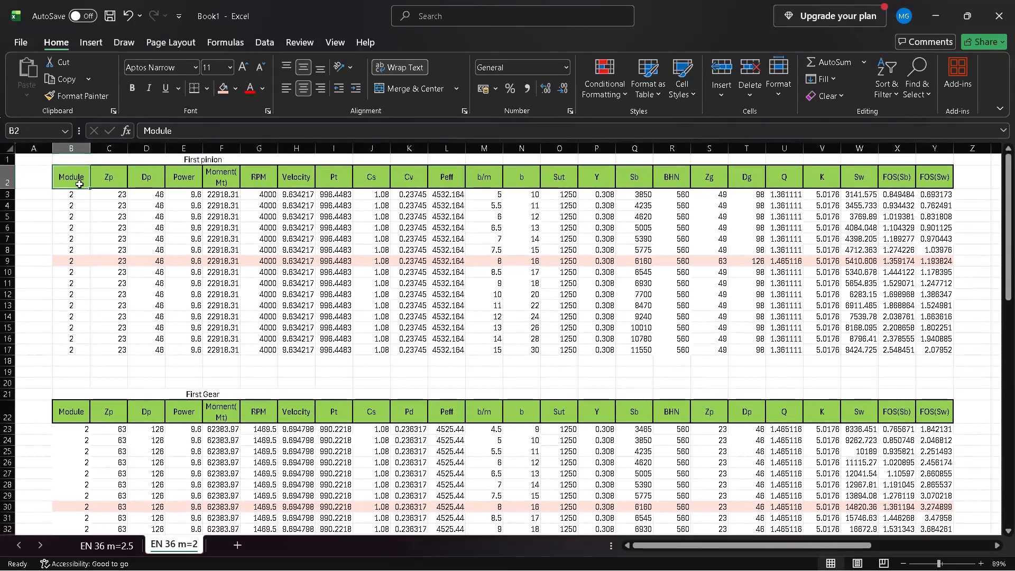
key("ctrl+shift+Down")
key("ctrl+shift+Right")
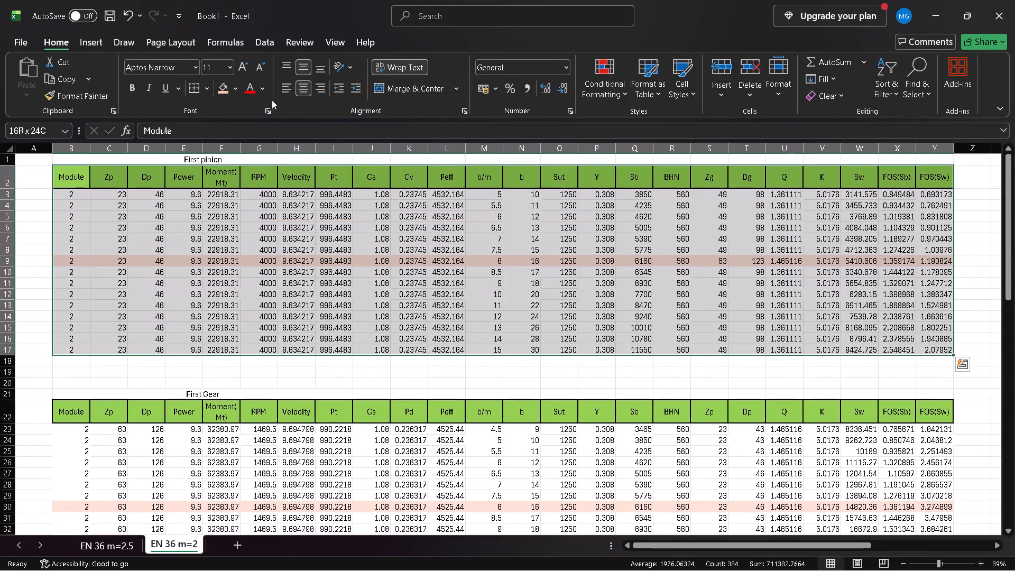
left_click(204, 86)
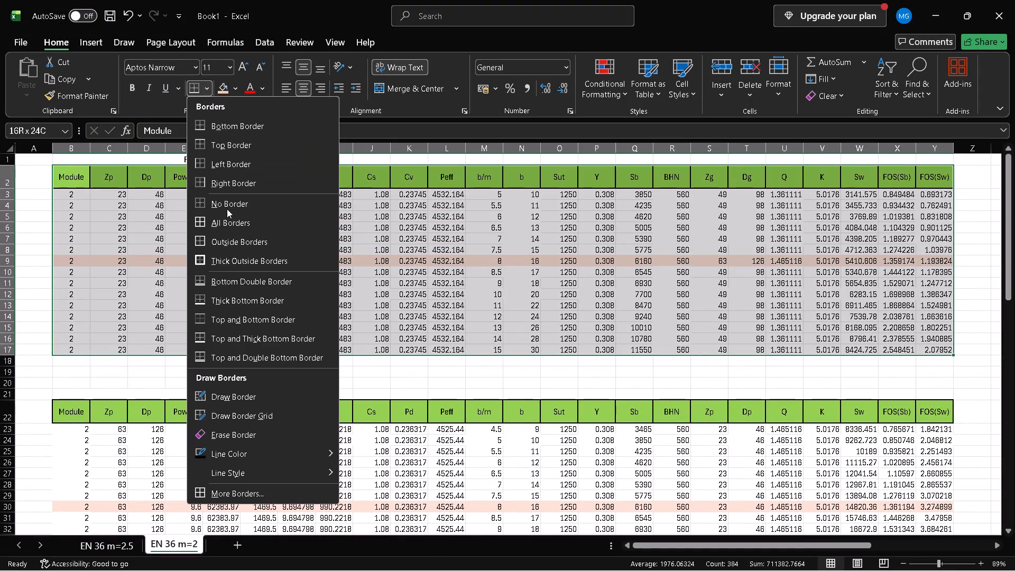
left_click(227, 224)
Apply all borders to the First Gear table, B22:Y38, on the EN 36 m=2 sheet.
scroll(227, 224, "down", 1)
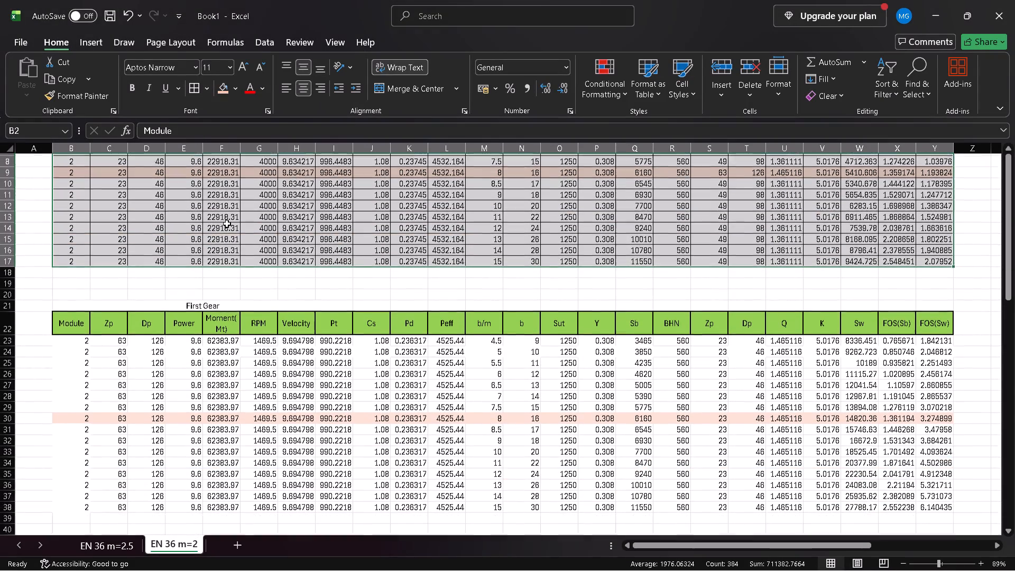
scroll(227, 224, "down", 1)
left_click(81, 271)
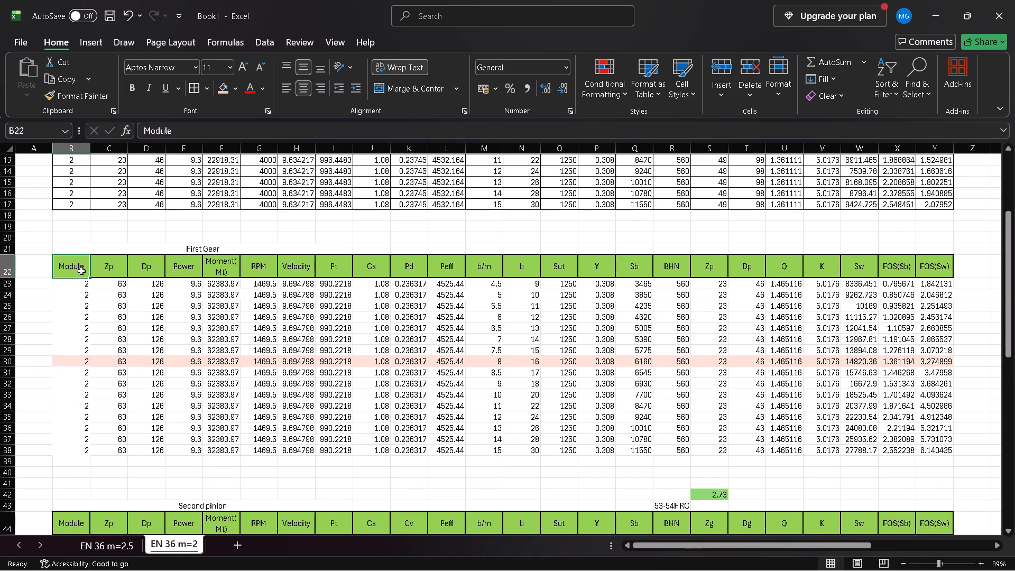
key("ctrl+shift+Down")
key("ctrl+shift+Right")
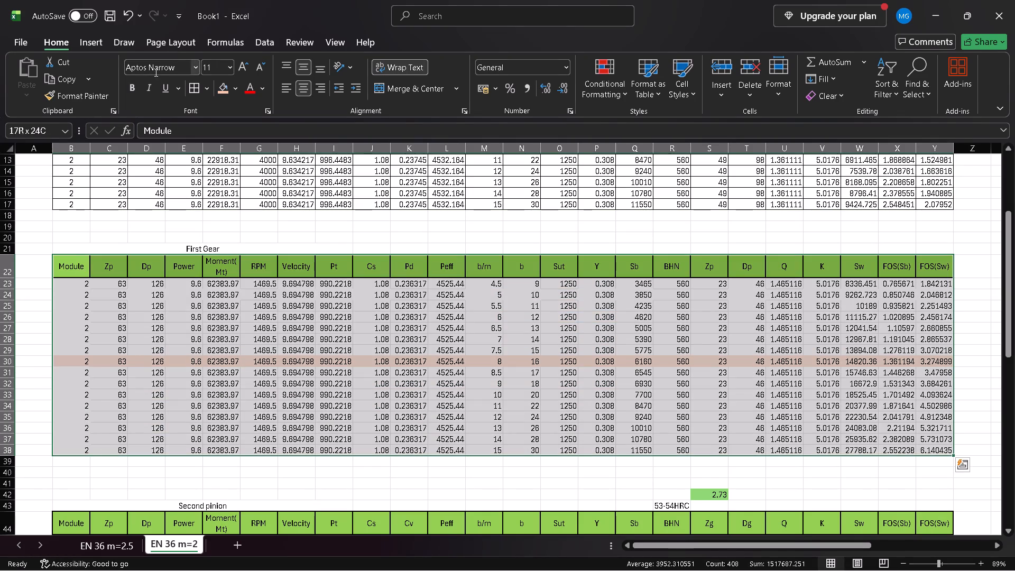
left_click(192, 88)
Apply all borders to the Second pinion table, B44:Y59, on the EN 36 m=2 sheet.
scroll(179, 219, "down", 2)
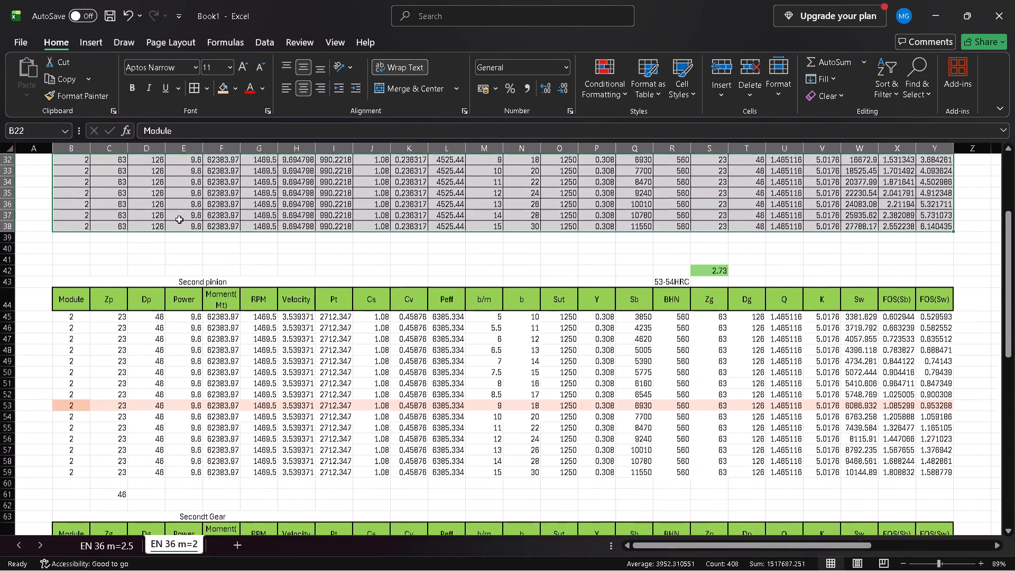
left_click(78, 302)
key("ctrl+shift+Down")
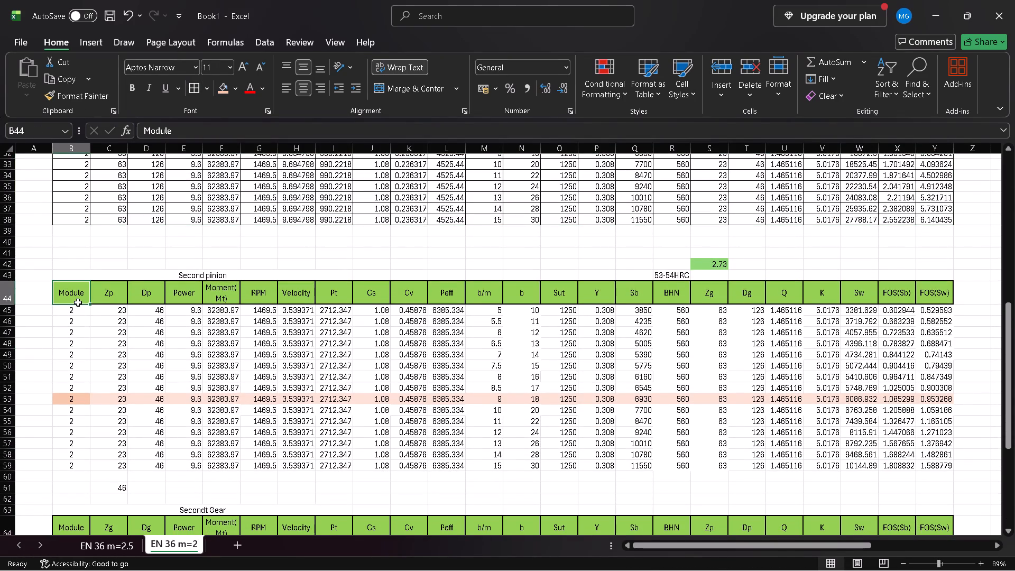
key("ctrl+shift+Right")
left_click(195, 88)
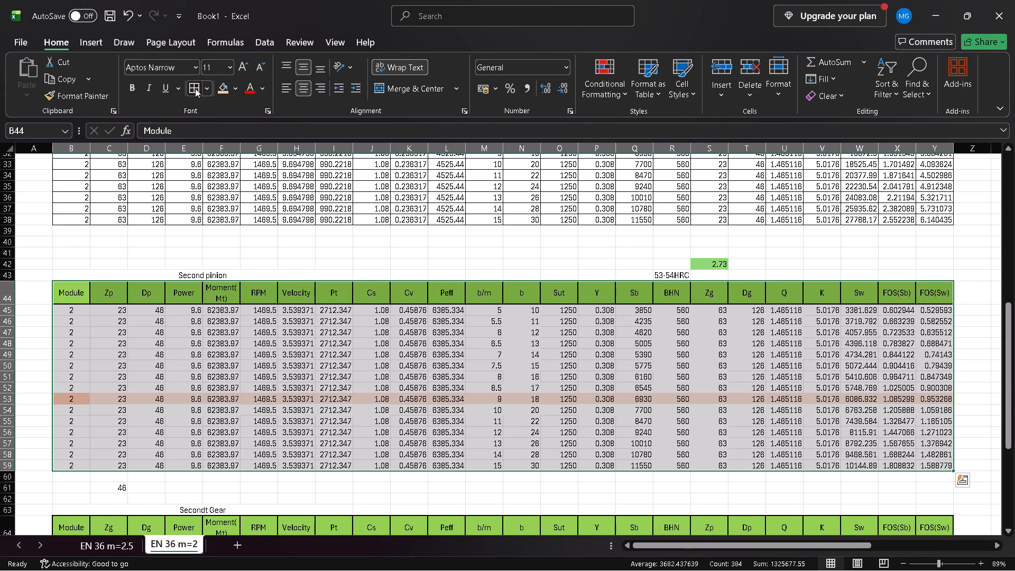
Apply all borders to the second gear table, B64:Y80, on the EN 36 m=2 sheet.
scroll(183, 347, "down", 2)
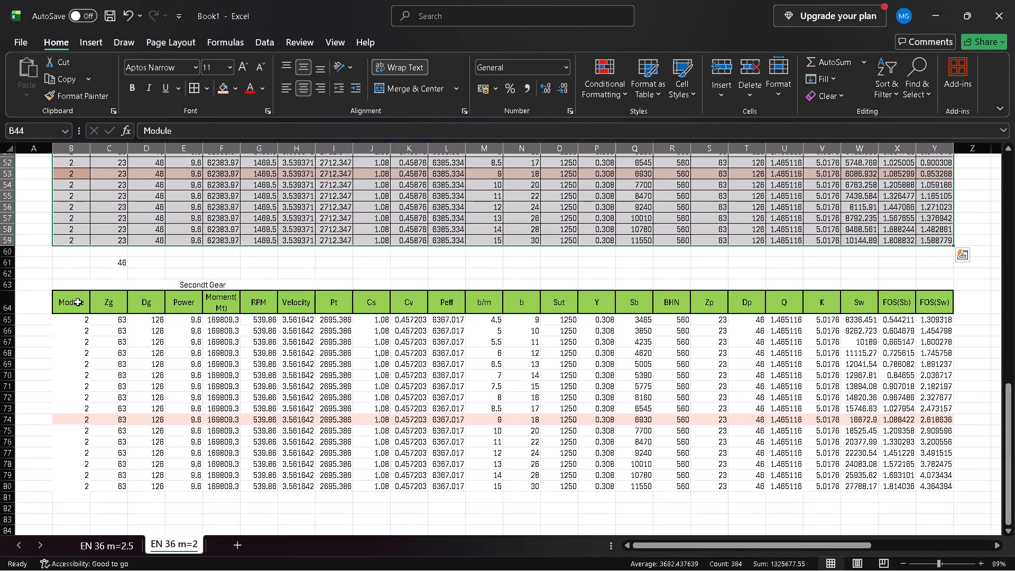
left_click(78, 302)
key("ctrl+shift+Down")
key("ctrl+shift+Right")
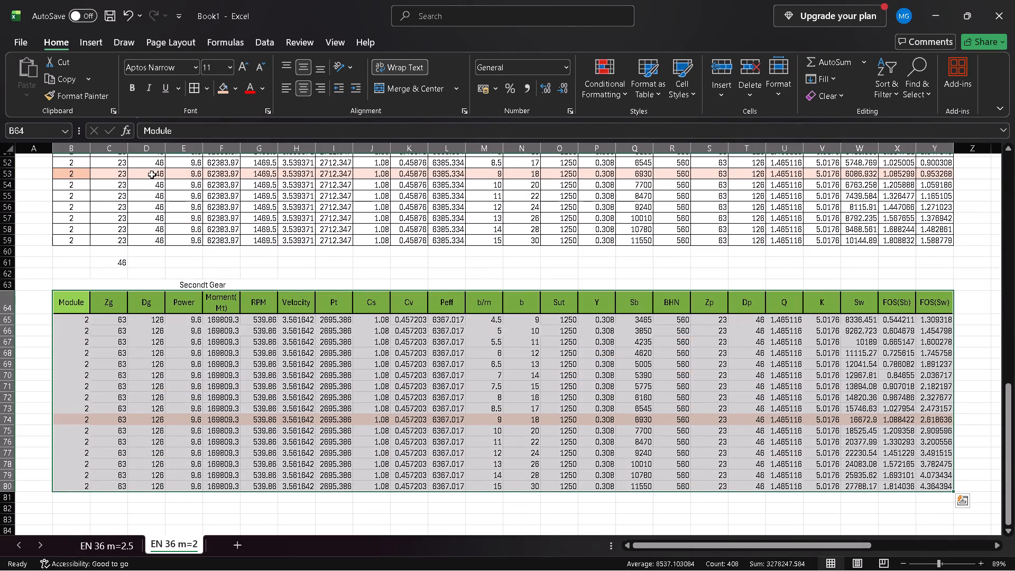
left_click(196, 91)
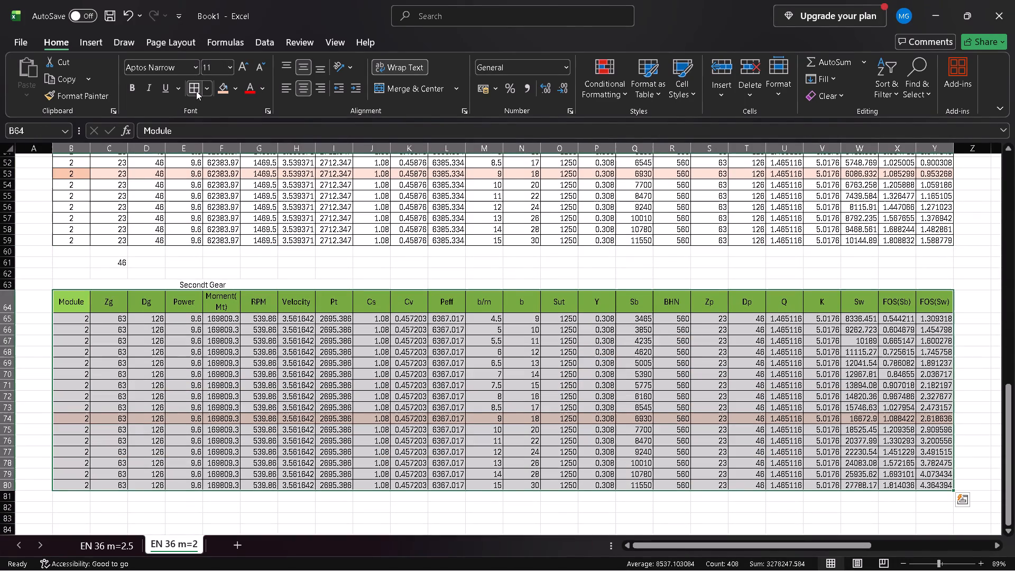
left_click(432, 271)
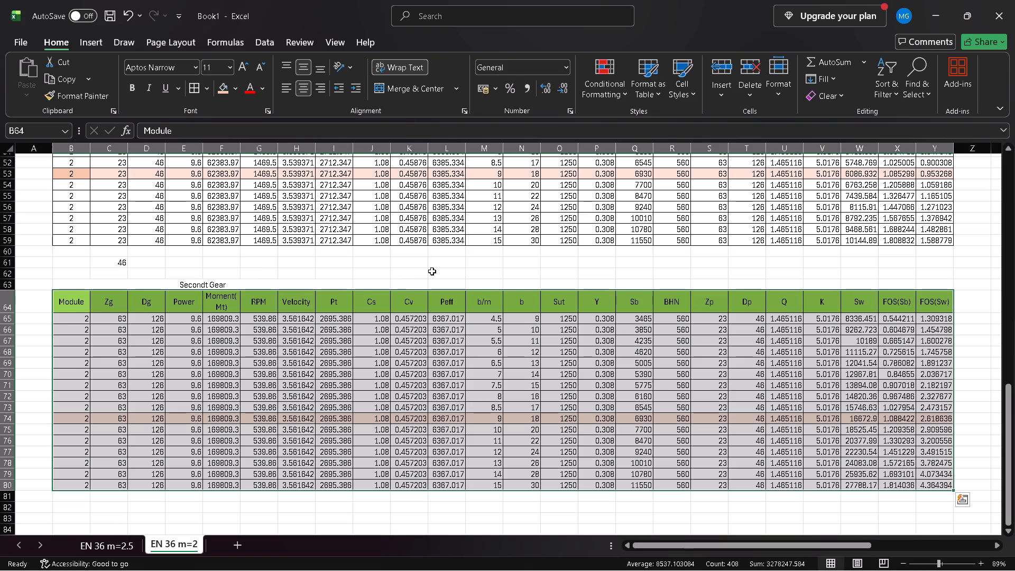
Review the borders and layout of the pinion and gear tables on the EN 36 m=2 sheet.
scroll(432, 271, "up", 2)
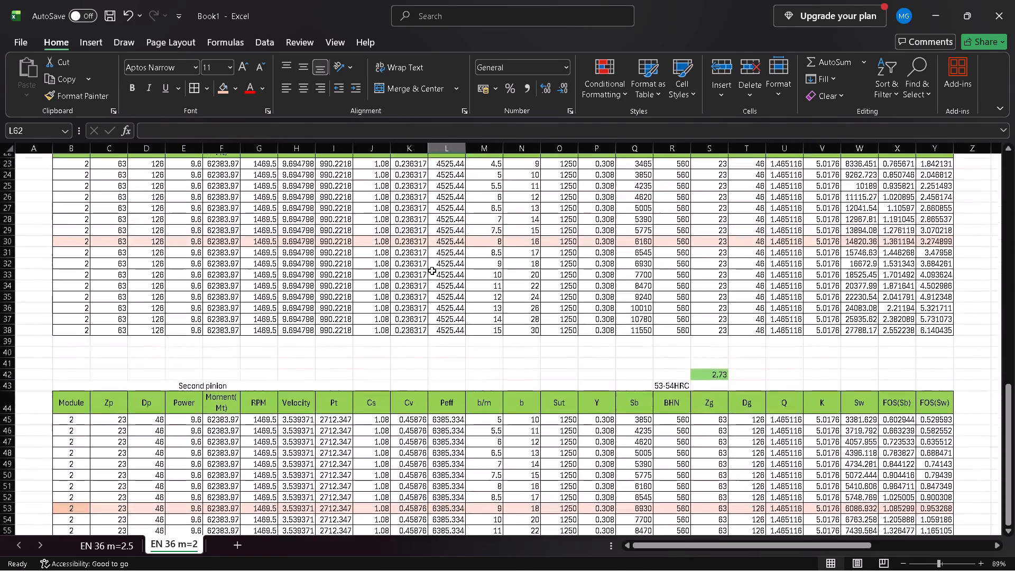
scroll(432, 271, "up", 2)
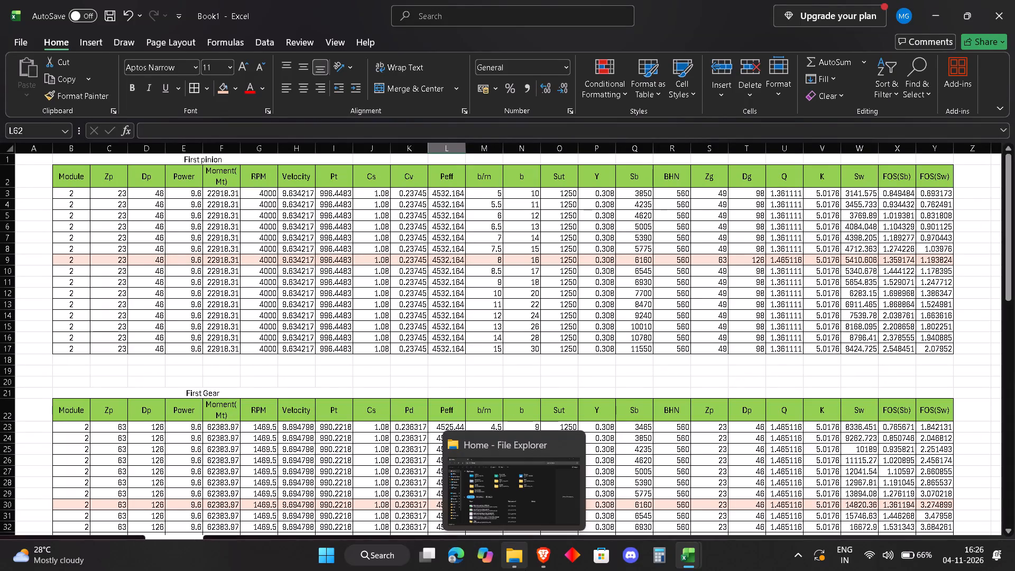
scroll(497, 346, "up", 2)
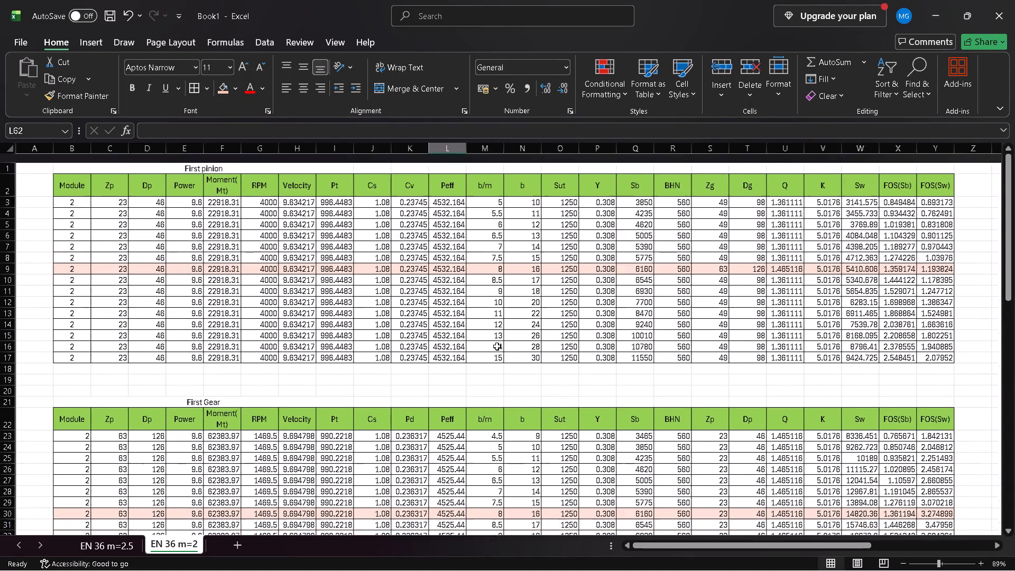
scroll(497, 346, "up", 1)
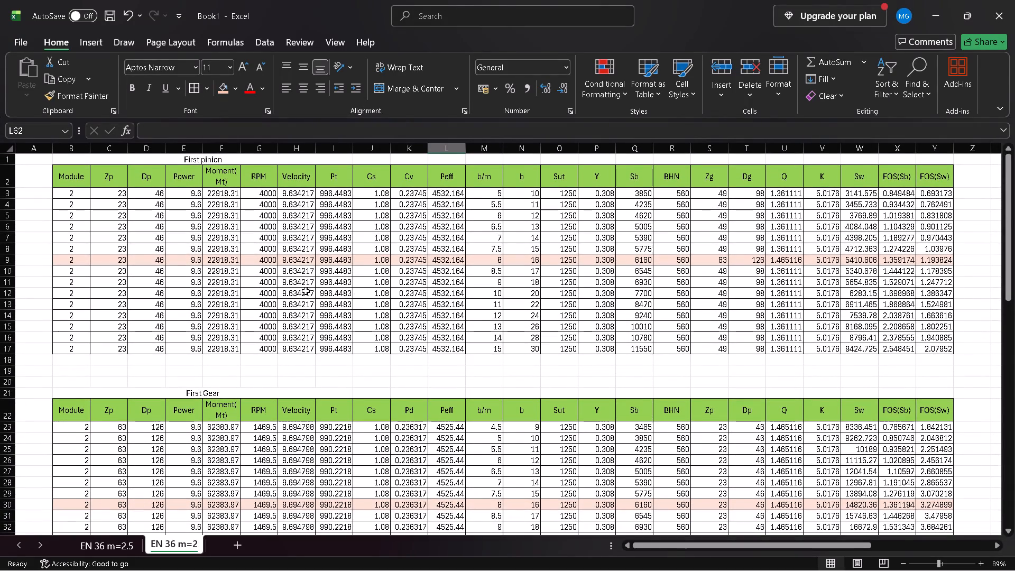
scroll(304, 291, "left", 1)
scroll(304, 291, "right", 1)
scroll(304, 291, "down", 1)
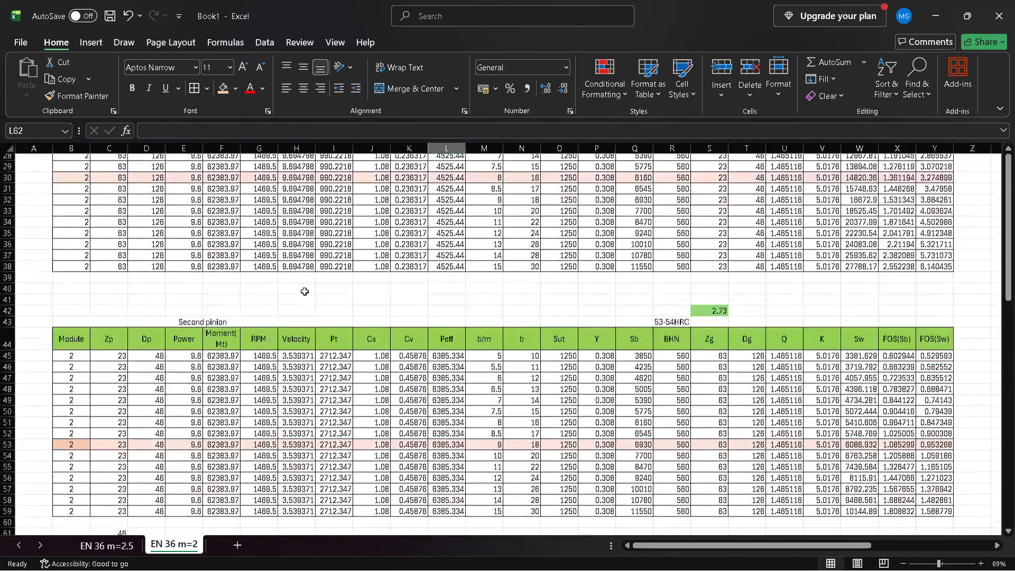
scroll(304, 291, "up", 3)
scroll(304, 291, "down", 1)
scroll(304, 291, "up", 2)
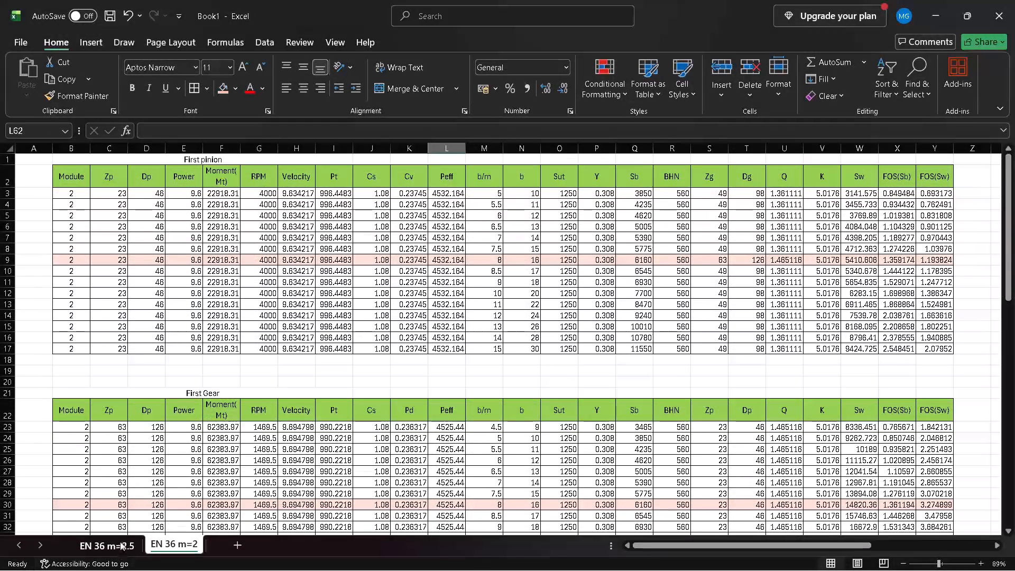
Apply all borders to the first table, A1:X16, on the EN 36 m=2.5 sheet.
left_click(121, 541)
scroll(174, 415, "up", 1)
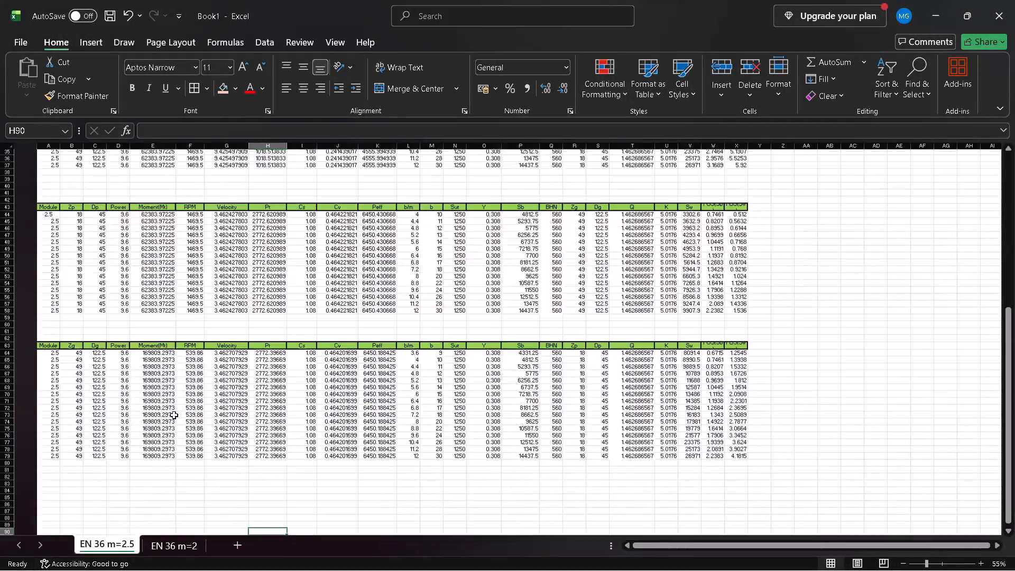
scroll(174, 415, "up", 2)
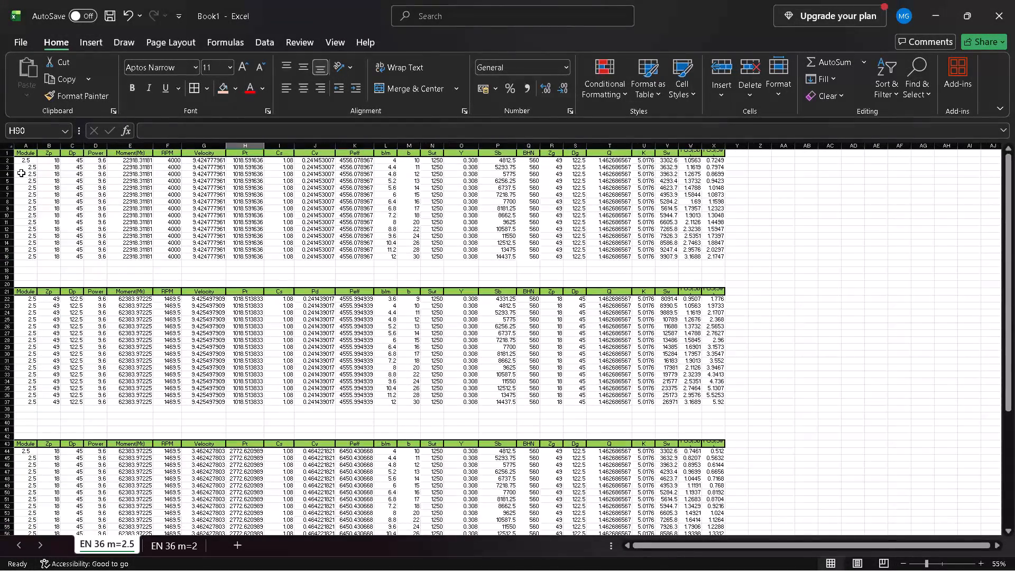
left_click(25, 154)
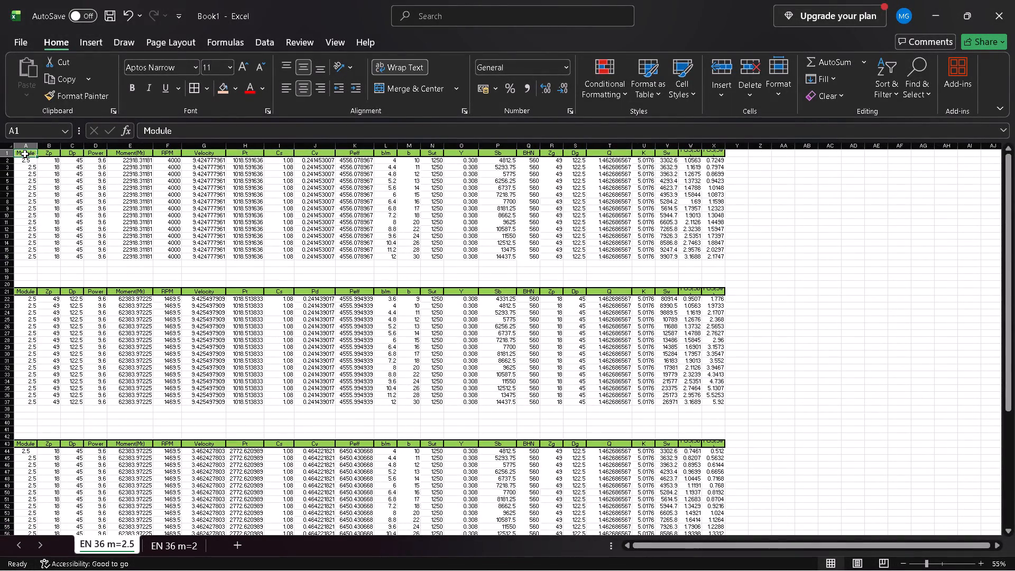
key("ctrl+shift+Down")
key("ctrl+shift+Right")
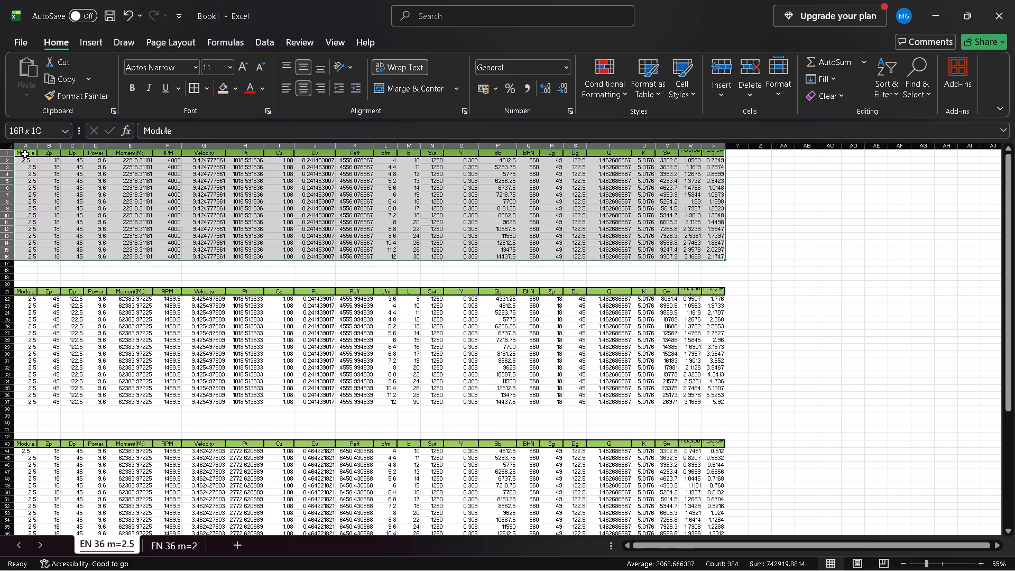
left_click(195, 84)
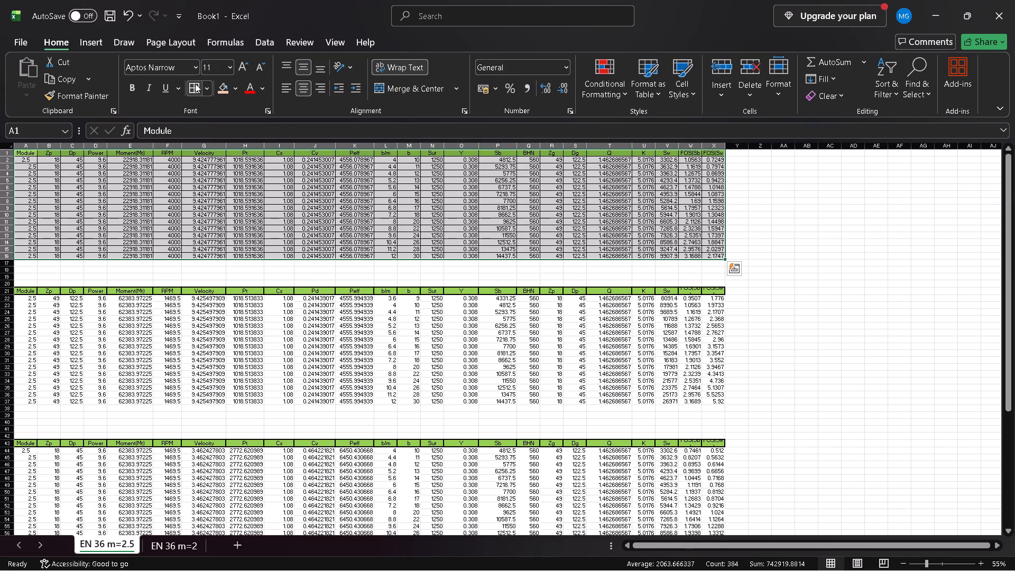
Apply all borders to the second table, A21:X37, on the EN 36 m=2.5 sheet.
left_click(25, 290)
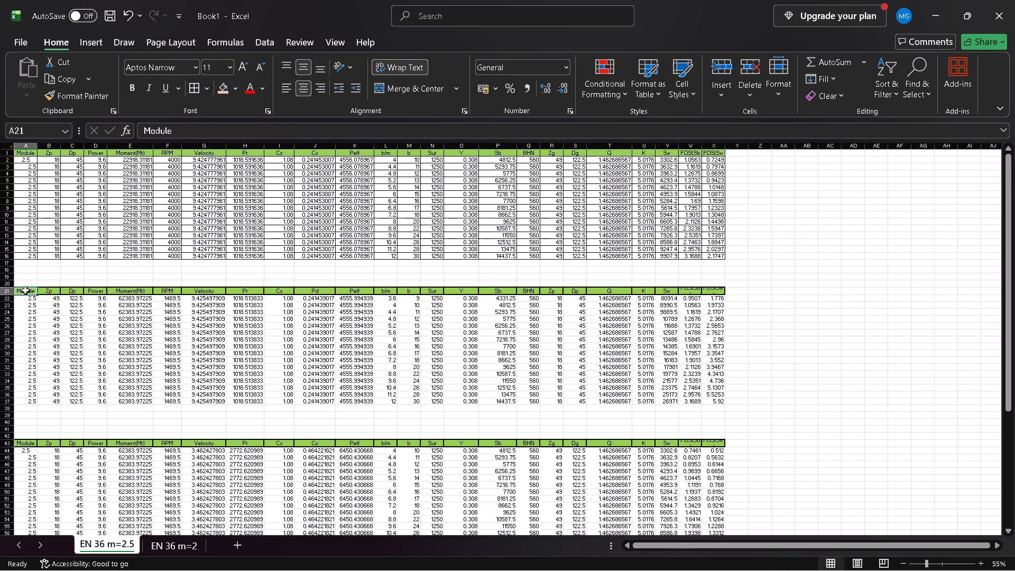
key("ctrl+shift+Down")
key("ctrl+shift+Right")
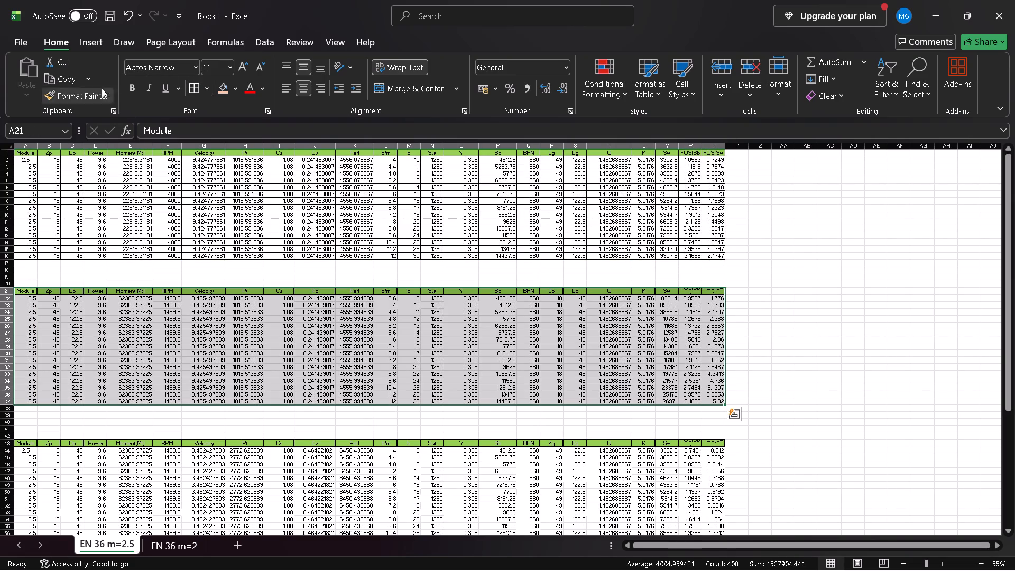
left_click(193, 87)
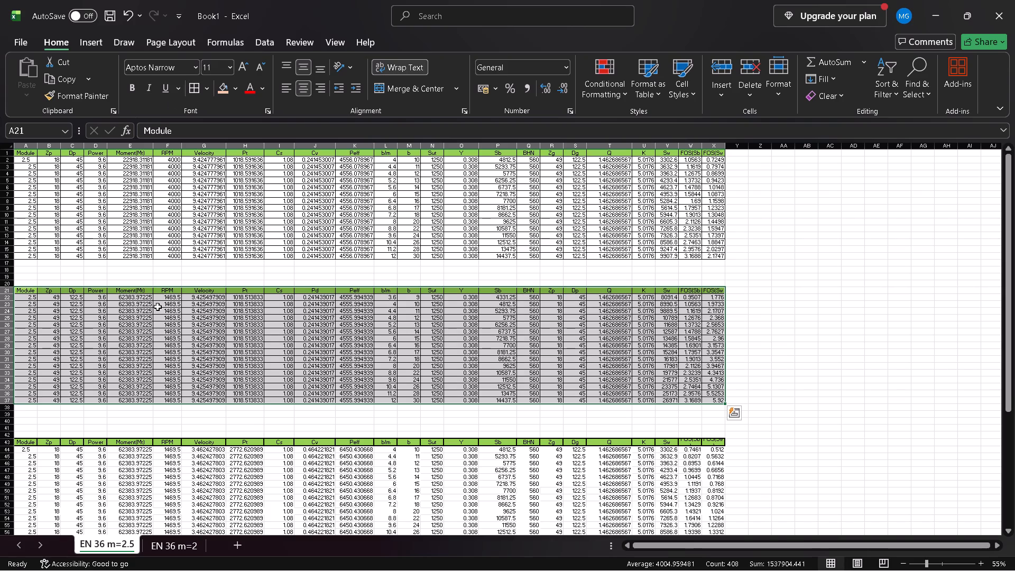
Apply all borders to the third table, A43:X58, on the EN 36 m=2.5 sheet.
left_click(25, 446)
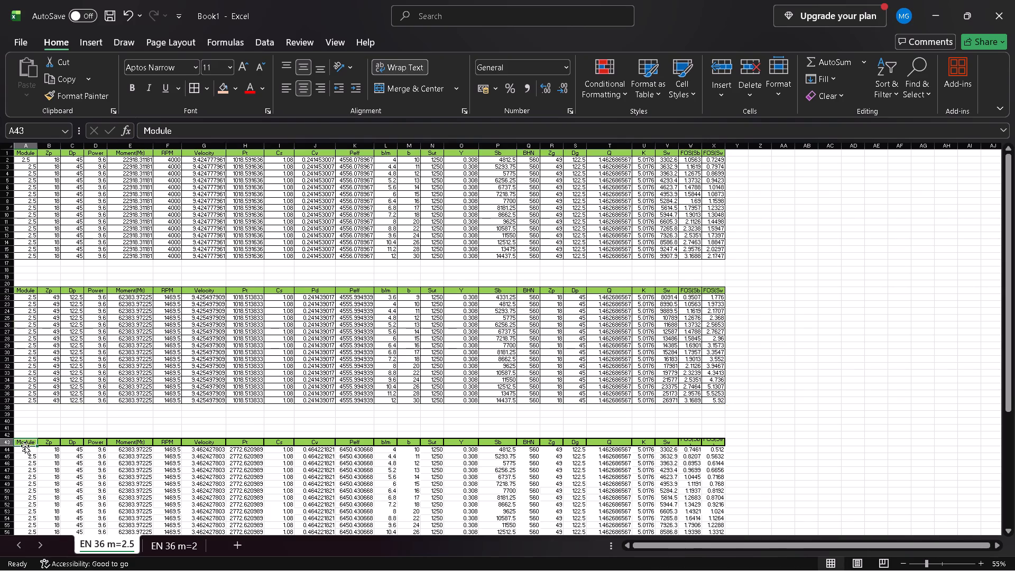
key("ctrl+shift+Down")
key("ctrl+shift+Right")
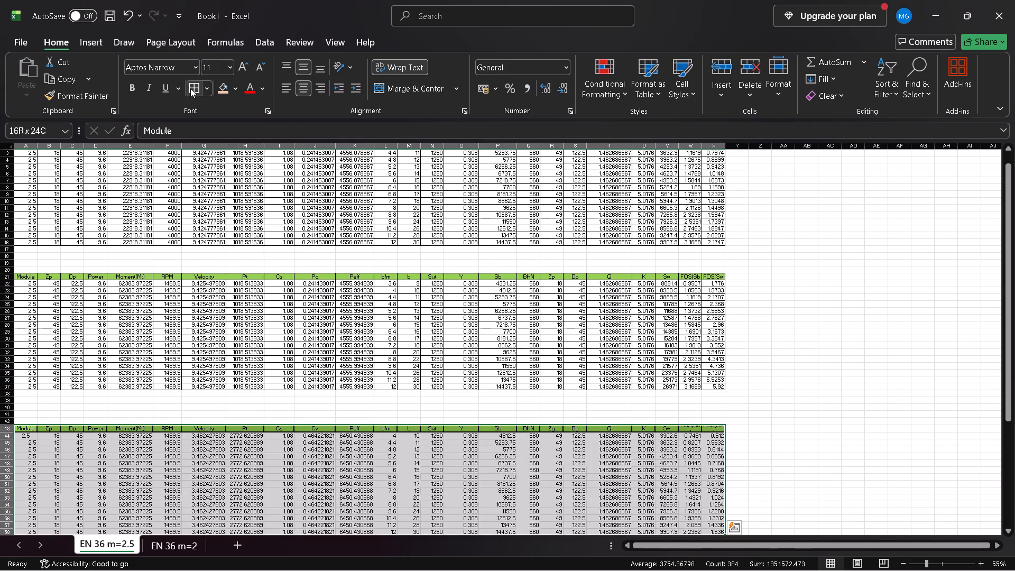
left_click(194, 89)
Apply all borders to the fourth table, A63:X79, on the EN 36 m=2.5 sheet.
scroll(187, 296, "down", 2)
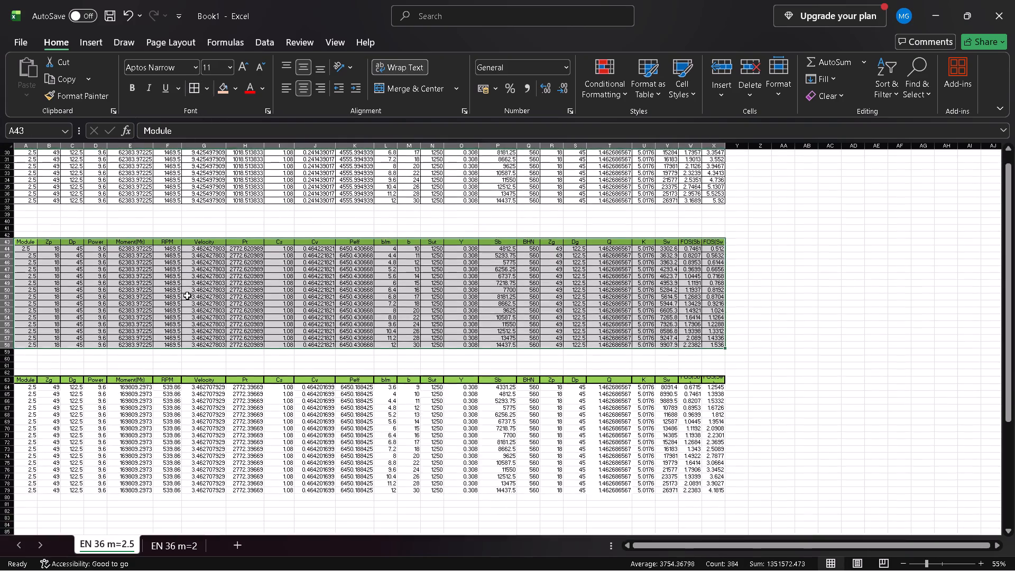
scroll(187, 296, "down", 1)
left_click(21, 293)
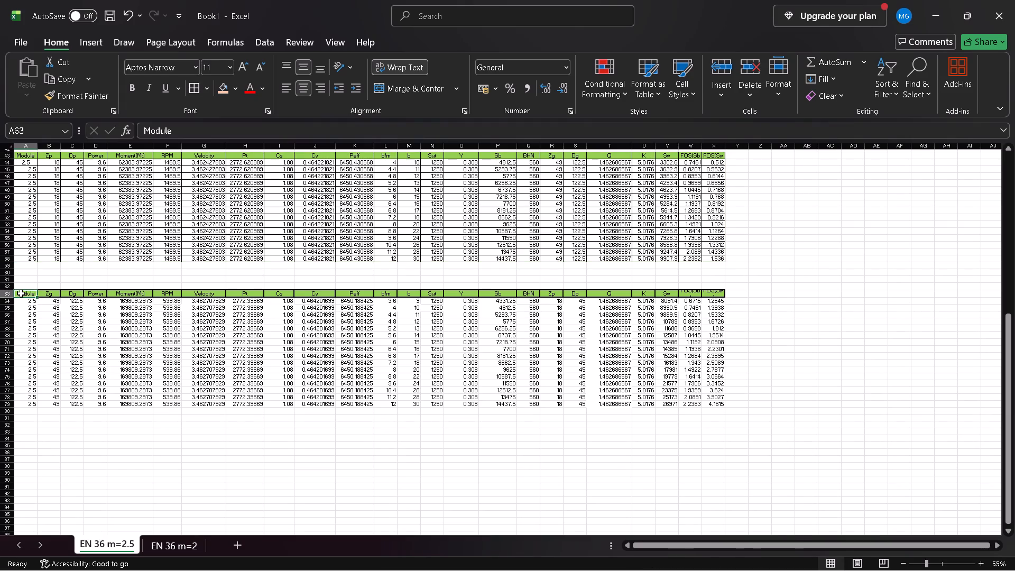
key("ctrl+shift+Down")
key("ctrl+shift+Right")
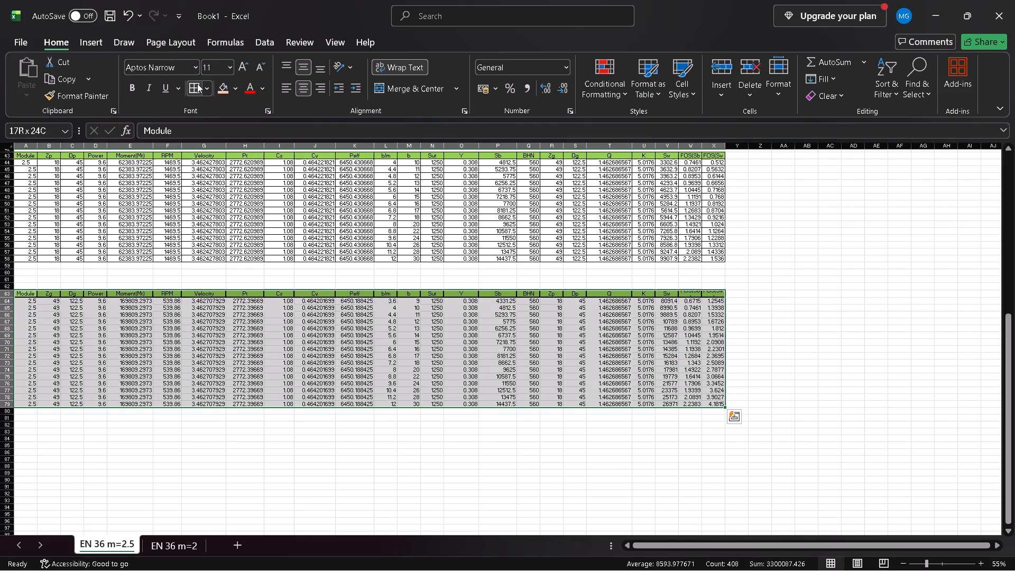
left_click(197, 84)
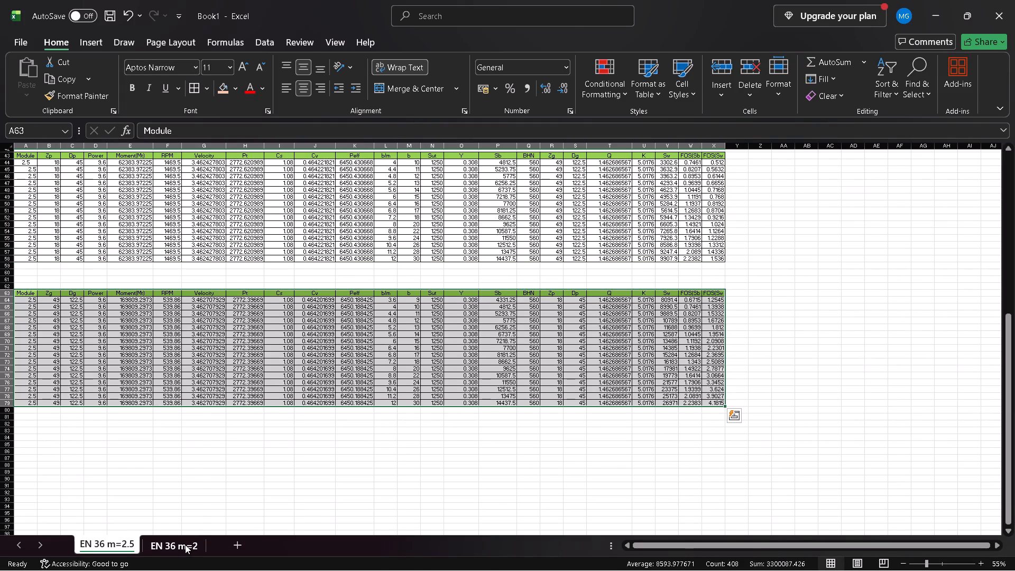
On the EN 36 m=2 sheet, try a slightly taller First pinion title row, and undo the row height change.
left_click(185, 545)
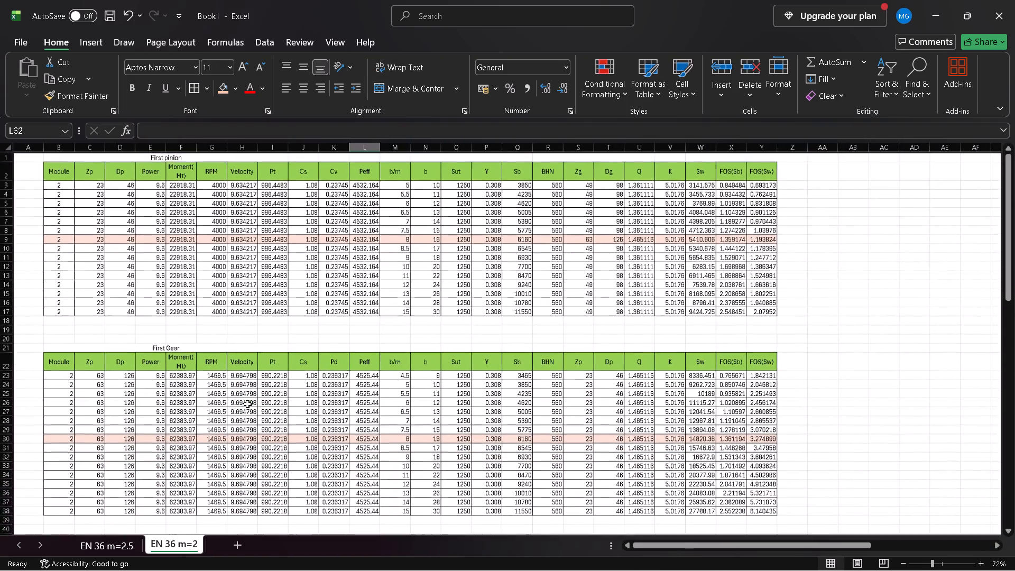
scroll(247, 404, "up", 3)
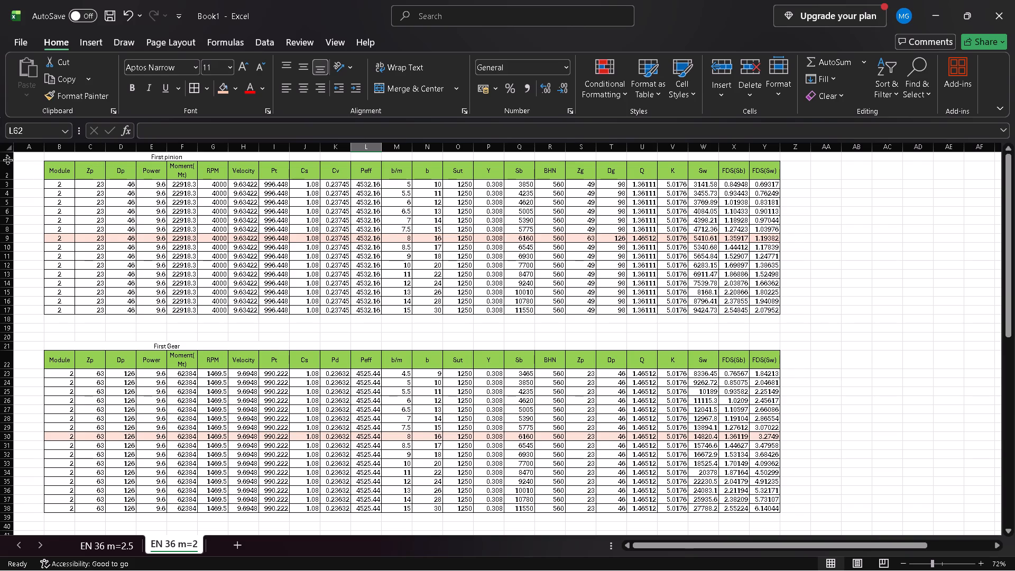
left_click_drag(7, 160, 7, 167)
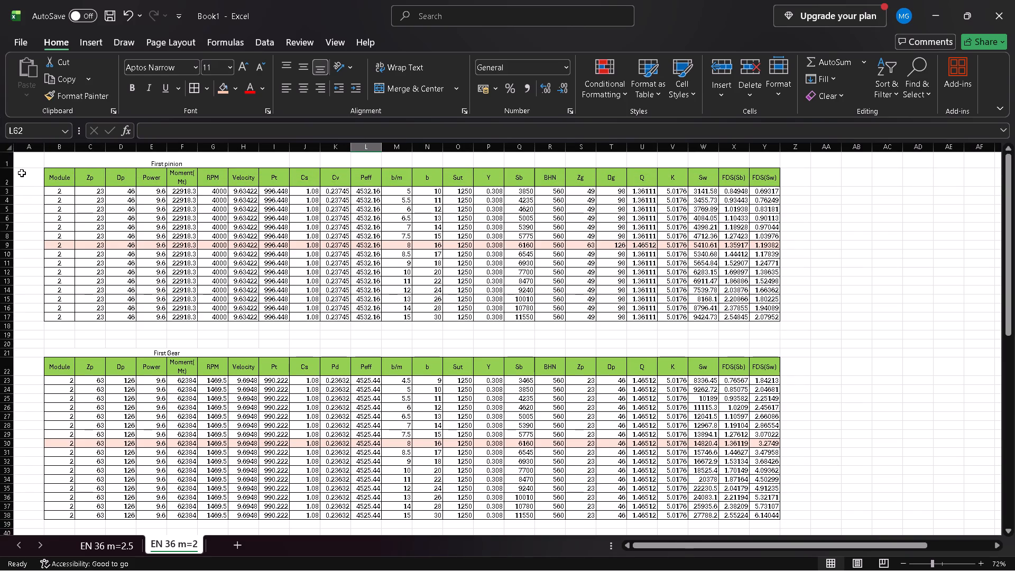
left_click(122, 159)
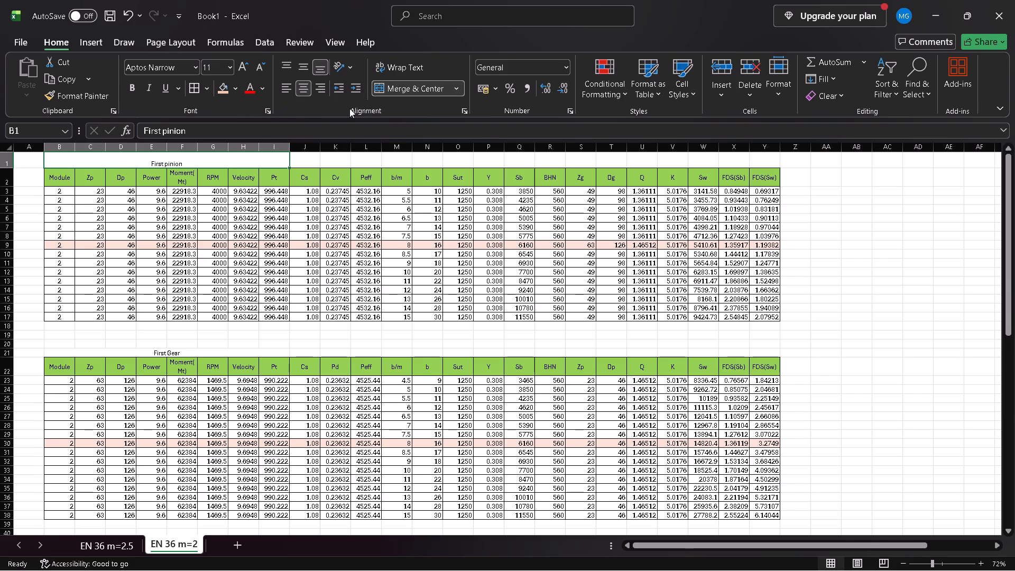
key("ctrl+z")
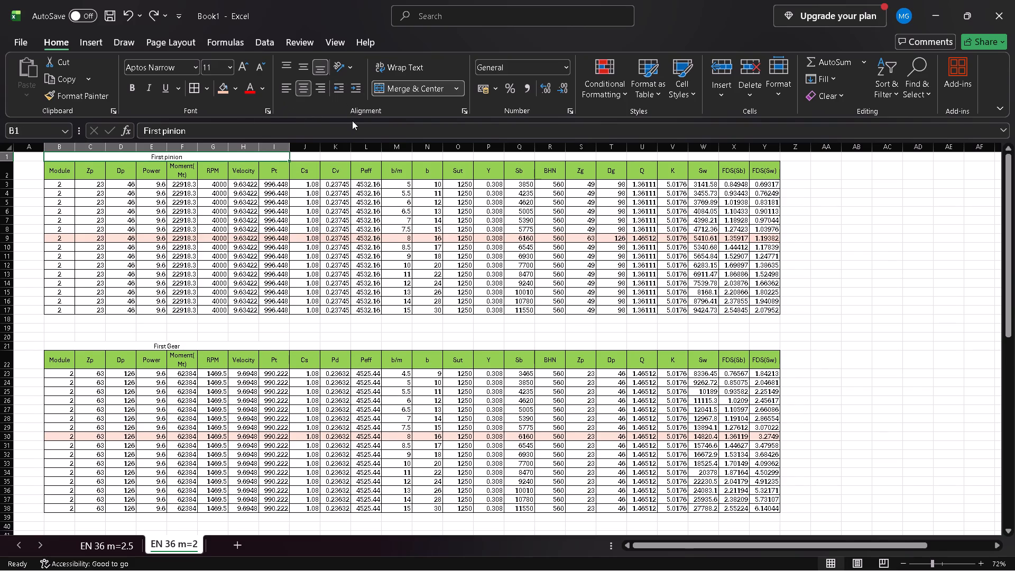
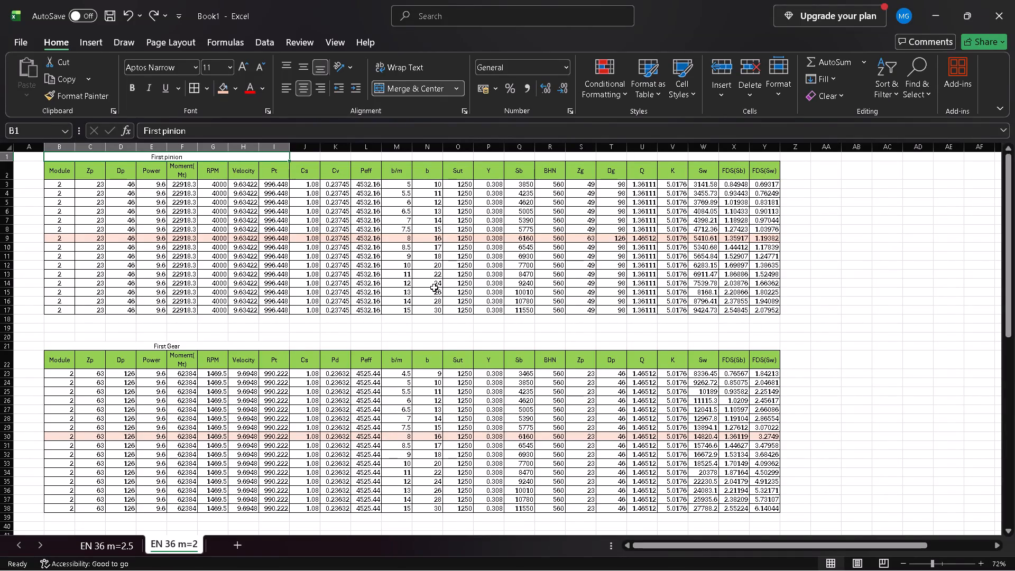
Review the pinion and gear tables on the EN 36 m=2 sheet, including their BHN, FOS(Sb) and FOS(Sw) columns.
scroll(432, 289, "down", 3)
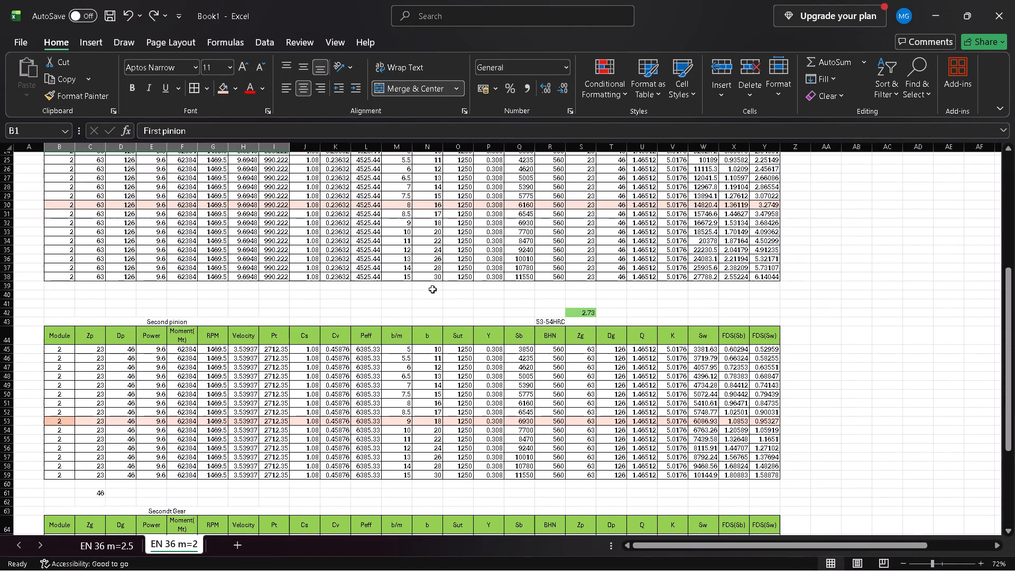
scroll(432, 289, "down", 1)
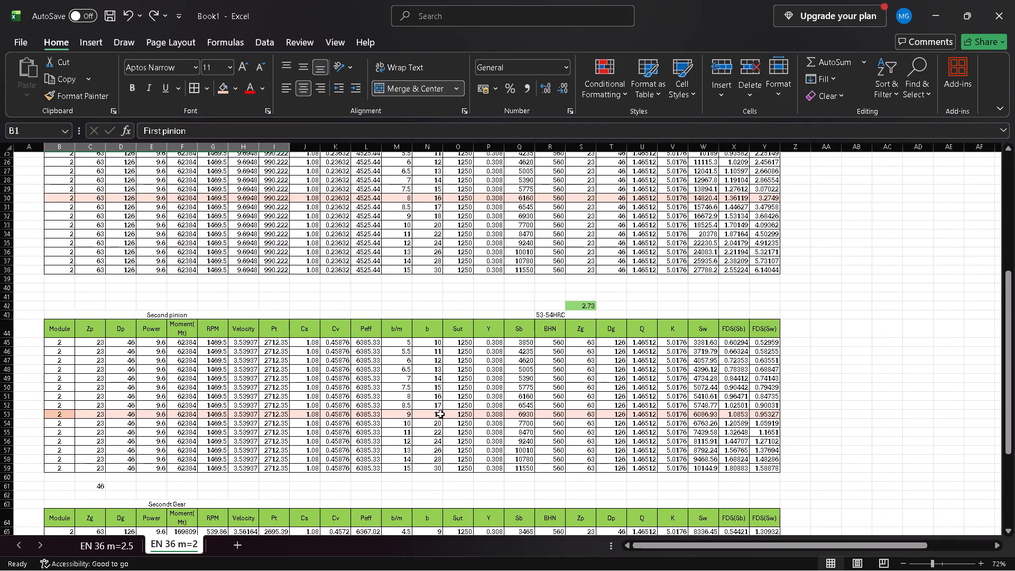
scroll(419, 420, "down", 5)
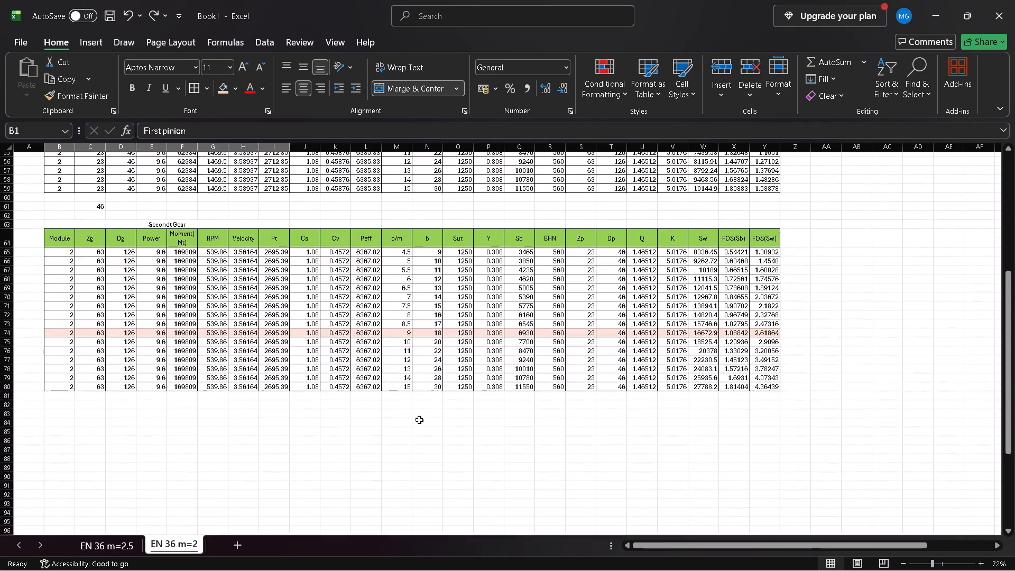
scroll(419, 420, "up", 1)
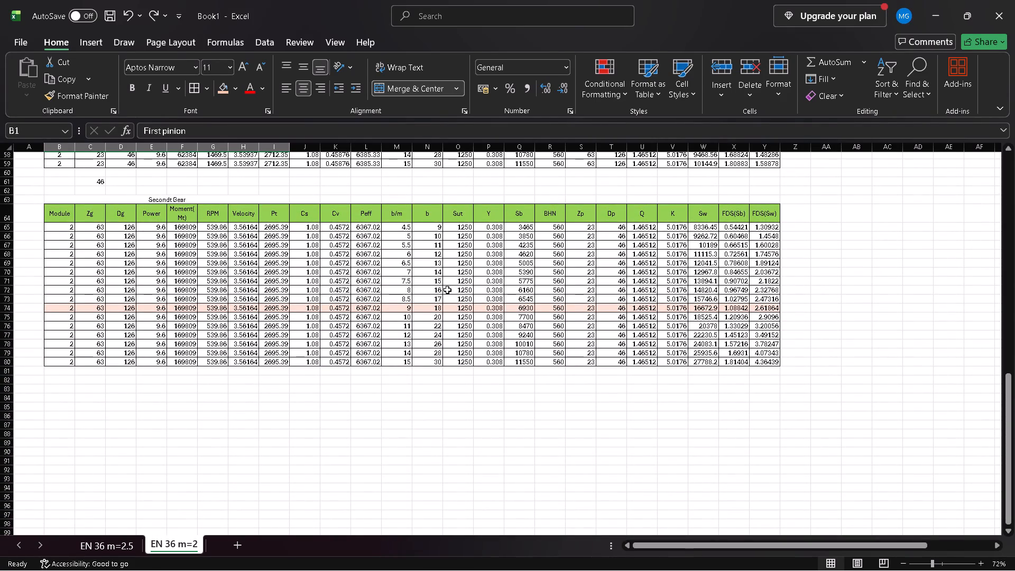
left_click(736, 288)
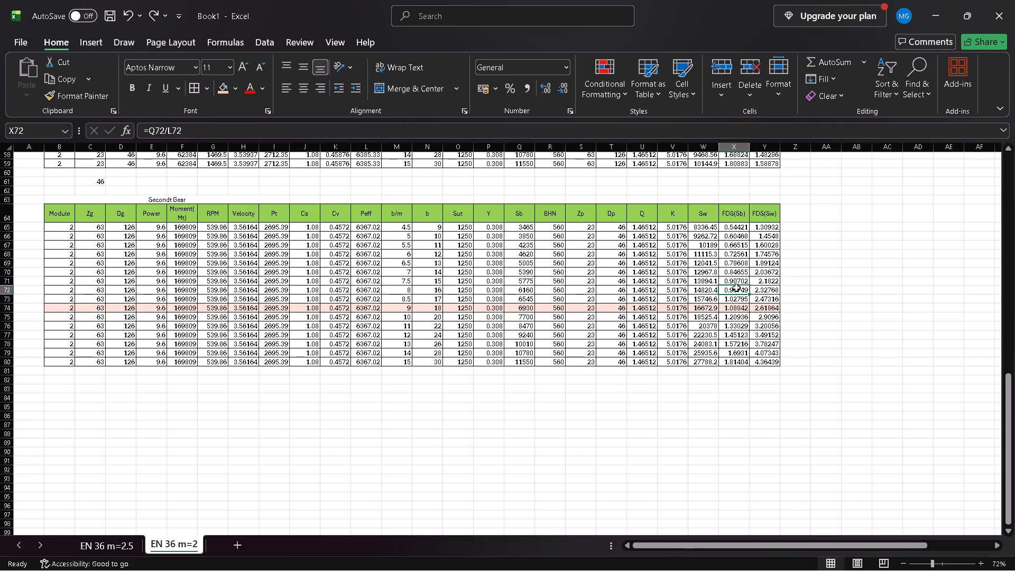
scroll(736, 288, "up", 1)
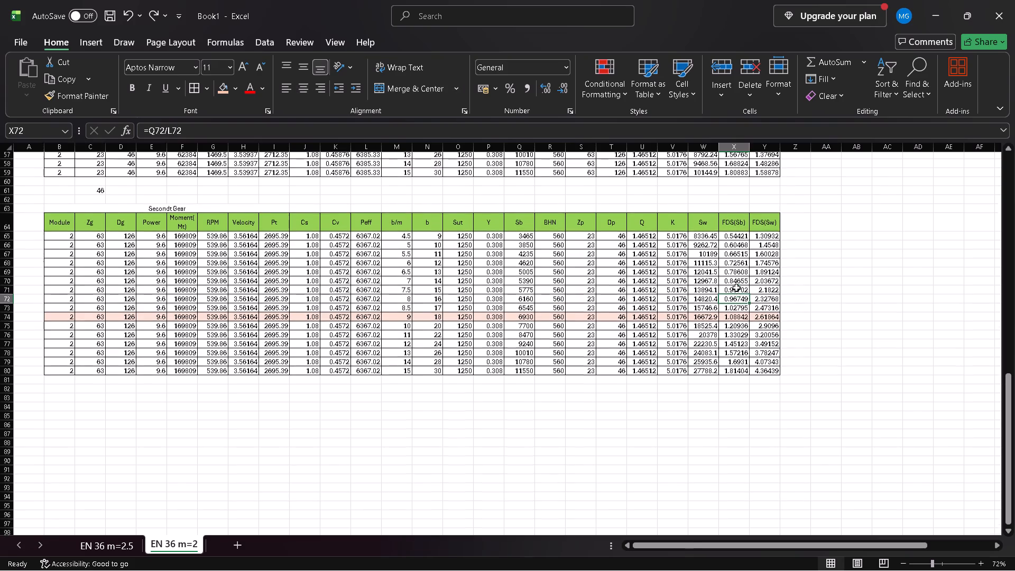
scroll(736, 288, "up", 1)
scroll(736, 288, "right", 1)
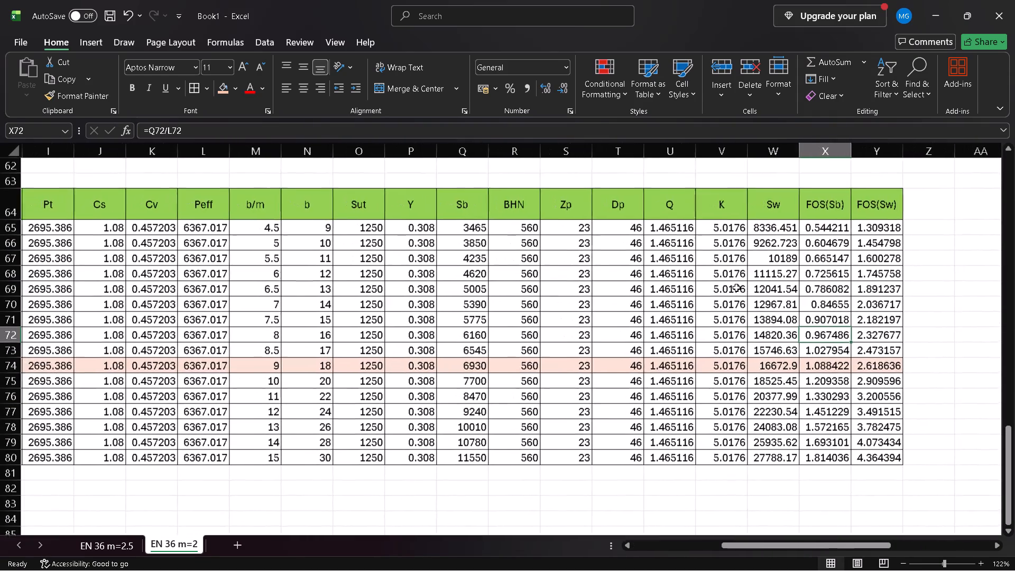
scroll(736, 288, "right", 1)
scroll(736, 288, "up", 2)
scroll(736, 288, "left", 1)
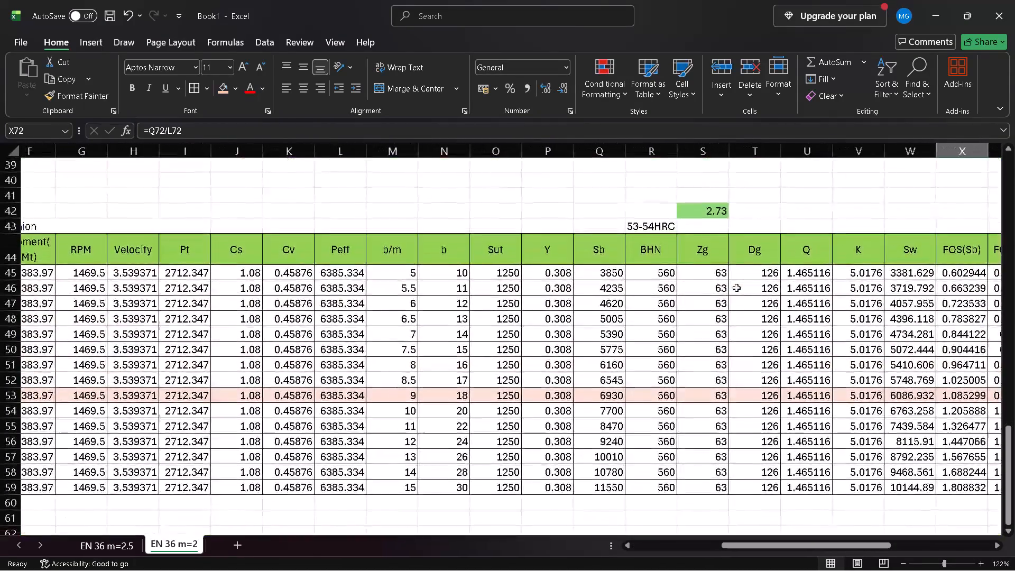
scroll(736, 288, "left", 2)
scroll(736, 288, "right", 1)
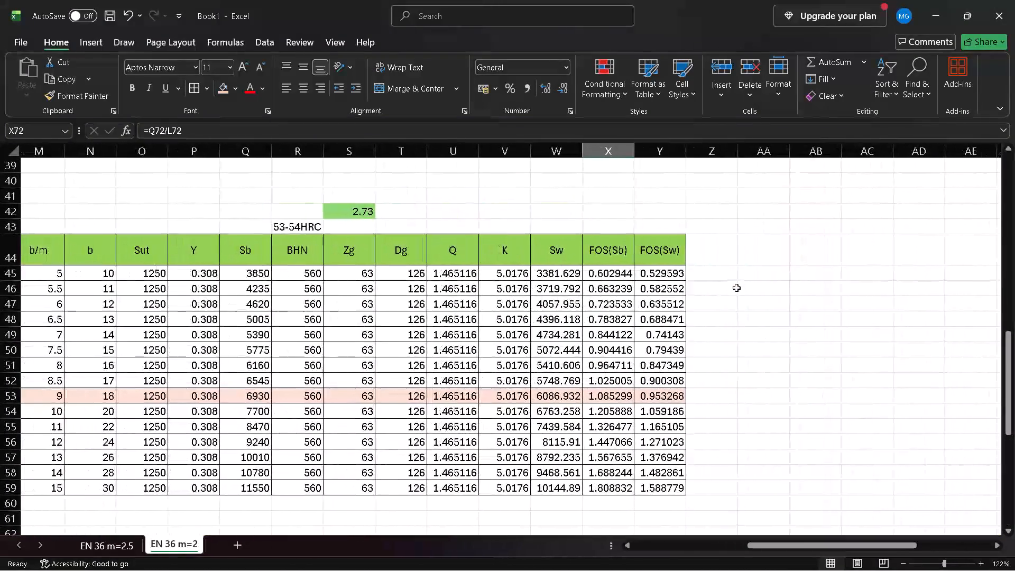
scroll(633, 375, "right", 1)
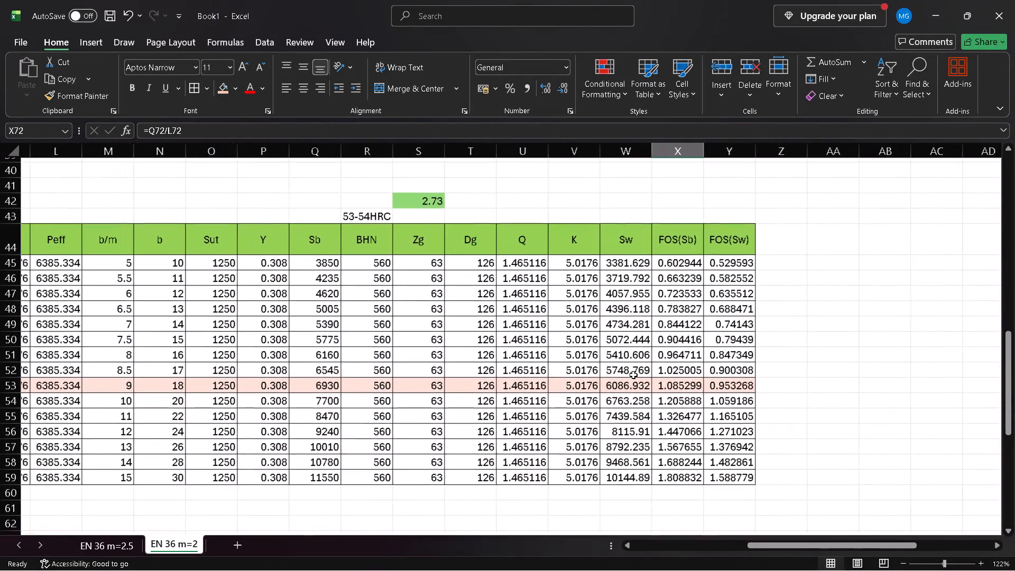
scroll(633, 375, "right", 1)
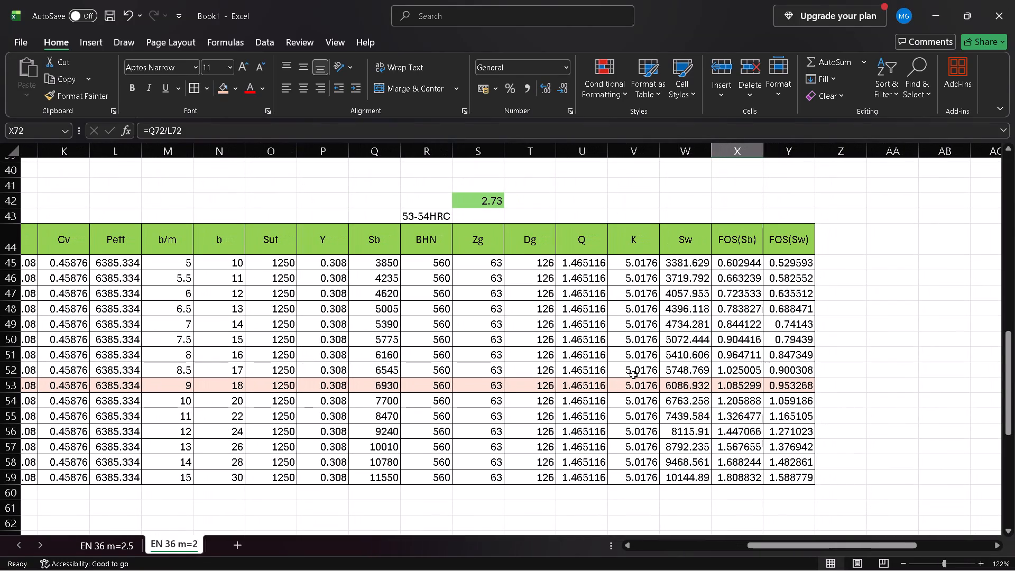
scroll(633, 375, "right", 1)
scroll(633, 375, "left", 1)
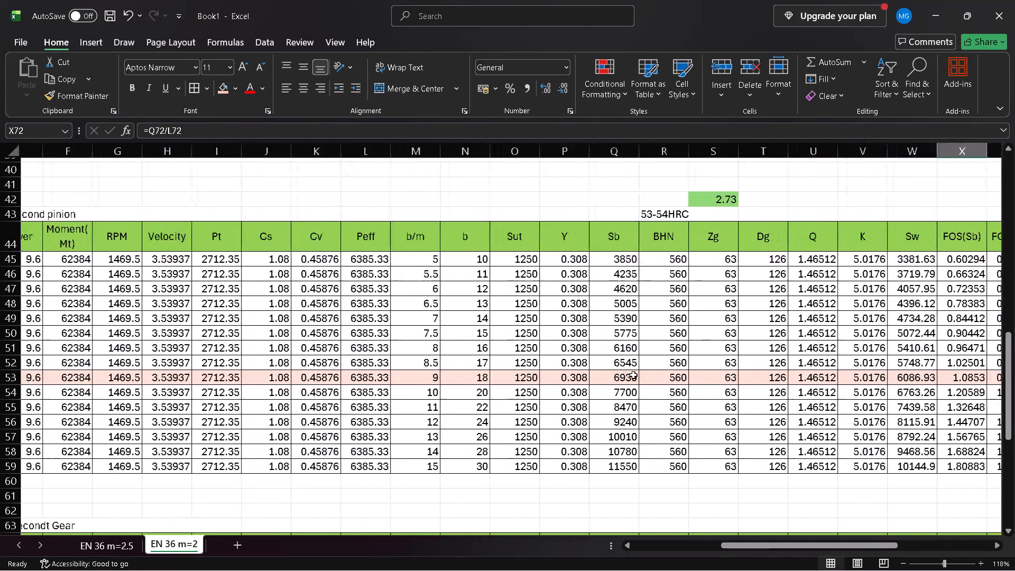
scroll(633, 375, "left", 2)
scroll(634, 376, "up", 1)
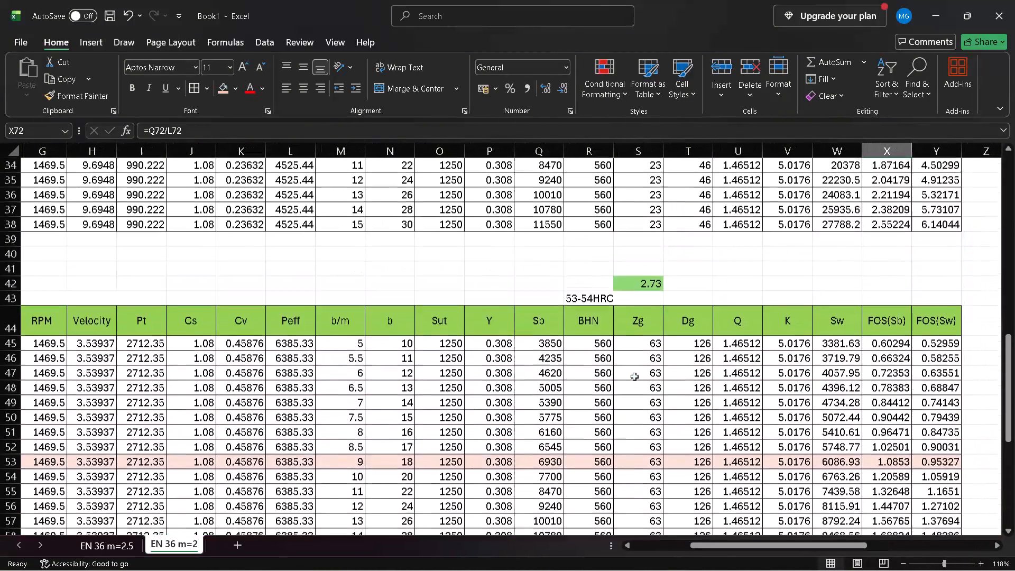
scroll(634, 376, "up", 4)
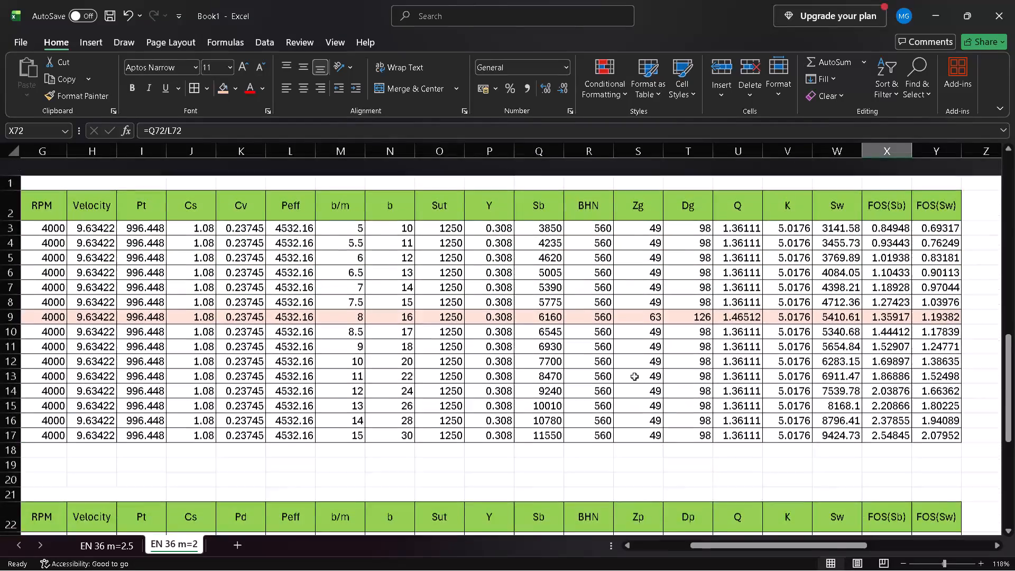
scroll(634, 376, "down", 2)
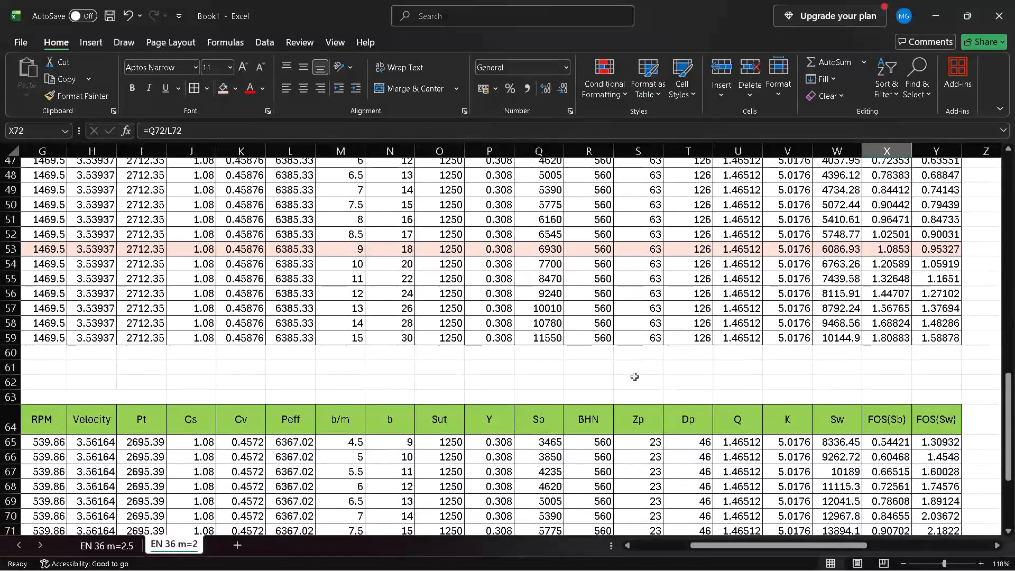
scroll(634, 376, "down", 1)
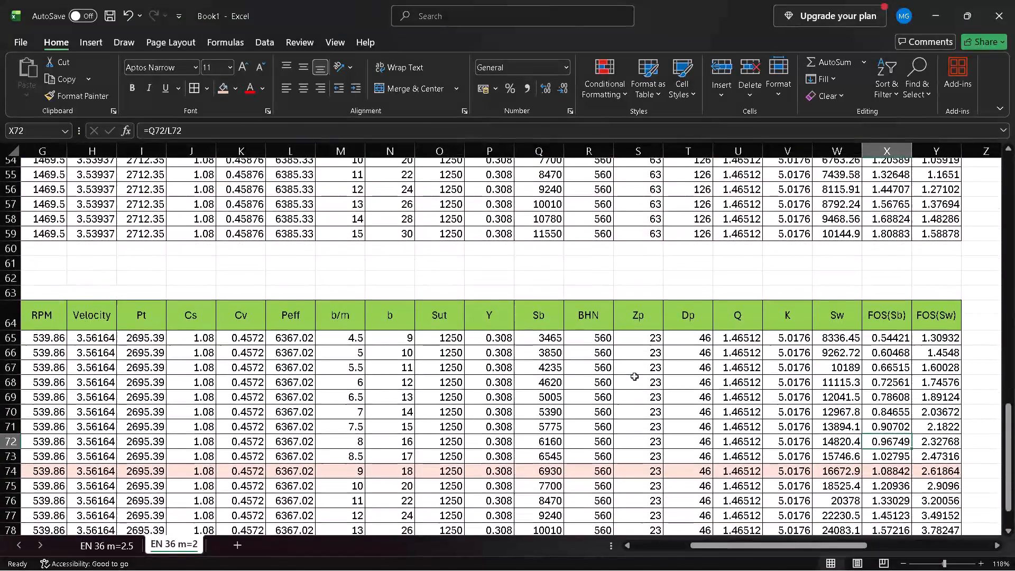
scroll(634, 376, "down", 1)
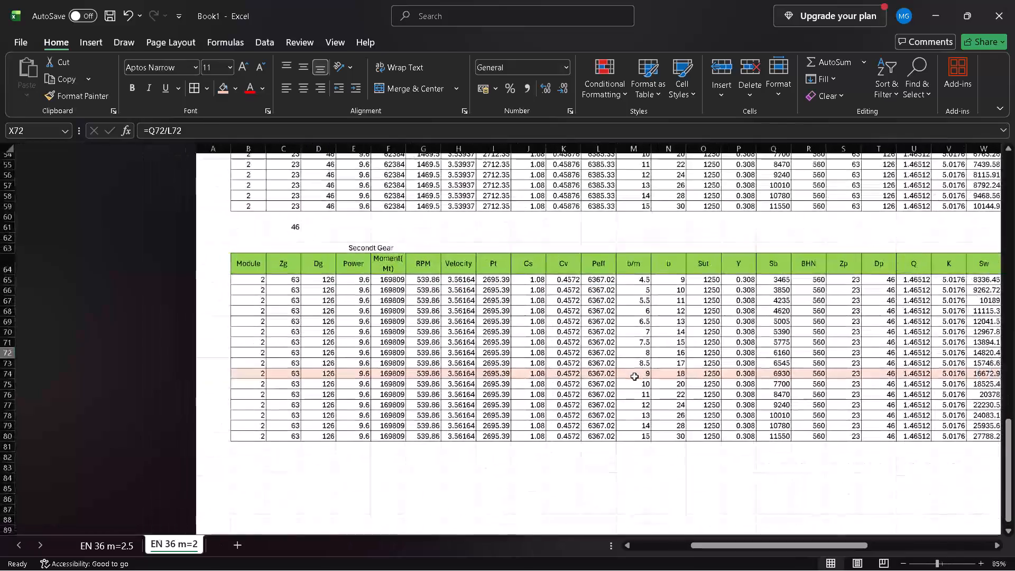
scroll(634, 376, "up", 3)
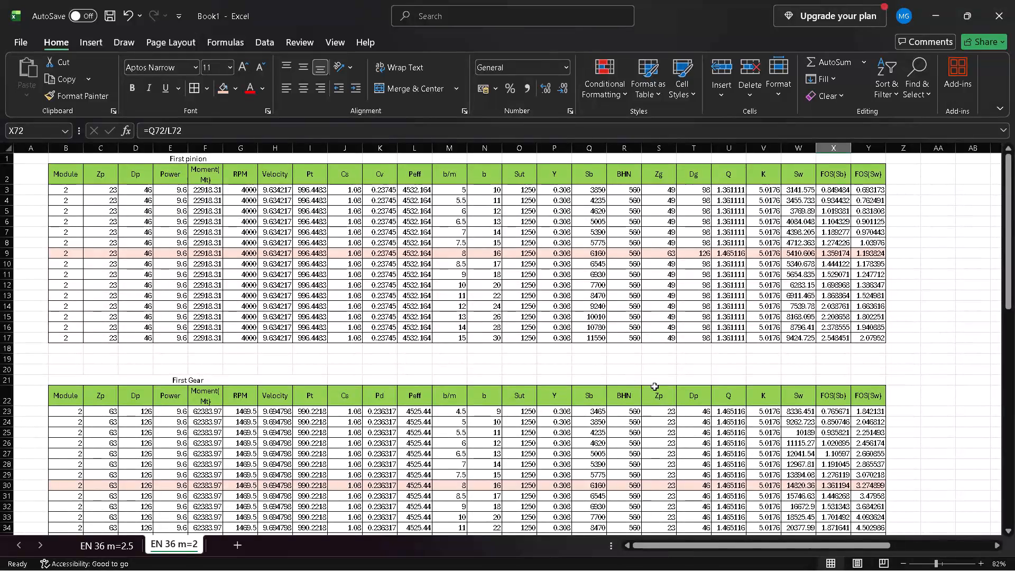
scroll(655, 393, "up", 1)
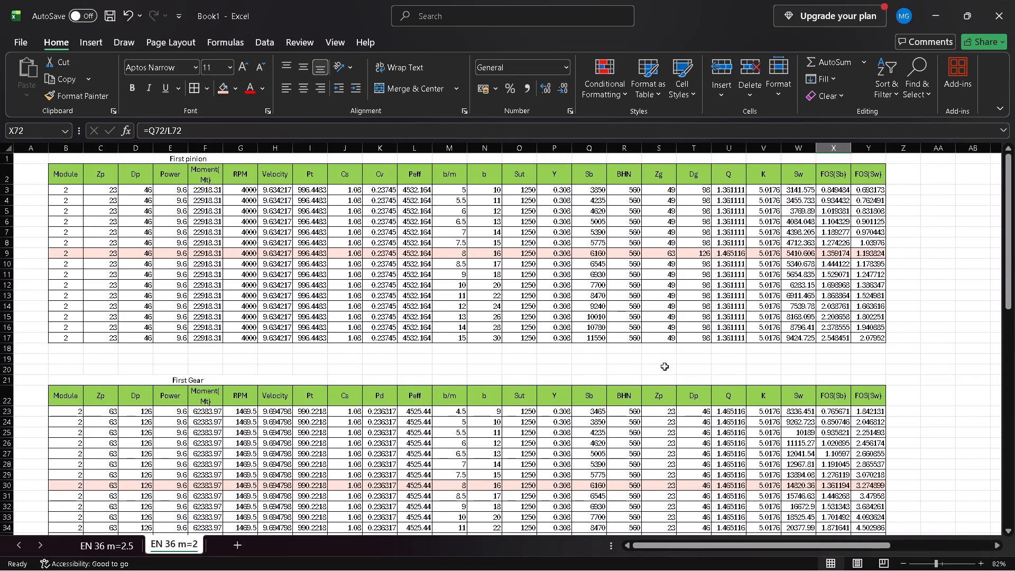
Set BHN to 504 for every row of the Second pinion table, R45:R59, on the EN 36 m=2 sheet.
scroll(630, 383, "down", 1)
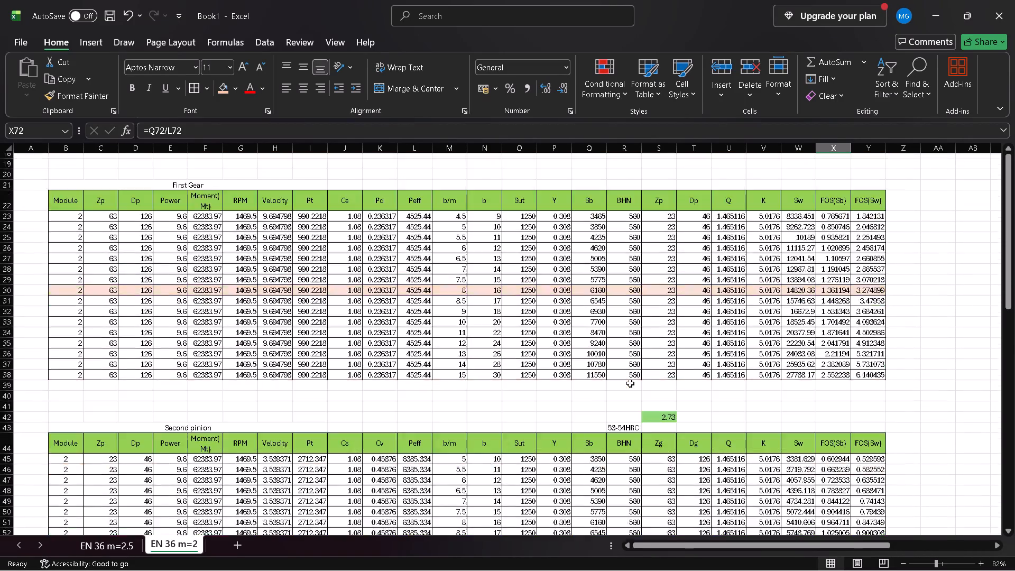
scroll(630, 383, "down", 2)
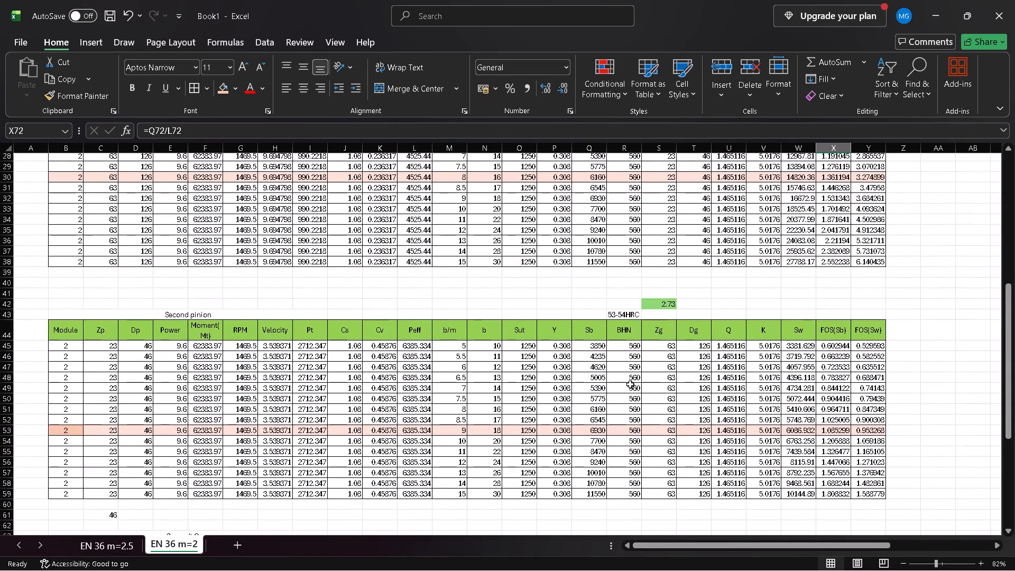
left_click(618, 312)
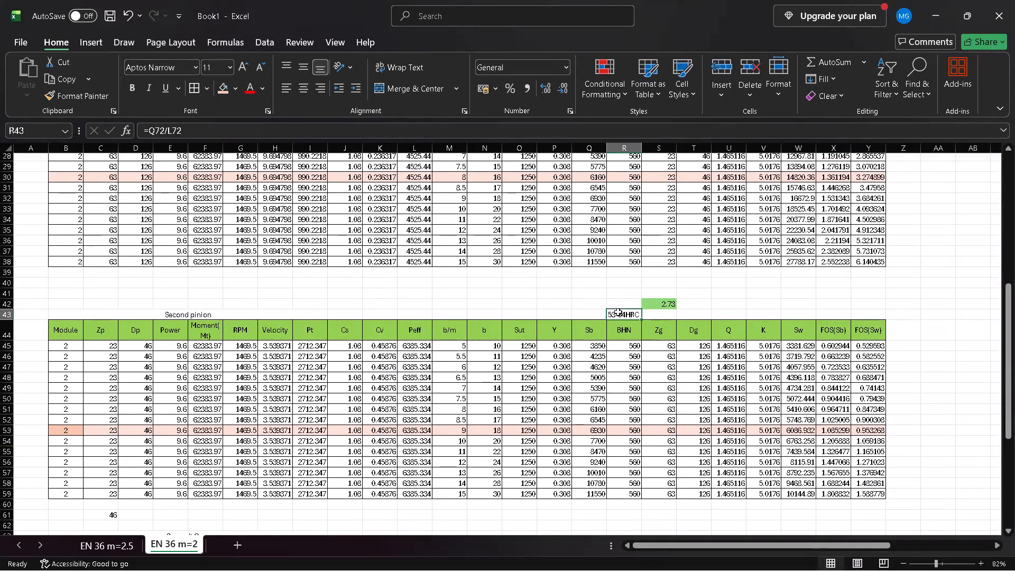
scroll(559, 365, "left", 1)
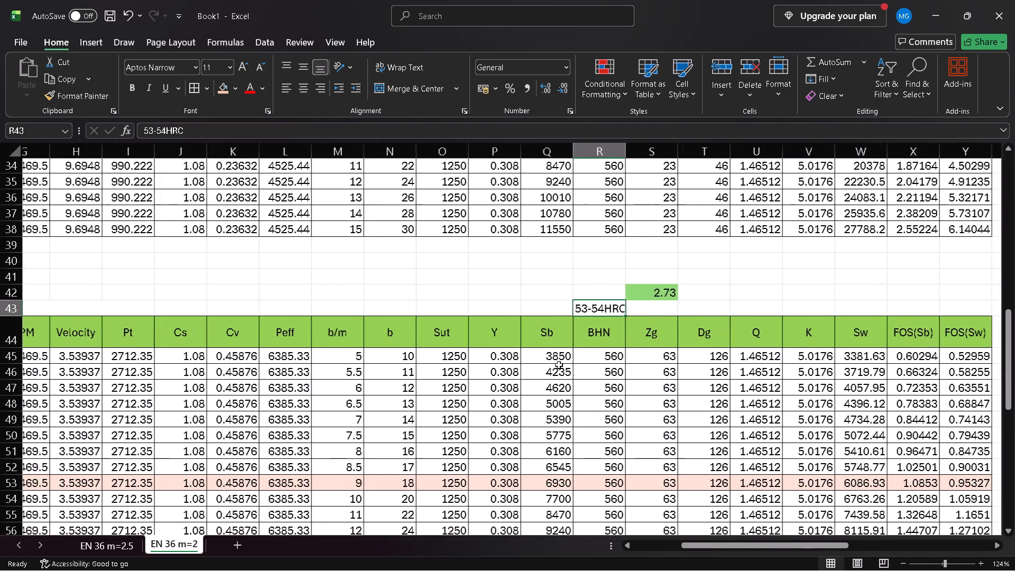
scroll(559, 365, "left", 1)
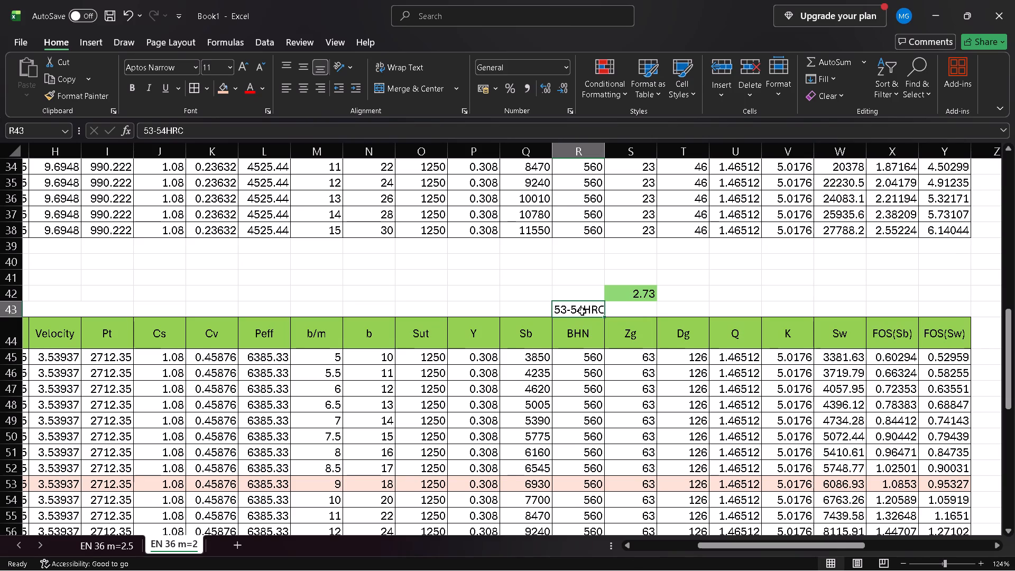
left_click(581, 354)
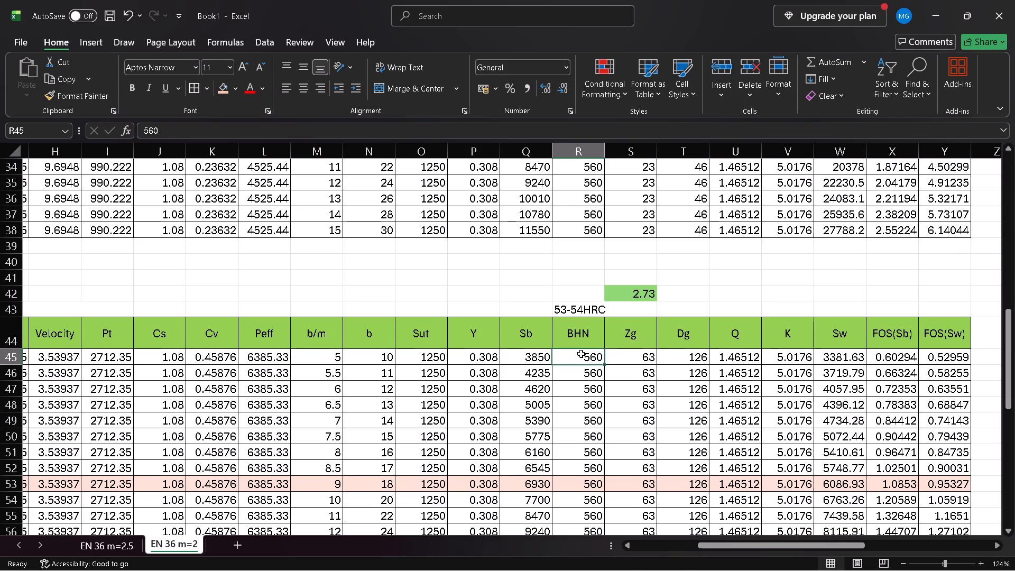
type("504")
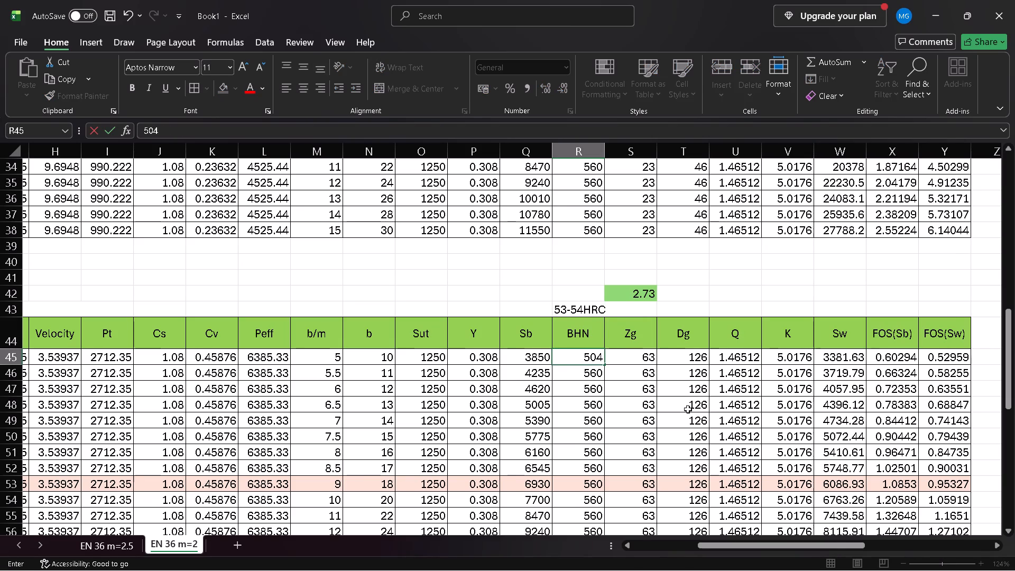
key("Return")
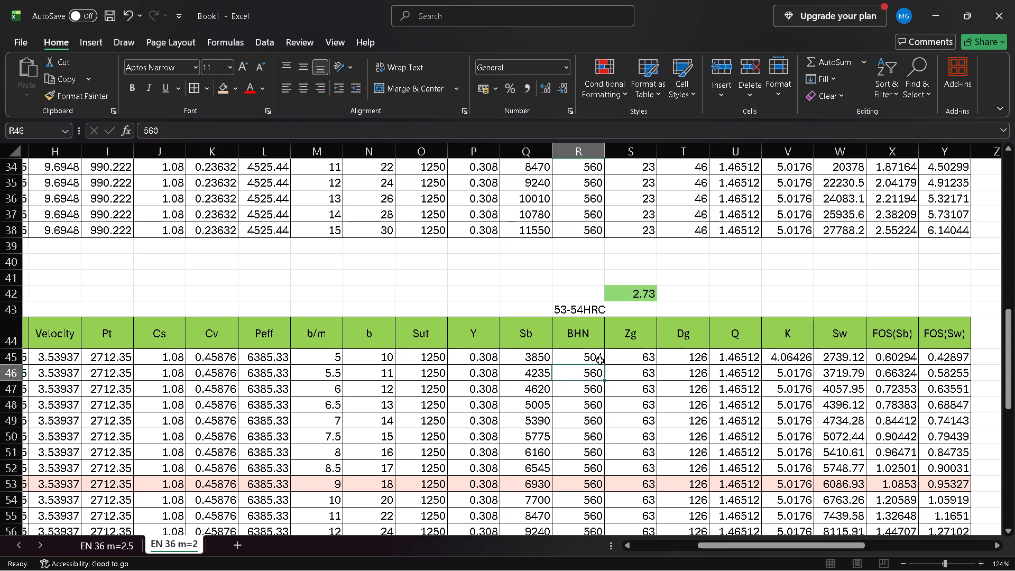
left_click(600, 361)
double_click(604, 364)
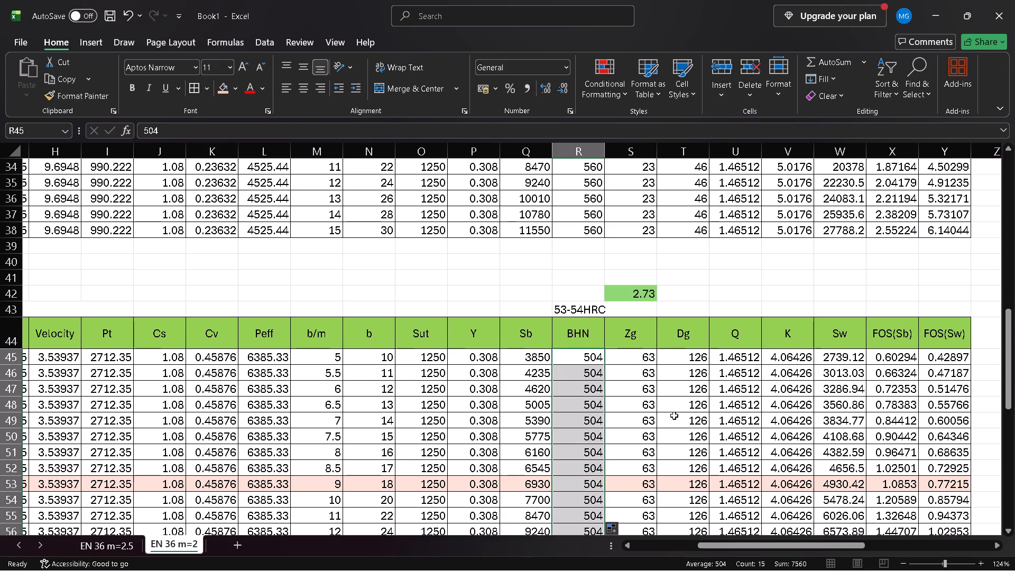
Examine the Second pinion table's recalculated safety factors and its row 53 and row 55 face-width options against the BHN input.
scroll(675, 418, "down", 2)
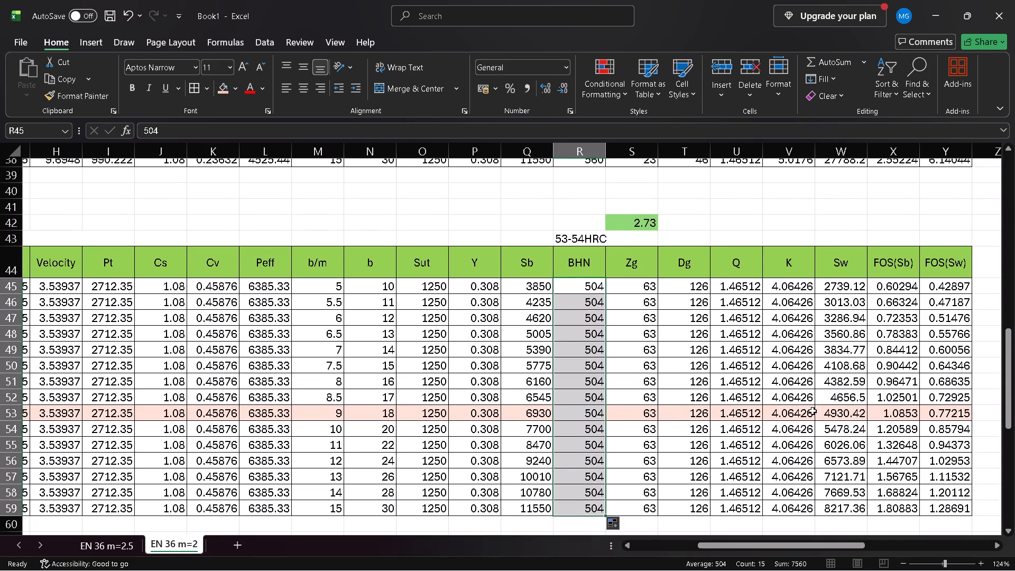
left_click(945, 414)
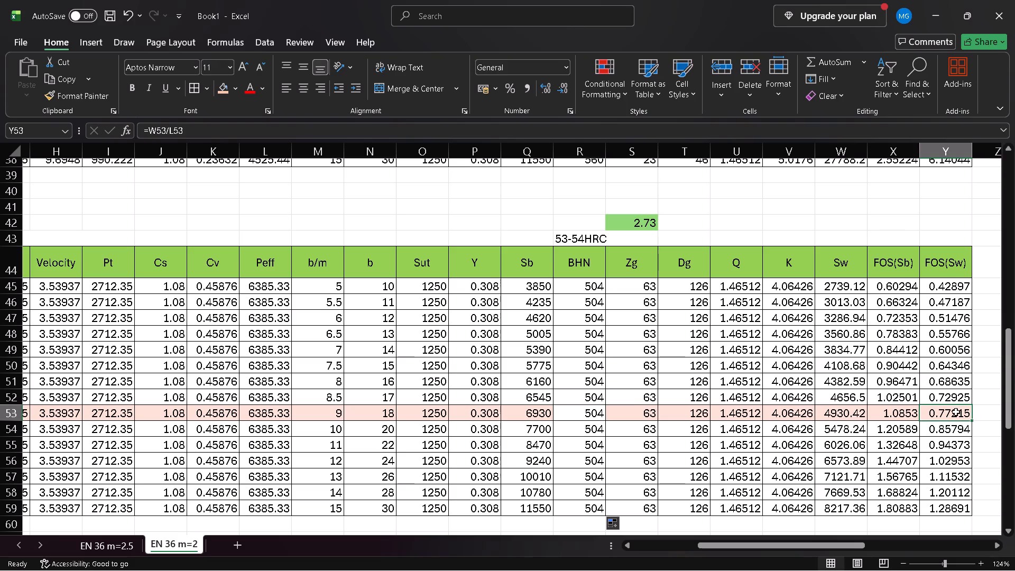
left_click(947, 448)
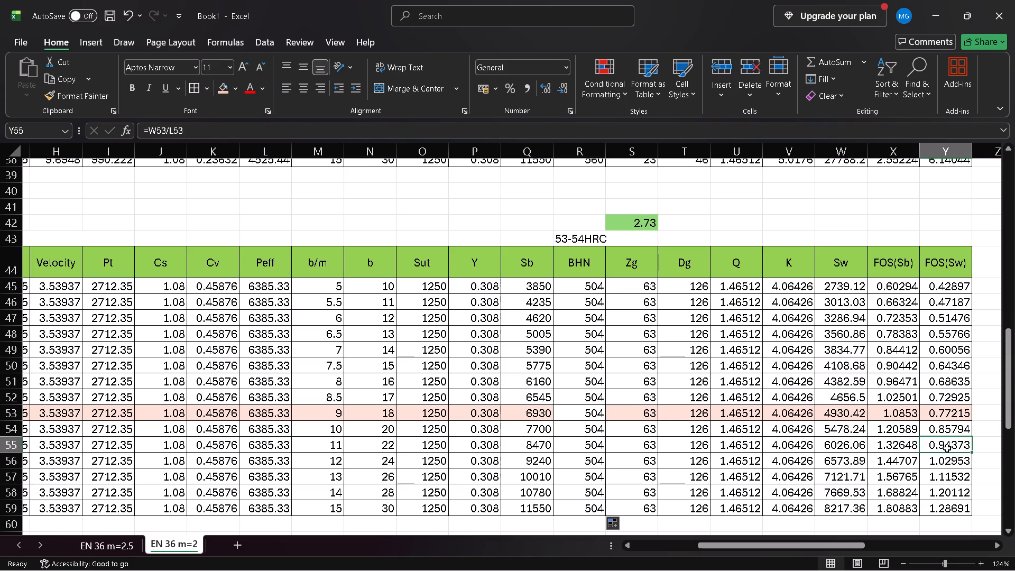
key("ctrl+shift+Left")
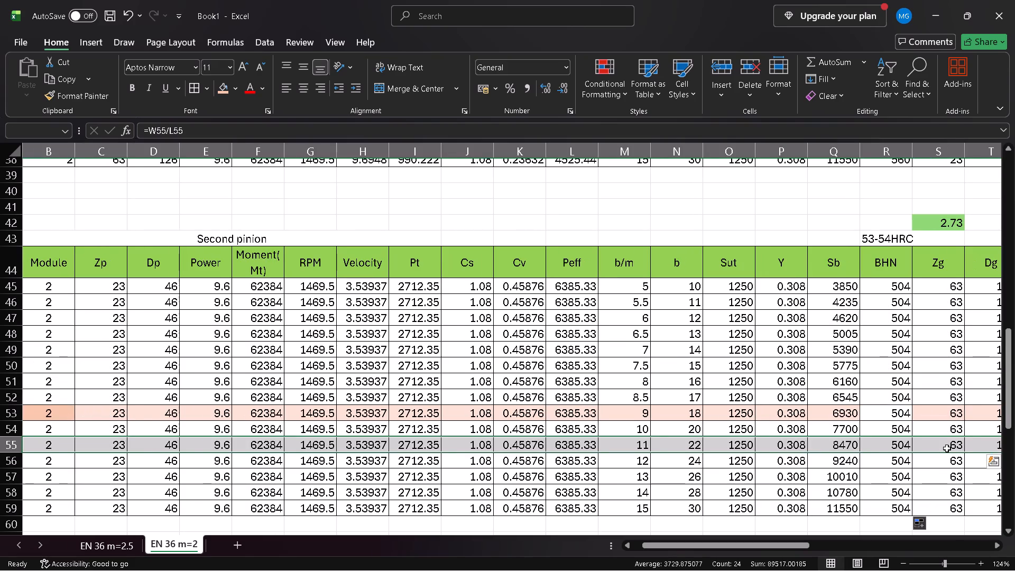
scroll(947, 448, "left", 5)
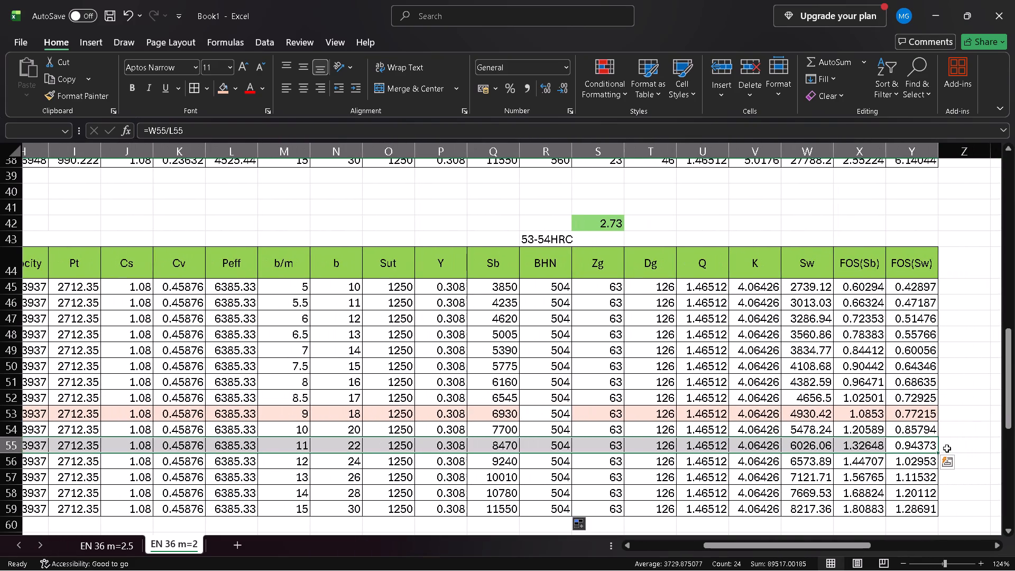
left_click(500, 416)
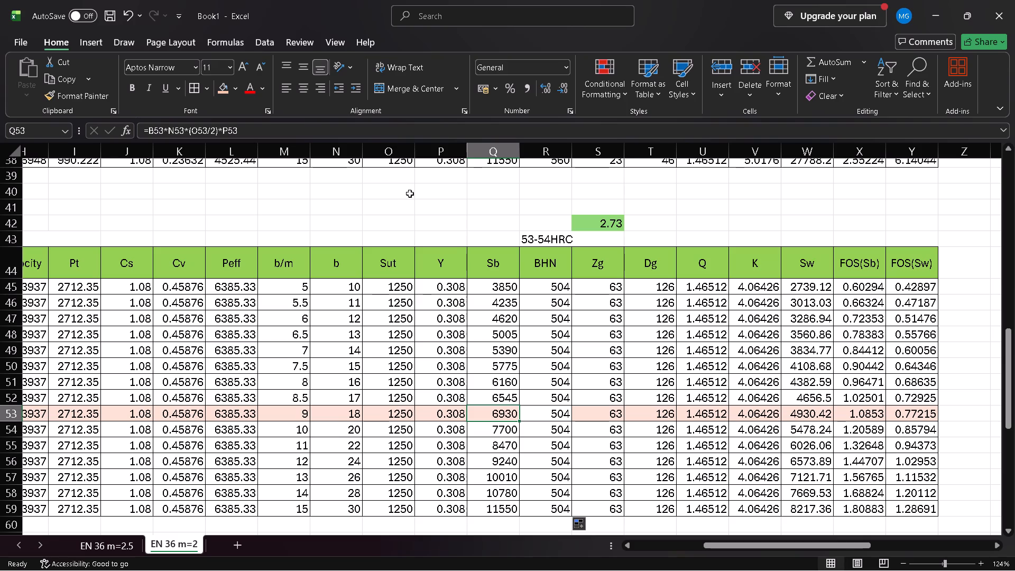
left_click(548, 289)
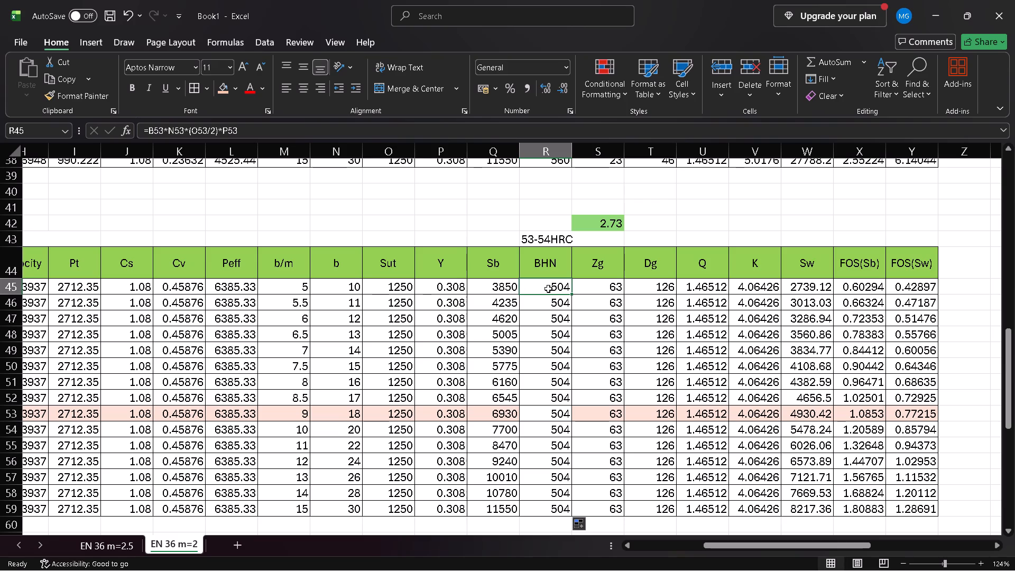
Set BHN to 560 for every row of the Second pinion table, R45:R59, on the EN 36 m=2 sheet.
type("56")
key("0")
key("Return")
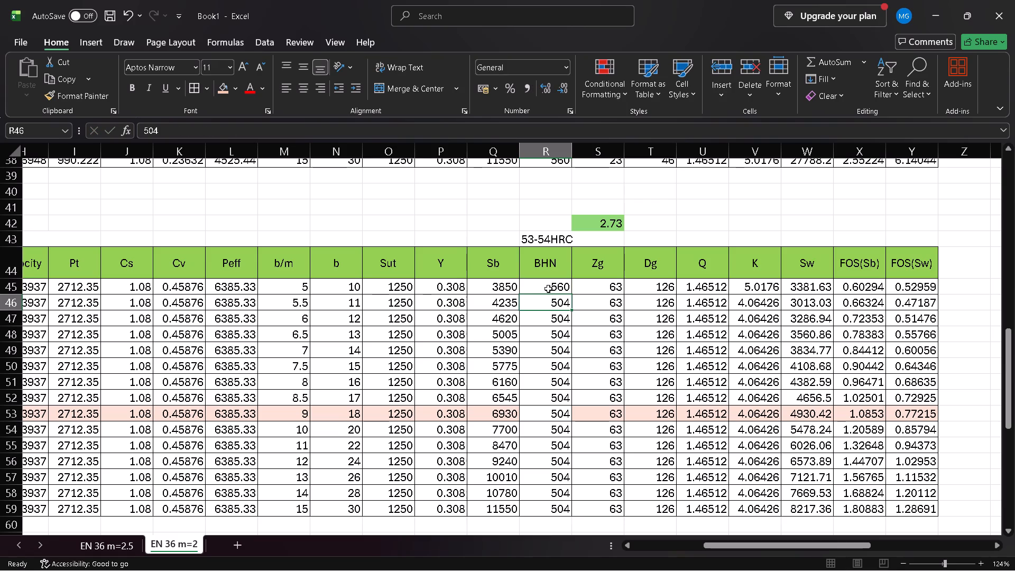
left_click(548, 289)
double_click(571, 293)
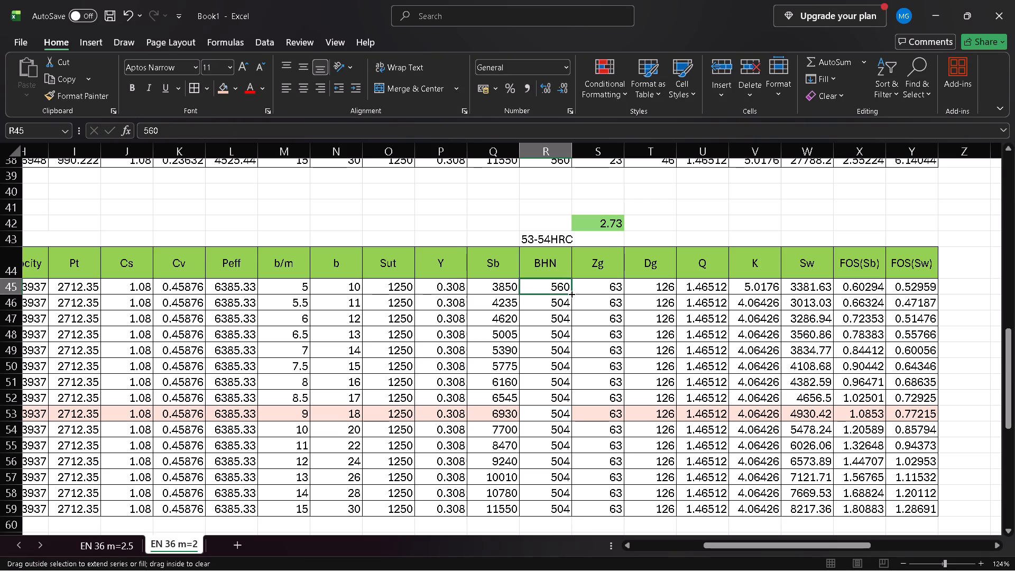
Compare the First pinion, First Gear and Second pinion tables' BHN and safety-factor columns, including the Second pinion's highlighted row 53.
scroll(650, 322, "down", 1)
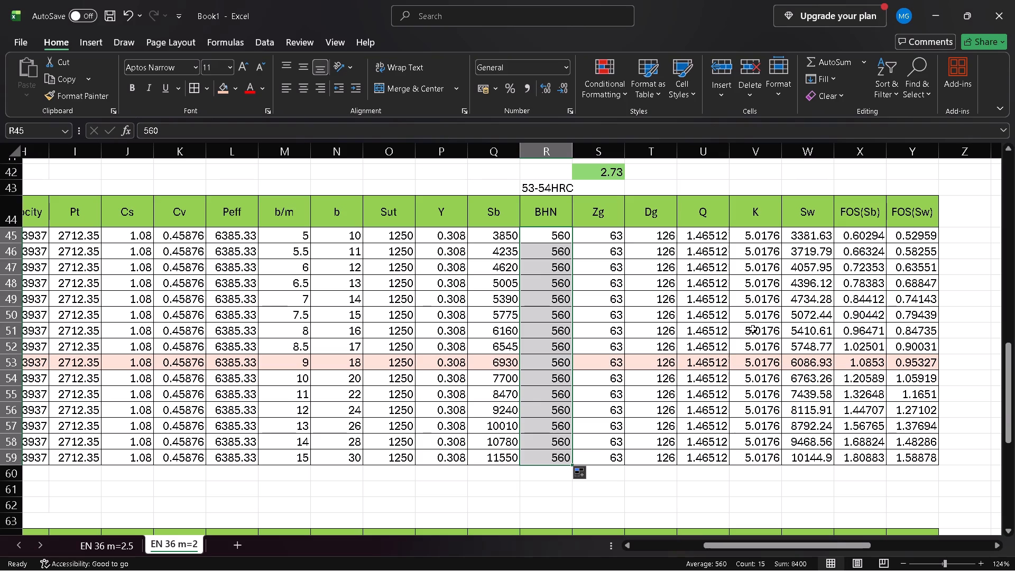
scroll(754, 329, "up", 5)
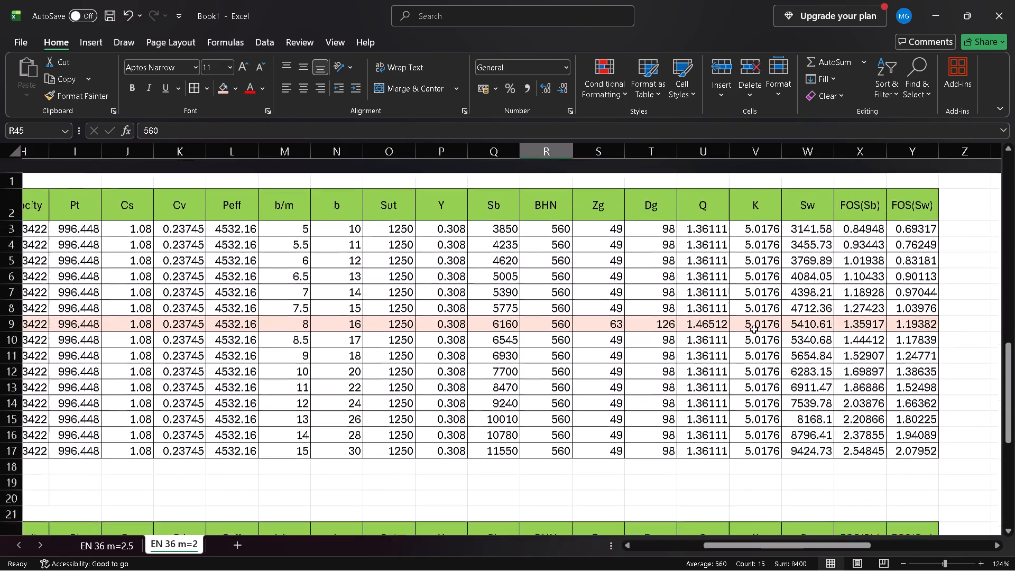
scroll(754, 329, "right", 3)
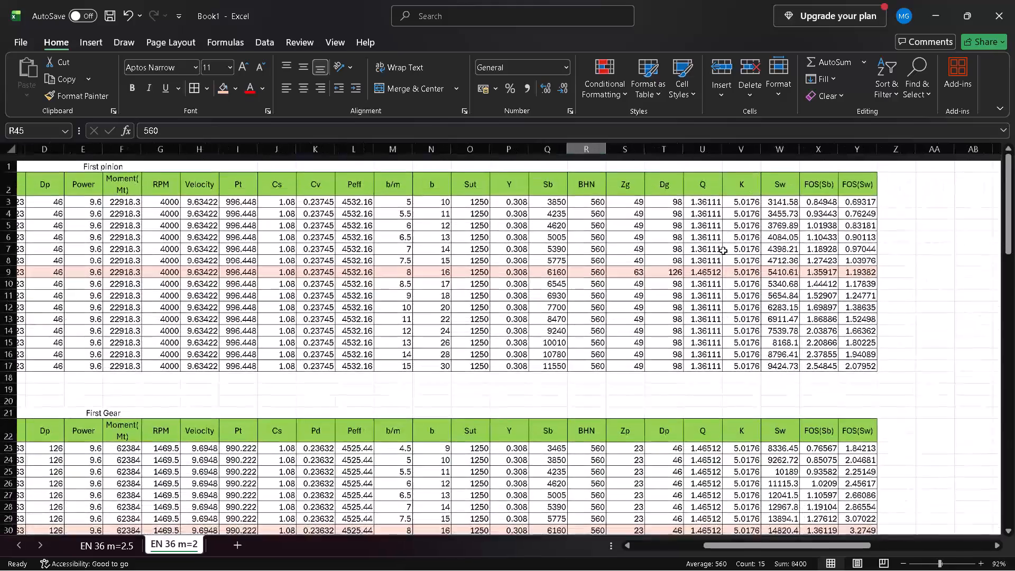
scroll(723, 251, "down", 4)
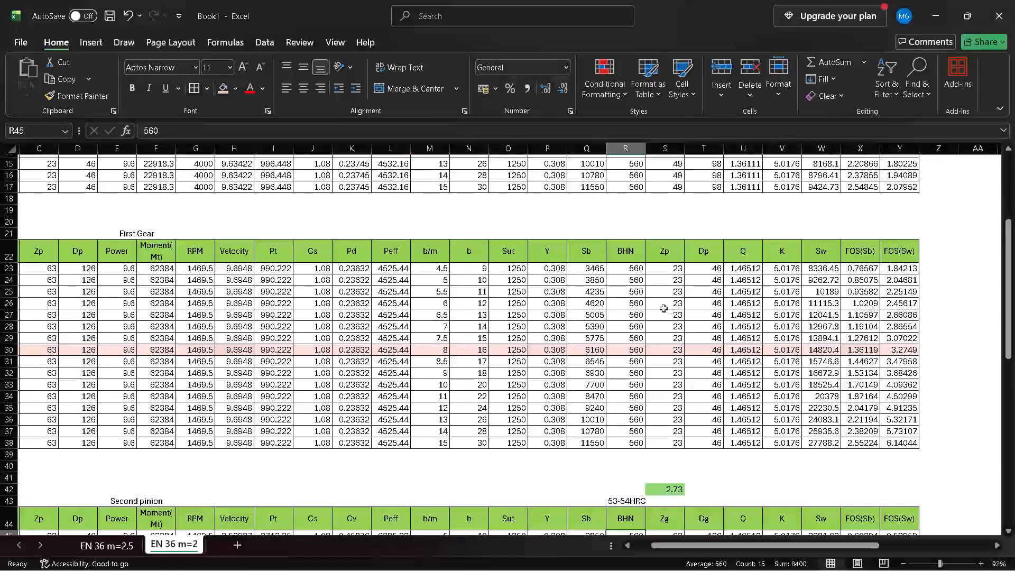
scroll(663, 308, "right", 1)
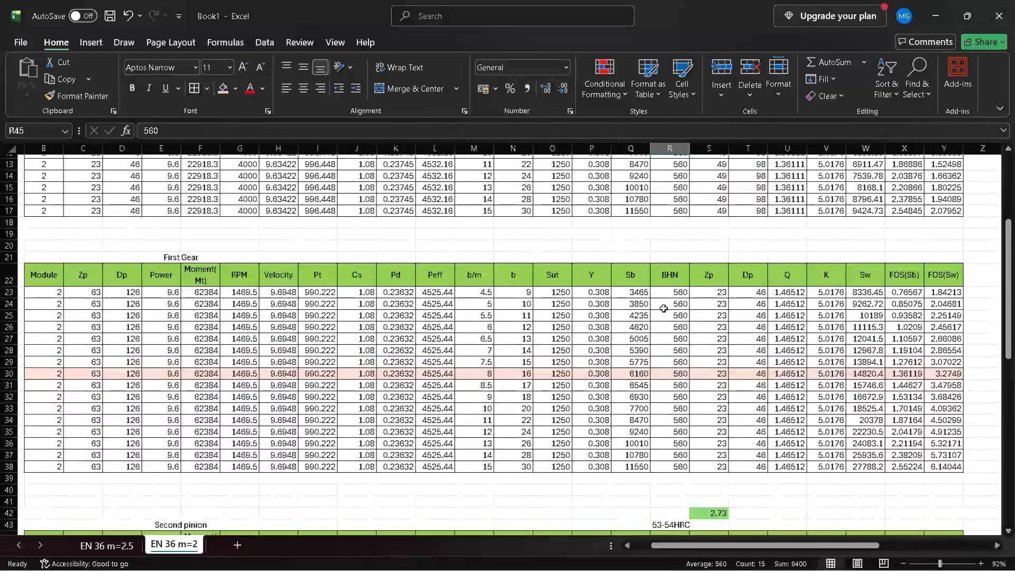
scroll(663, 308, "up", 1)
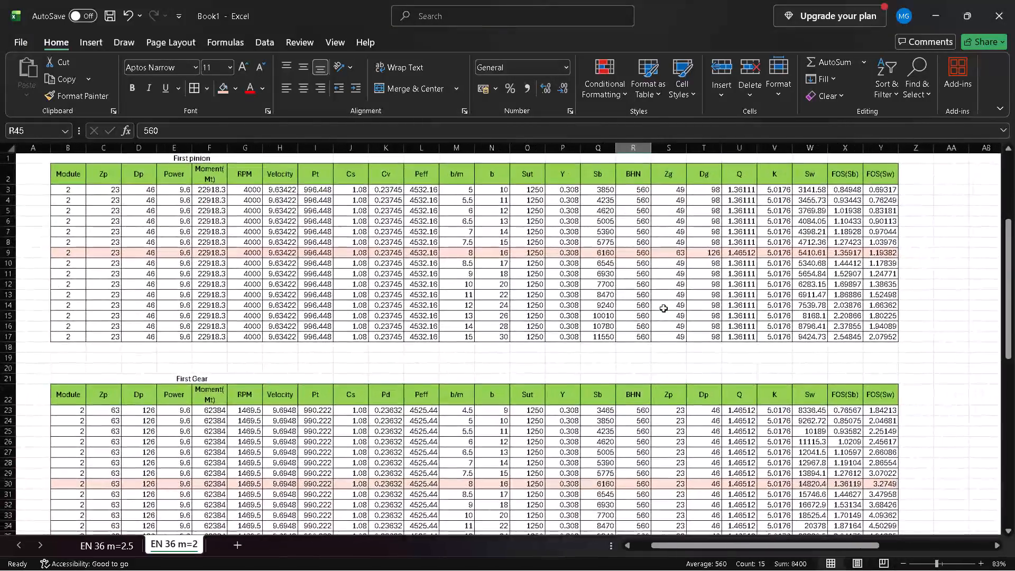
scroll(663, 308, "down", 2)
scroll(663, 308, "up", 2)
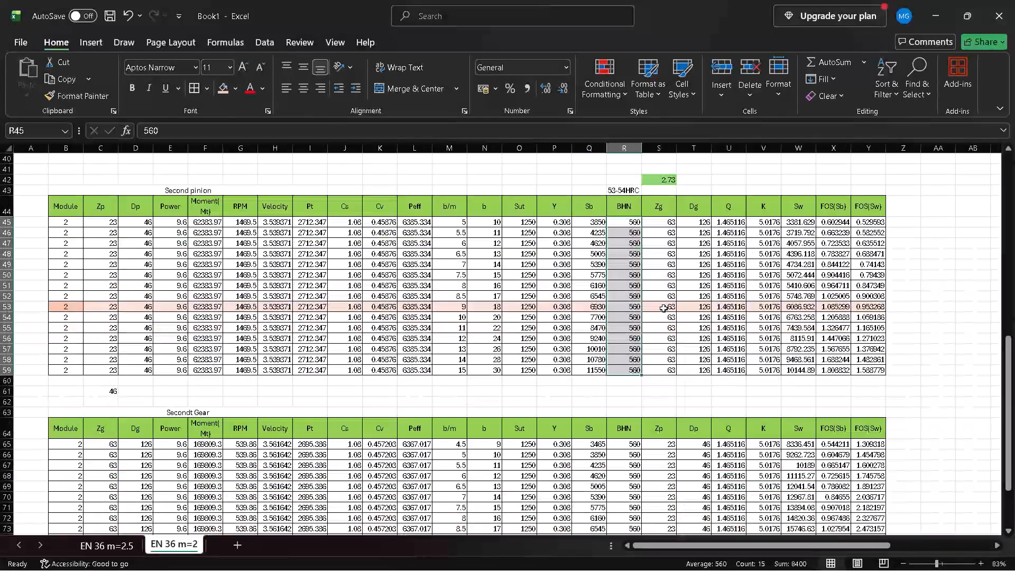
scroll(734, 300, "up", 1)
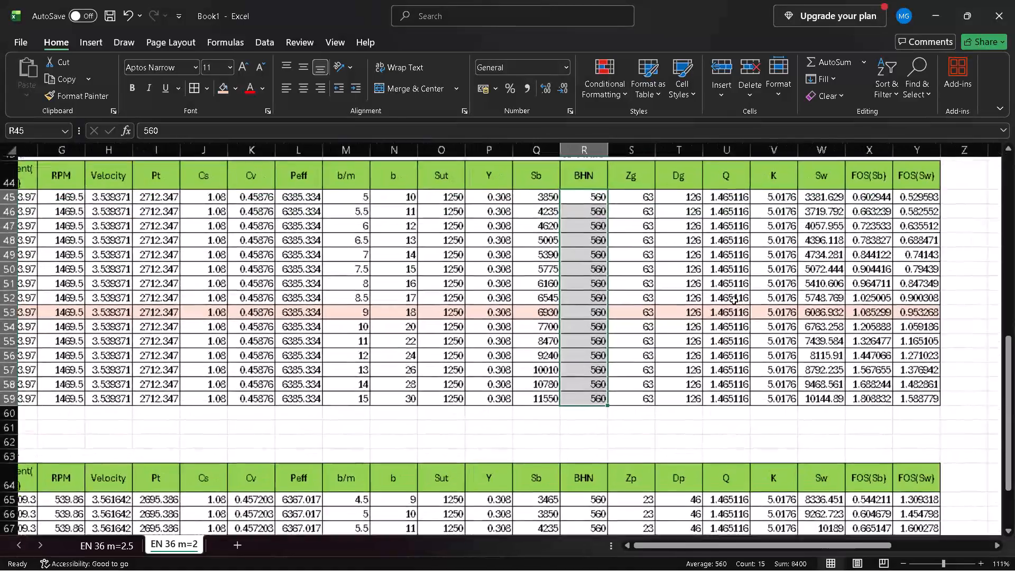
scroll(734, 300, "up", 1)
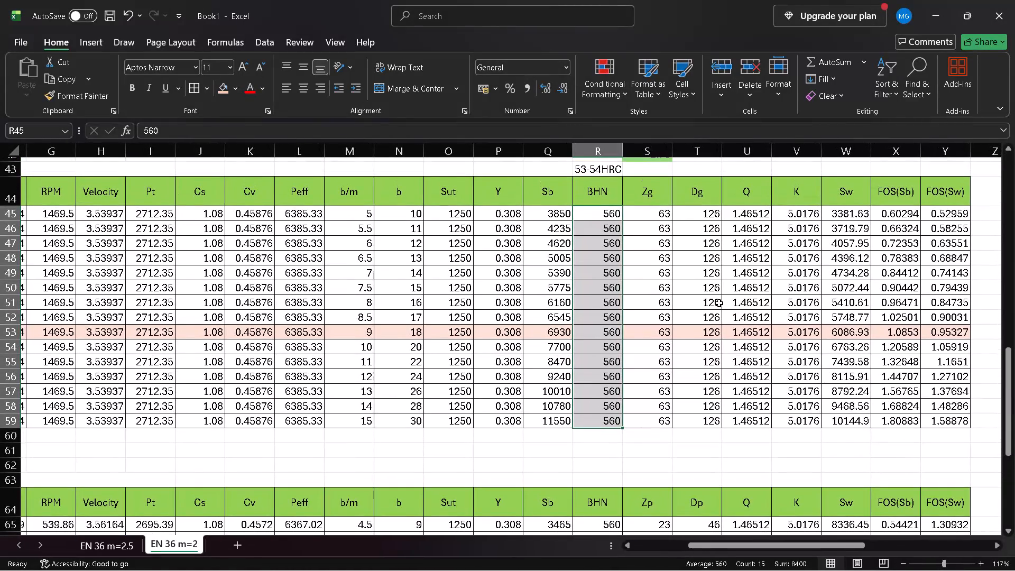
left_click(601, 336)
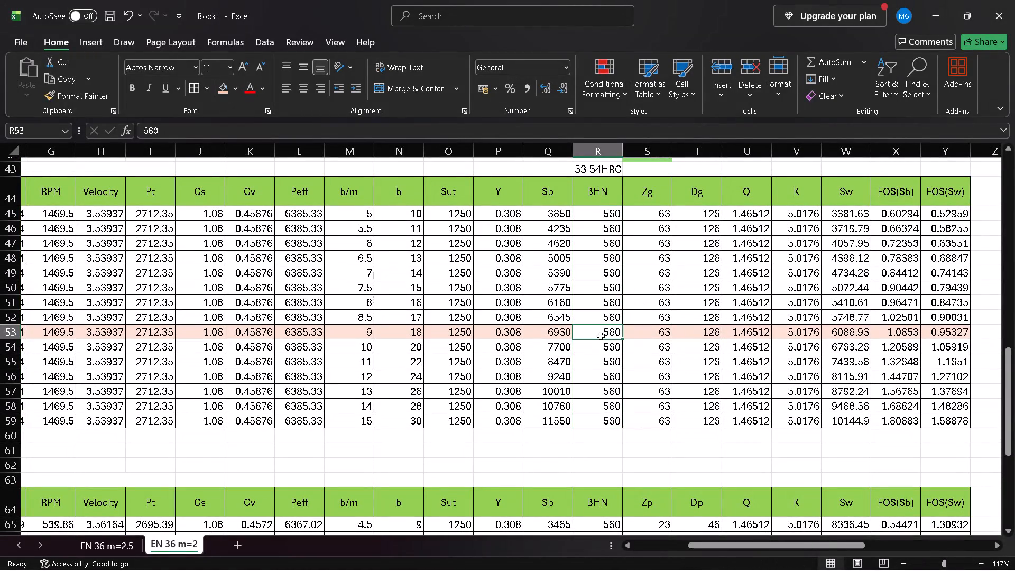
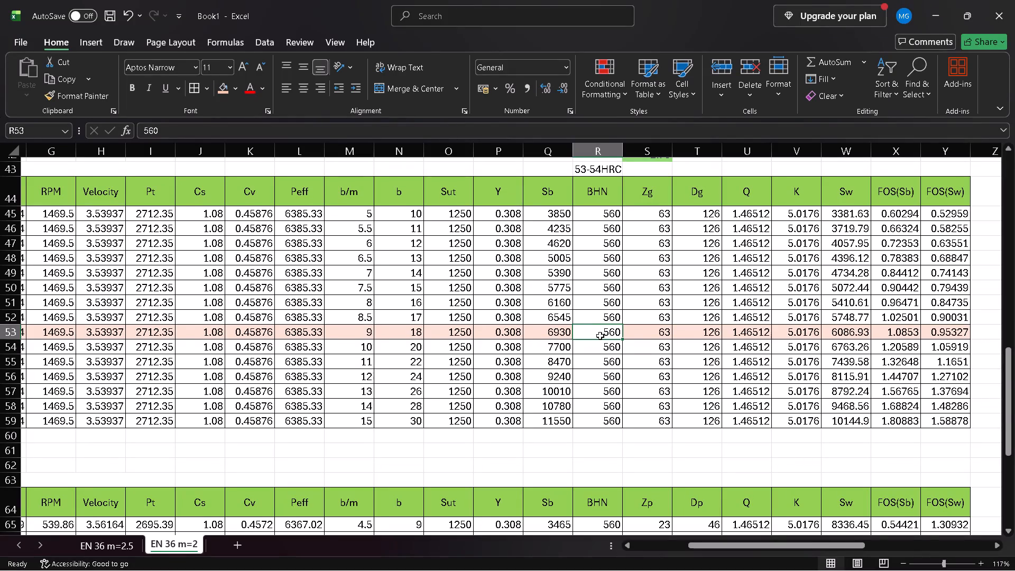
Fill the BHN cell R53 in the Second pinion table's highlighted row with the current orange fill colour.
left_click(222, 91)
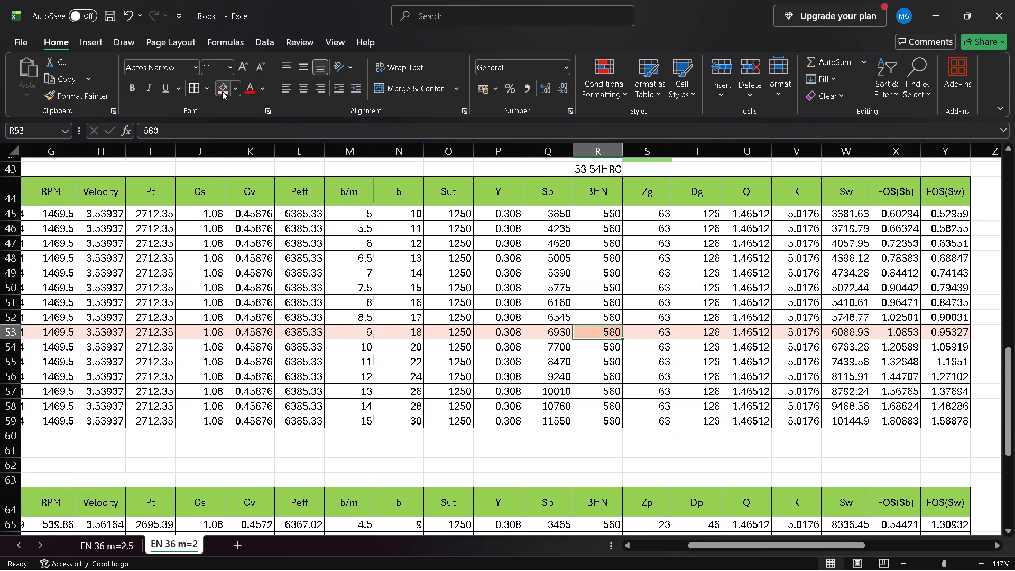
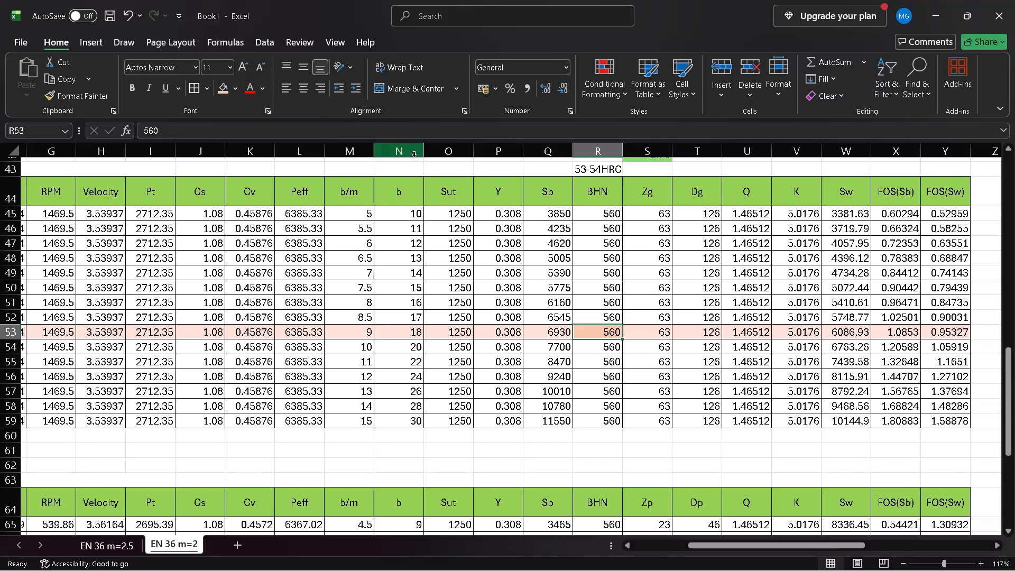
Enter 1298 in cell O61, in the blank rows below the table that ends at row 59.
left_click(441, 458)
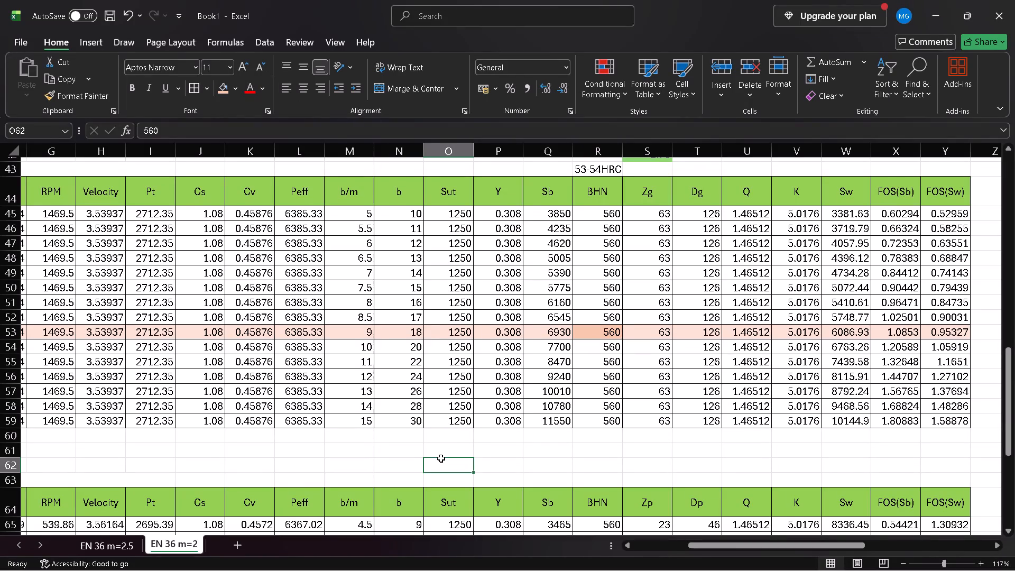
key("Up")
type("1298")
key("Left")
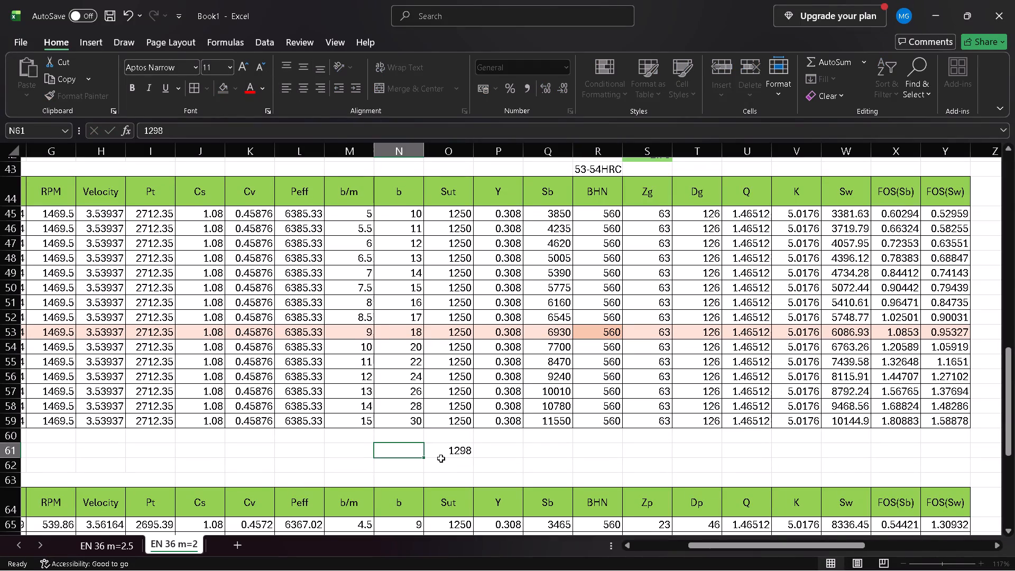
Start entering a label in cell N61, directly beside the 1298 value.
key("space")
type("E")
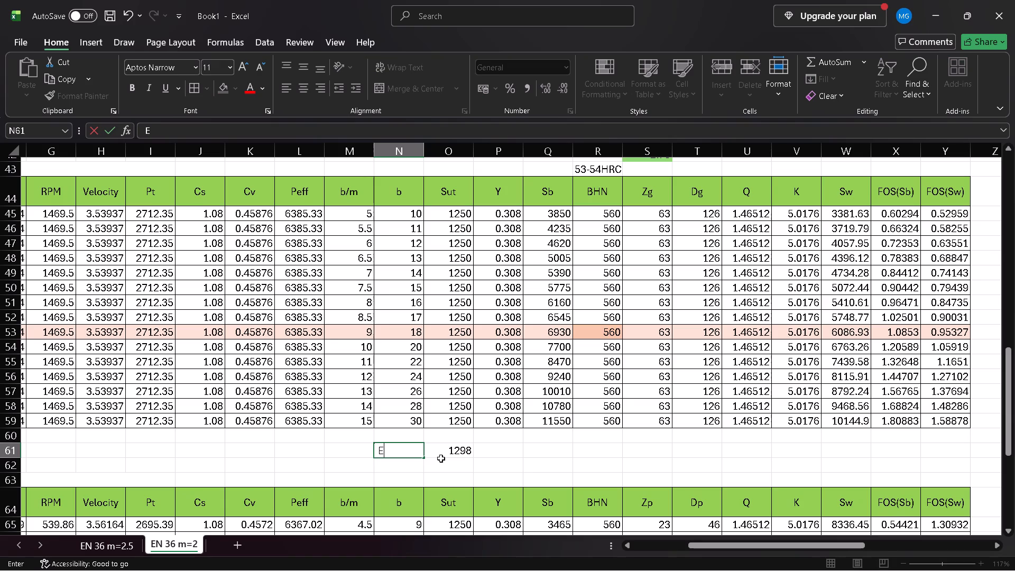
key("BackSpace")
key("BackSpace")
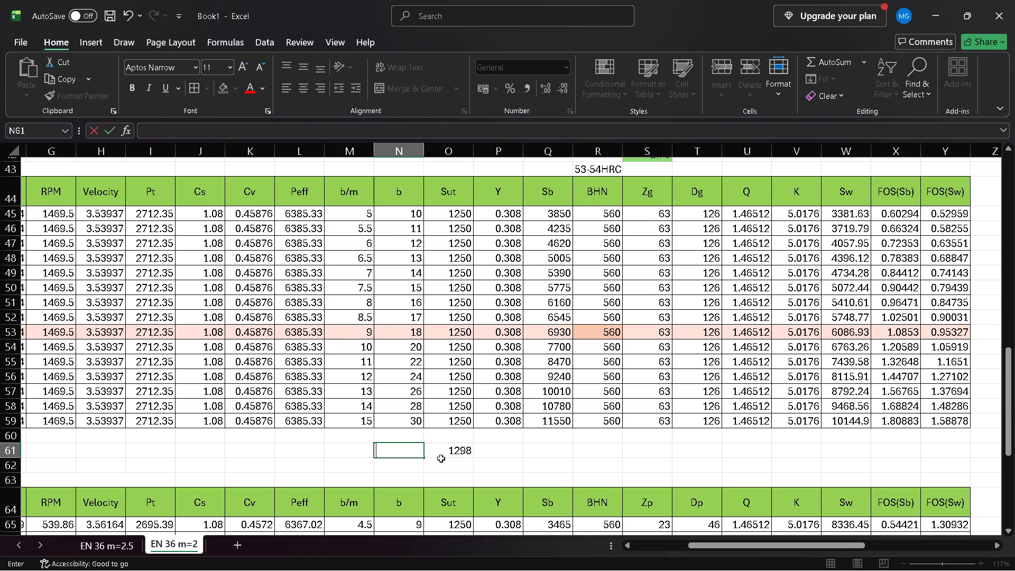
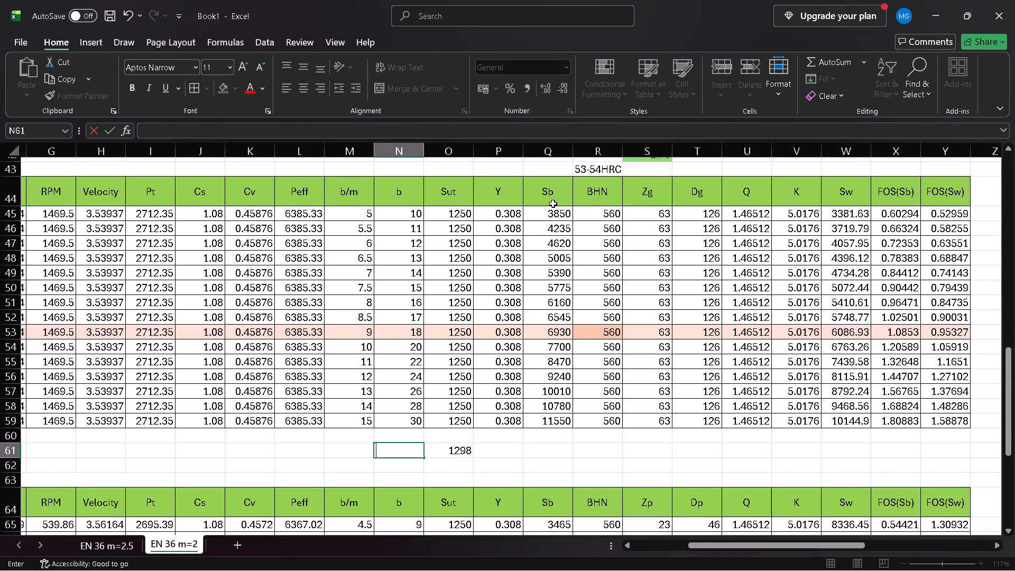
Set Sut to 1298 in cell O45 and fill the value down the column through O59.
left_click(444, 211)
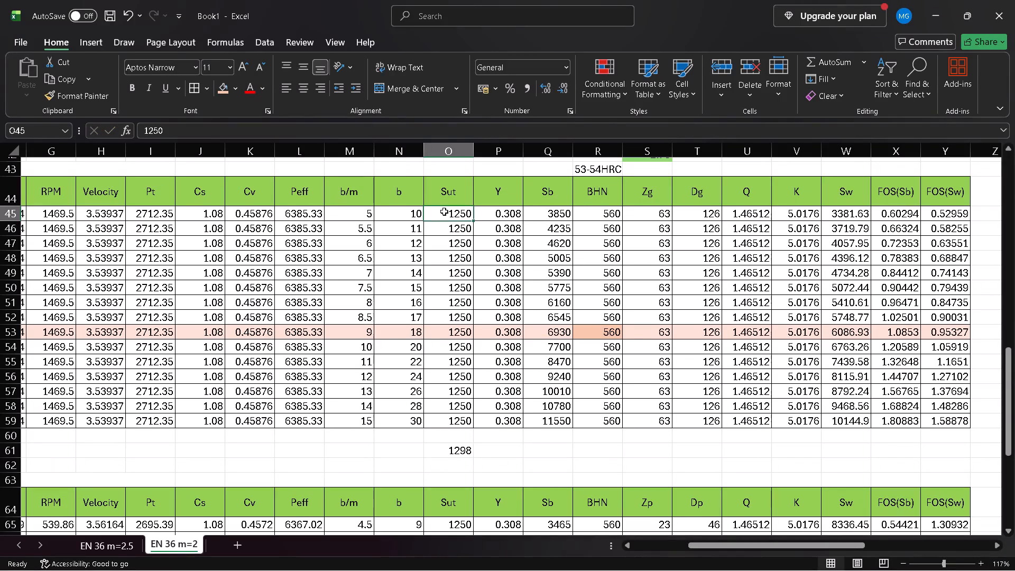
type("1298")
key("Return")
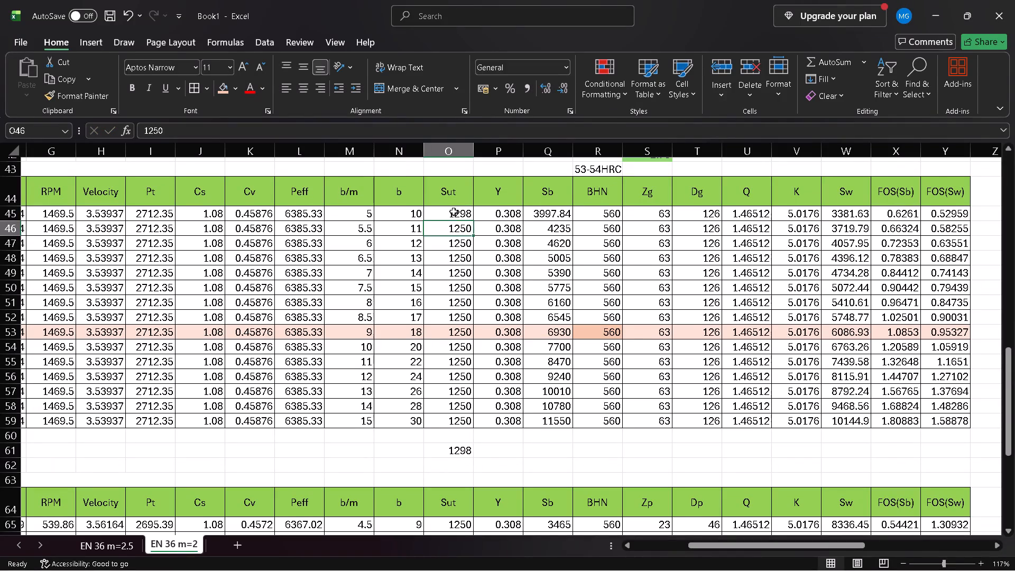
left_click(455, 213)
double_click(473, 220)
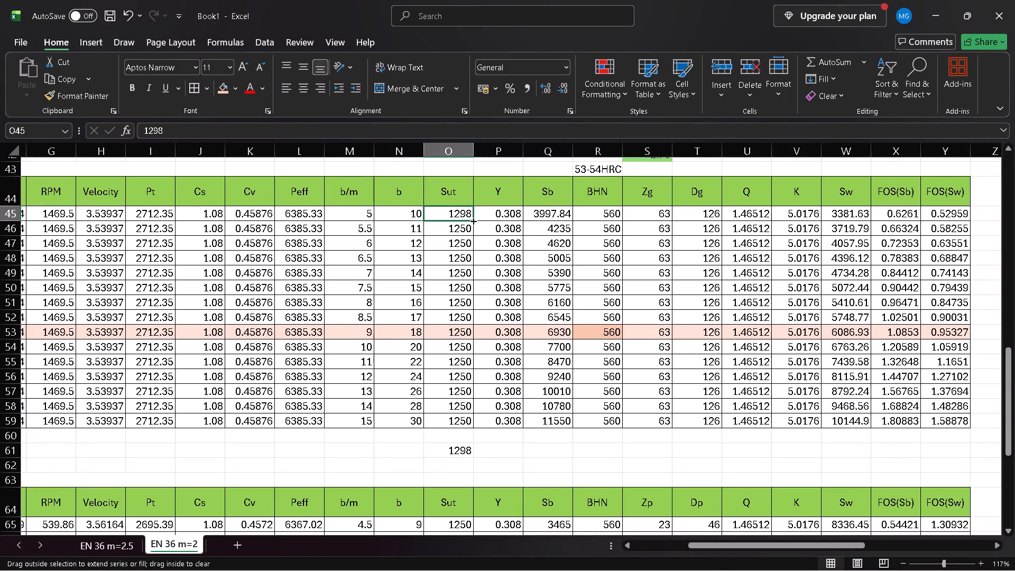
scroll(854, 337, "left", 1)
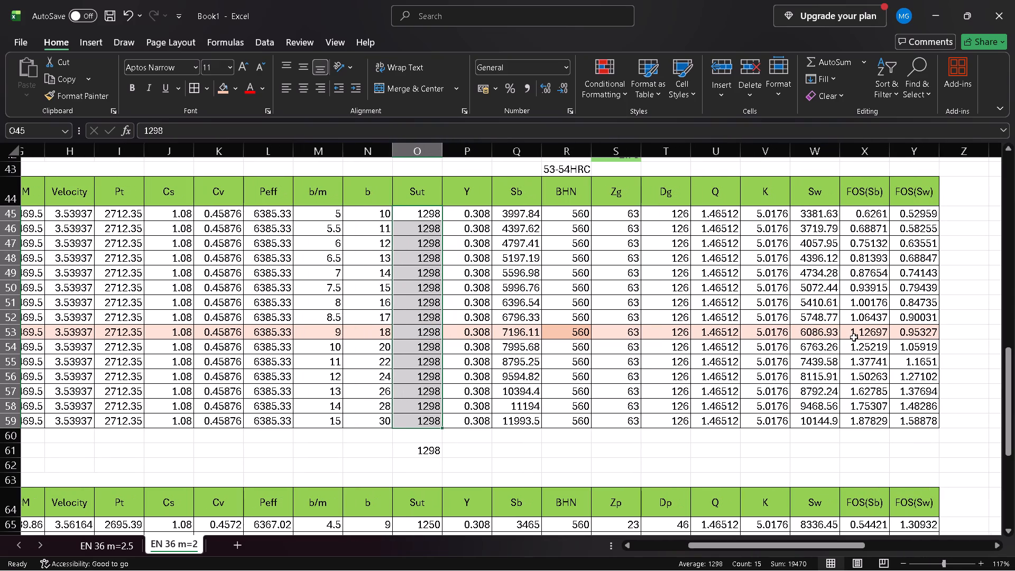
scroll(854, 337, "left", 1)
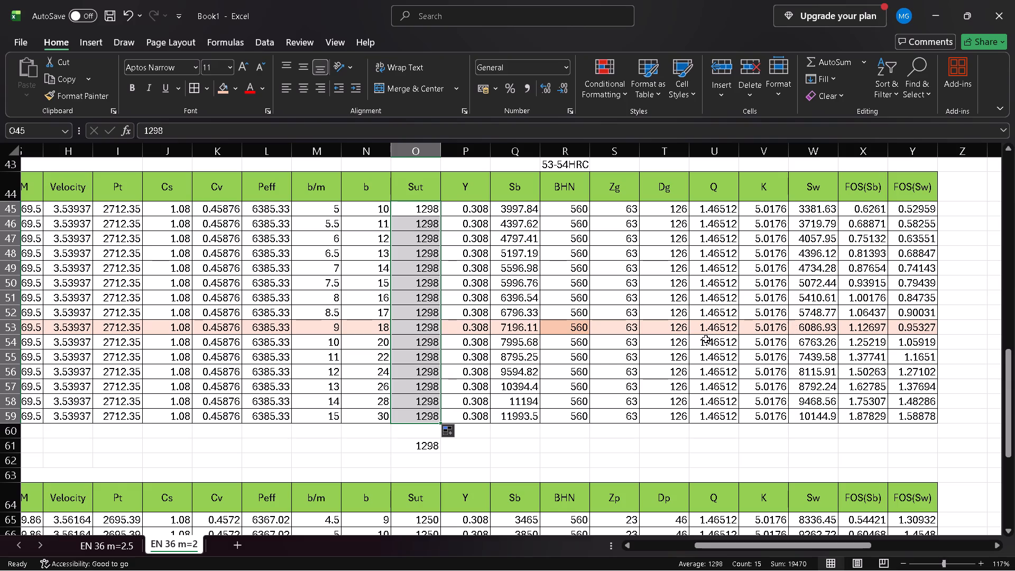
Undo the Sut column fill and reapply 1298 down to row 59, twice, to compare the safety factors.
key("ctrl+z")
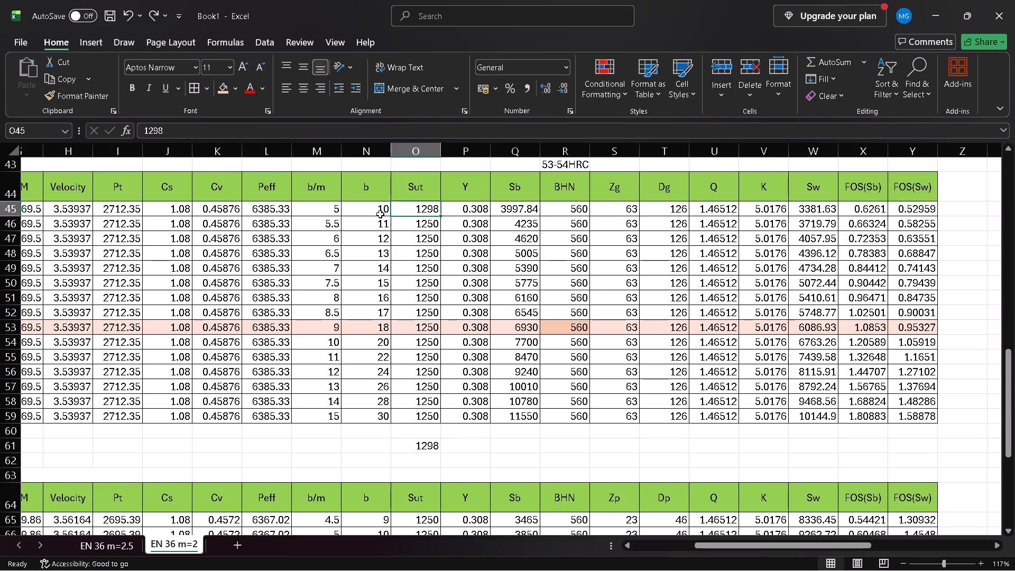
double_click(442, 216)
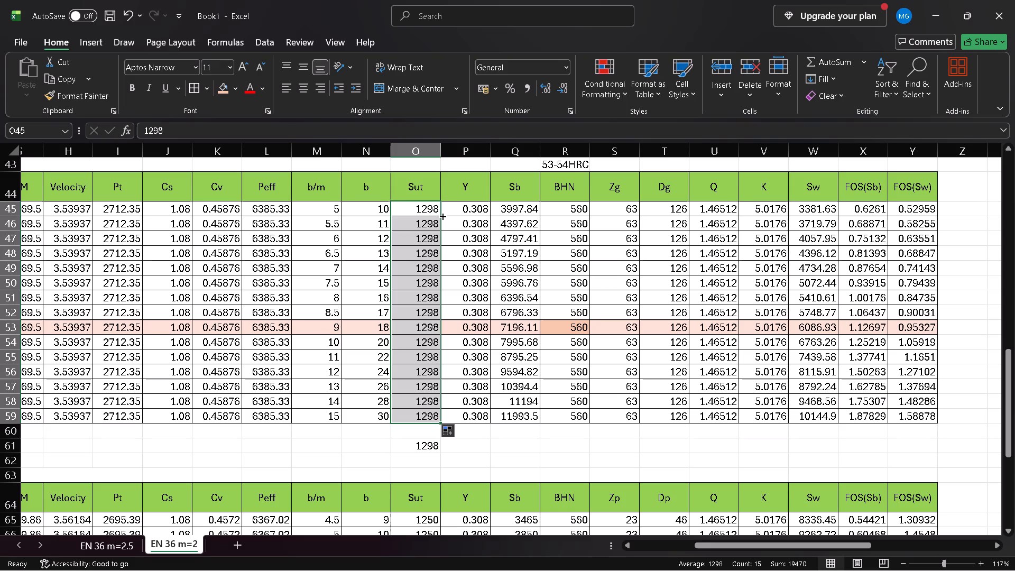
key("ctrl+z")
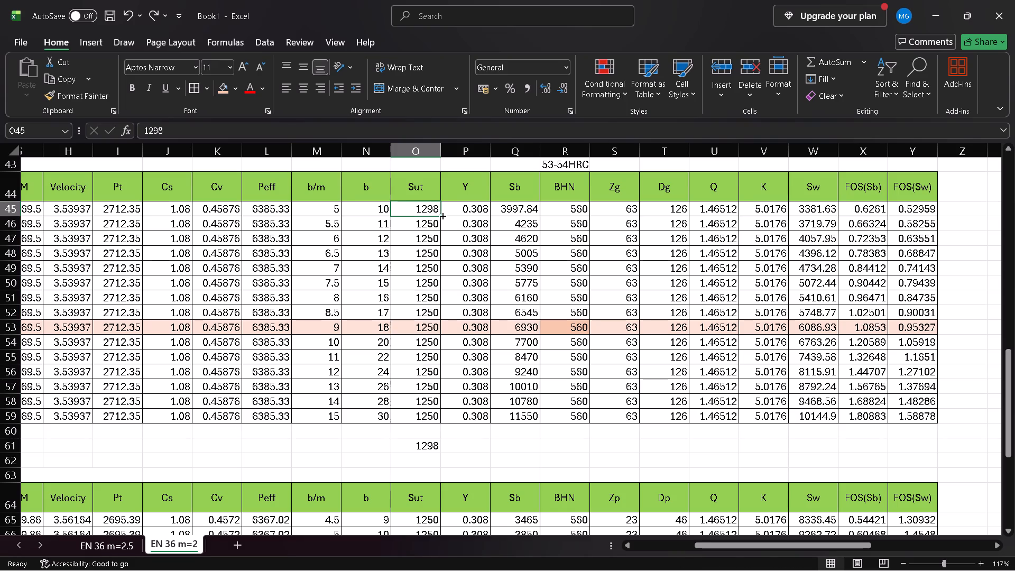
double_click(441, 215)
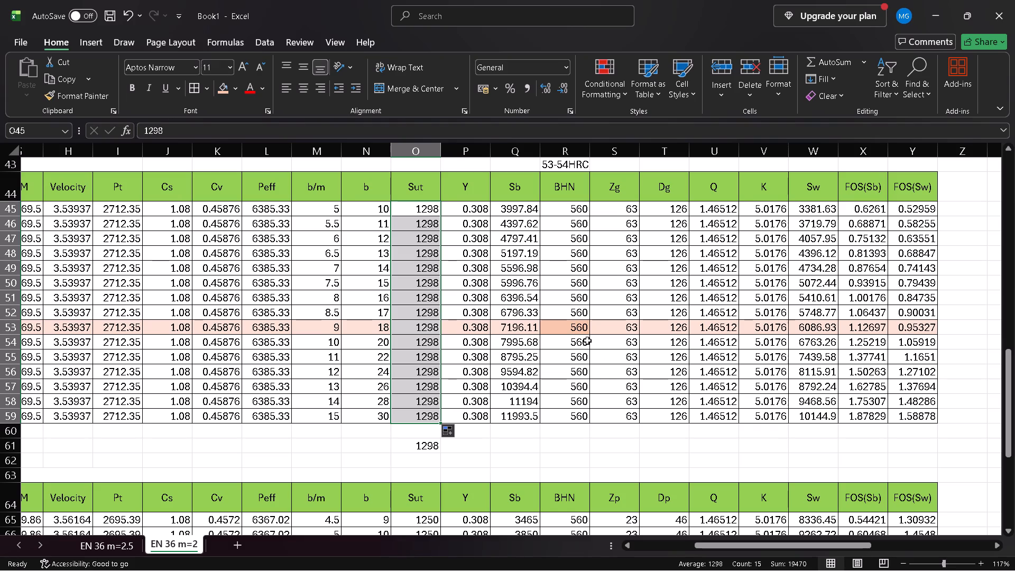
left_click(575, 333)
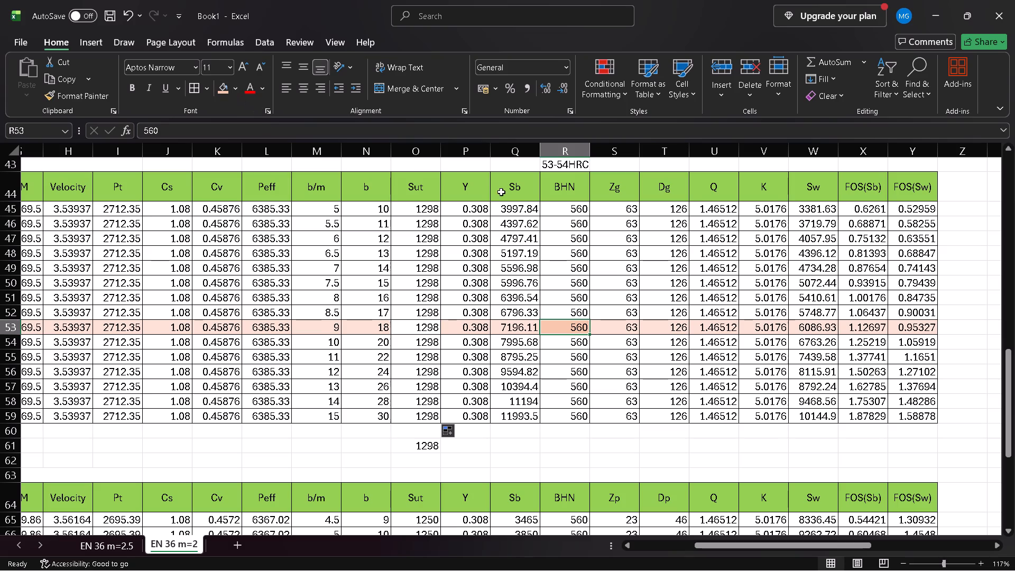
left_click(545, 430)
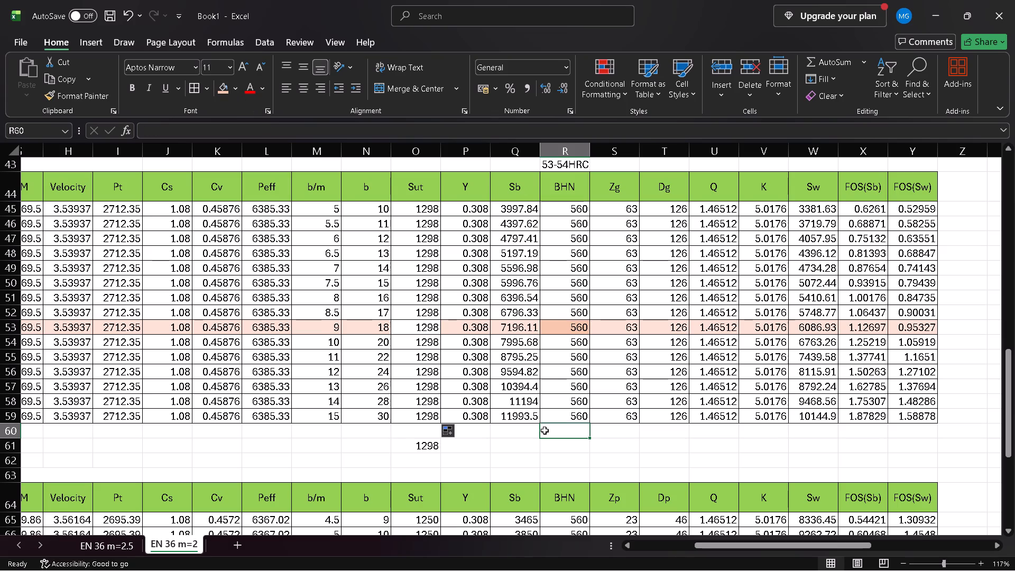
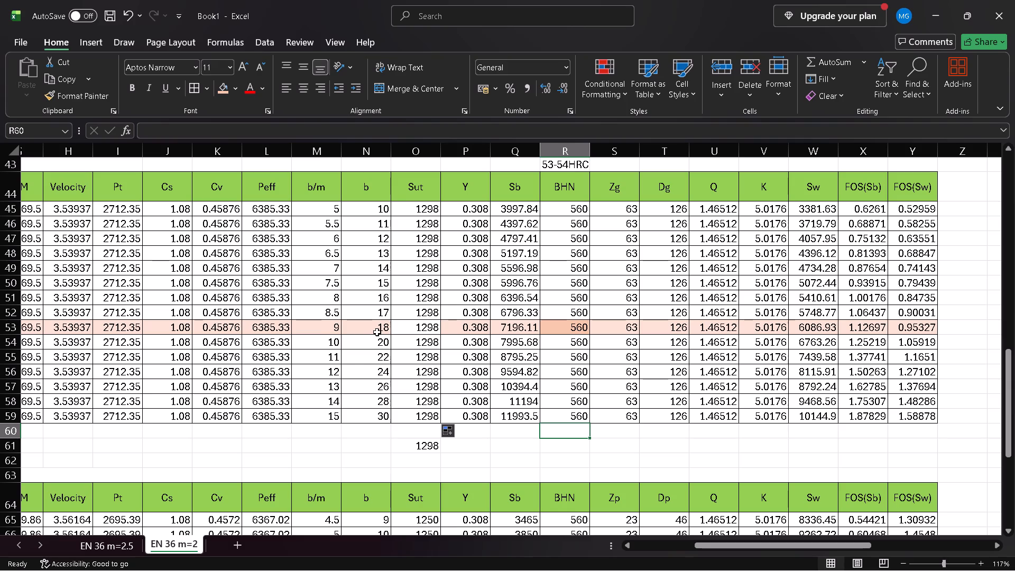
Apply the lightest orange fill to the Sut cell O53, matching the highlighted row 53.
left_click(417, 330)
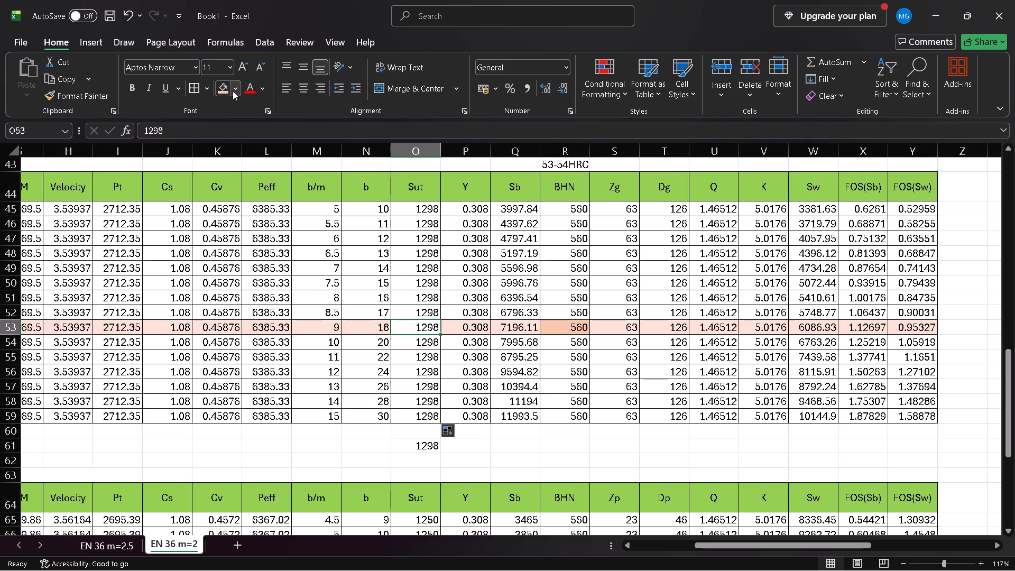
left_click(233, 91)
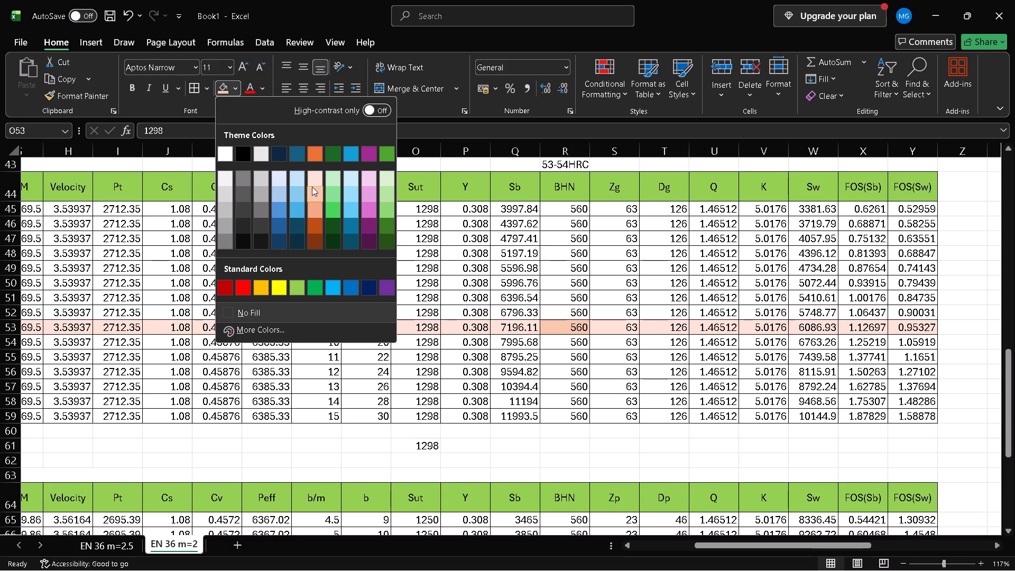
left_click(311, 184)
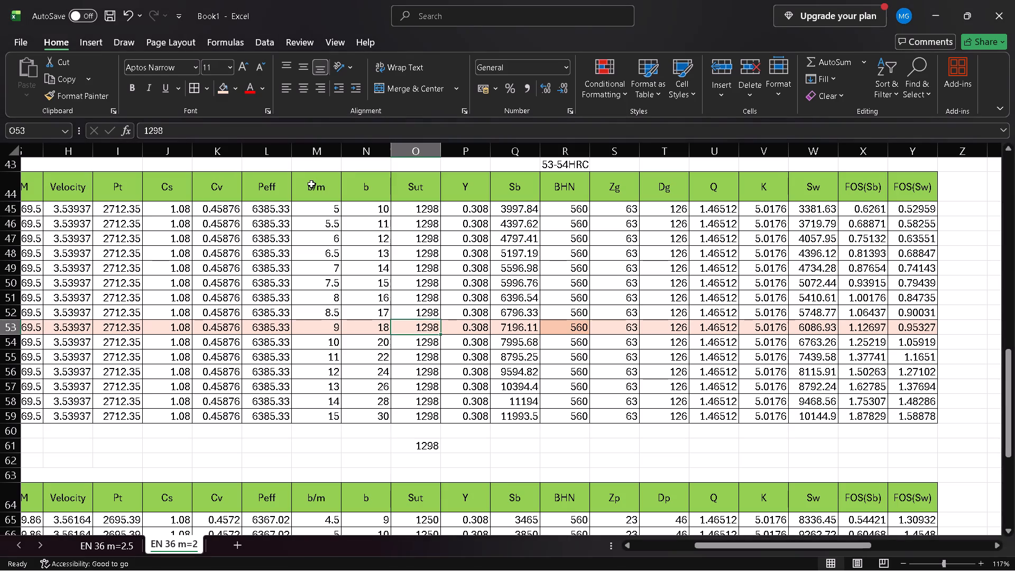